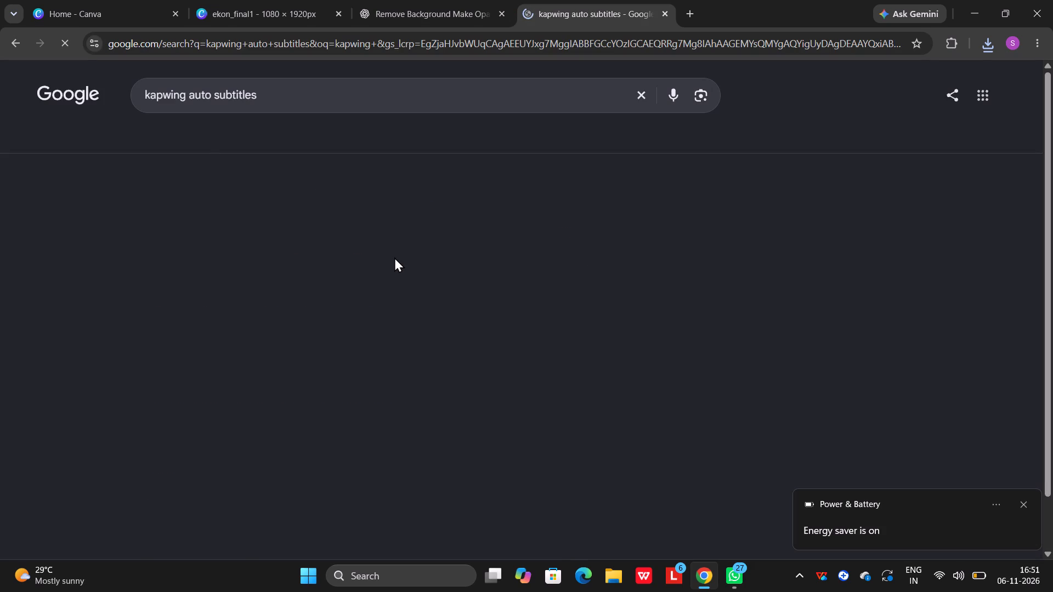
{"action": "left_click", "coordinate": [314, 206]}
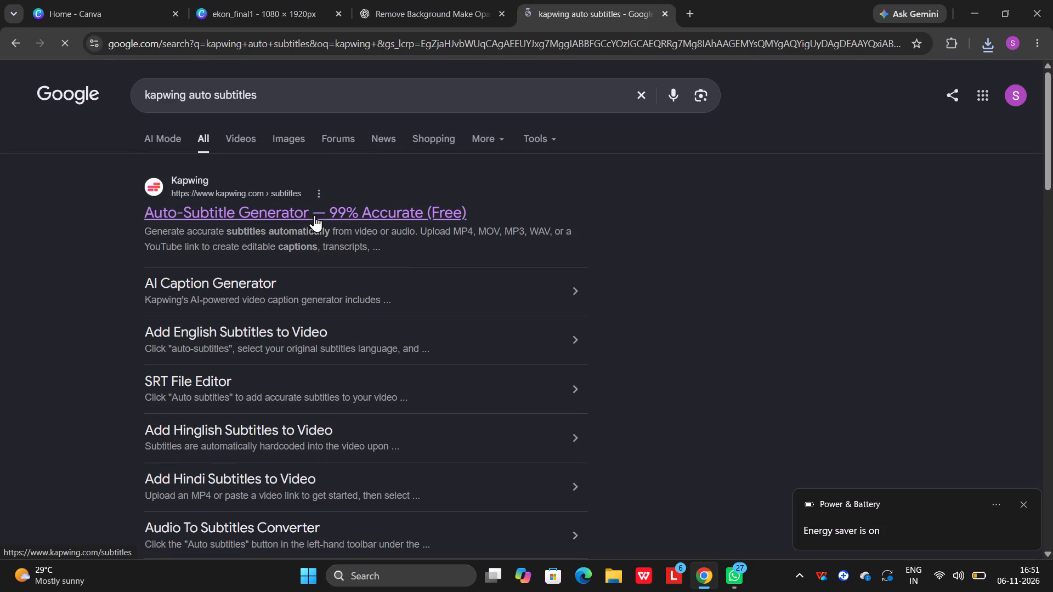
{"action": "left_click", "coordinate": [314, 211]}
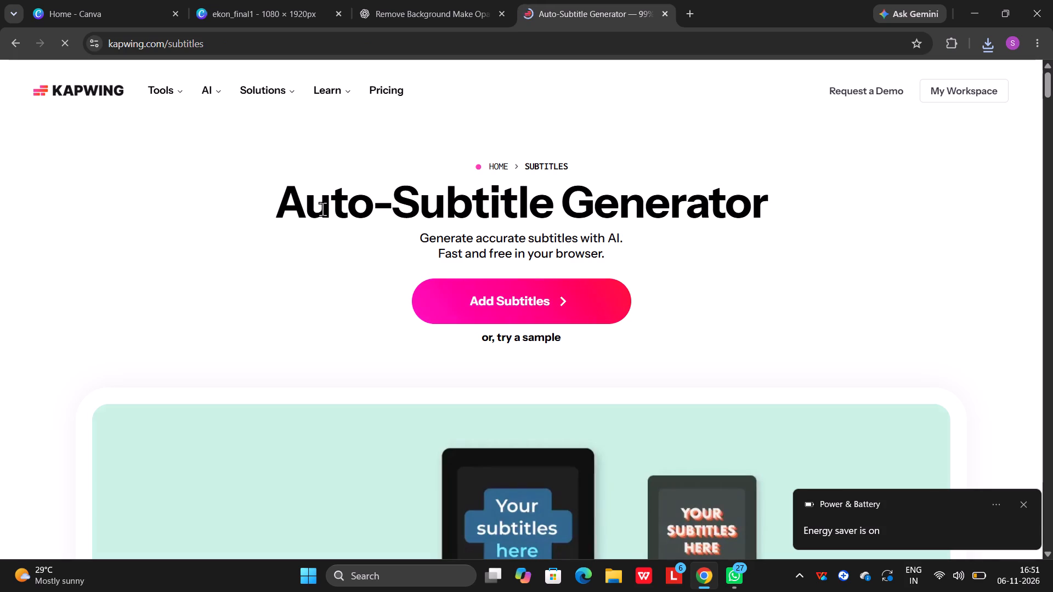
{"action": "left_click", "coordinate": [503, 291]}
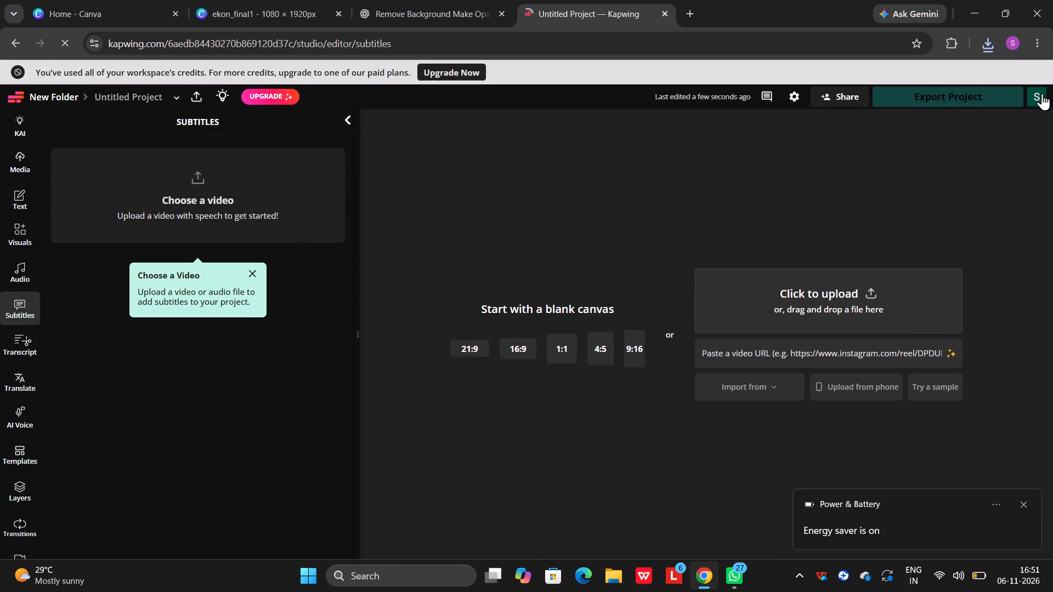
Open the ekon_final1 project from the New Folder workspace folder.
{"action": "left_click", "coordinate": [44, 99]}
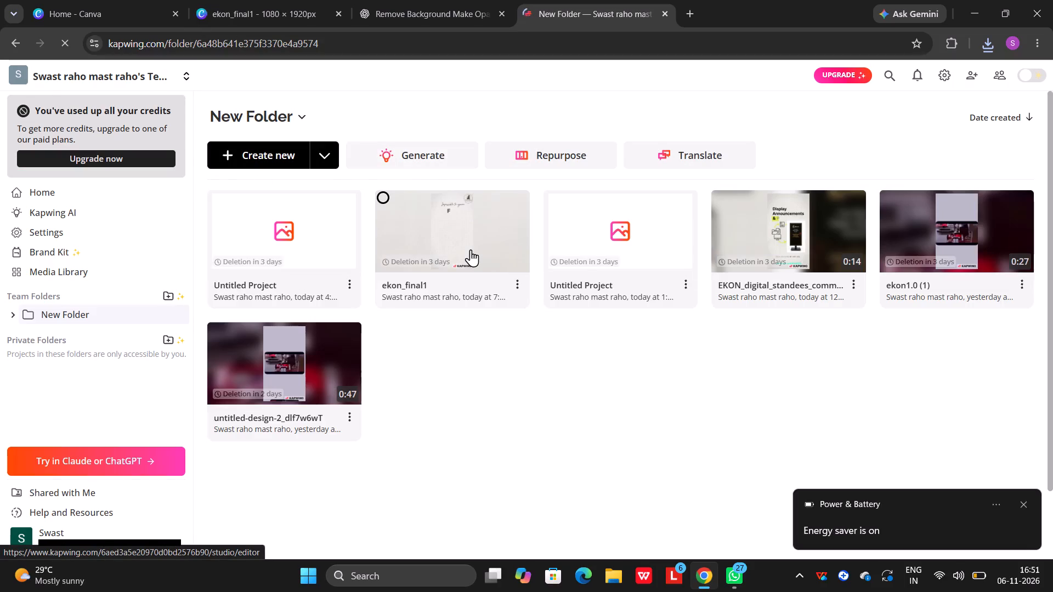
{"action": "left_click", "coordinate": [418, 232]}
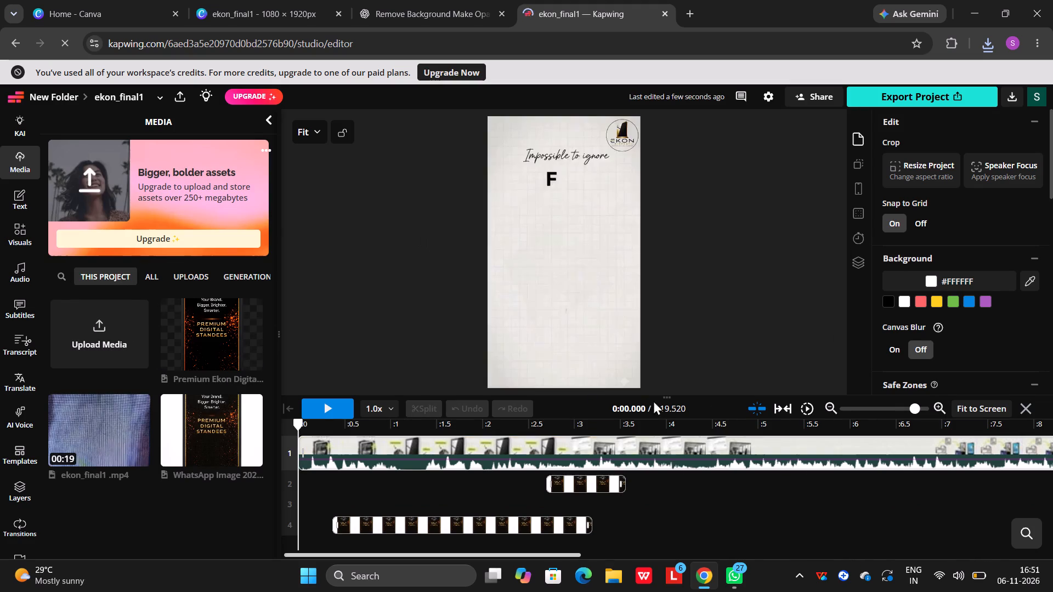
Play the opening seconds of the ekon_final1 video to review the standee overlays and subtitles.
{"action": "left_click", "coordinate": [323, 408]}
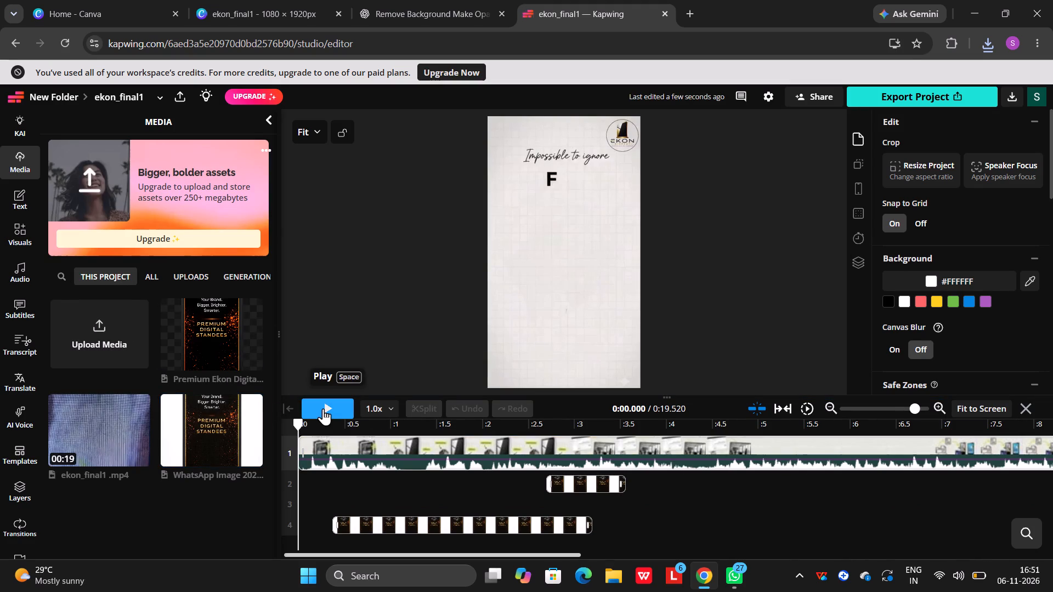
{"action": "left_click", "coordinate": [323, 408]}
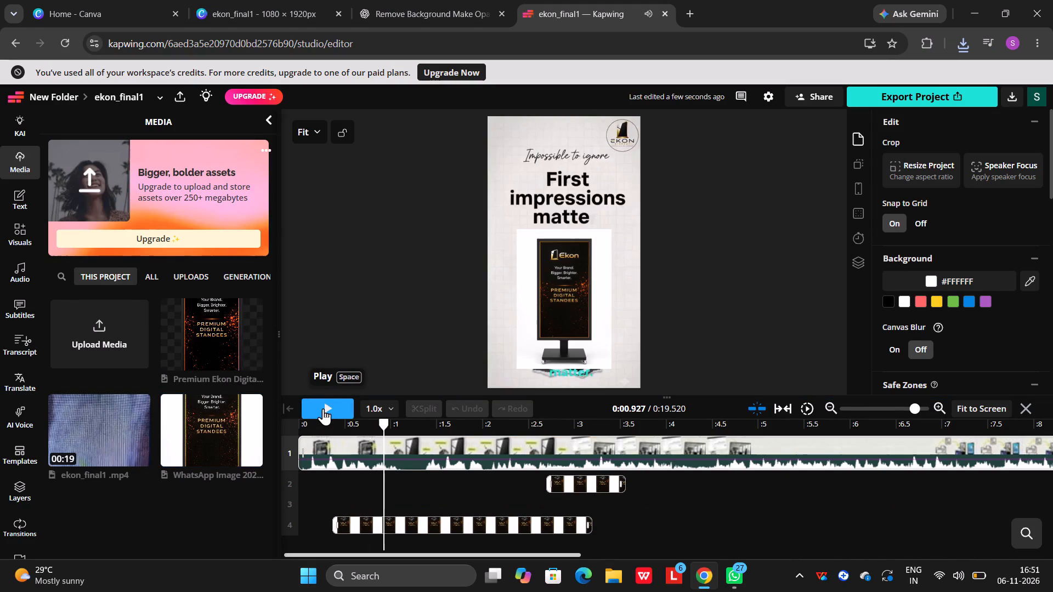
{"action": "left_click_drag", "start_coordinate": [385, 422], "coordinate": [272, 419]}
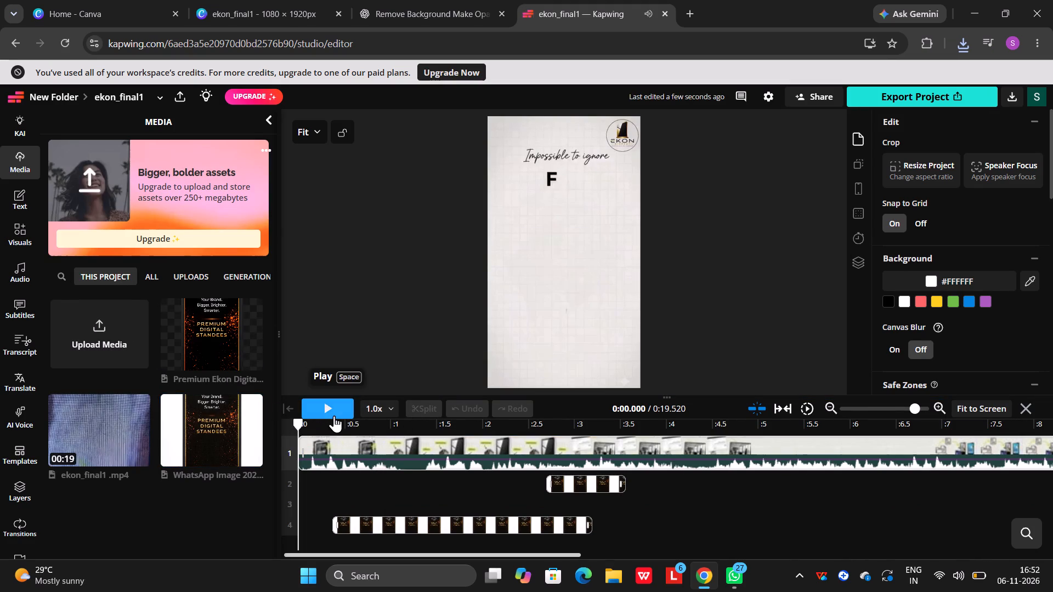
{"action": "left_click", "coordinate": [331, 411]}
{"action": "left_click", "coordinate": [331, 411]}
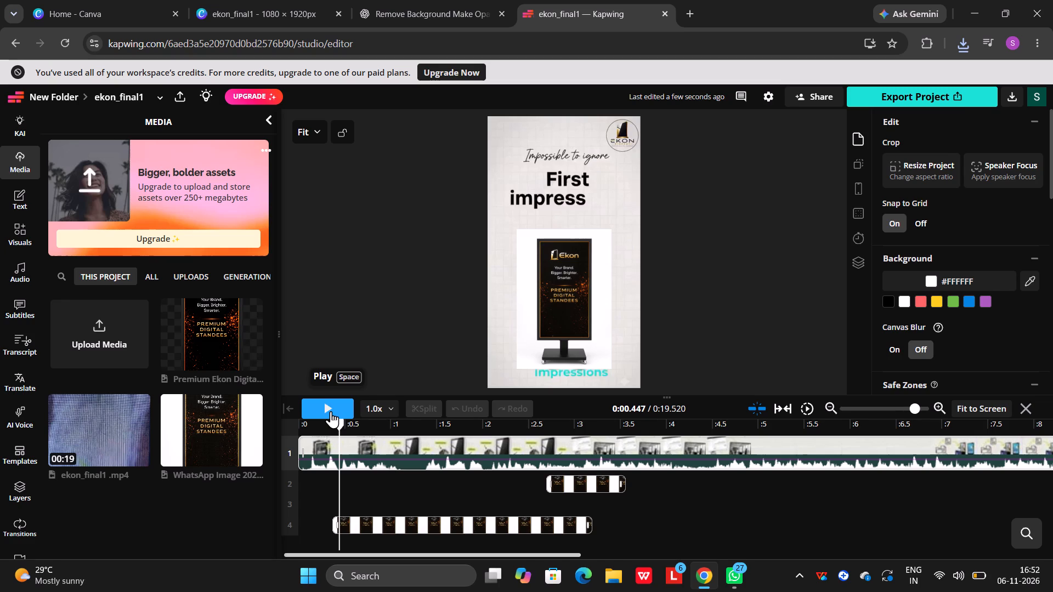
{"action": "left_click", "coordinate": [331, 405]}
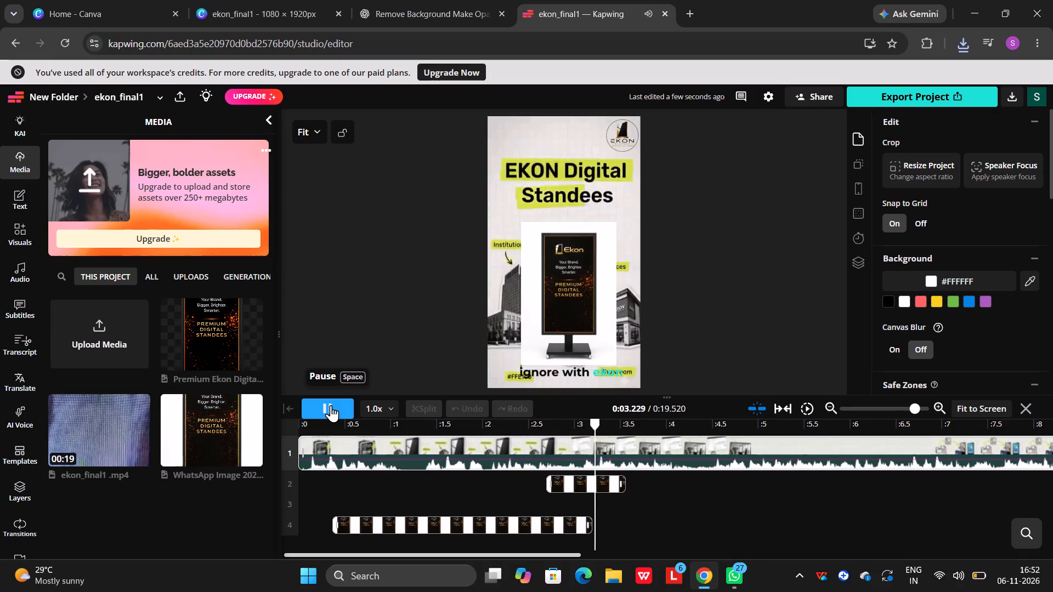
{"action": "left_click", "coordinate": [331, 405]}
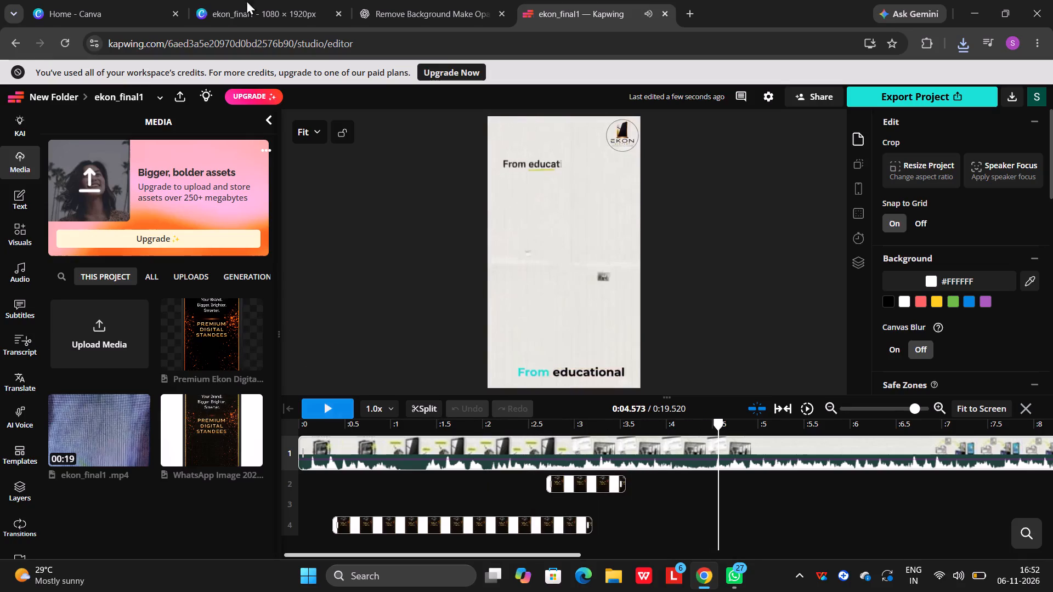
Look through the other projects in New Folder, opening both Untitled Projects and the EKON_digital_standees project.
{"action": "left_click", "coordinate": [16, 48]}
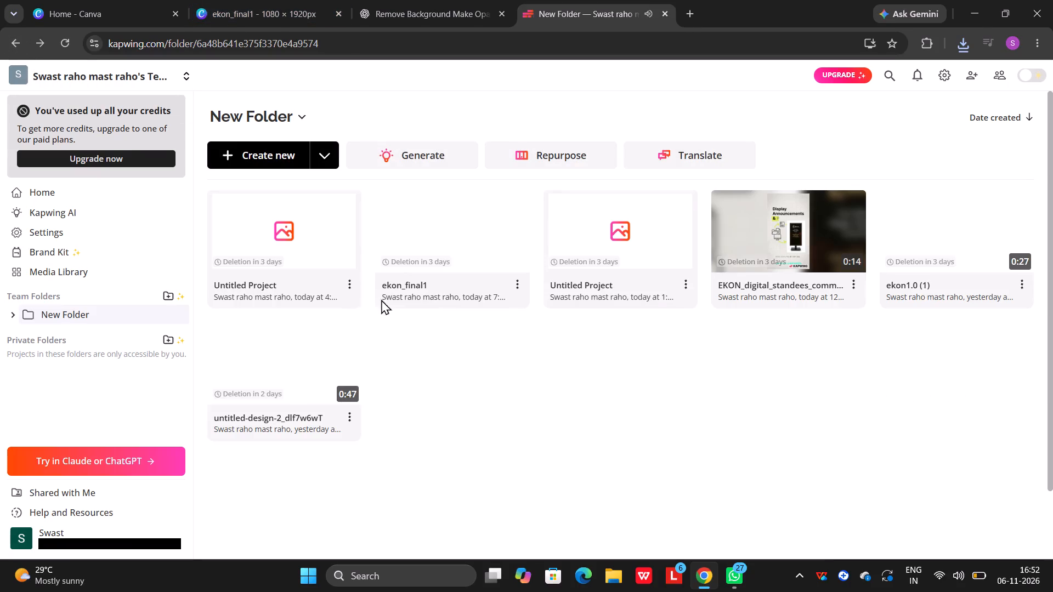
{"action": "left_click", "coordinate": [259, 238]}
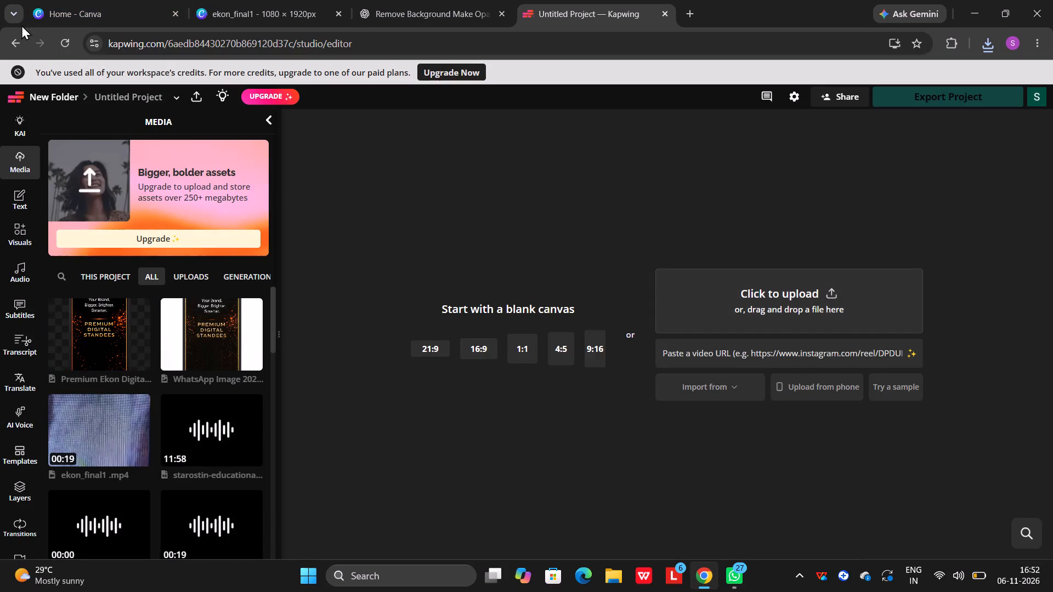
{"action": "left_click", "coordinate": [17, 39]}
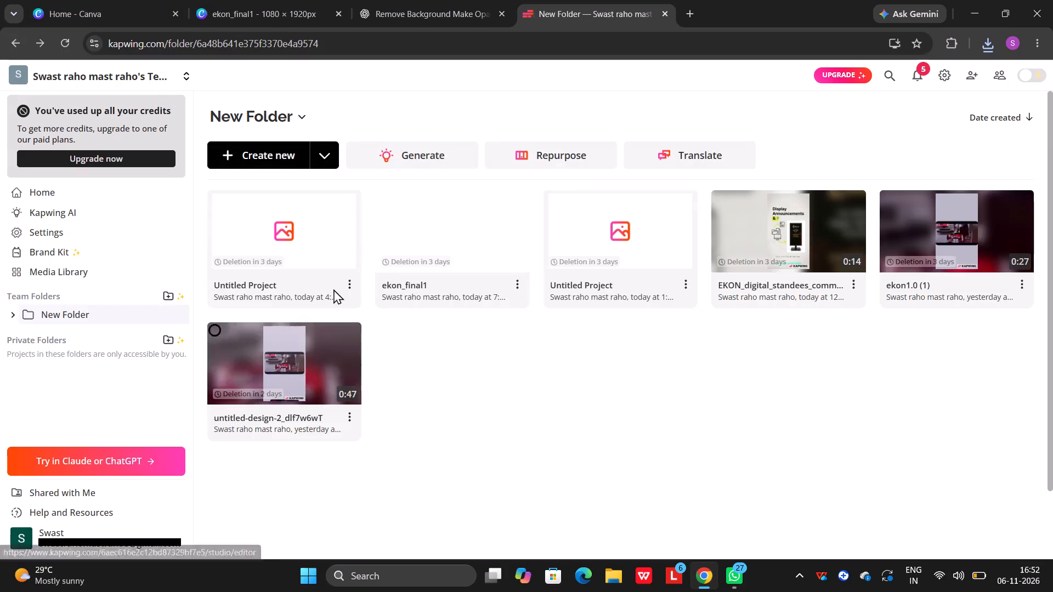
{"action": "left_click", "coordinate": [779, 241]}
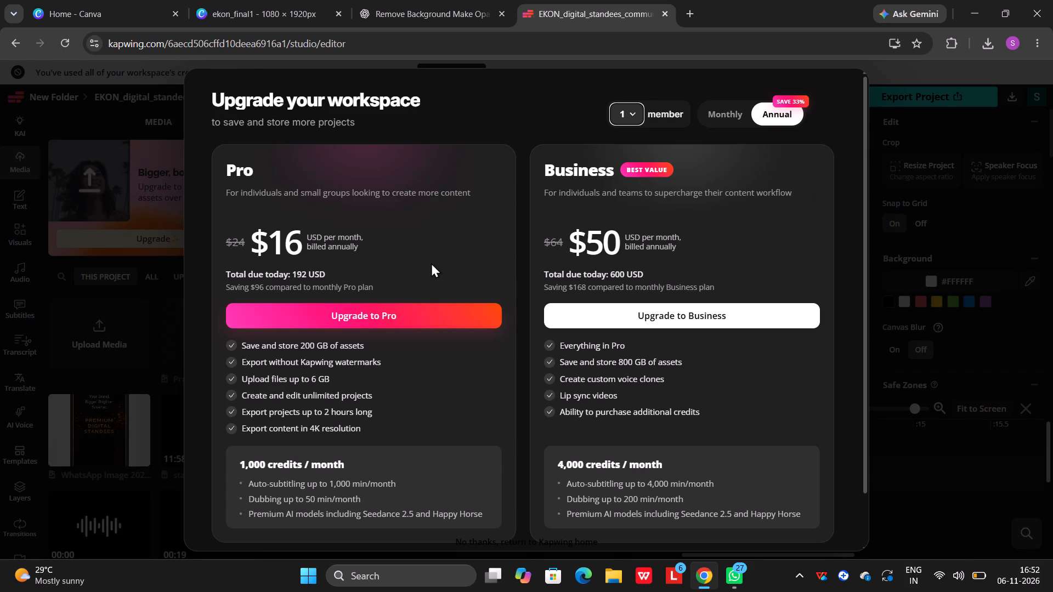
{"action": "left_click", "coordinate": [101, 118]}
{"action": "left_click", "coordinate": [914, 513]}
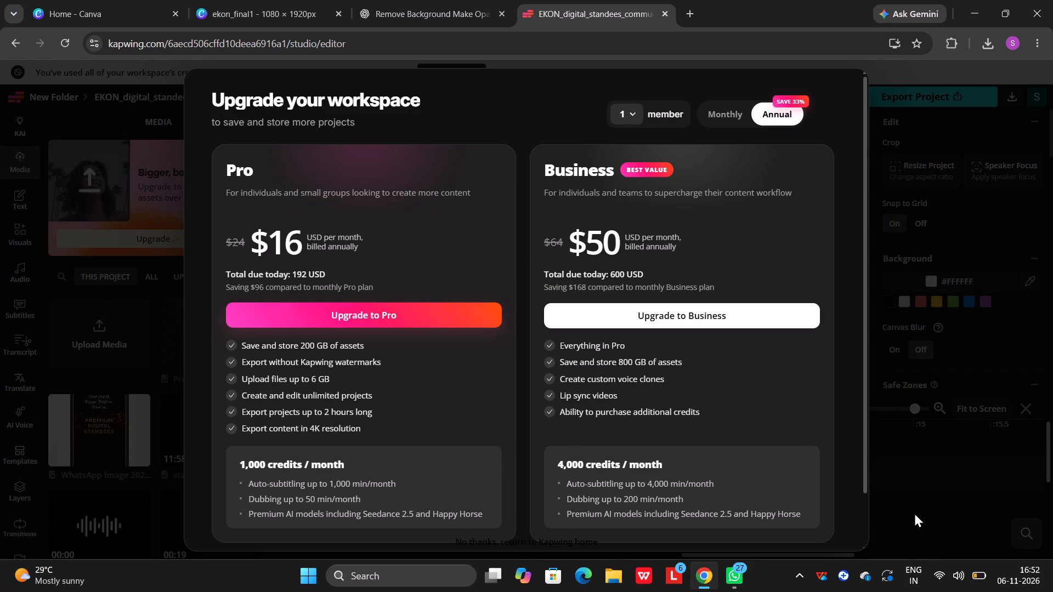
{"action": "left_click", "coordinate": [629, 113]}
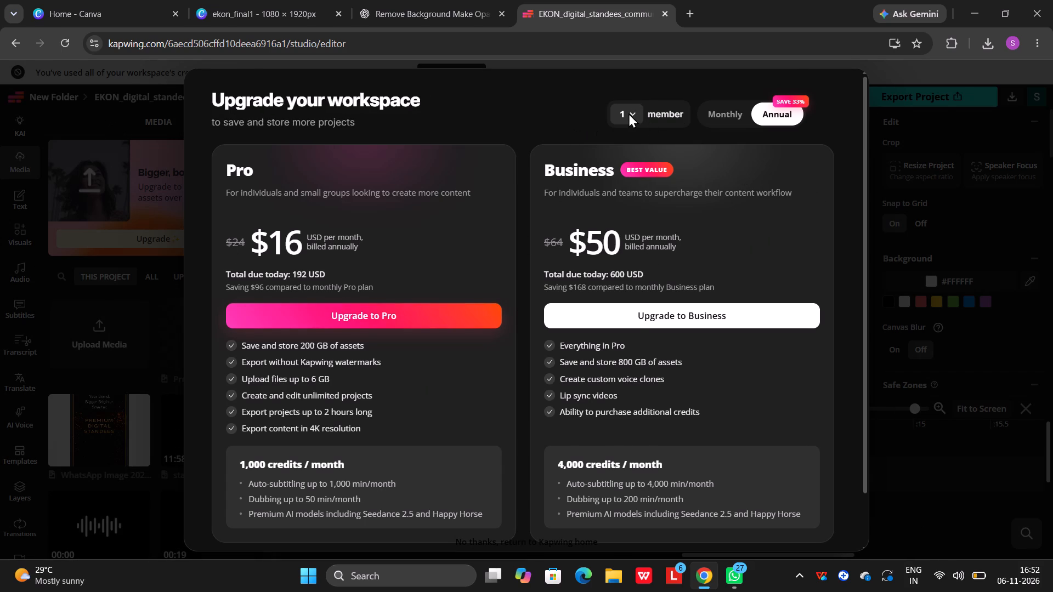
{"action": "left_click", "coordinate": [959, 502]}
{"action": "left_click", "coordinate": [954, 497]}
{"action": "left_click", "coordinate": [10, 48]}
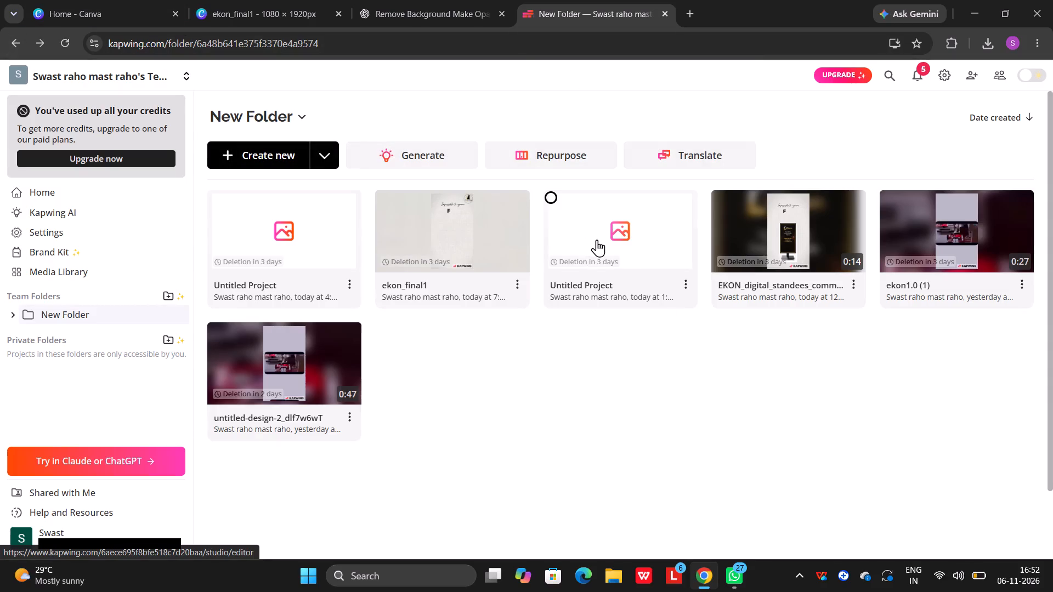
{"action": "left_click", "coordinate": [658, 236]}
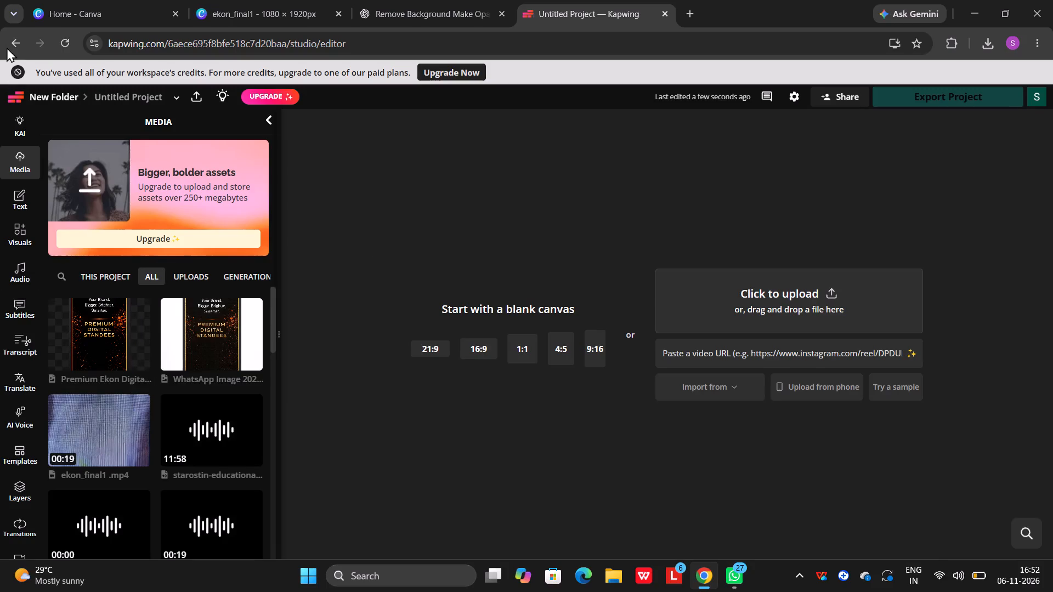
Reopen the EKON_digital_standees project from New Folder and compare monthly and annual pricing of the Pro and Business plans.
{"action": "left_click", "coordinate": [2, 49]}
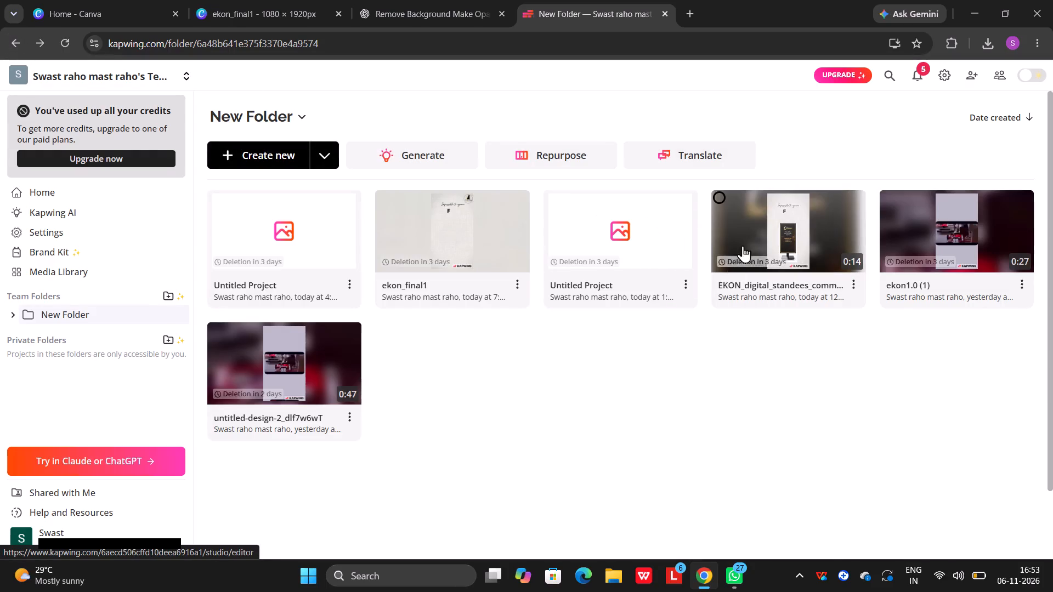
{"action": "double_click", "coordinate": [750, 241]}
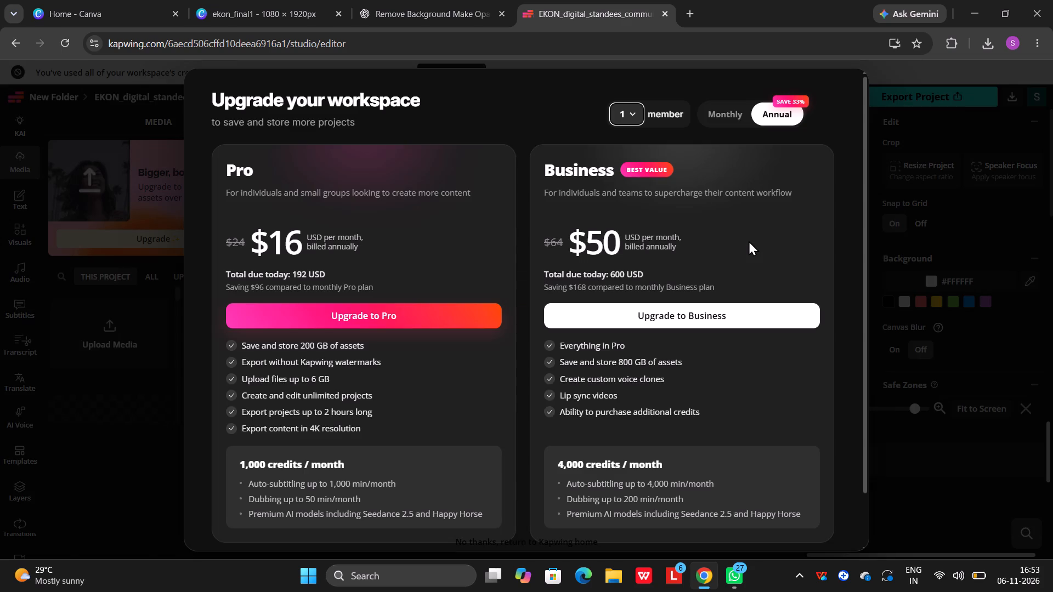
{"action": "scroll", "coordinate": [377, 397], "scroll_direction": "up", "scroll_amount": 1}
{"action": "scroll", "coordinate": [313, 418], "scroll_direction": "down", "scroll_amount": 16}
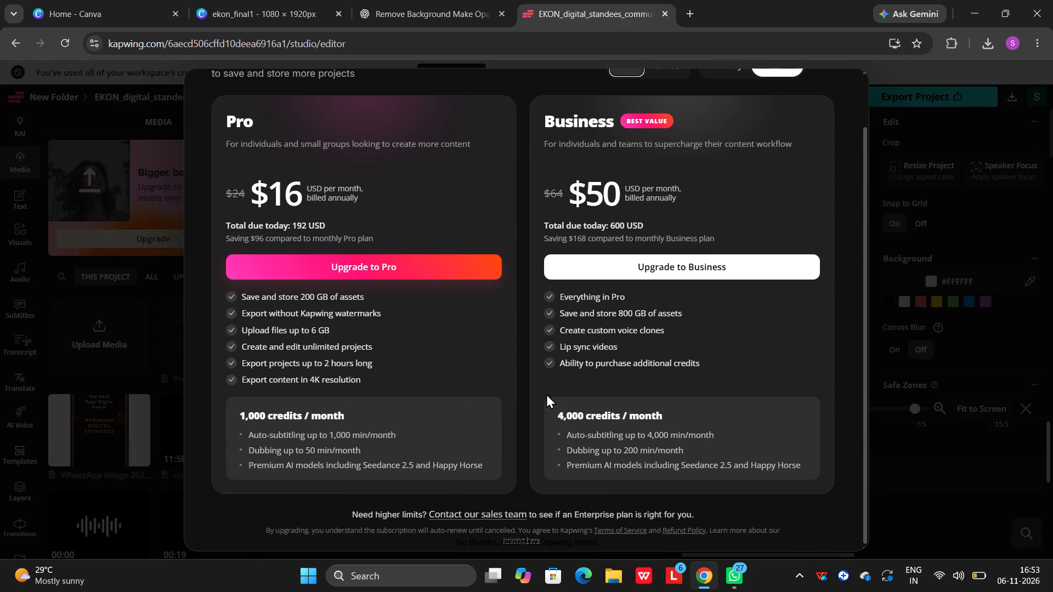
{"action": "scroll", "coordinate": [567, 441], "scroll_direction": "down", "scroll_amount": 3}
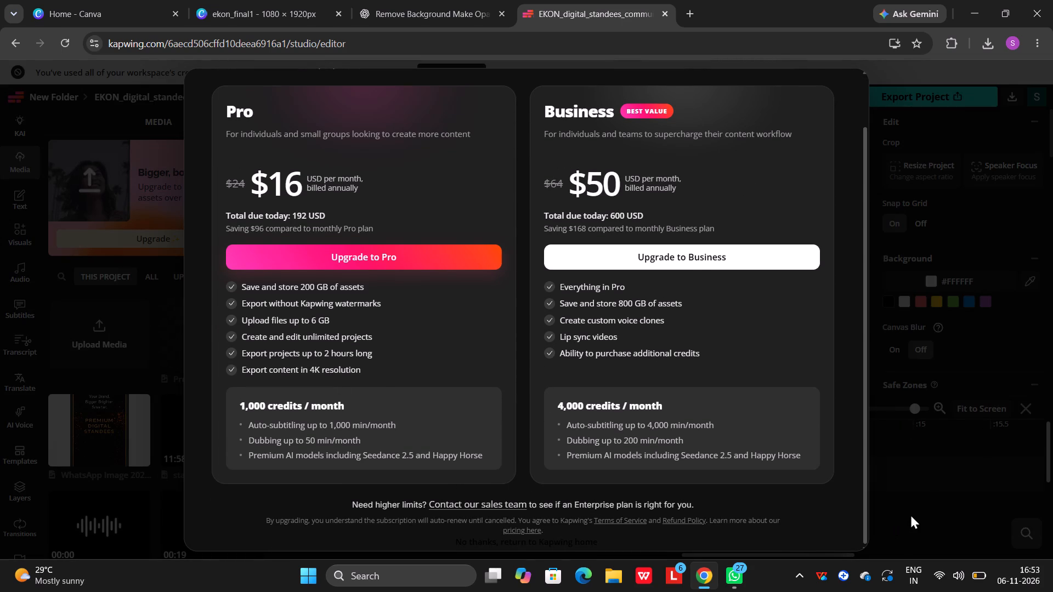
{"action": "left_click", "coordinate": [910, 514]}
{"action": "scroll", "coordinate": [834, 45], "scroll_direction": "up", "scroll_amount": 4}
{"action": "scroll", "coordinate": [859, 95], "scroll_direction": "up", "scroll_amount": 3}
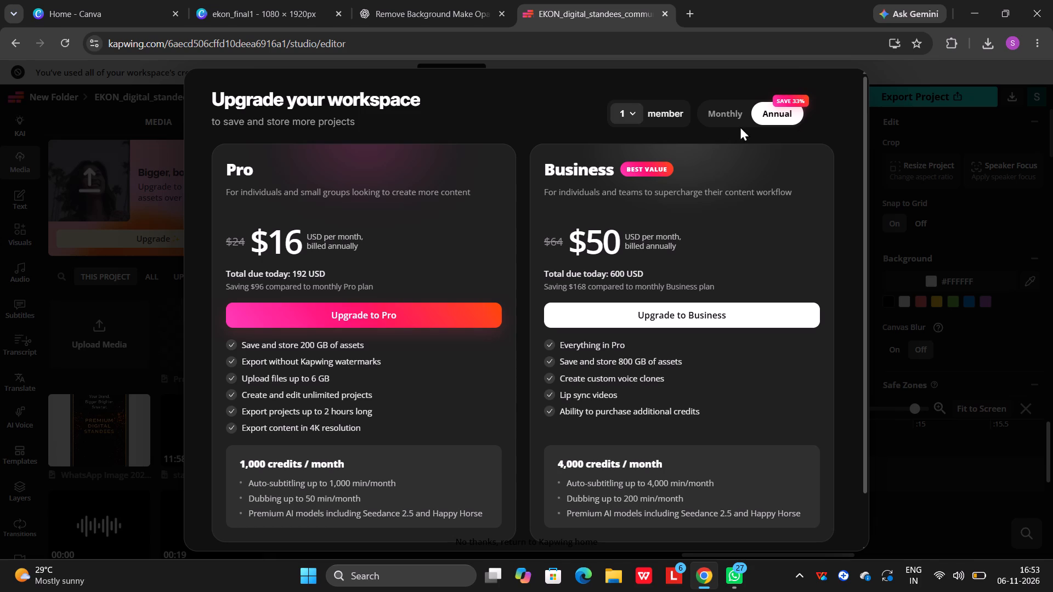
{"action": "left_click", "coordinate": [728, 111]}
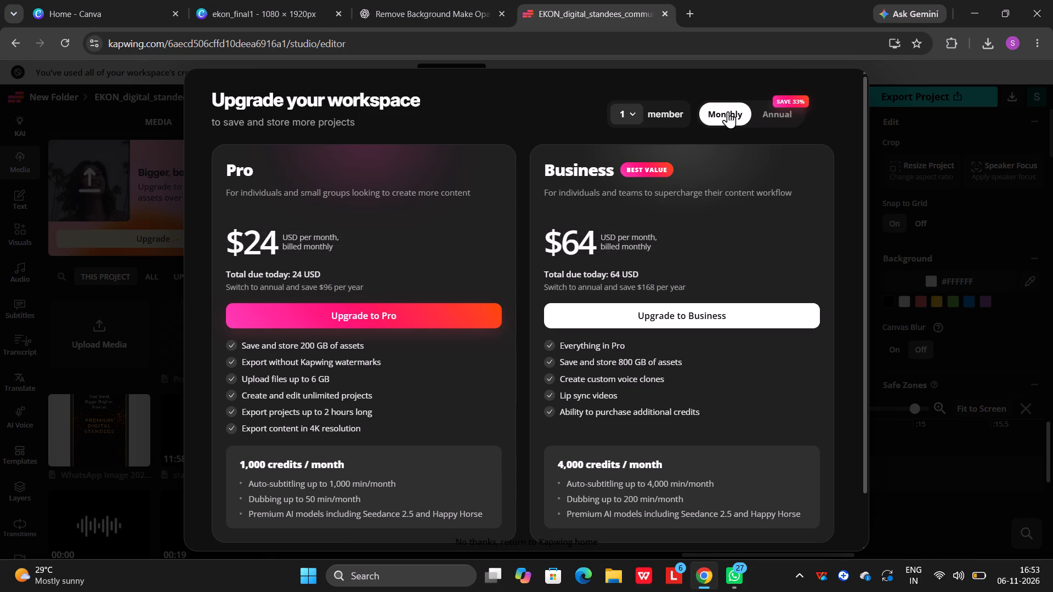
{"action": "left_click", "coordinate": [755, 111]}
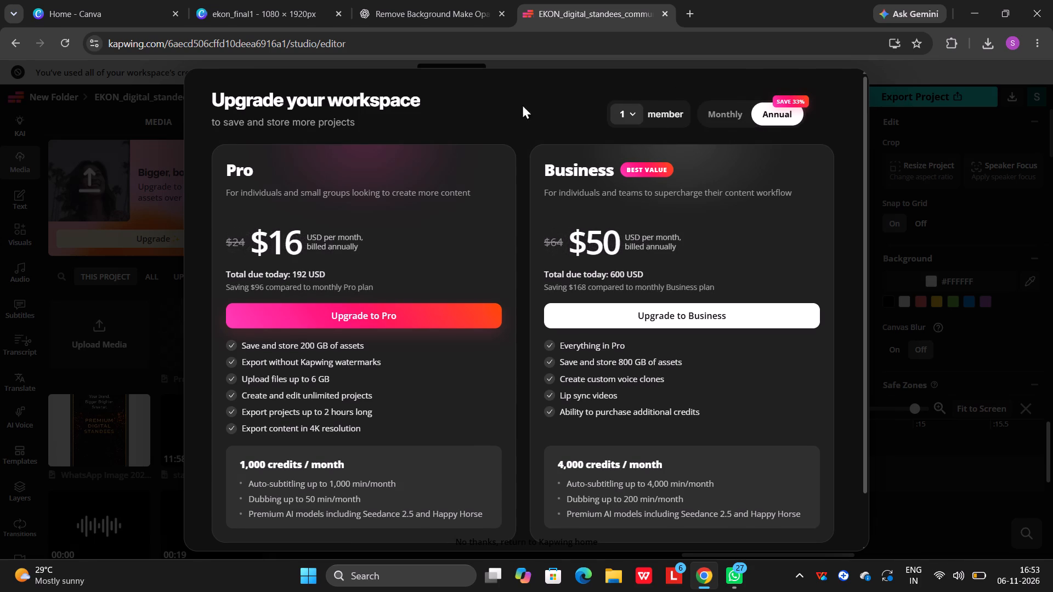
{"action": "left_click", "coordinate": [979, 474]}
Return to New Folder and open the first Untitled Project.
{"action": "left_click", "coordinate": [17, 38]}
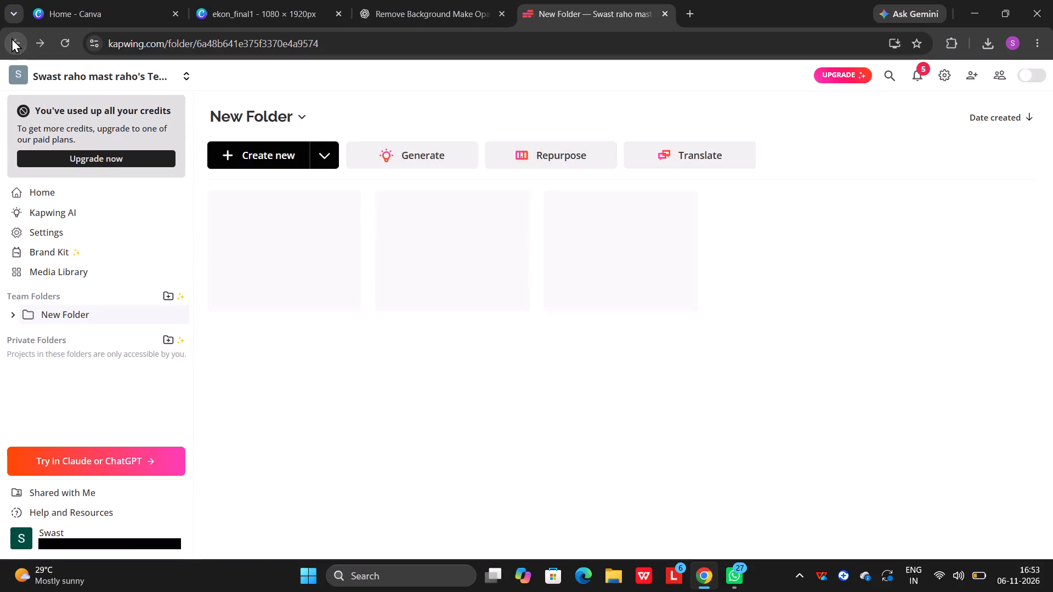
{"action": "double_click", "coordinate": [296, 248]}
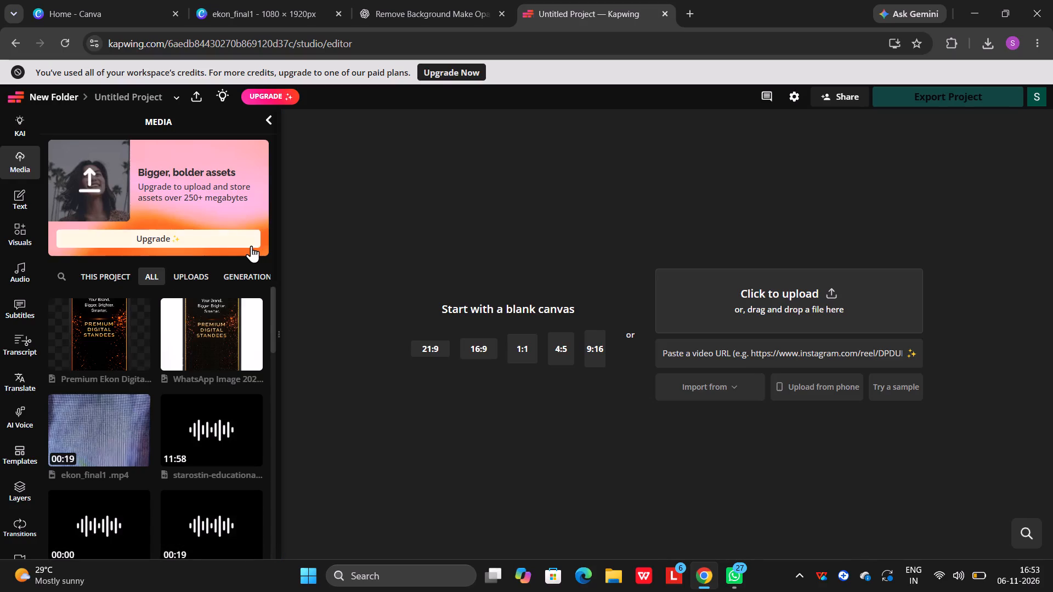
Return to New Folder and open the ekon_final1 project.
{"action": "scroll", "coordinate": [197, 196], "scroll_direction": "up", "scroll_amount": 1}
{"action": "left_click", "coordinate": [33, 99]}
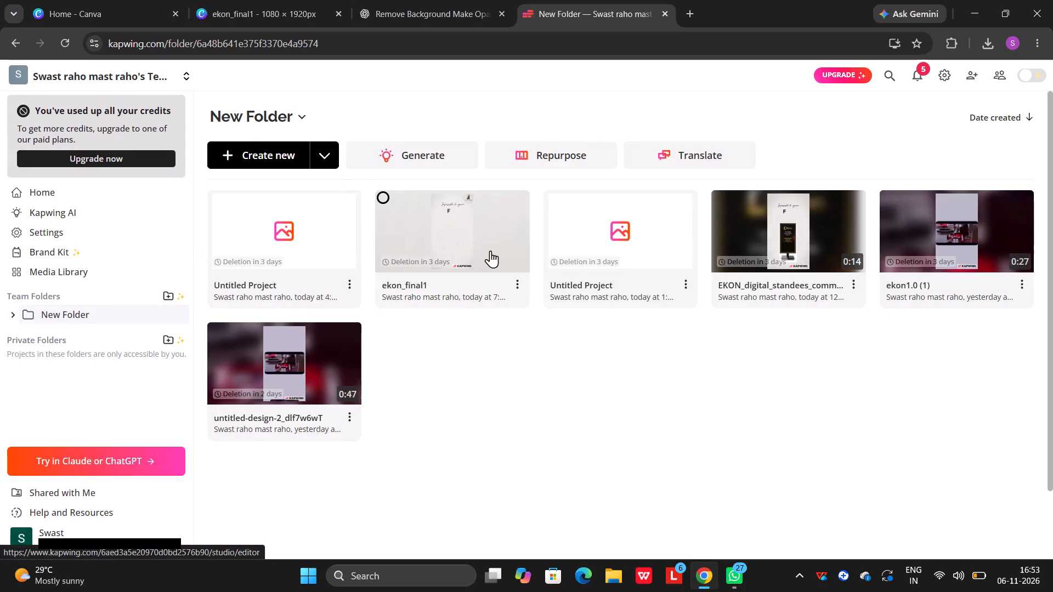
{"action": "left_click", "coordinate": [428, 244]}
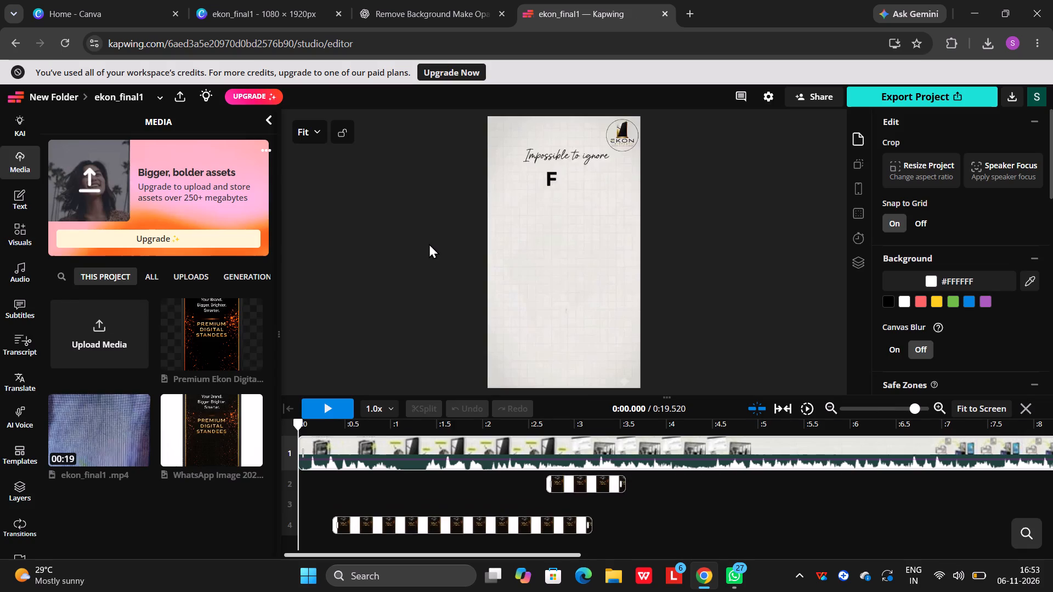
Upload the Premium Ekon Digital Standee (1) PNG from Downloads and add it to the timeline at about 0.9 s.
{"action": "left_click", "coordinate": [381, 523]}
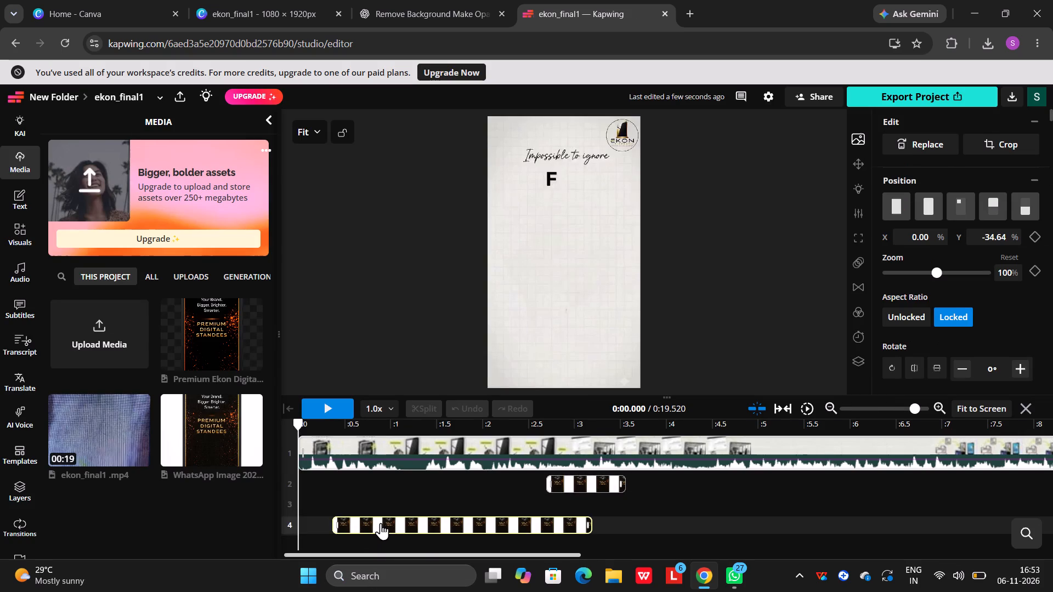
{"action": "left_click", "coordinate": [314, 413]}
{"action": "left_click", "coordinate": [314, 412]}
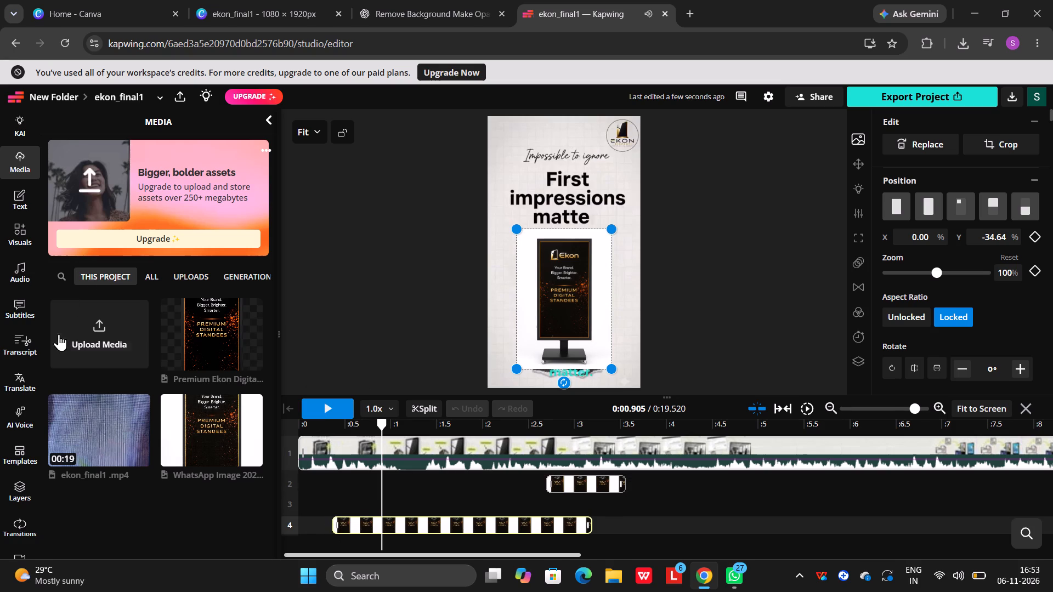
{"action": "left_click", "coordinate": [95, 335]}
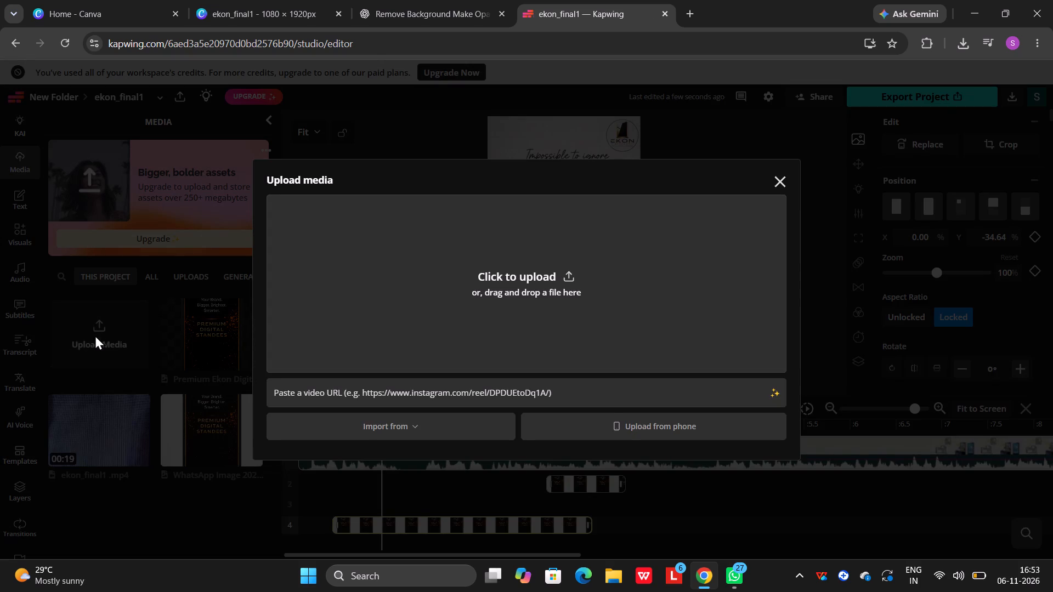
{"action": "left_click", "coordinate": [567, 335]}
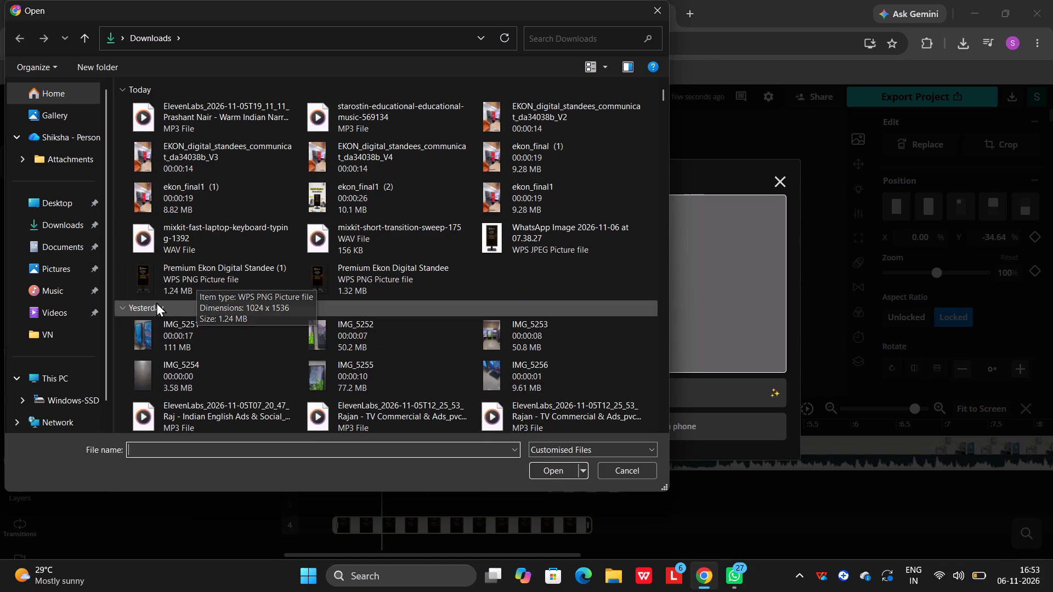
{"action": "left_click", "coordinate": [195, 280]}
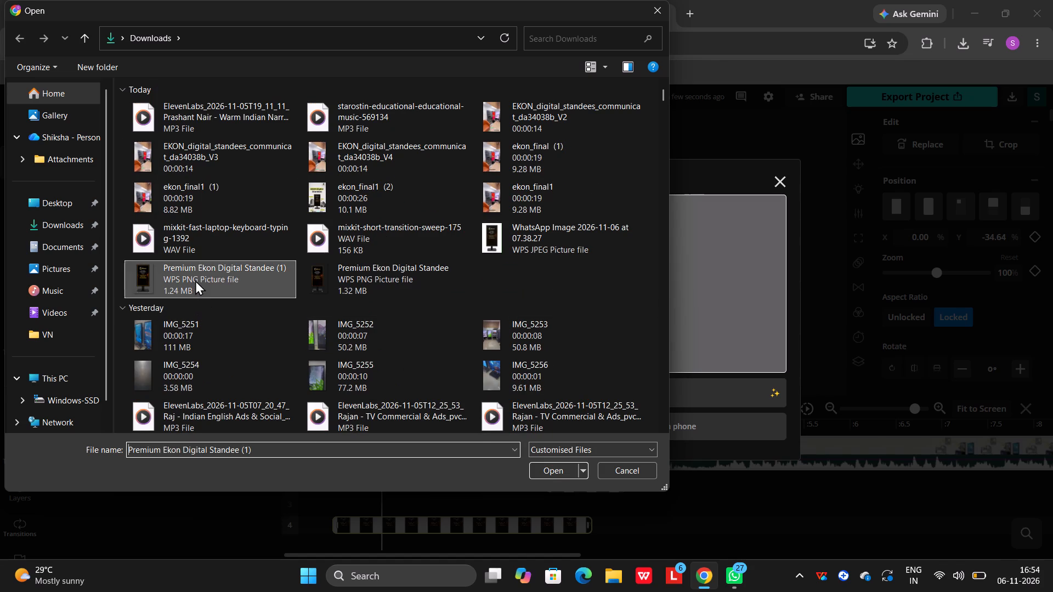
{"action": "left_click", "coordinate": [553, 465]}
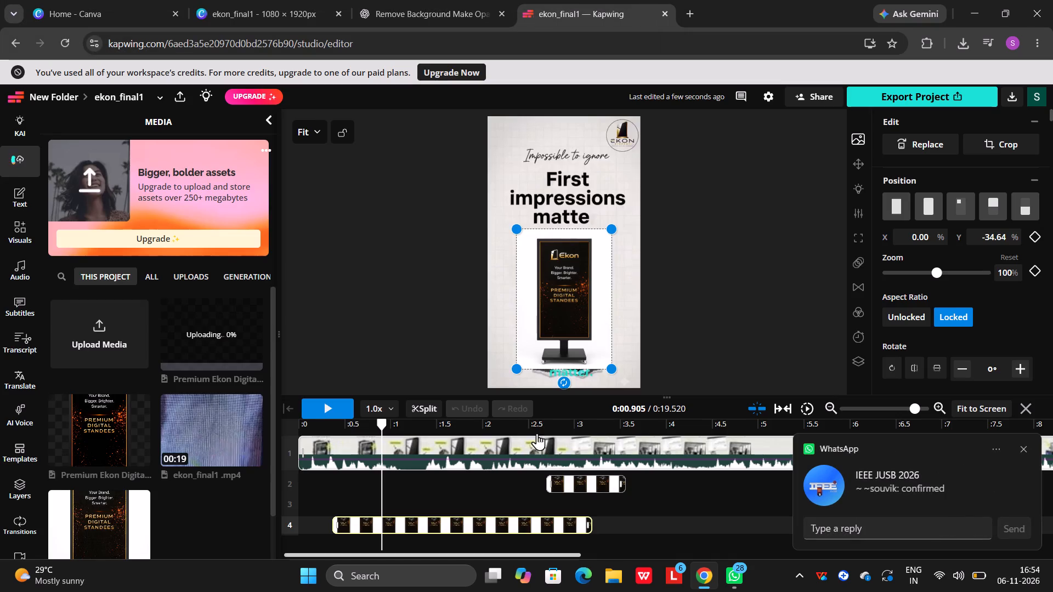
{"action": "left_click", "coordinate": [199, 349]}
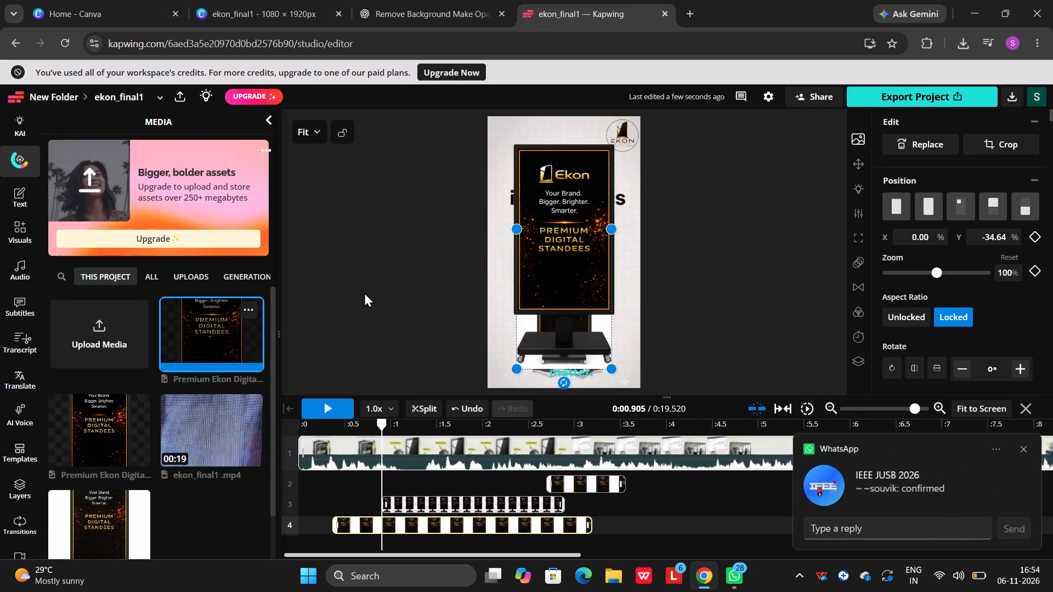
Upload the Premium Ekon Digital Standee PNG from Downloads to the project media.
{"action": "left_click", "coordinate": [94, 350]}
{"action": "left_click", "coordinate": [562, 322]}
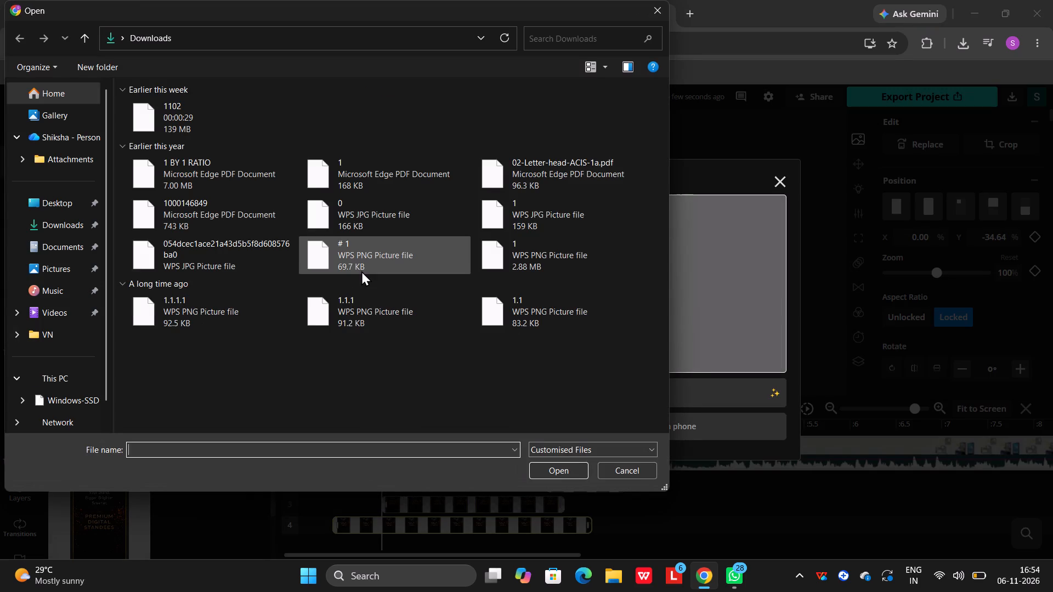
{"action": "scroll", "coordinate": [431, 284], "scroll_direction": "down", "scroll_amount": 2}
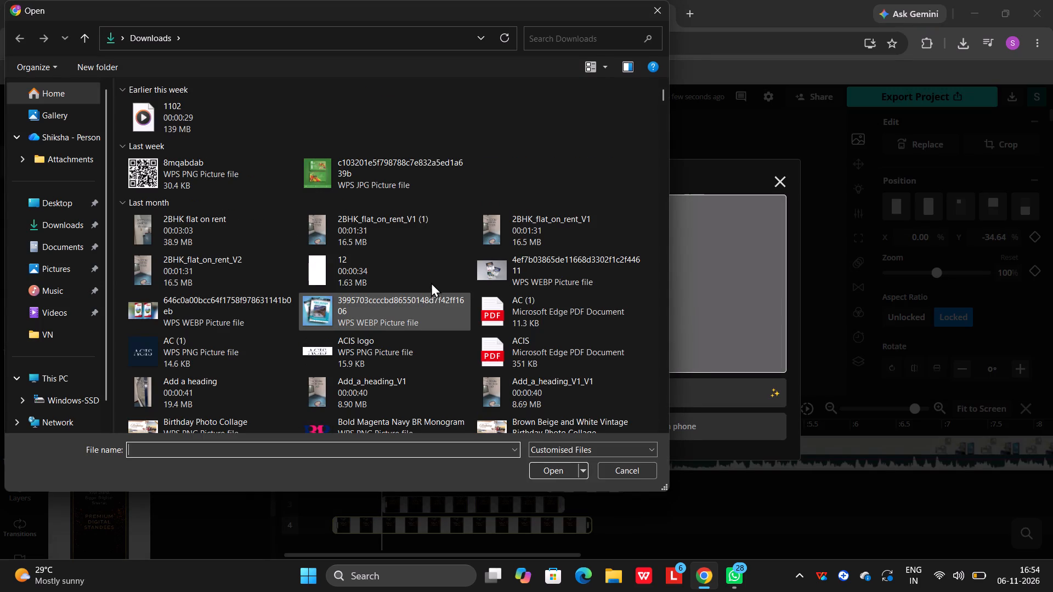
{"action": "scroll", "coordinate": [431, 282], "scroll_direction": "down", "scroll_amount": 4}
{"action": "scroll", "coordinate": [424, 280], "scroll_direction": "up", "scroll_amount": 11}
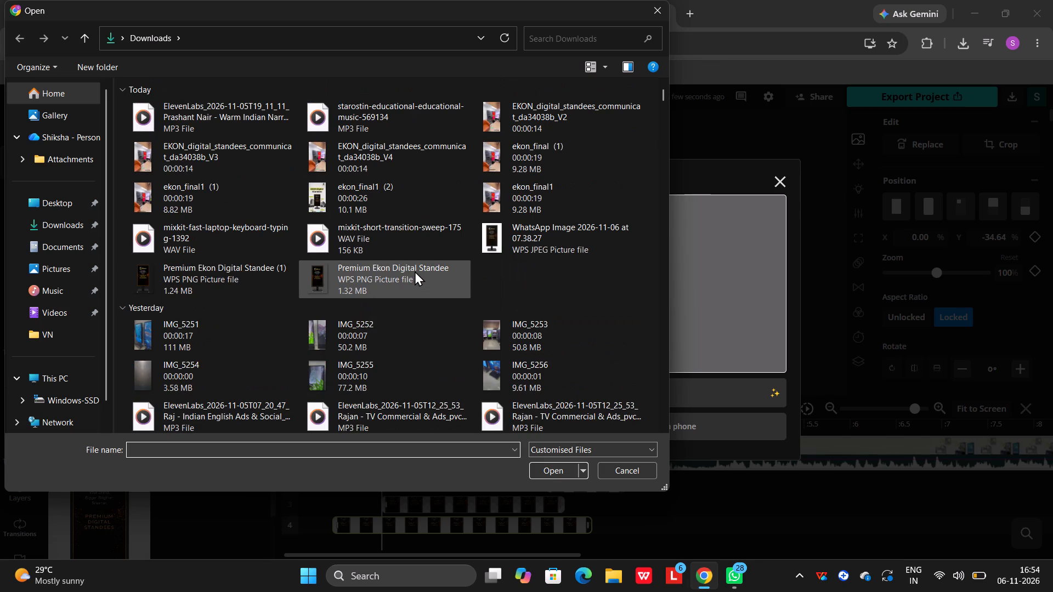
{"action": "left_click", "coordinate": [392, 289]}
{"action": "left_click", "coordinate": [542, 468]}
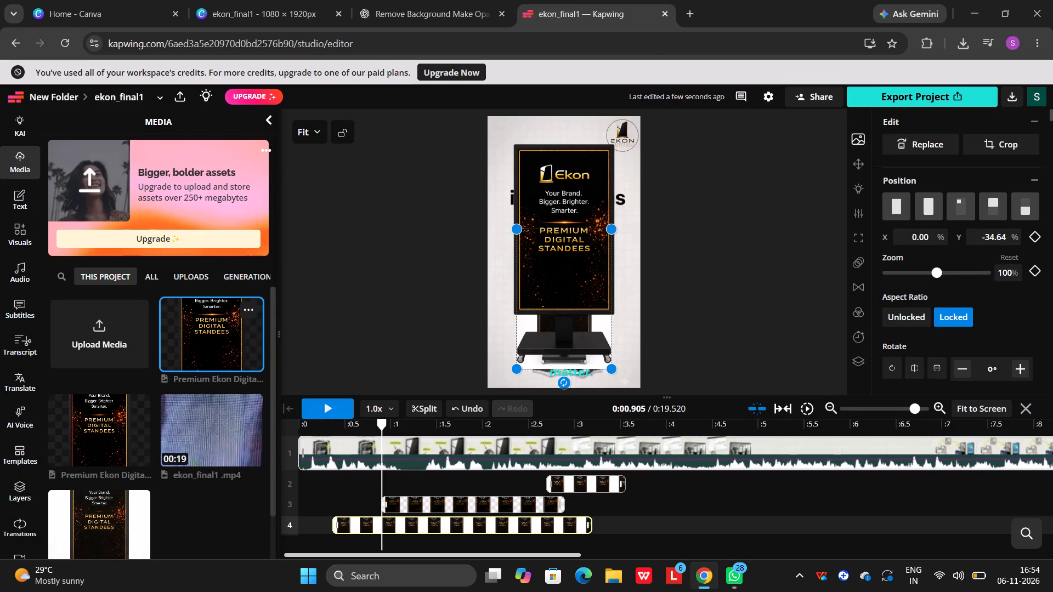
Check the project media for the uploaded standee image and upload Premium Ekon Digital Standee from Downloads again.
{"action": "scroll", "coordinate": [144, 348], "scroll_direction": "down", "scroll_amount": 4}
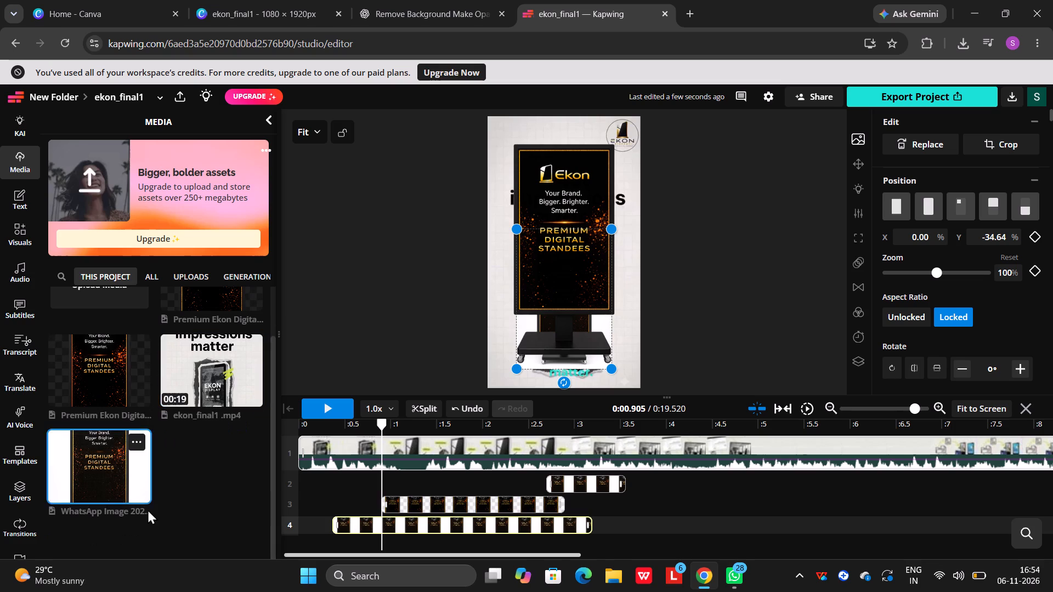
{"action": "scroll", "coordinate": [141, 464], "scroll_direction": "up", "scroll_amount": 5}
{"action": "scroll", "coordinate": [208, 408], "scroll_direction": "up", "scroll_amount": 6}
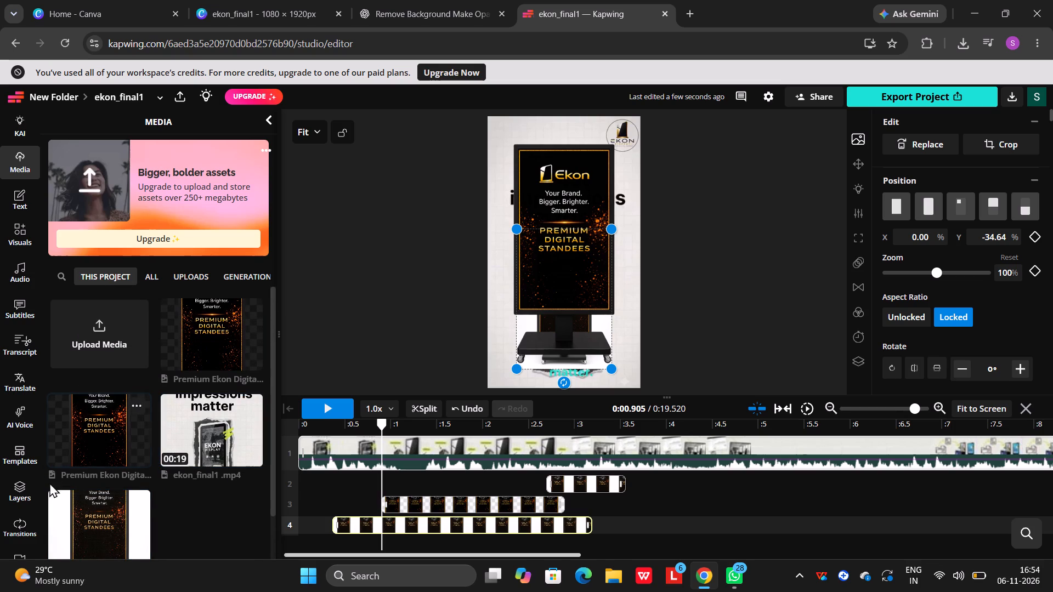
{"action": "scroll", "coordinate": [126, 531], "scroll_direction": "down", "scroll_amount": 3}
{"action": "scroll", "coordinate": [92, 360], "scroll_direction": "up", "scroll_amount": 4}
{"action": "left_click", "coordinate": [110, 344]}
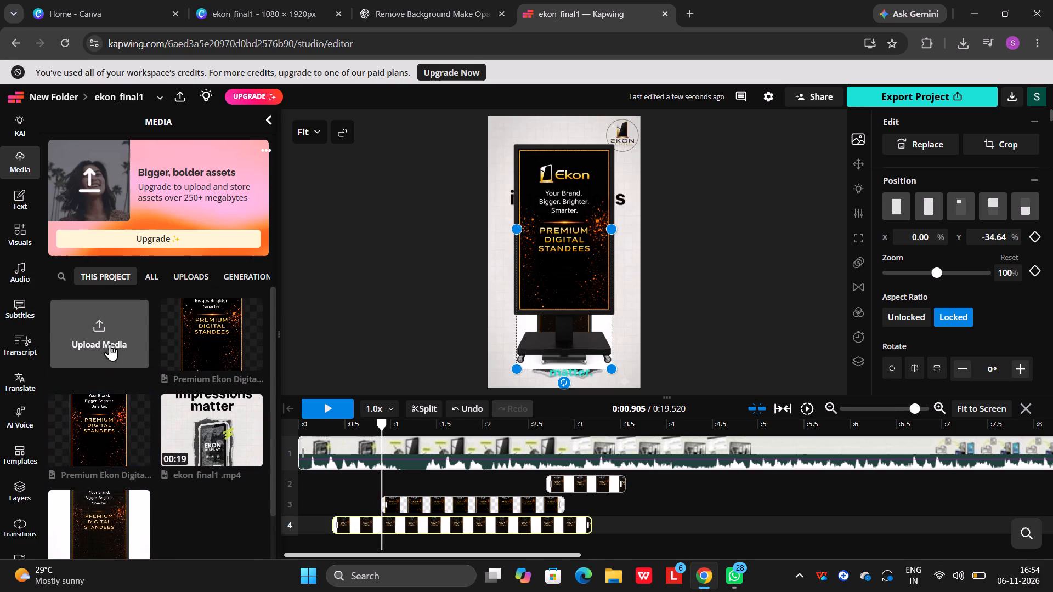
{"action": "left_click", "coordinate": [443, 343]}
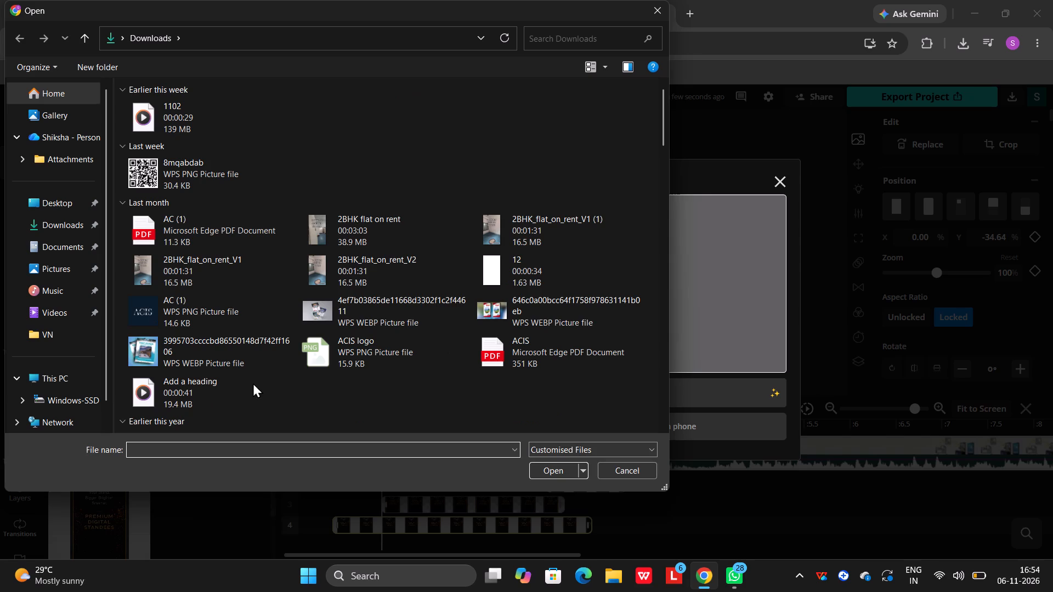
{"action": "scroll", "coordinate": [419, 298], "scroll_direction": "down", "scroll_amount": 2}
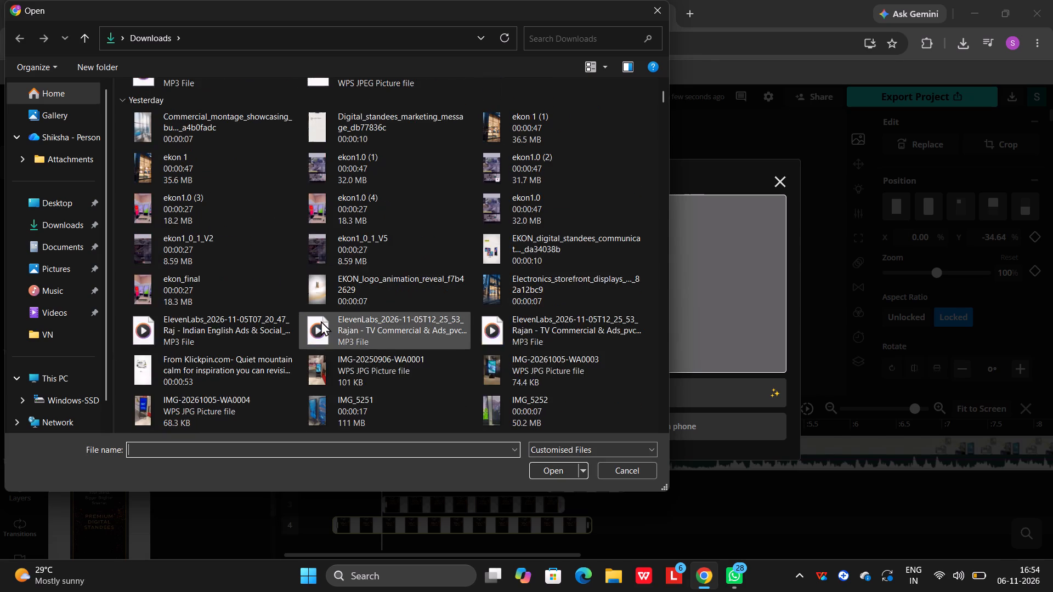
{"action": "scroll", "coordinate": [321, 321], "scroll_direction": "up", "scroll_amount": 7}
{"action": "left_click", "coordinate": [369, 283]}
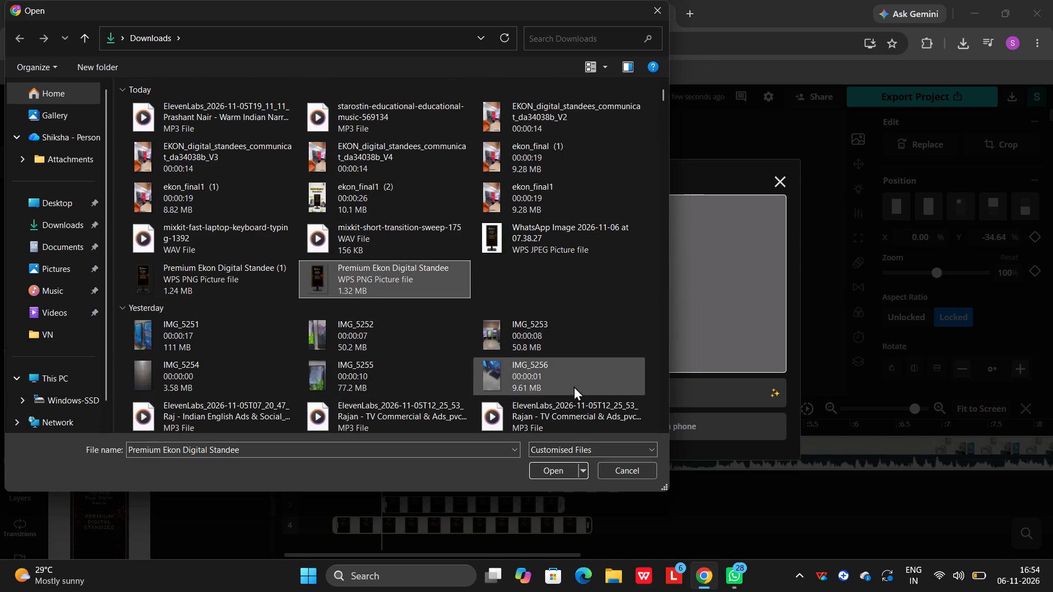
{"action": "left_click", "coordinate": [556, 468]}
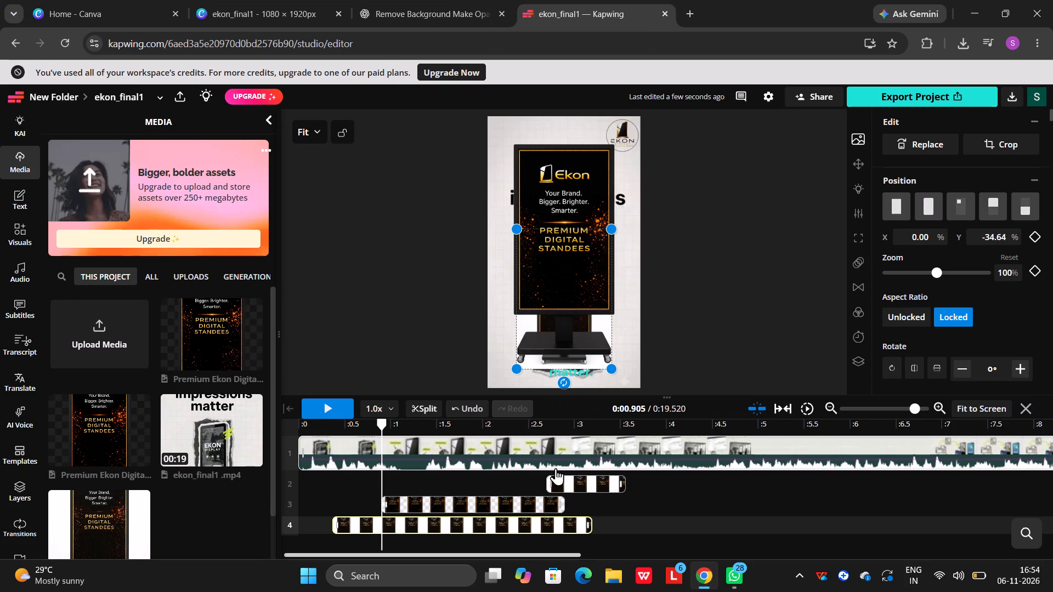
Delete the large background-free standee overlay on timeline track 3.
{"action": "left_click", "coordinate": [565, 276]}
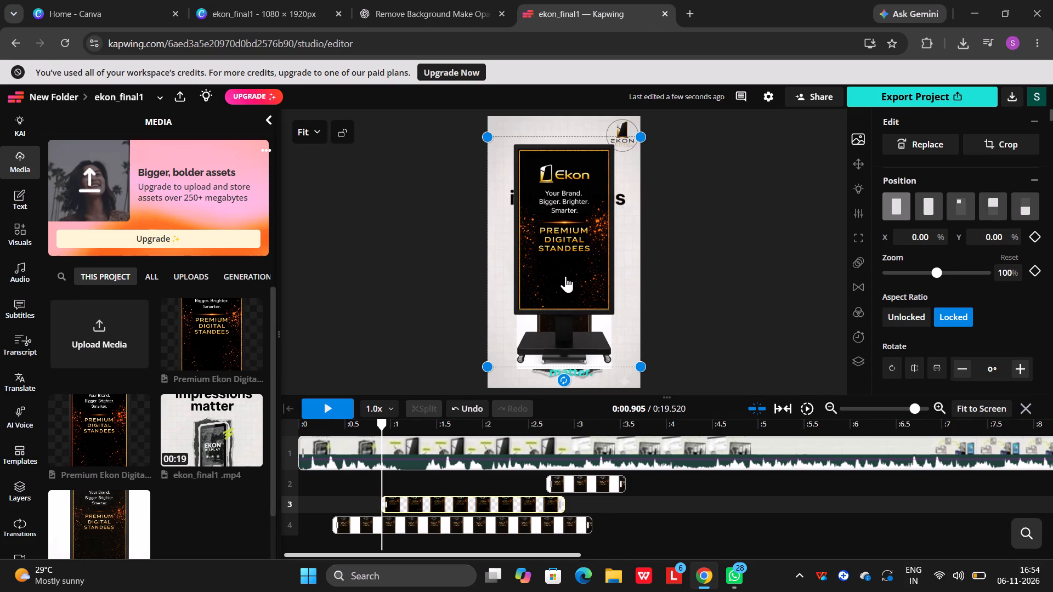
{"action": "key", "text": "Delete"}
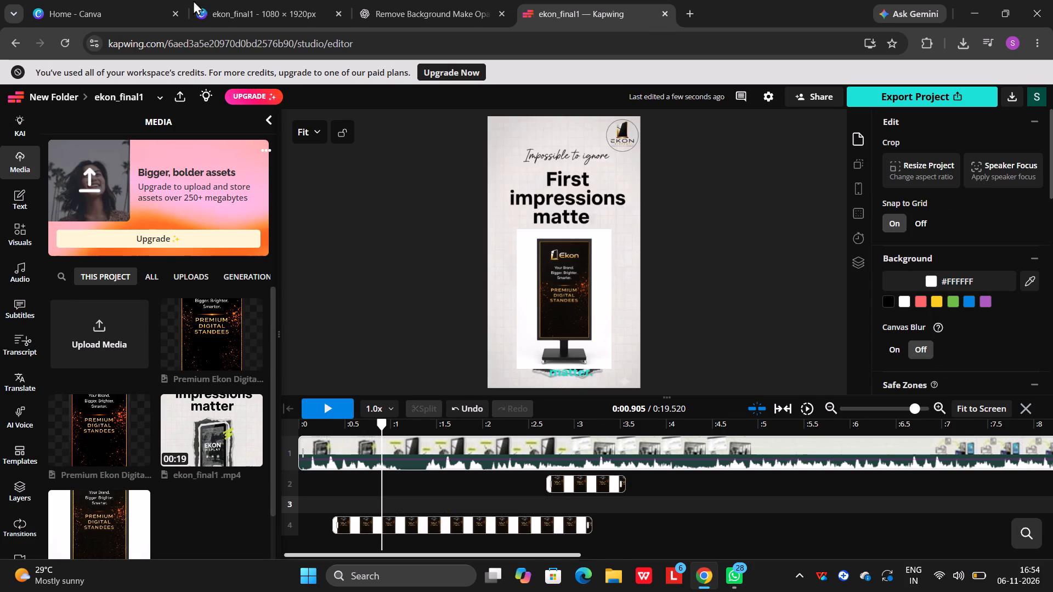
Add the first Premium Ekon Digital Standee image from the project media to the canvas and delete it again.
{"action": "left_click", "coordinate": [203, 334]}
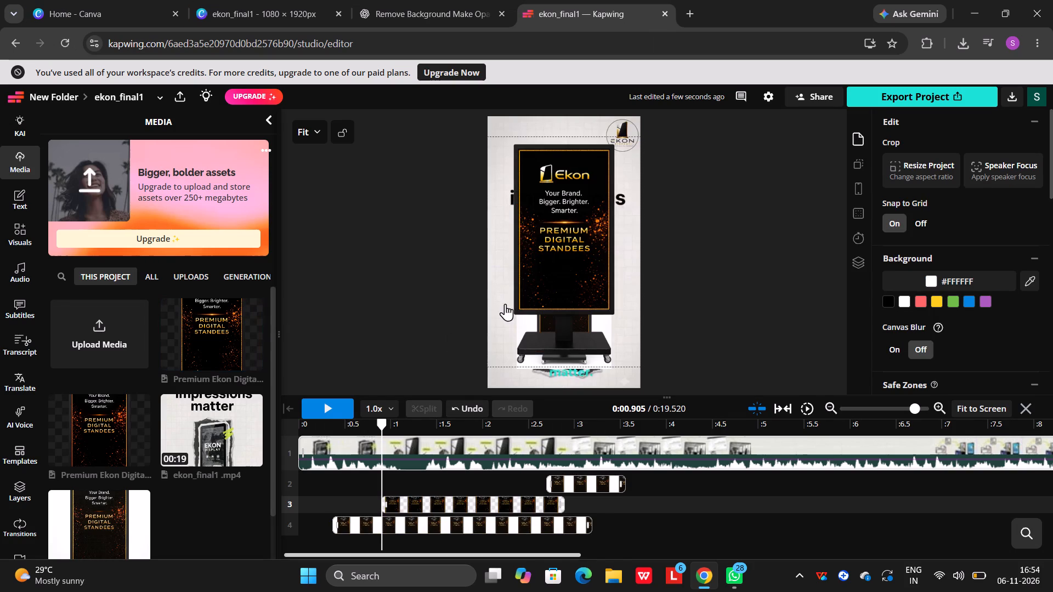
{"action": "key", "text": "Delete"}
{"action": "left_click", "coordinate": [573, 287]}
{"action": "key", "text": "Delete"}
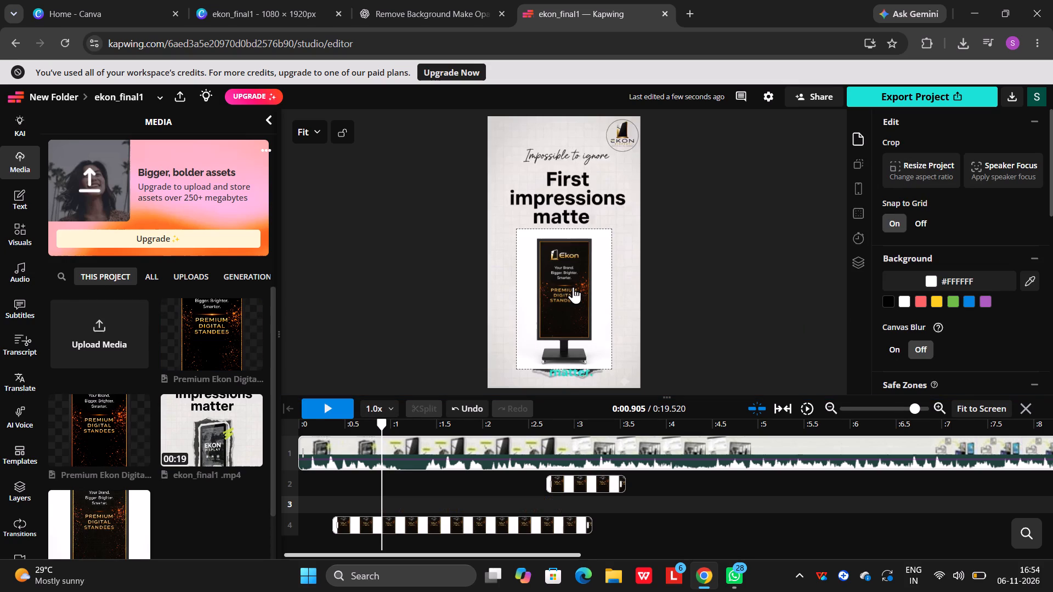
Delete the first Premium Ekon Digital Standee file from the media library, along with all layers that use it.
{"action": "left_click", "coordinate": [251, 321]}
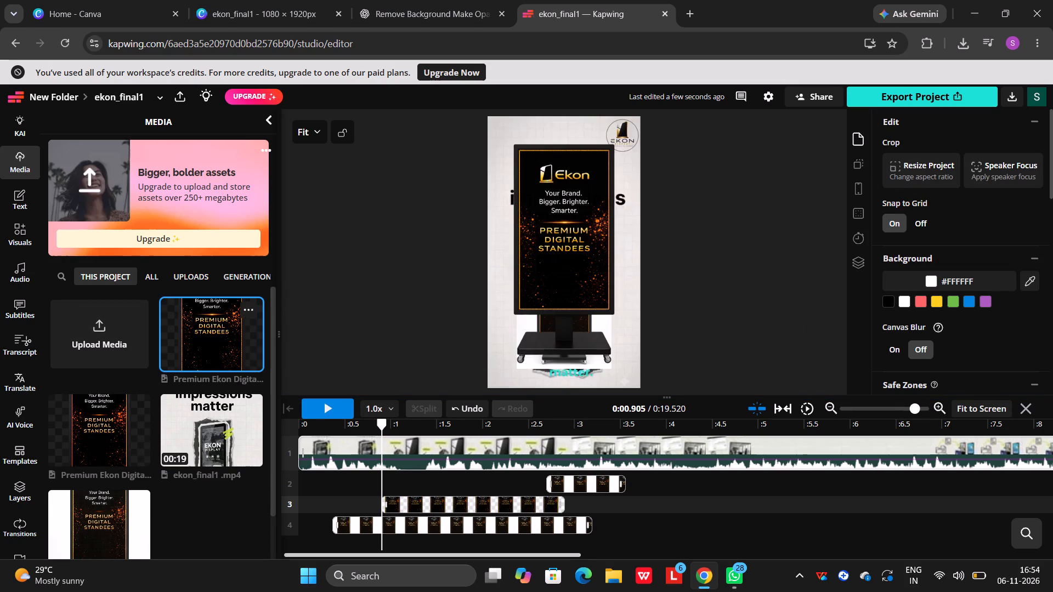
{"action": "left_click", "coordinate": [248, 320]}
{"action": "left_click", "coordinate": [250, 317]}
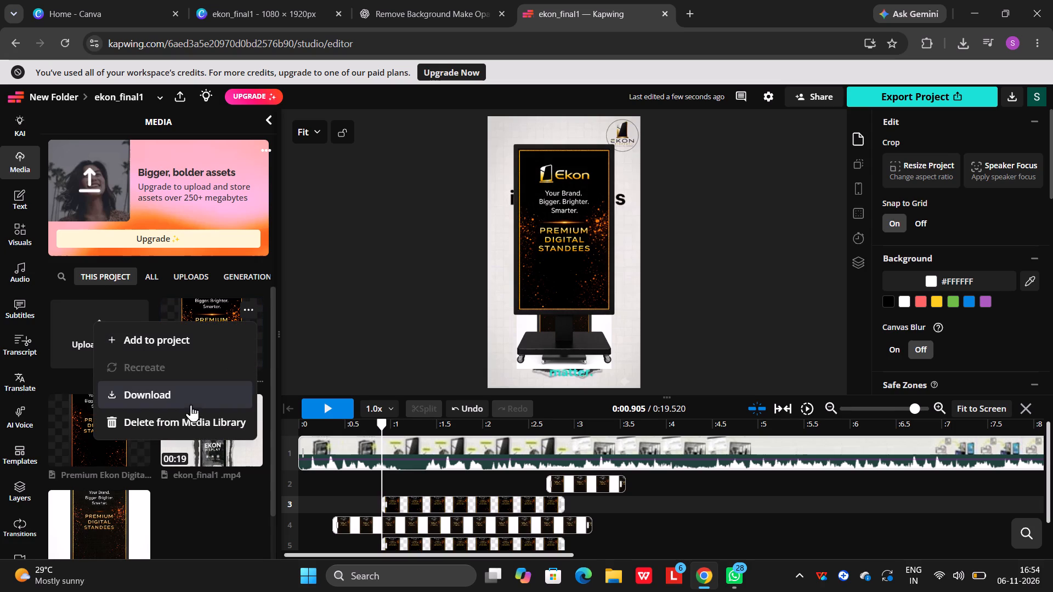
{"action": "left_click", "coordinate": [180, 419]}
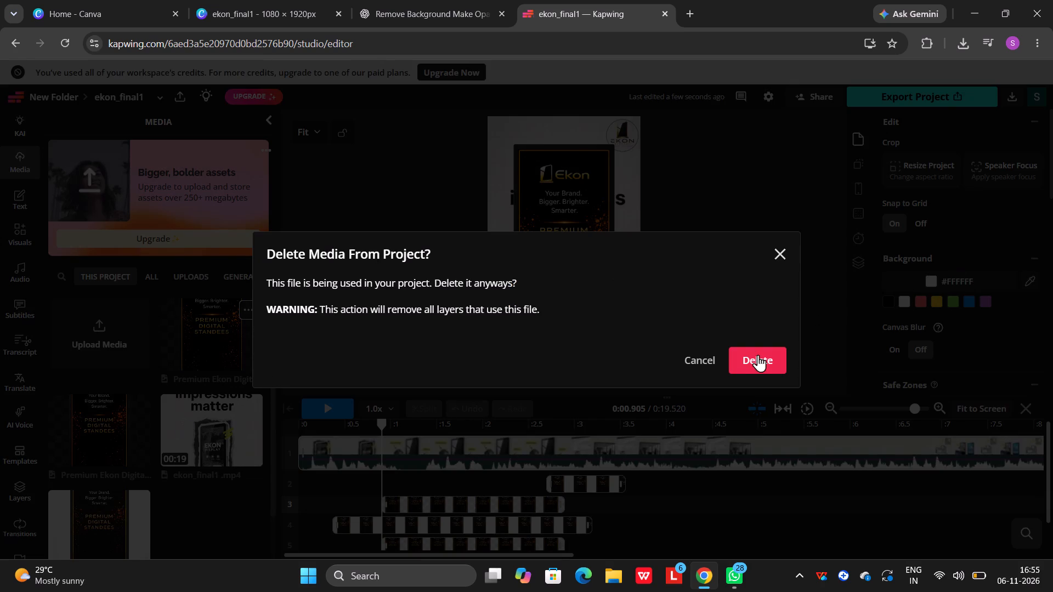
{"action": "left_click", "coordinate": [758, 353]}
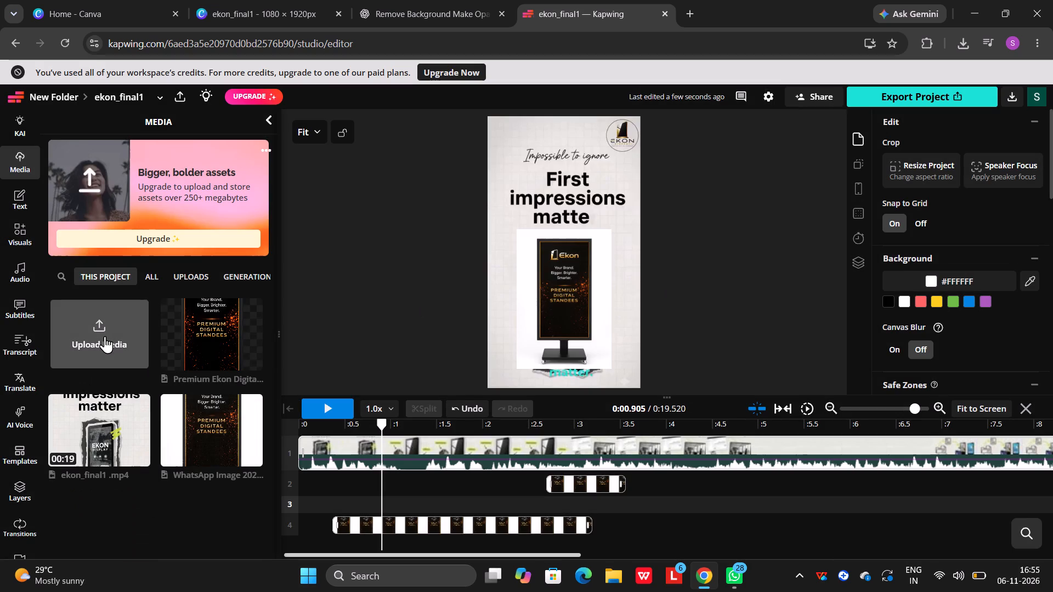
Upload the Premium Ekon Digital Standee PNG from Downloads to the project media again.
{"action": "left_click", "coordinate": [105, 336]}
{"action": "left_click", "coordinate": [578, 287]}
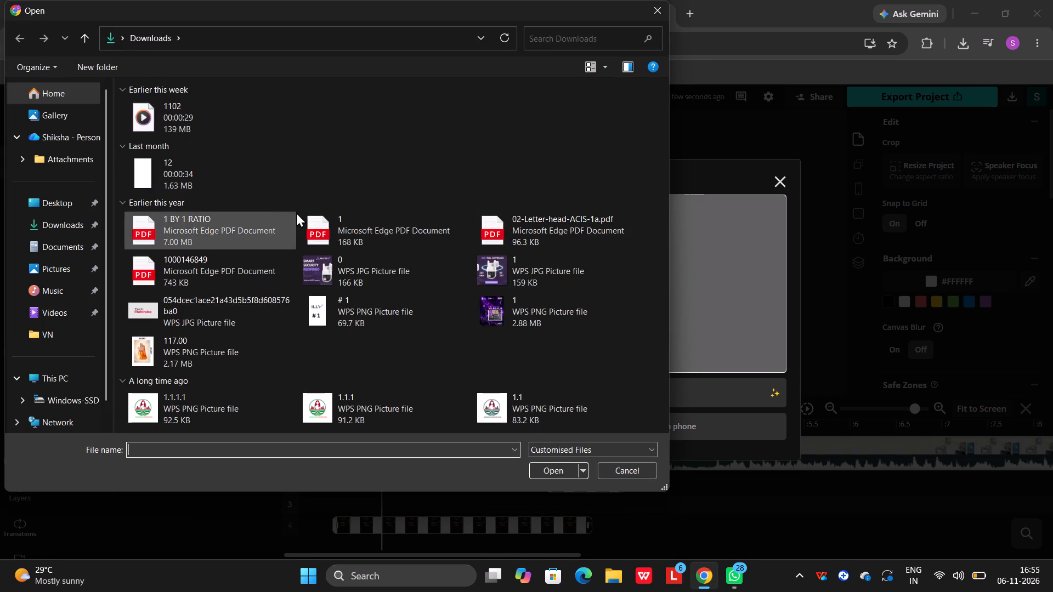
{"action": "scroll", "coordinate": [362, 244], "scroll_direction": "down", "scroll_amount": 1}
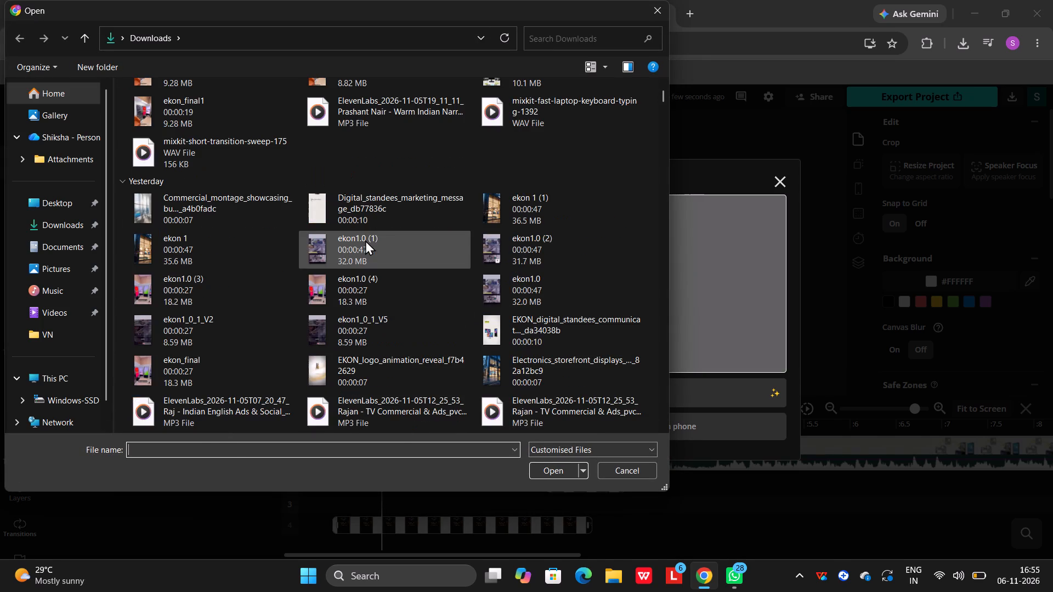
{"action": "scroll", "coordinate": [365, 233], "scroll_direction": "up", "scroll_amount": 2}
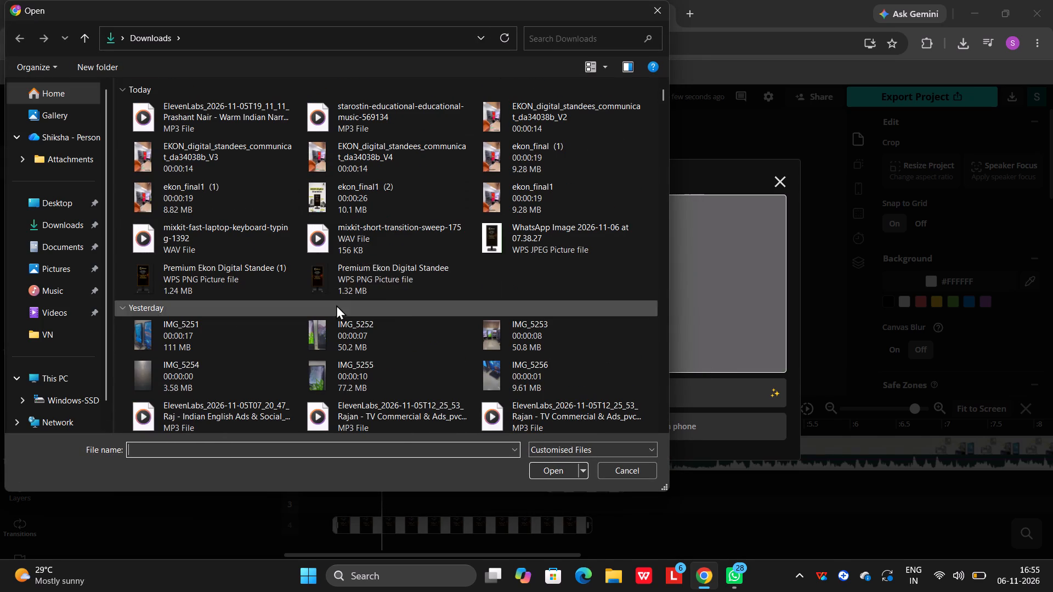
{"action": "left_click", "coordinate": [420, 292]}
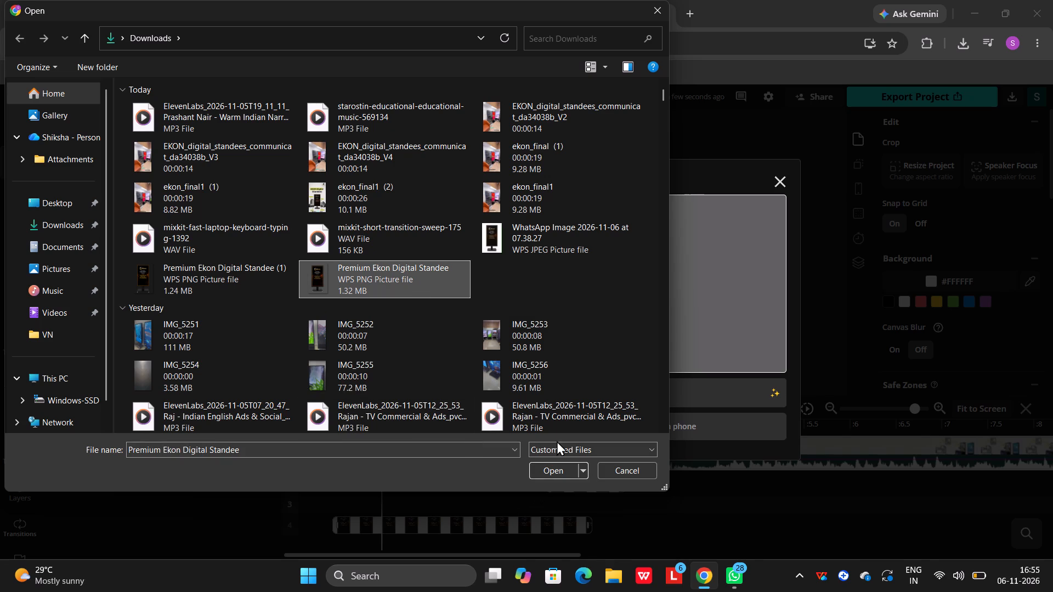
{"action": "left_click", "coordinate": [539, 473]}
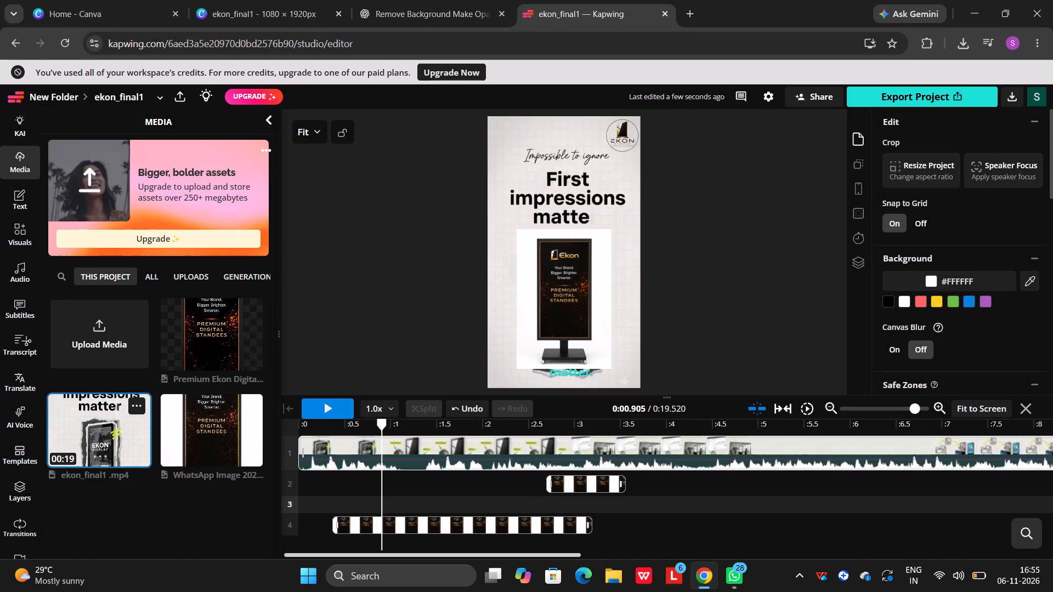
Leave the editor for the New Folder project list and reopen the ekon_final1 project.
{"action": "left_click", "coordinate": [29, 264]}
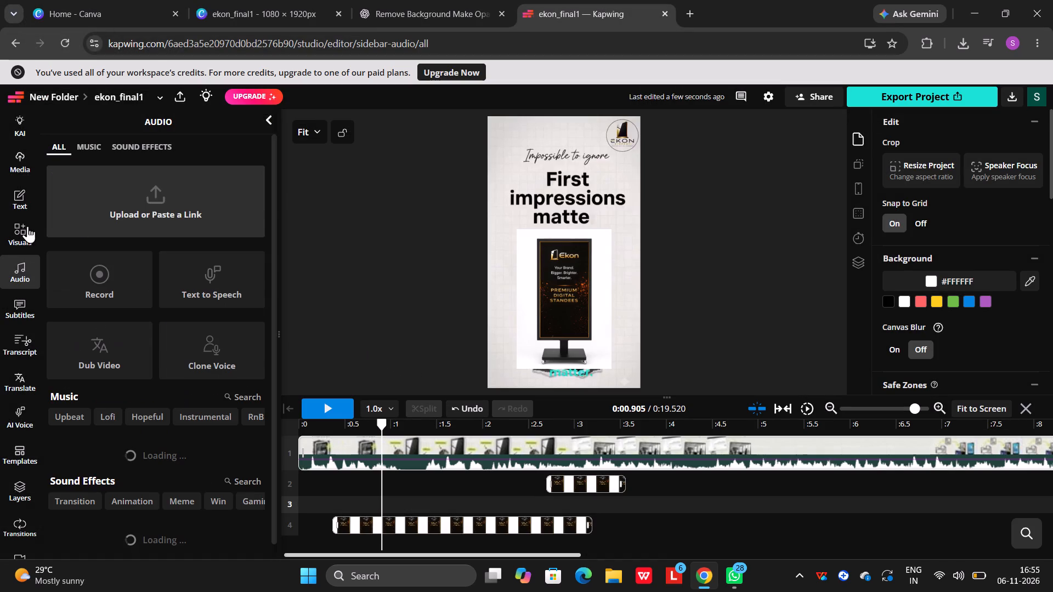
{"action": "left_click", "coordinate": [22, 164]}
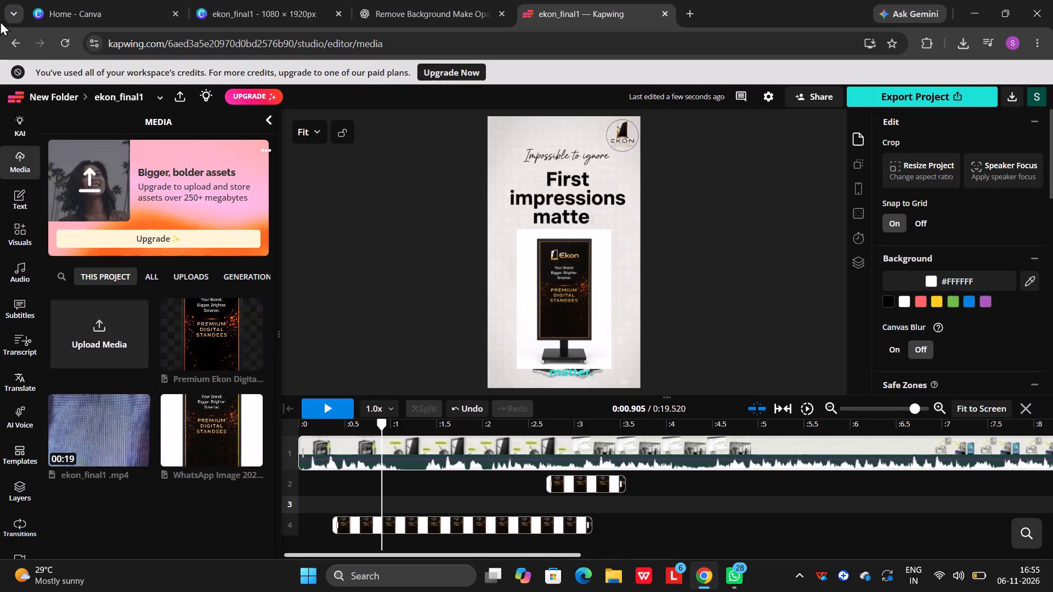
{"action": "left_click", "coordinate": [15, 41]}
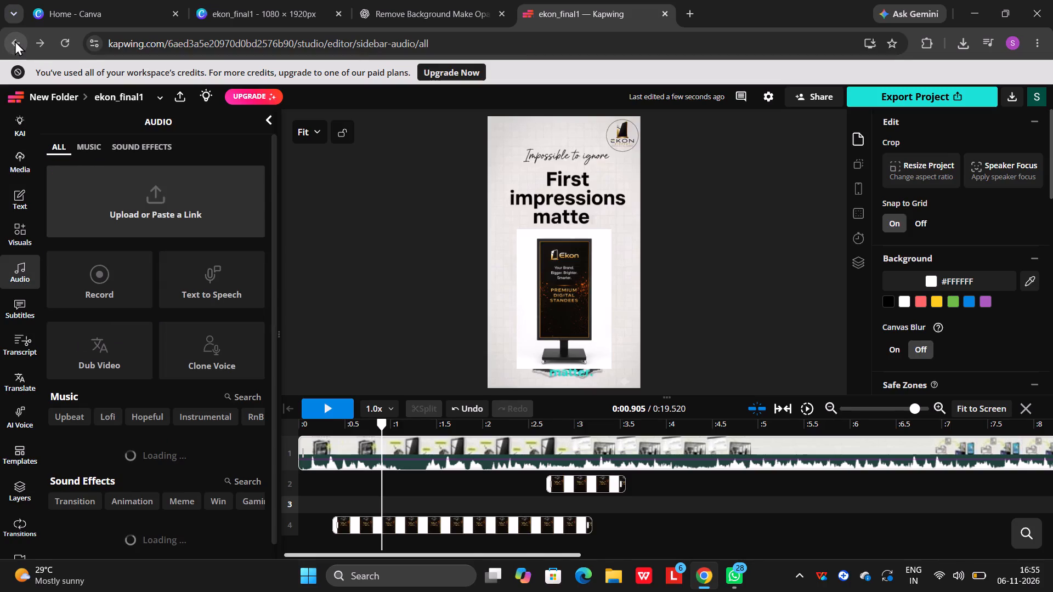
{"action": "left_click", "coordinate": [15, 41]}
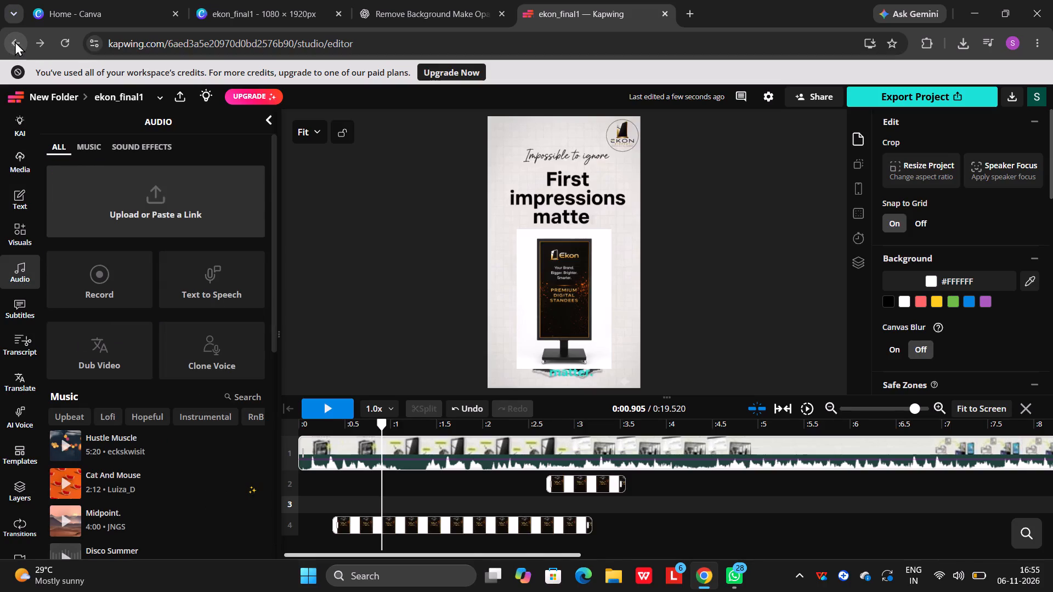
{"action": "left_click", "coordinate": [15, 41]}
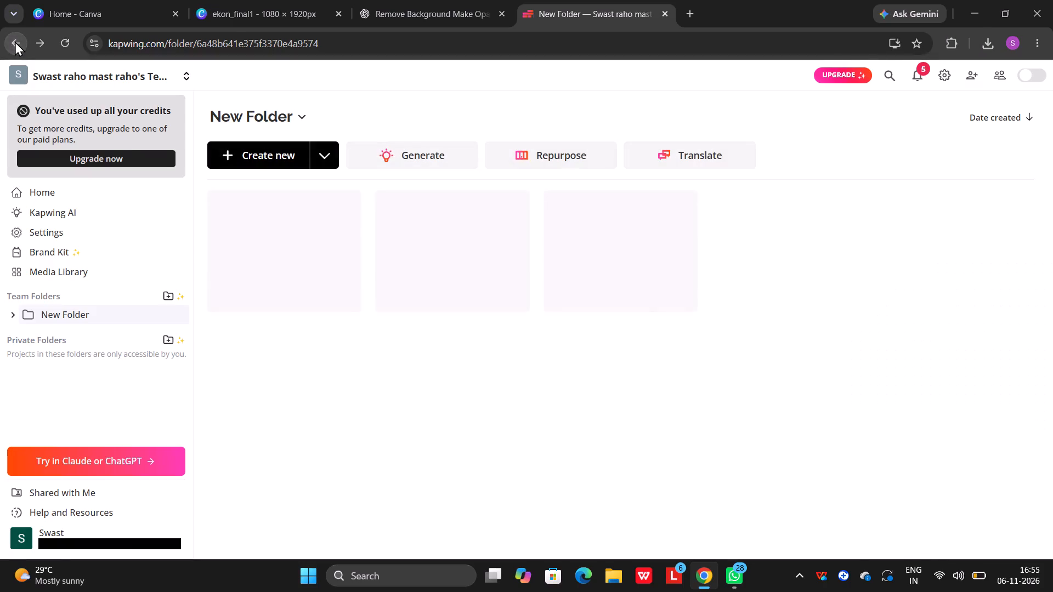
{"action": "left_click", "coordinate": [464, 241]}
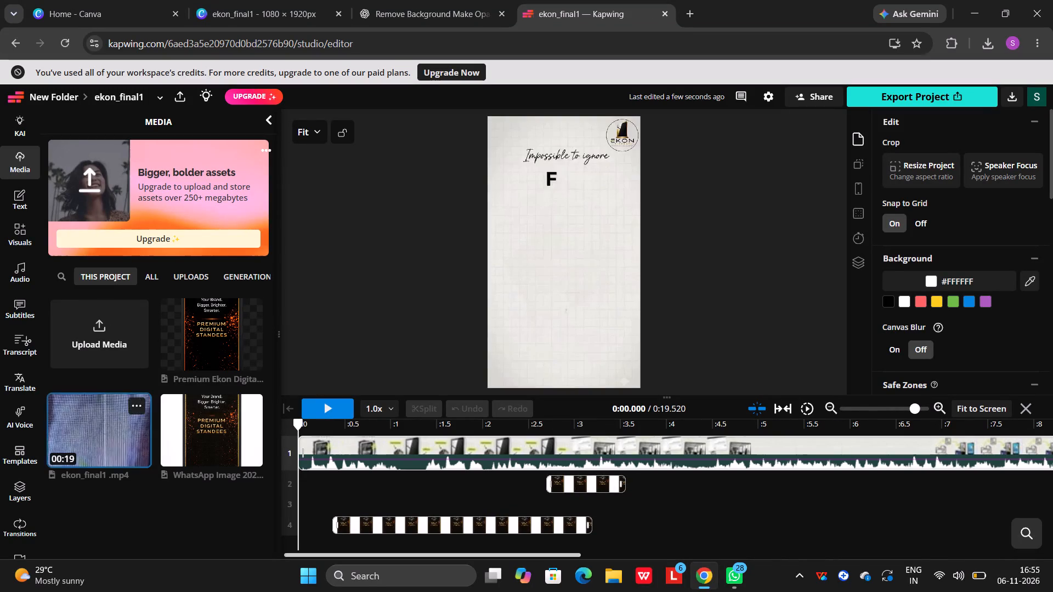
Upload the 1.32 MB Premium Ekon Digital Standee PNG from Downloads to the project media.
{"action": "left_click", "coordinate": [105, 348]}
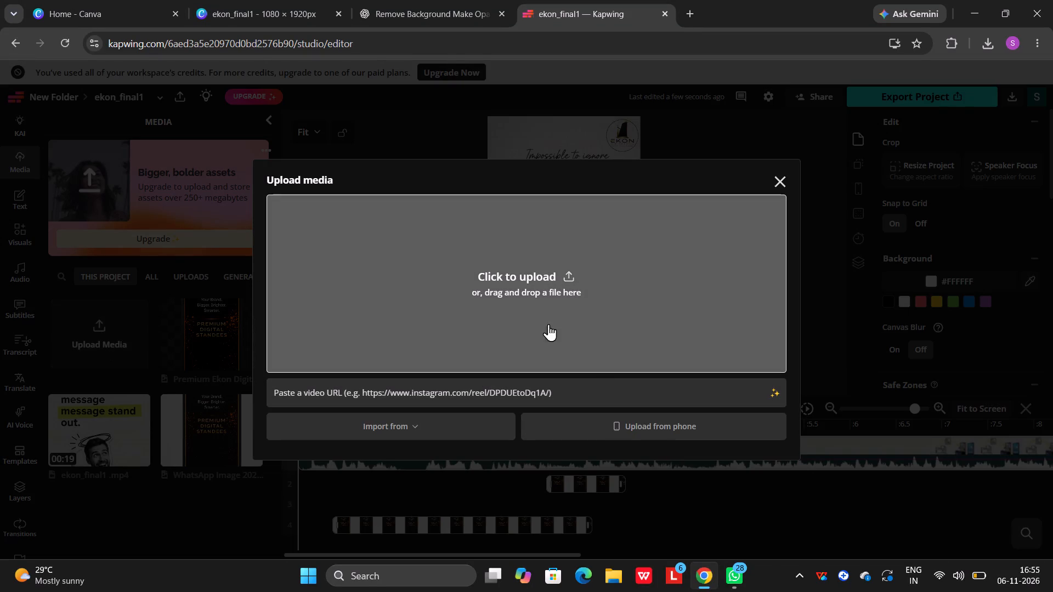
{"action": "left_click", "coordinate": [435, 303]}
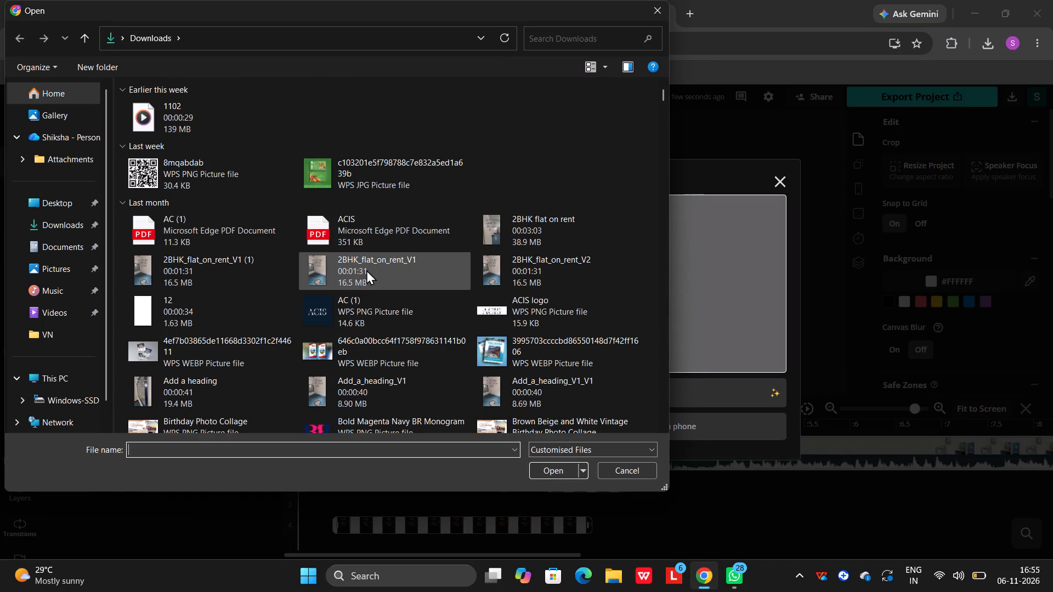
{"action": "scroll", "coordinate": [366, 270], "scroll_direction": "down", "scroll_amount": 2}
{"action": "scroll", "coordinate": [409, 279], "scroll_direction": "up", "scroll_amount": 1}
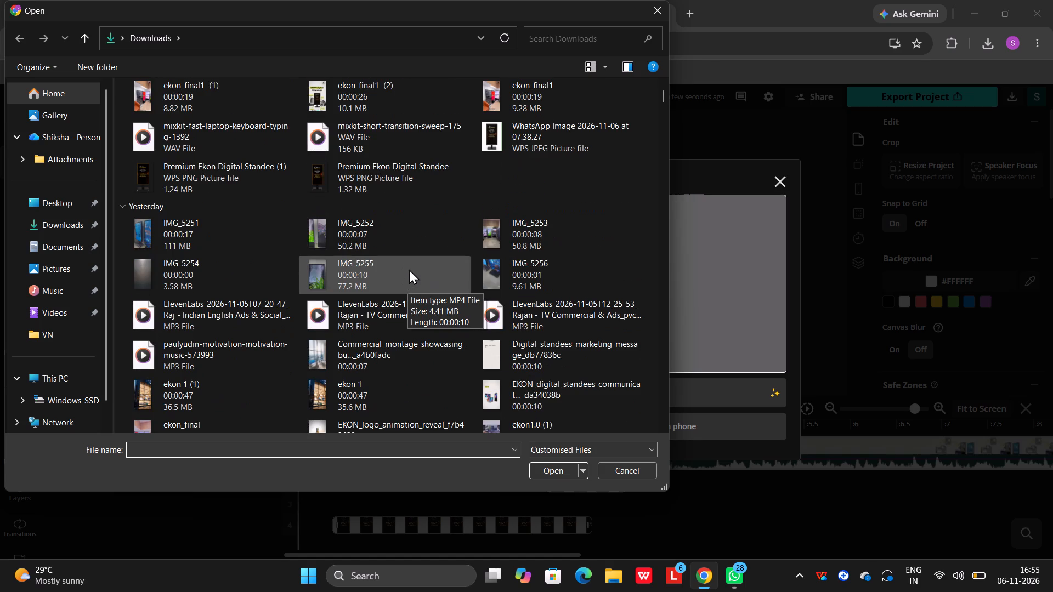
{"action": "left_click", "coordinate": [377, 184]}
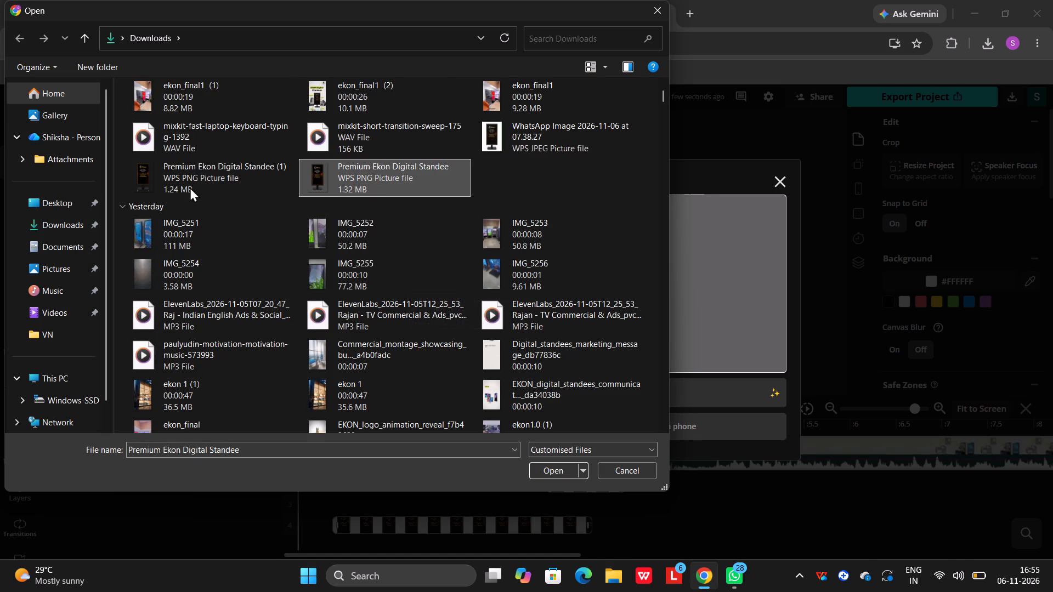
{"action": "left_click", "coordinate": [169, 184]}
{"action": "left_click", "coordinate": [404, 177]}
{"action": "left_click", "coordinate": [557, 468]}
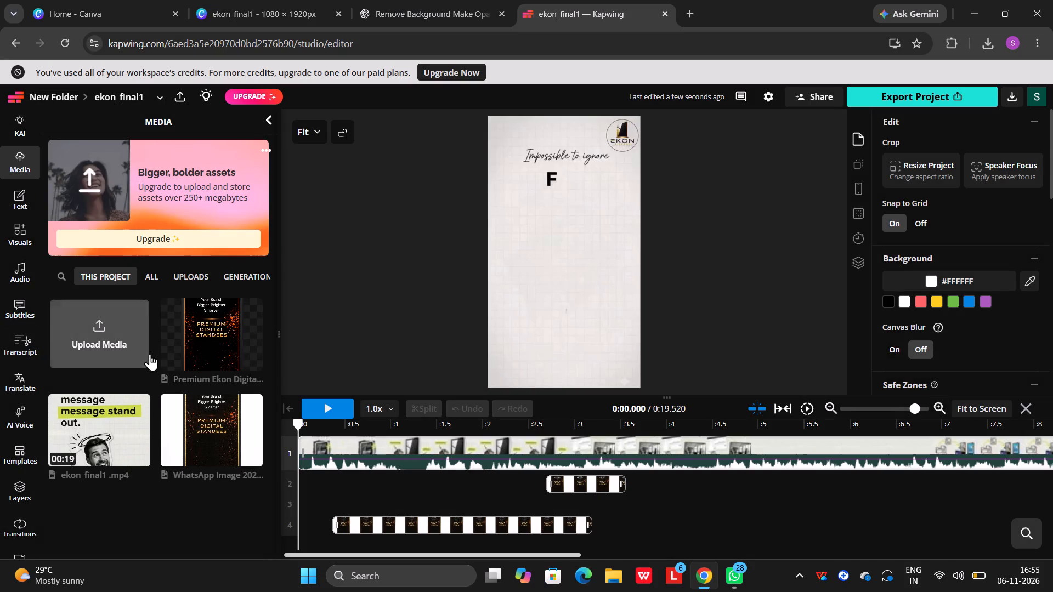
Add the Premium Ekon Digital Standee image at the start of the video and move it below the "Impossible to ignore" tagline.
{"action": "left_click", "coordinate": [197, 334]}
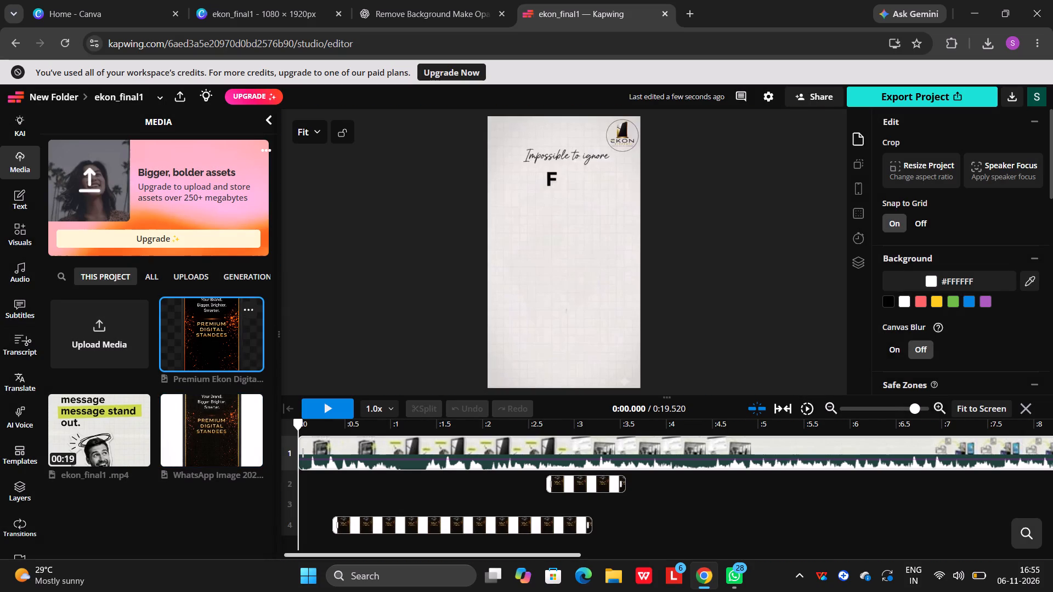
{"action": "left_click", "coordinate": [215, 351]}
{"action": "left_click_drag", "start_coordinate": [553, 255], "coordinate": [556, 326]}
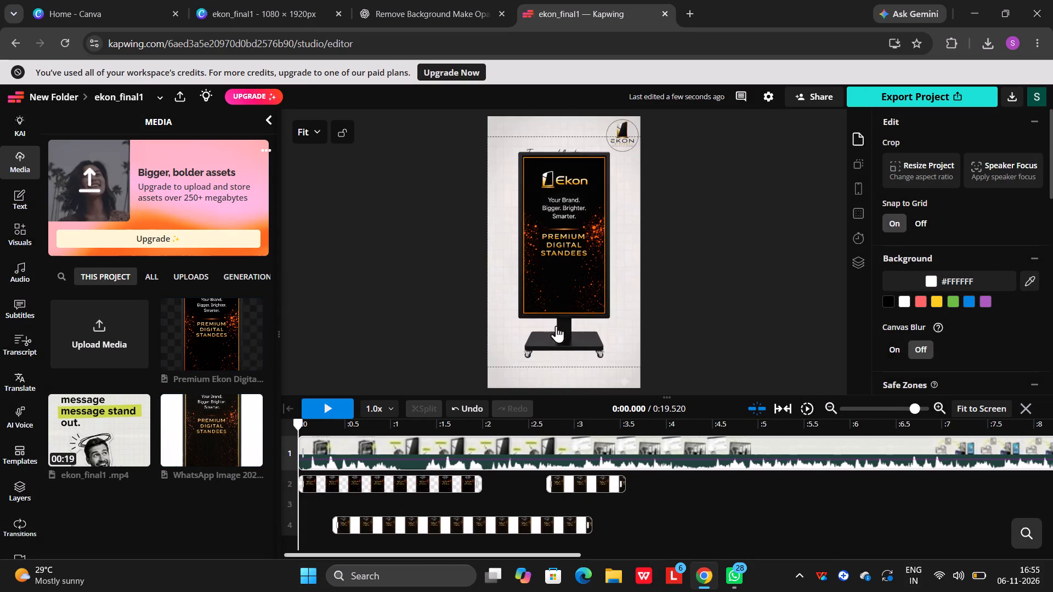
{"action": "left_click_drag", "start_coordinate": [556, 326], "coordinate": [551, 306]}
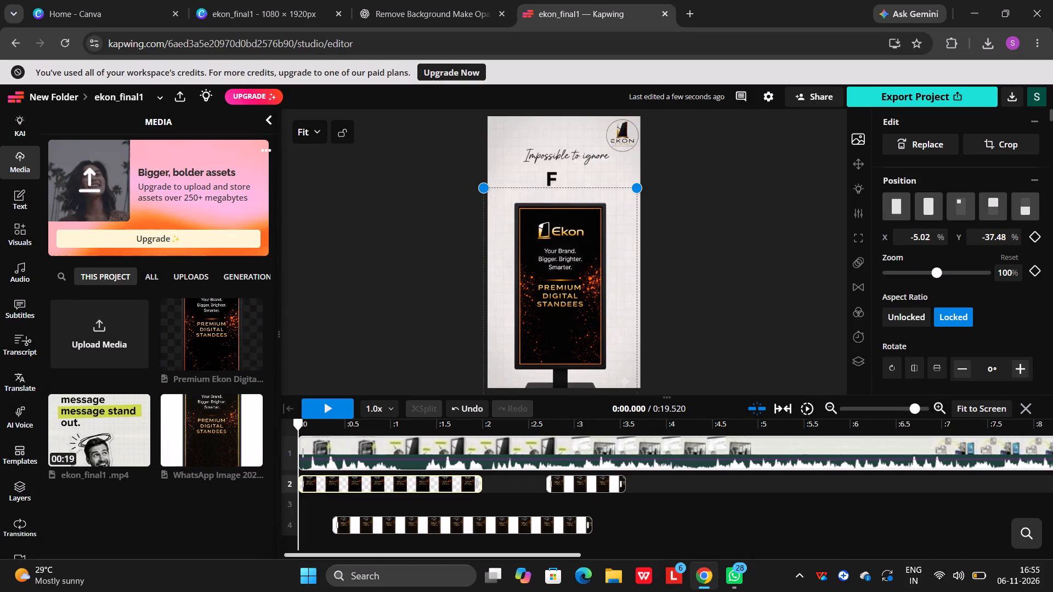
Shrink the new standee image and place it over the white-background standee, at about X -6.17%, Y -28.44%.
{"action": "left_click", "coordinate": [307, 406]}
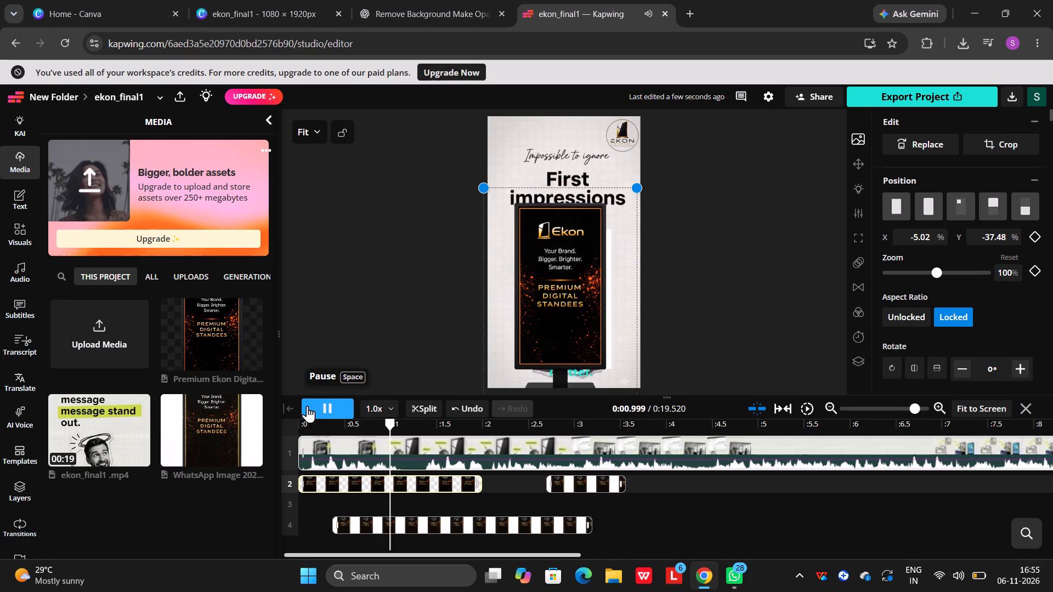
{"action": "left_click", "coordinate": [308, 406]}
{"action": "scroll", "coordinate": [725, 287], "scroll_direction": "down", "scroll_amount": 1}
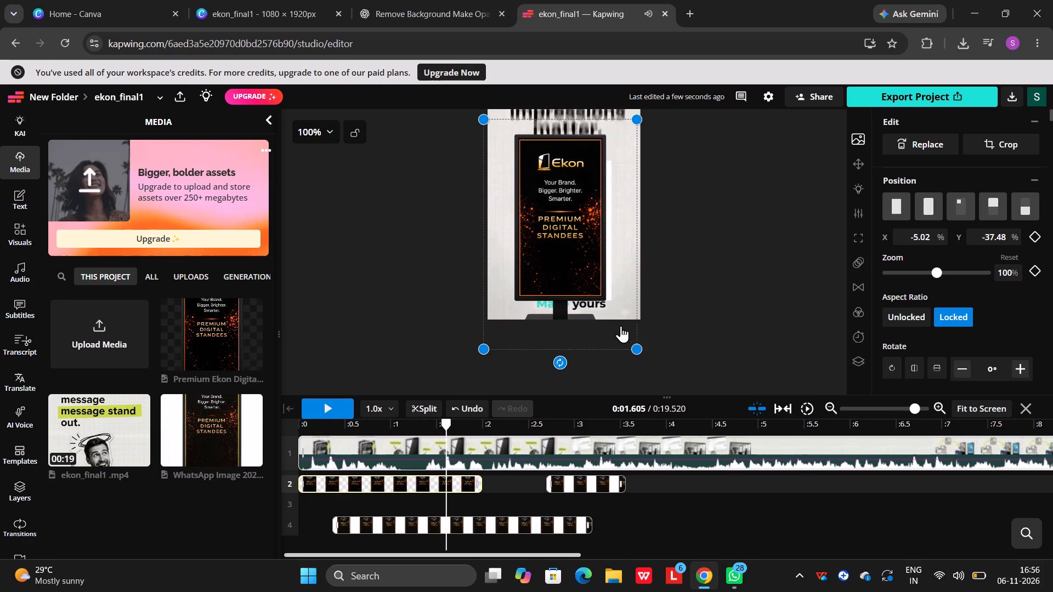
{"action": "left_click_drag", "start_coordinate": [635, 351], "coordinate": [590, 292]}
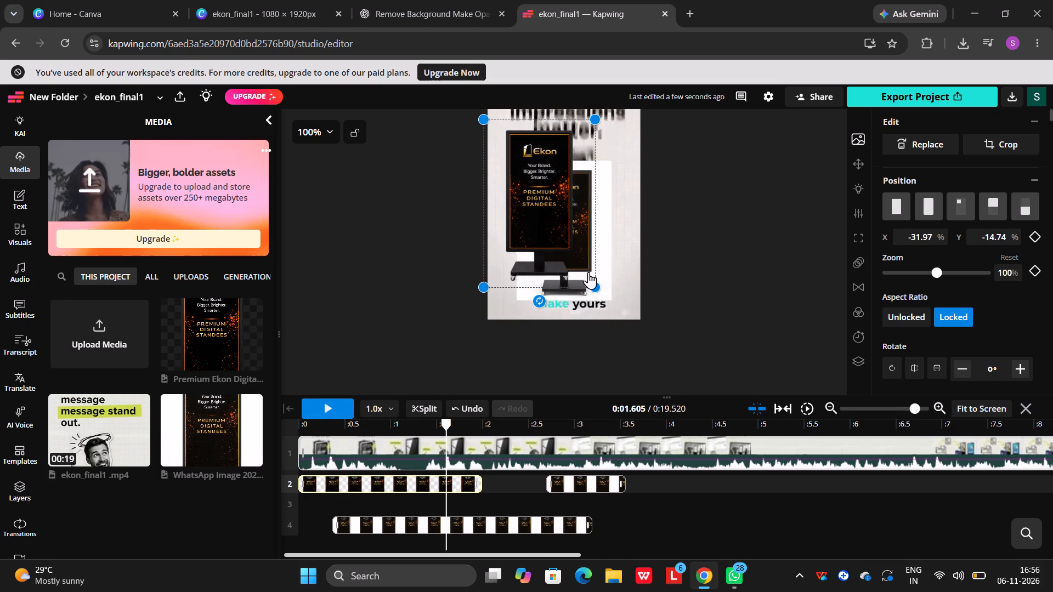
{"action": "left_click_drag", "start_coordinate": [554, 234], "coordinate": [574, 253]}
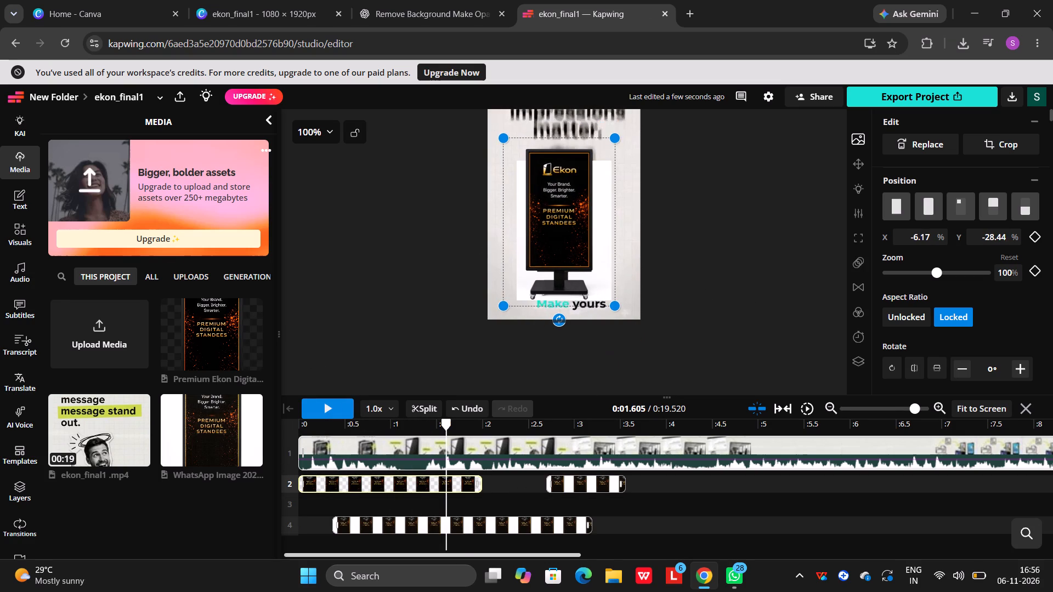
Delete the white-background standee overlay on timeline track 4.
{"action": "left_click", "coordinate": [467, 531]}
{"action": "key", "text": "Delete"}
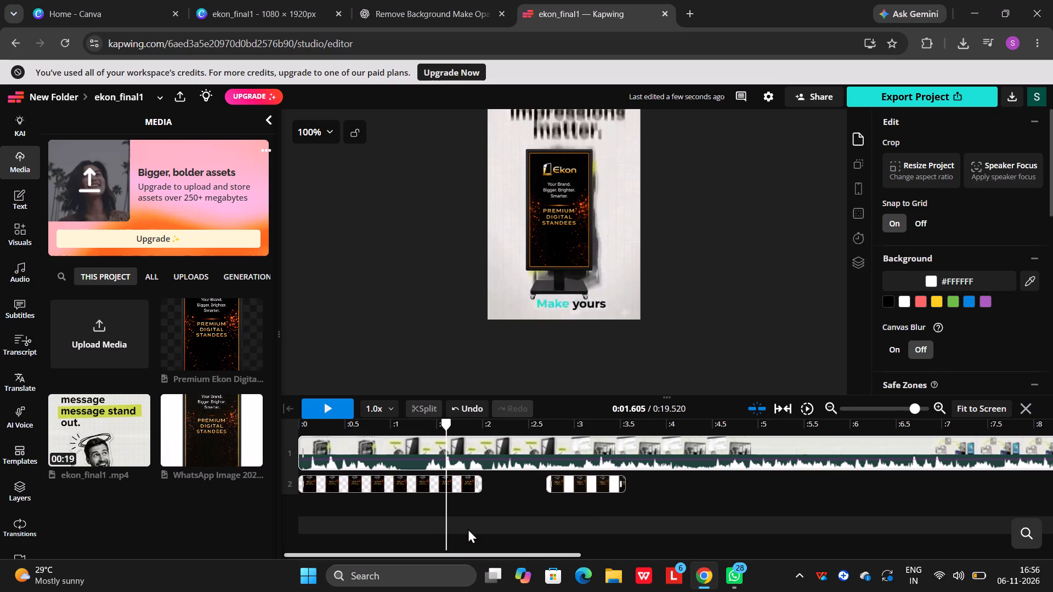
Preview the opening second and reposition the standee overlay over the video's EKON Display standee, at about X 6.72%, Y -30.06%.
{"action": "left_click_drag", "start_coordinate": [449, 422], "coordinate": [264, 437]}
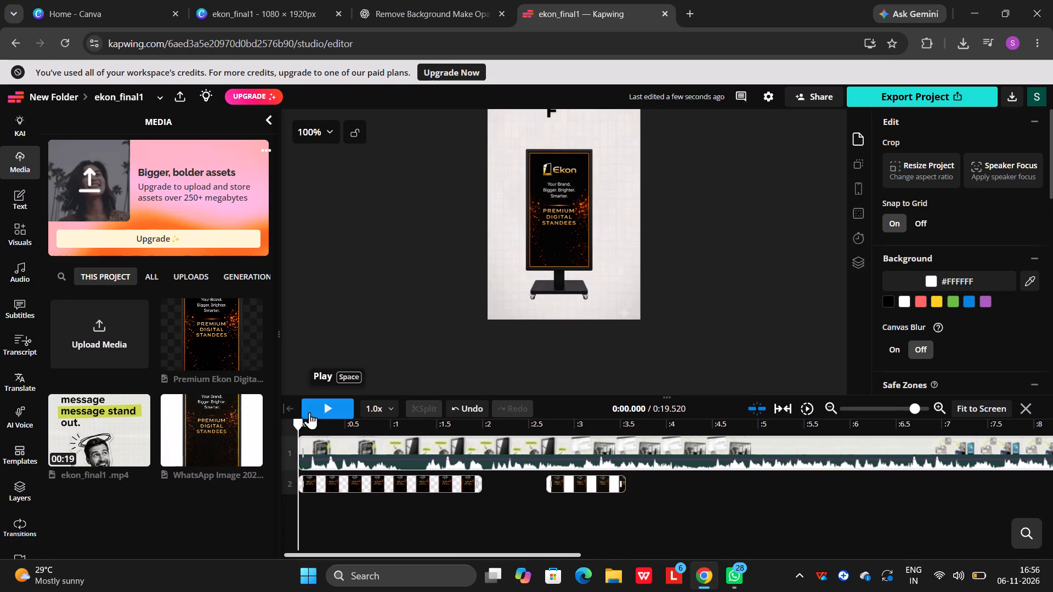
{"action": "left_click", "coordinate": [310, 411]}
{"action": "left_click", "coordinate": [314, 411]}
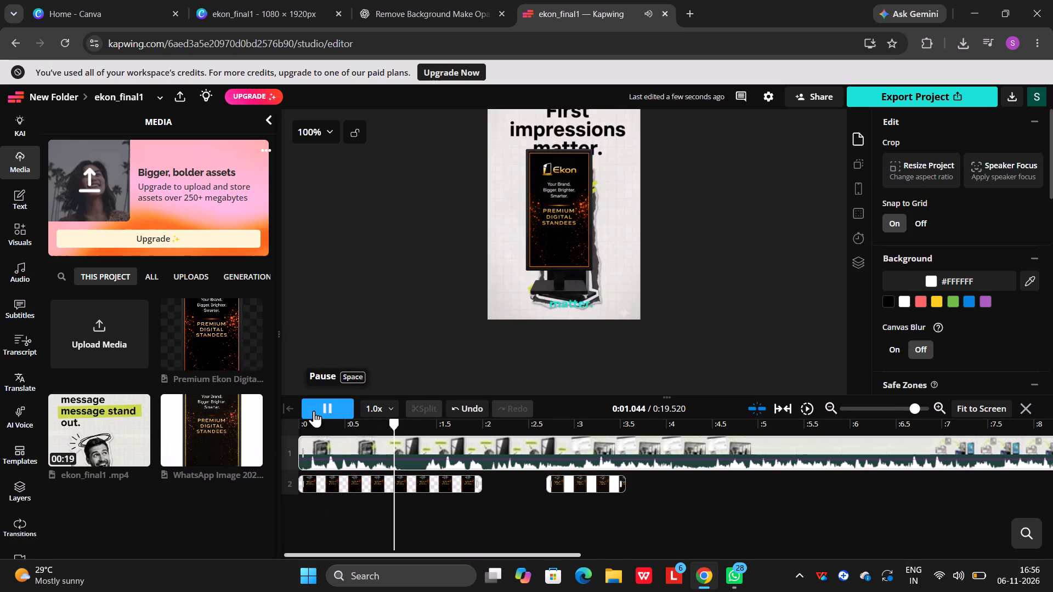
{"action": "left_click_drag", "start_coordinate": [559, 242], "coordinate": [569, 252]}
{"action": "left_click_drag", "start_coordinate": [569, 252], "coordinate": [563, 238]}
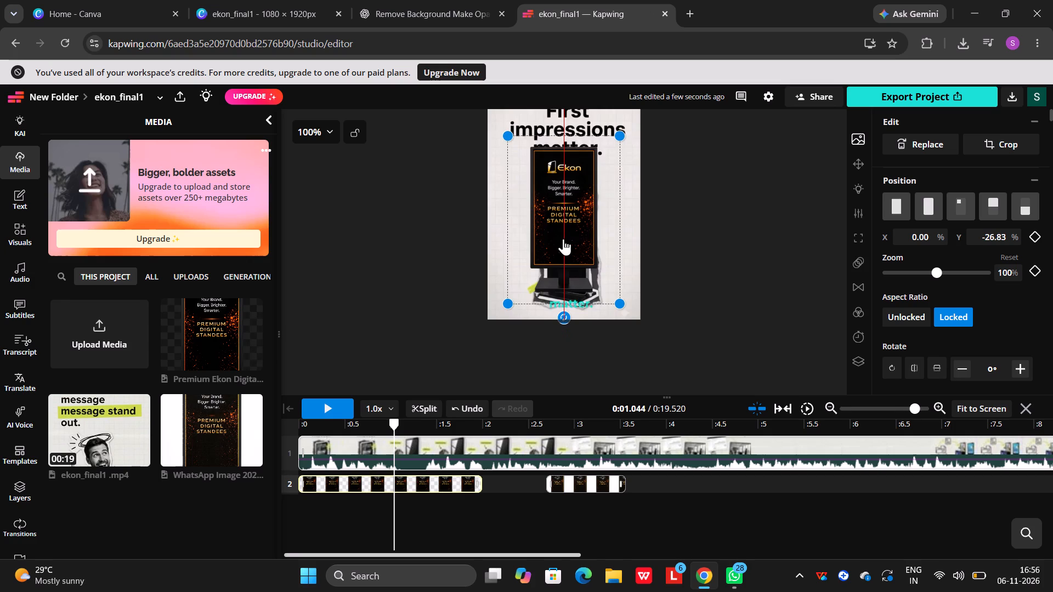
{"action": "left_click_drag", "start_coordinate": [563, 238], "coordinate": [569, 244]}
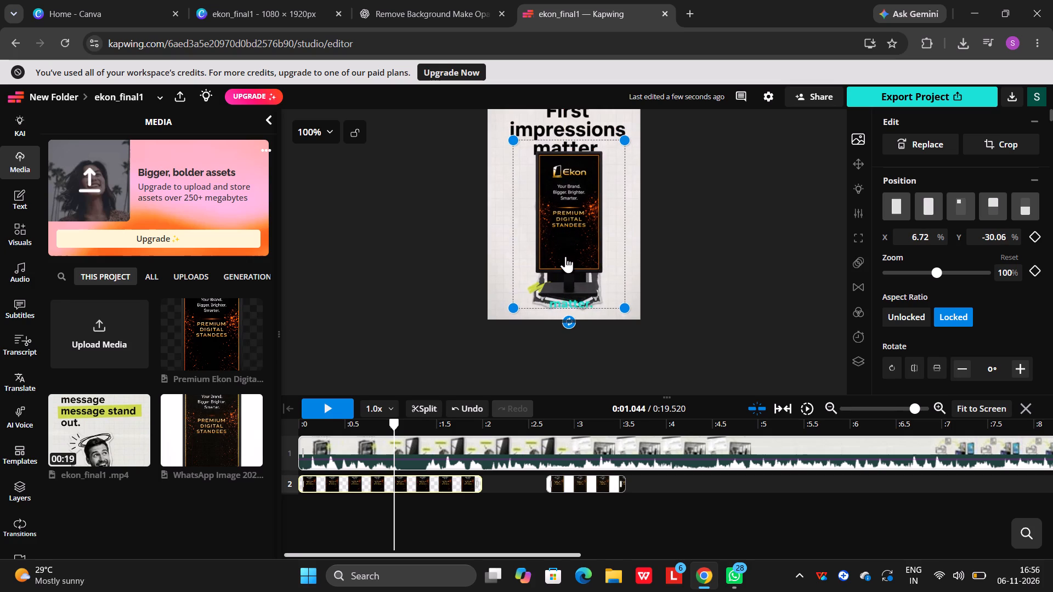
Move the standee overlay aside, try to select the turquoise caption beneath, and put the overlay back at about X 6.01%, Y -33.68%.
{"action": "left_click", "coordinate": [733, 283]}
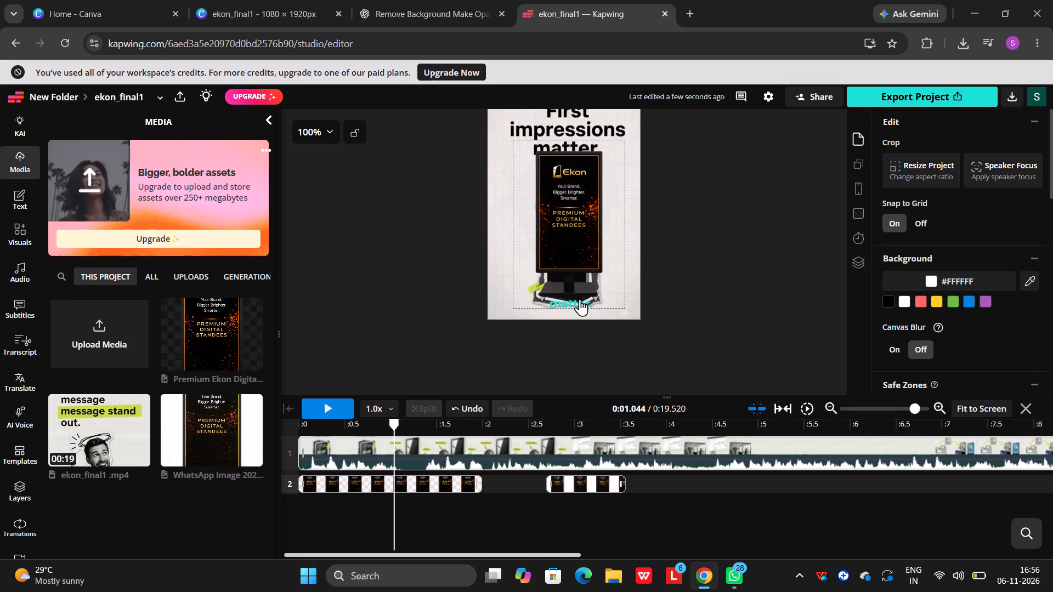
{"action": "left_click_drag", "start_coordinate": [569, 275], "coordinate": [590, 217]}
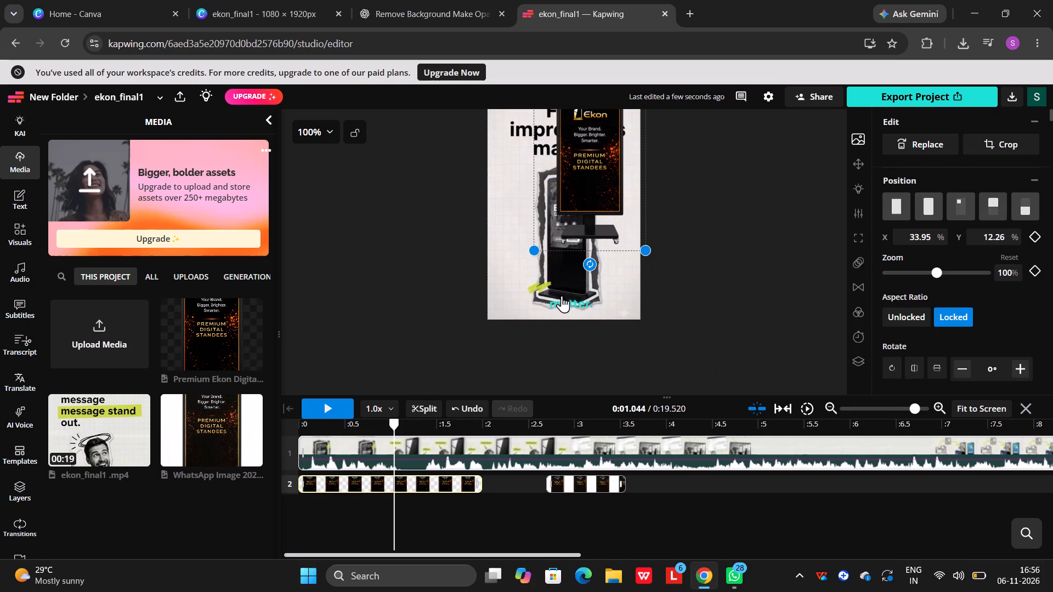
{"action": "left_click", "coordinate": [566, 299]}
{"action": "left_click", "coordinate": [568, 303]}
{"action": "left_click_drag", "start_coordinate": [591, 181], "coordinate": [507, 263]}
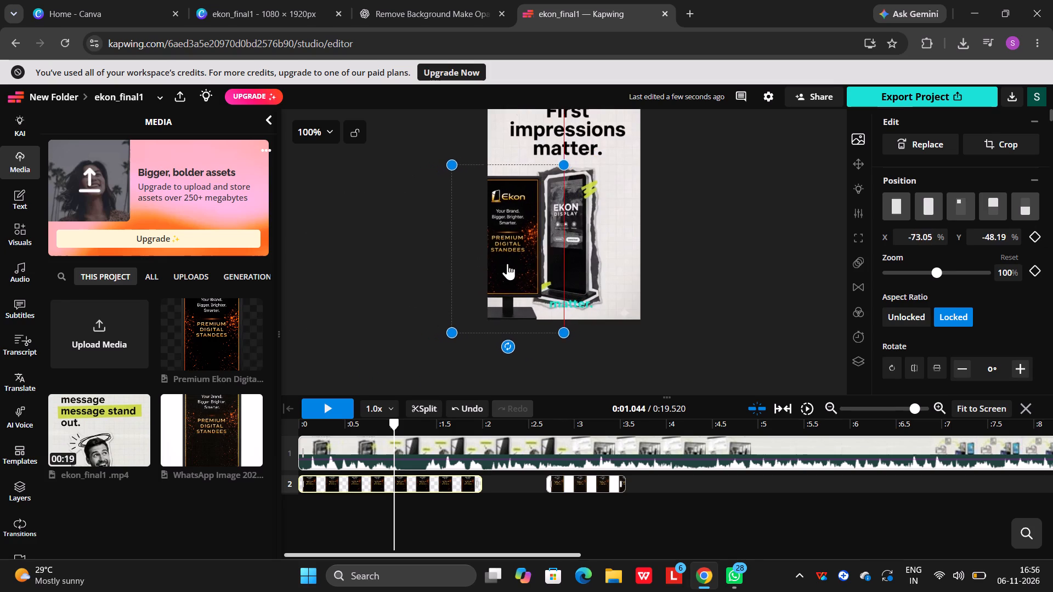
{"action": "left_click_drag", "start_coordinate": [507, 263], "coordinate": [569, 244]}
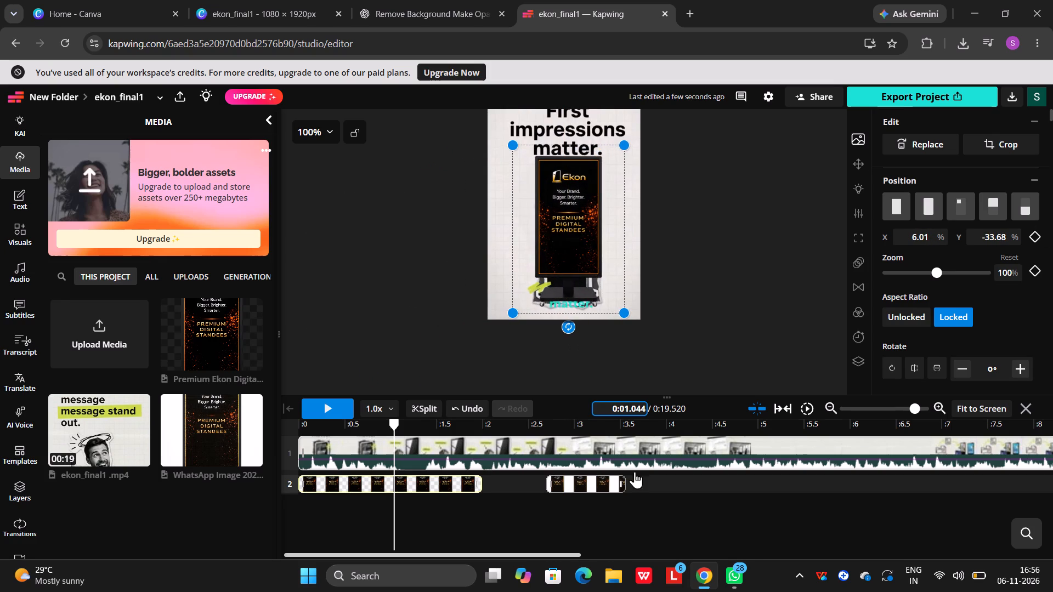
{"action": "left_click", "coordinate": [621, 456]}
Open the subtitle options, try again to select the turquoise caption, and place the standee overlay at about X 6.01%, Y -30.86%.
{"action": "left_click", "coordinate": [15, 308]}
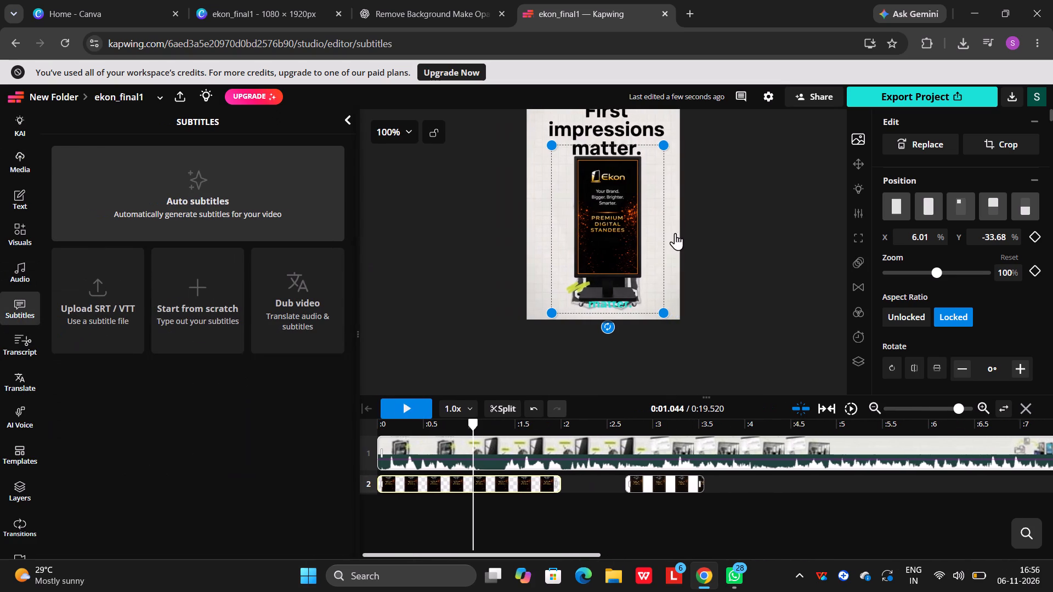
{"action": "left_click_drag", "start_coordinate": [581, 243], "coordinate": [683, 204]}
{"action": "left_click", "coordinate": [607, 304]}
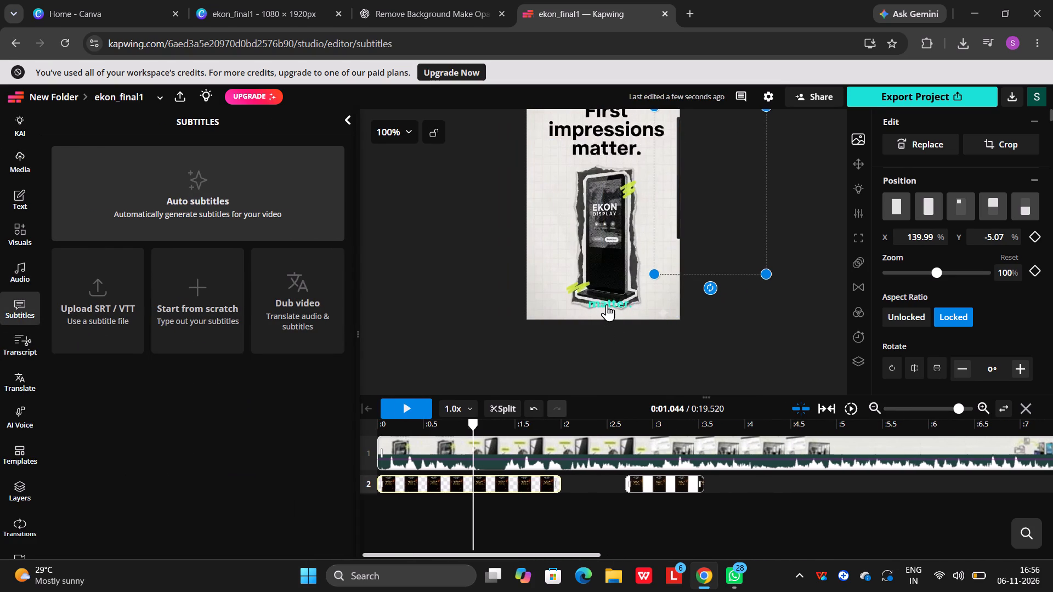
{"action": "left_click", "coordinate": [607, 304]}
{"action": "left_click_drag", "start_coordinate": [697, 214], "coordinate": [591, 242]}
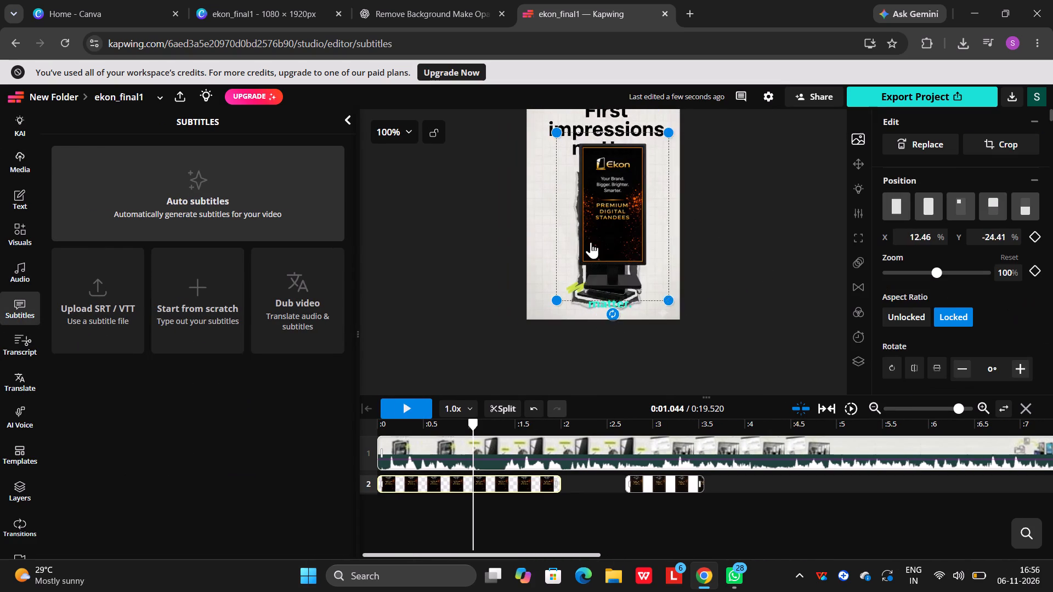
{"action": "left_click_drag", "start_coordinate": [591, 242], "coordinate": [595, 249]}
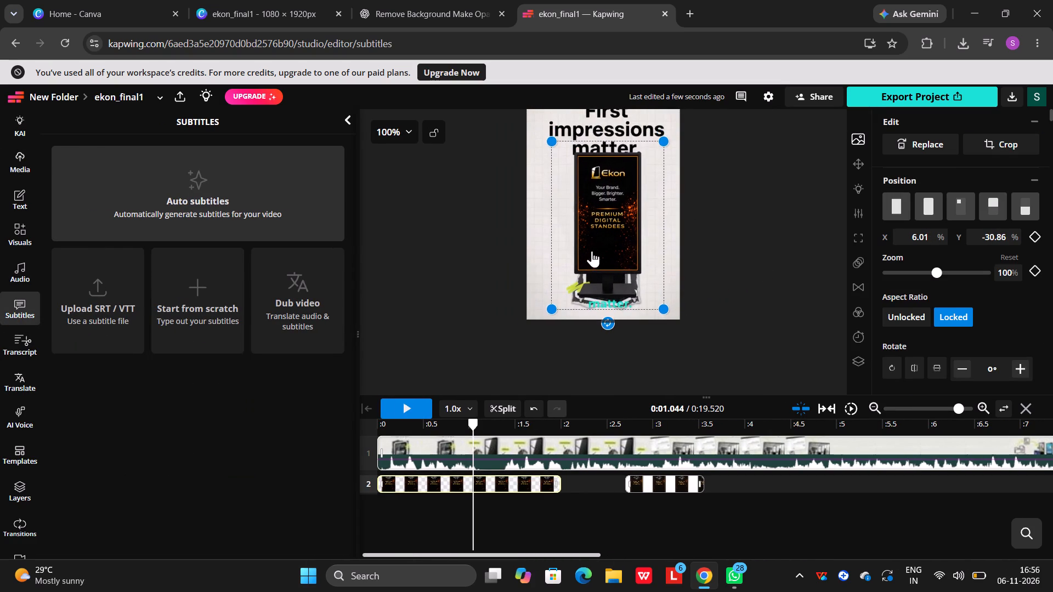
{"action": "scroll", "coordinate": [519, 244], "scroll_direction": "up", "scroll_amount": 1}
Leave the ekon_final1 editor and return to the New Folder project list.
{"action": "left_click", "coordinate": [15, 35]}
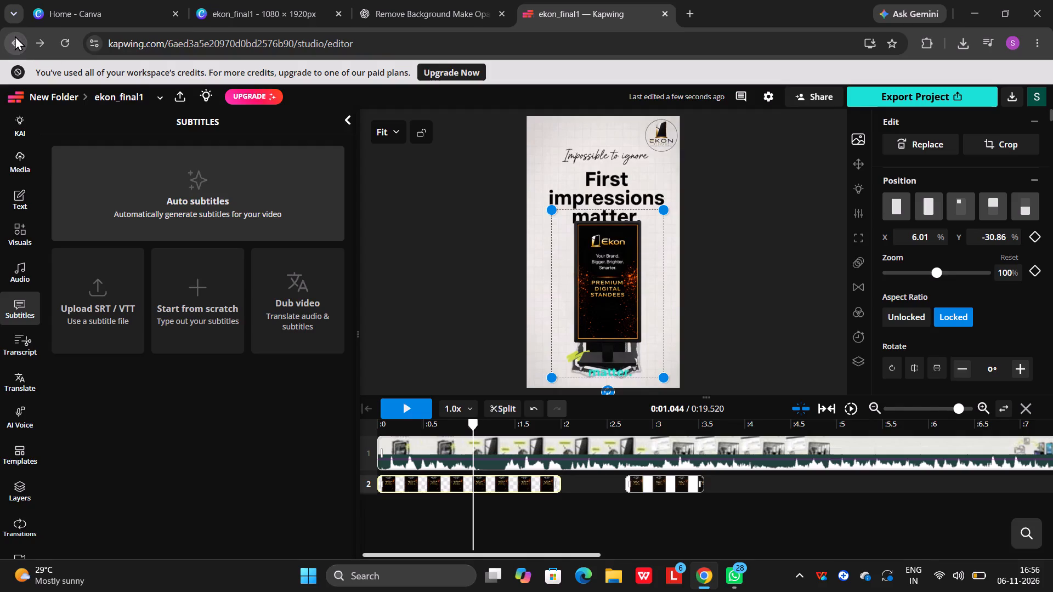
{"action": "left_click", "coordinate": [15, 36]}
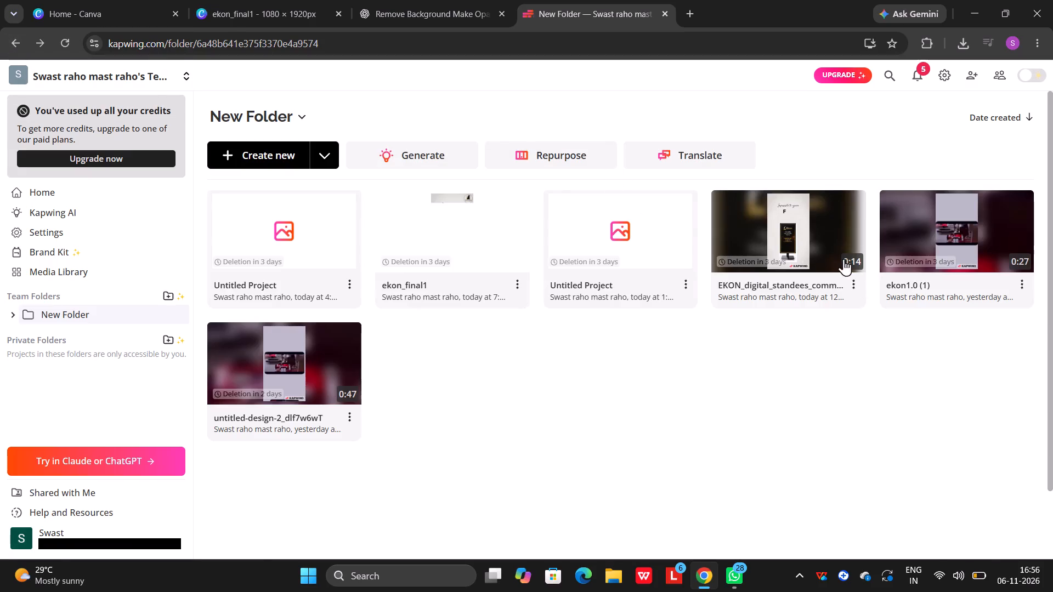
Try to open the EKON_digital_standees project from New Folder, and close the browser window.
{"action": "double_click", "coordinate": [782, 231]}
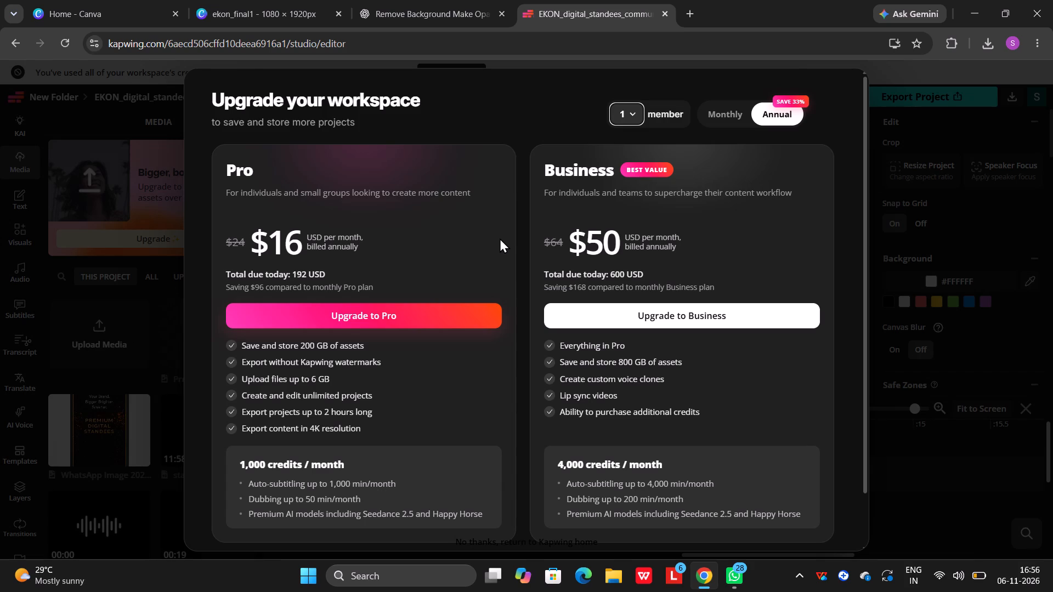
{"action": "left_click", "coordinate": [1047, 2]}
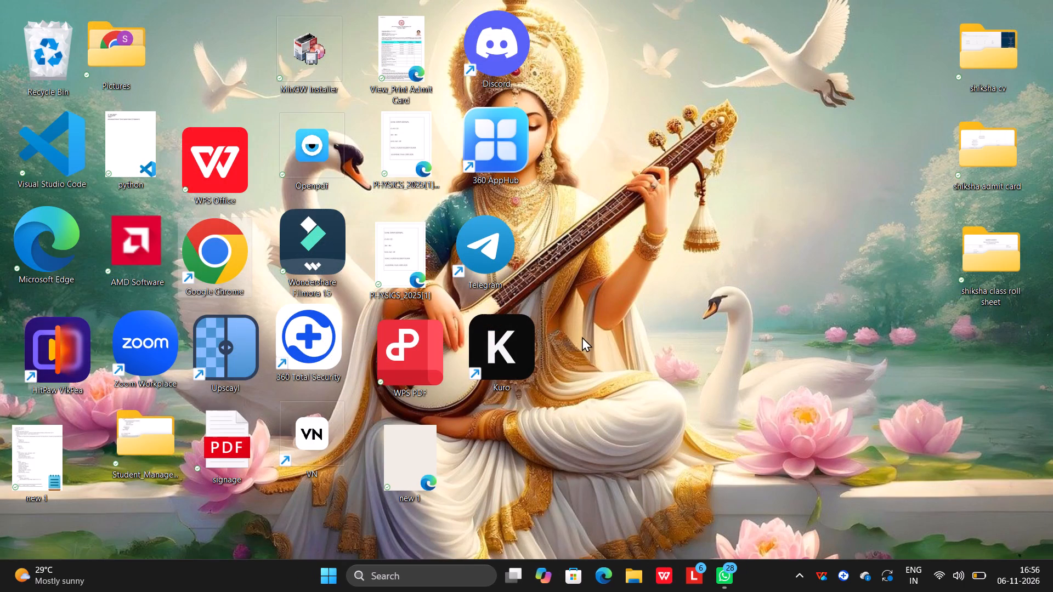
Relaunch Google Chrome from the Windows search and enter the profile labelled Your Chrome.
{"action": "left_click", "coordinate": [327, 570]}
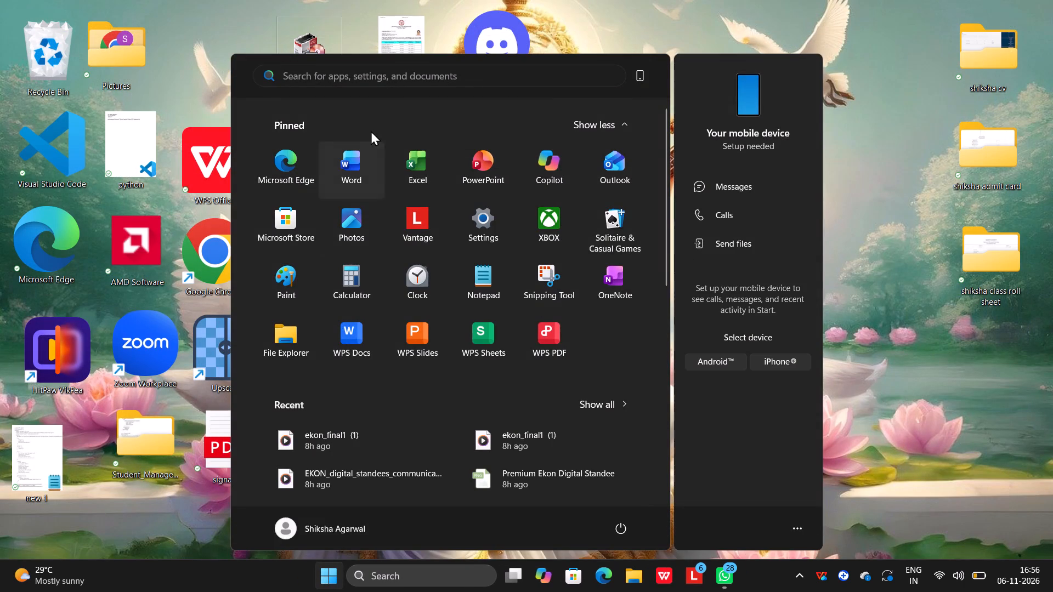
{"action": "type", "text": "chrome"}
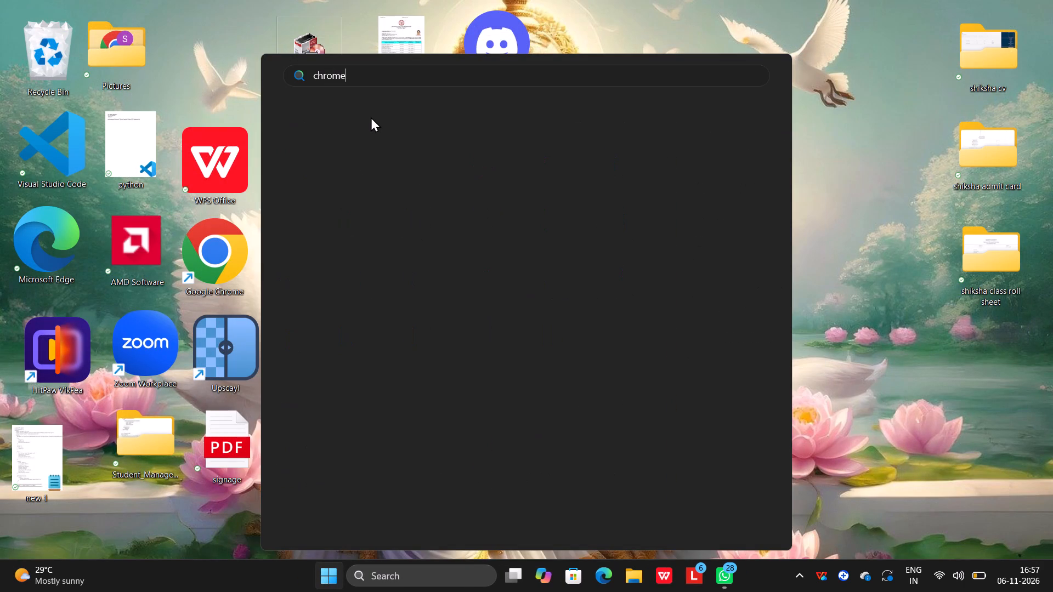
{"action": "key", "text": "Return"}
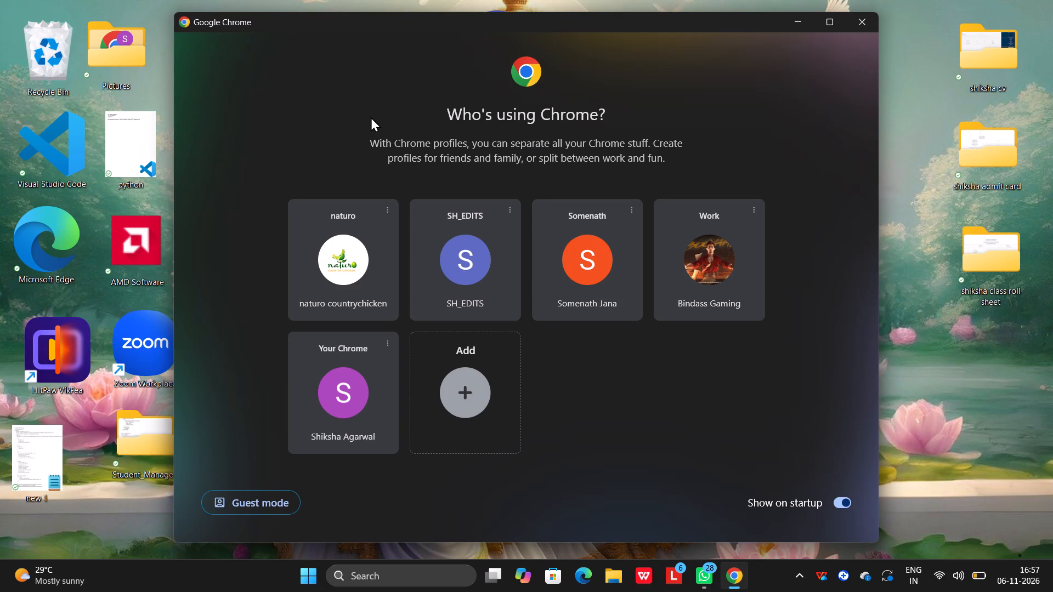
{"action": "left_click", "coordinate": [332, 390]}
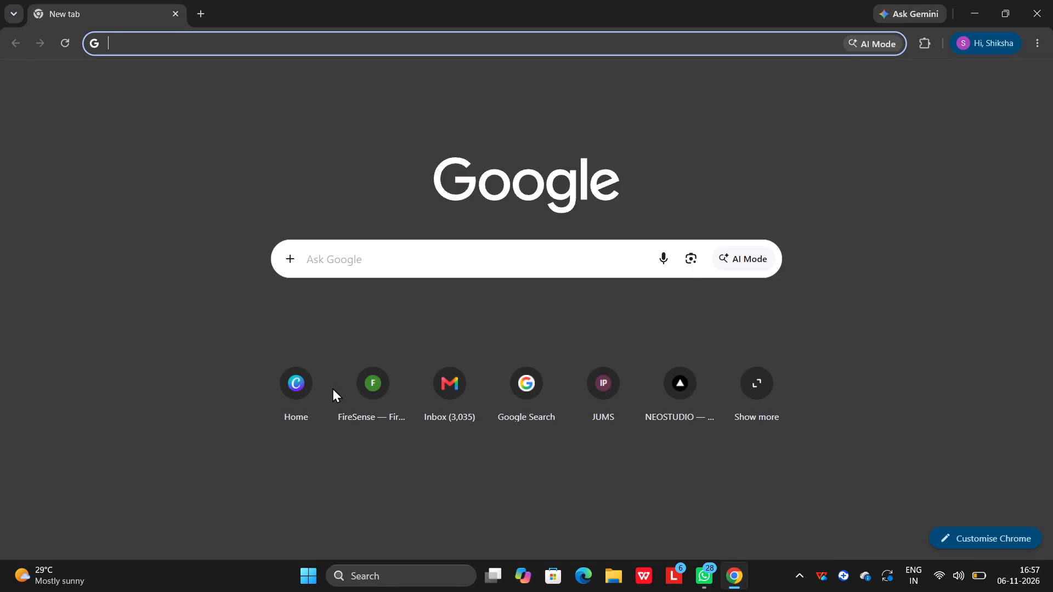
Search Google for Kapwing, enter its editor through the Auto-Subtitle Generator page, and go to the New Folder project list.
{"action": "left_click", "coordinate": [360, 257]}
{"action": "left_click", "coordinate": [360, 259]}
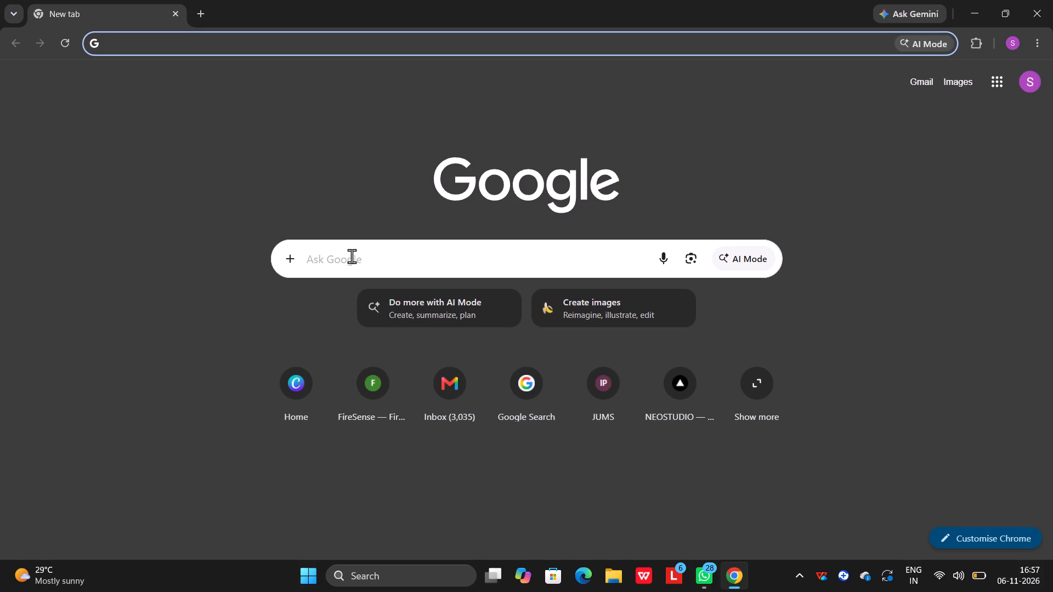
{"action": "left_click", "coordinate": [346, 255]}
{"action": "type", "text": "kapwign"}
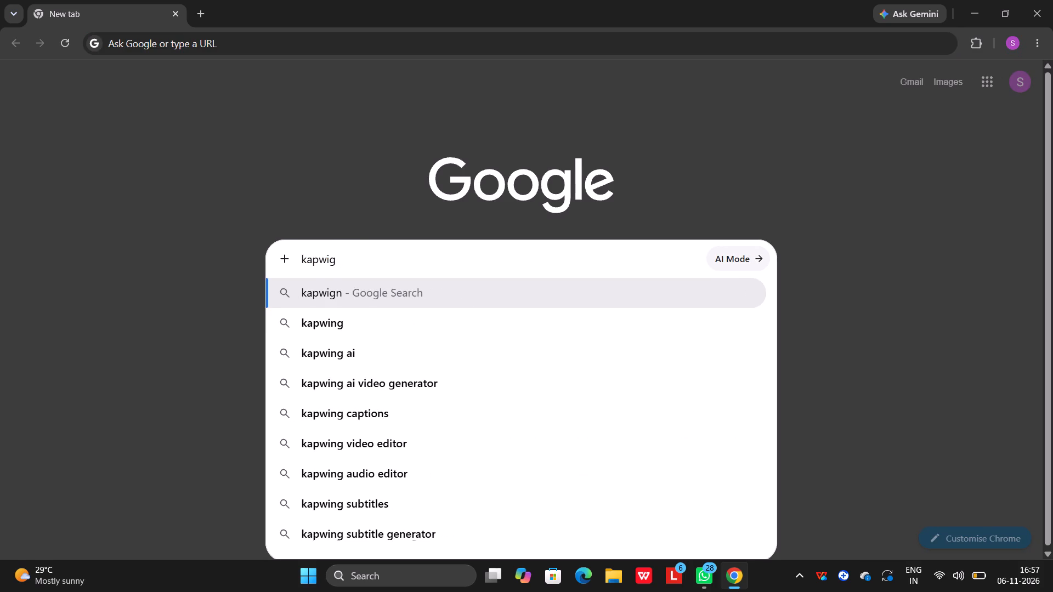
{"action": "key", "text": "BackSpace"}
{"action": "key", "text": "BackSpace"}
{"action": "type", "text": "ng"}
{"action": "key", "text": "Return"}
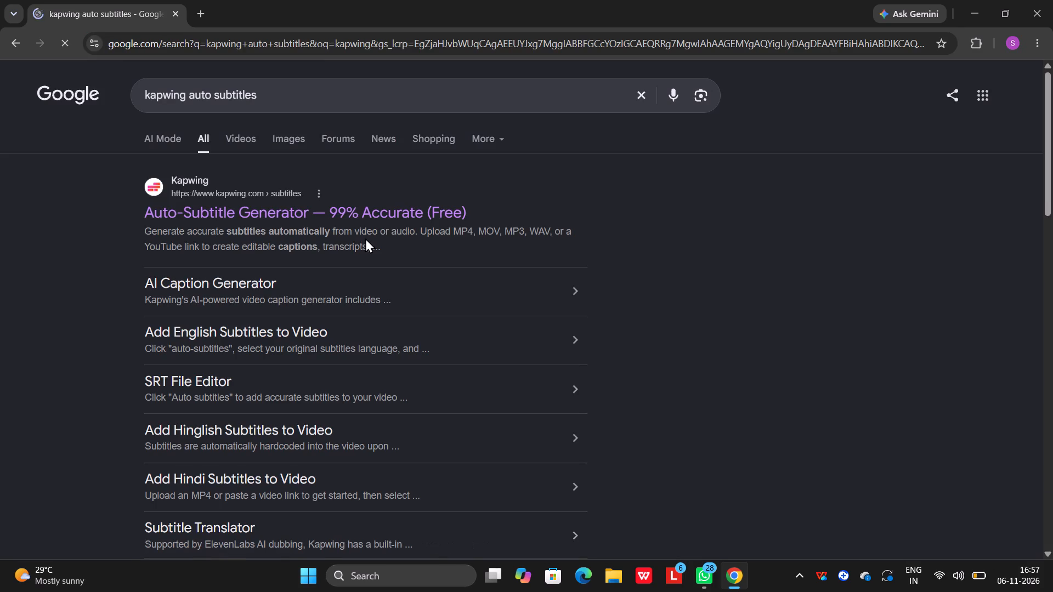
{"action": "left_click", "coordinate": [252, 221]}
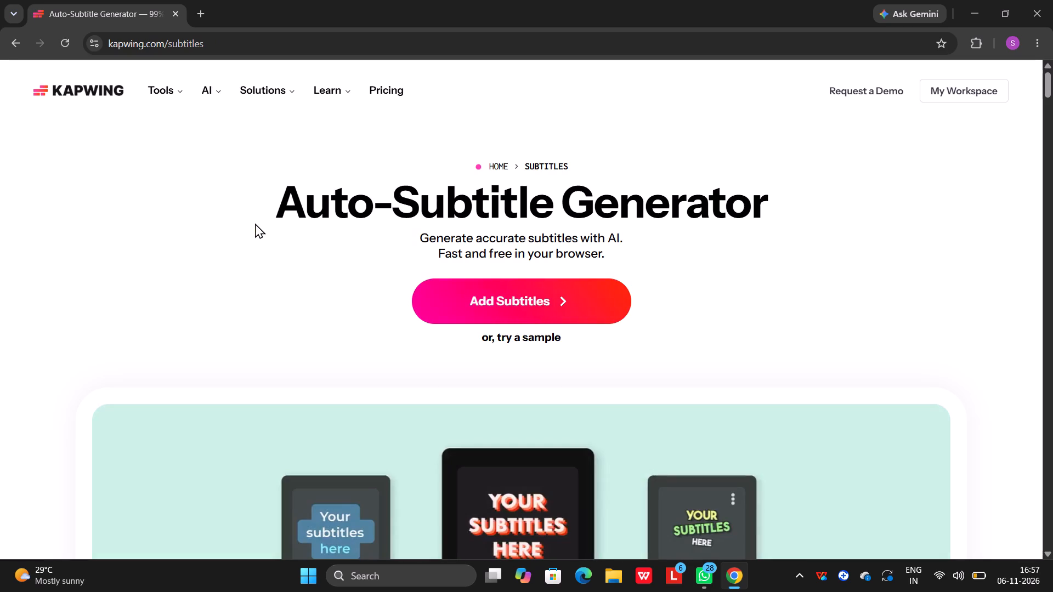
{"action": "left_click", "coordinate": [479, 310]}
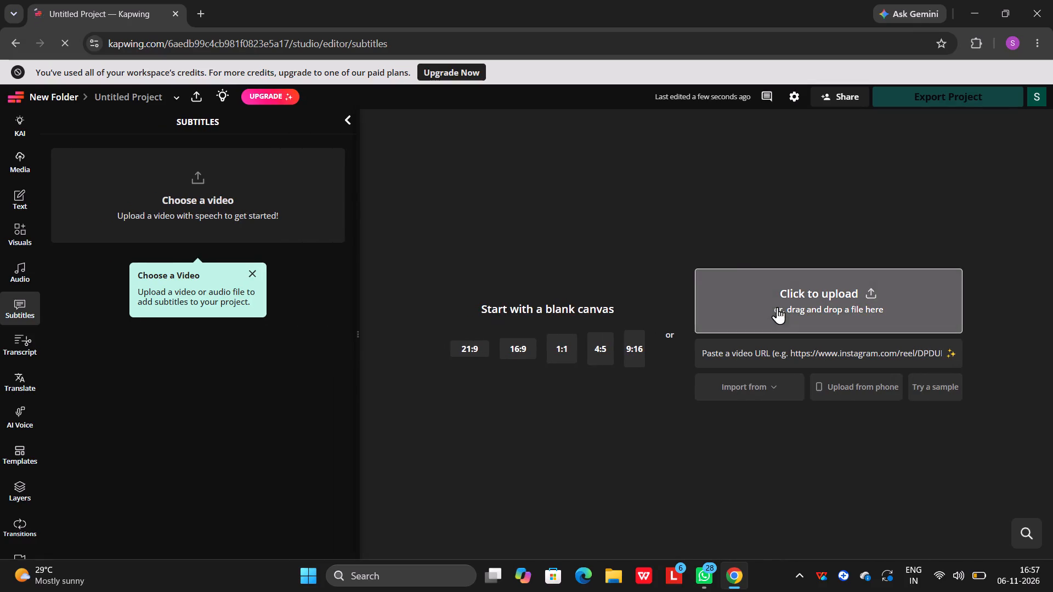
{"action": "left_click", "coordinate": [31, 95]}
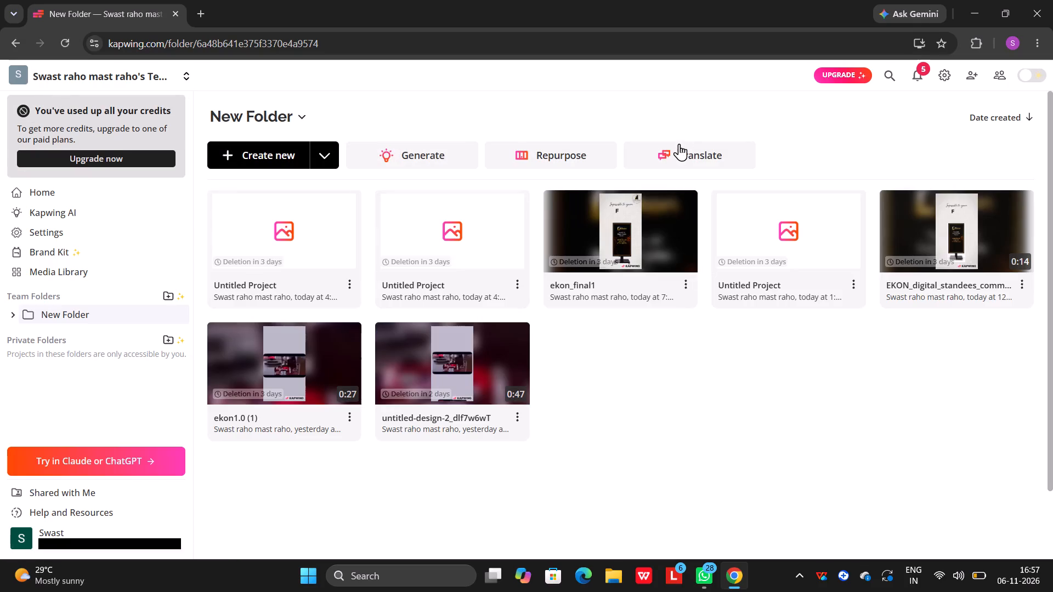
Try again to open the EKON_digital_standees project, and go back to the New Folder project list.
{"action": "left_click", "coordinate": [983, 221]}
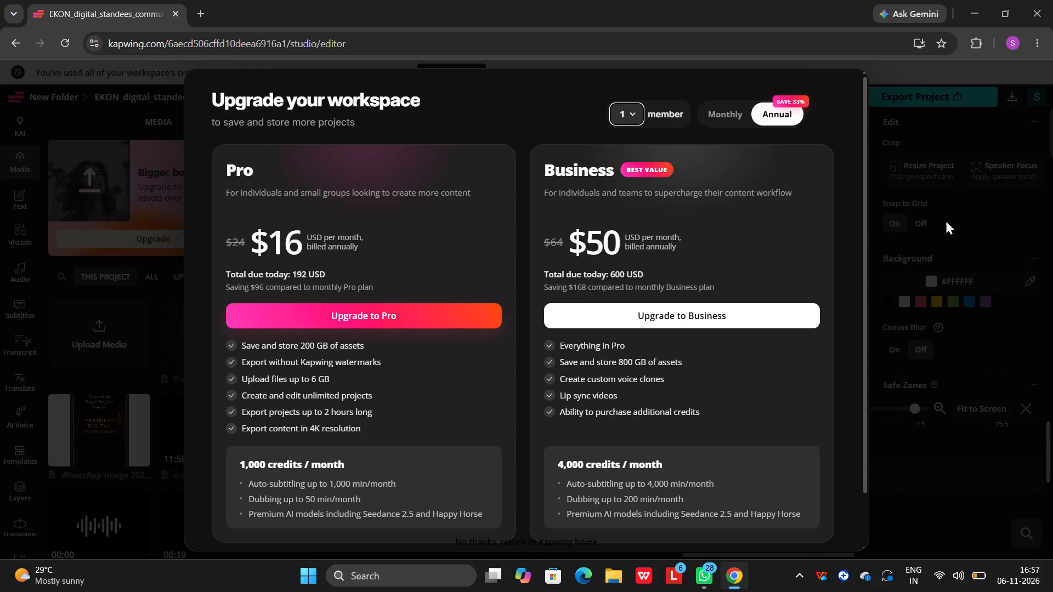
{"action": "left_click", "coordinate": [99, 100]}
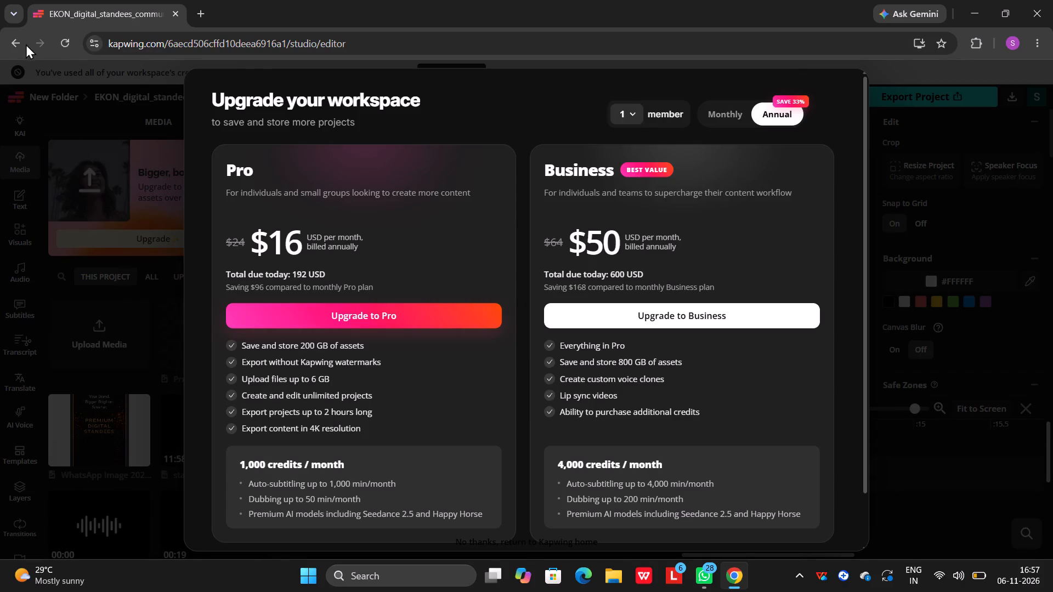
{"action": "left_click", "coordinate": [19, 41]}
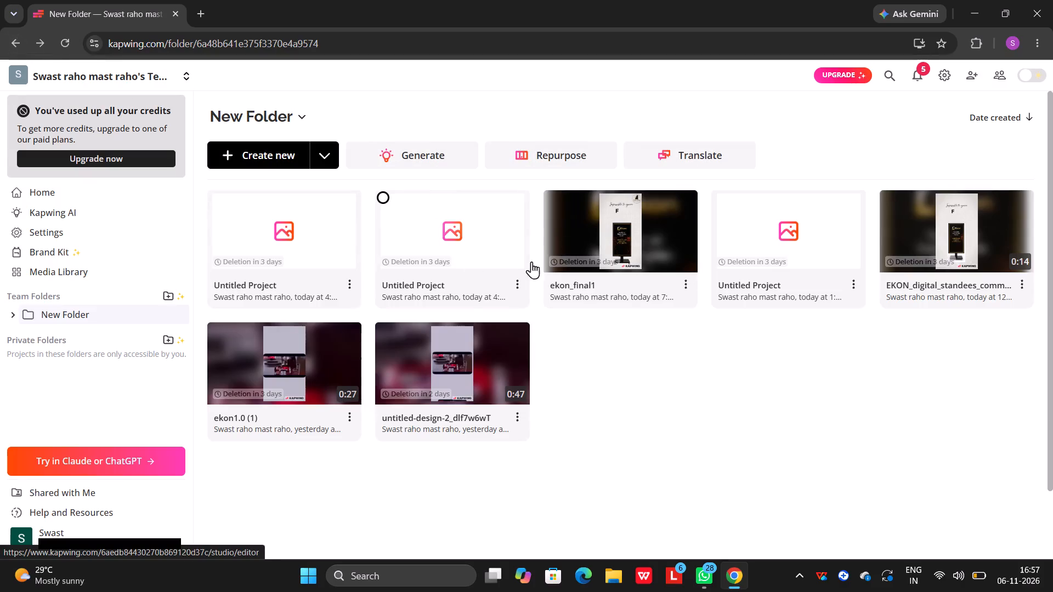
Open the ekon_final1 project from New Folder.
{"action": "double_click", "coordinate": [609, 229]}
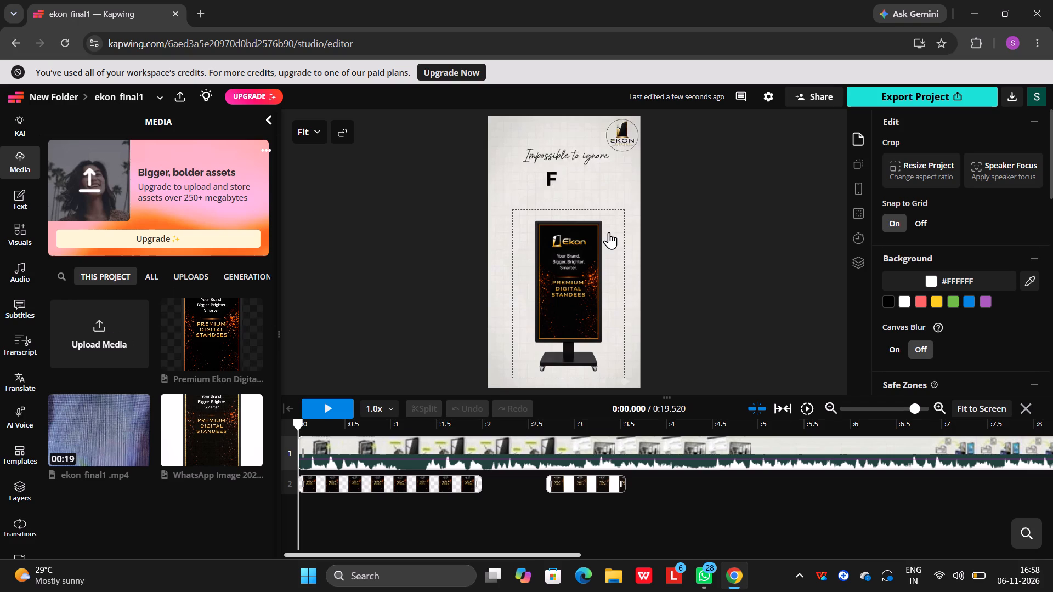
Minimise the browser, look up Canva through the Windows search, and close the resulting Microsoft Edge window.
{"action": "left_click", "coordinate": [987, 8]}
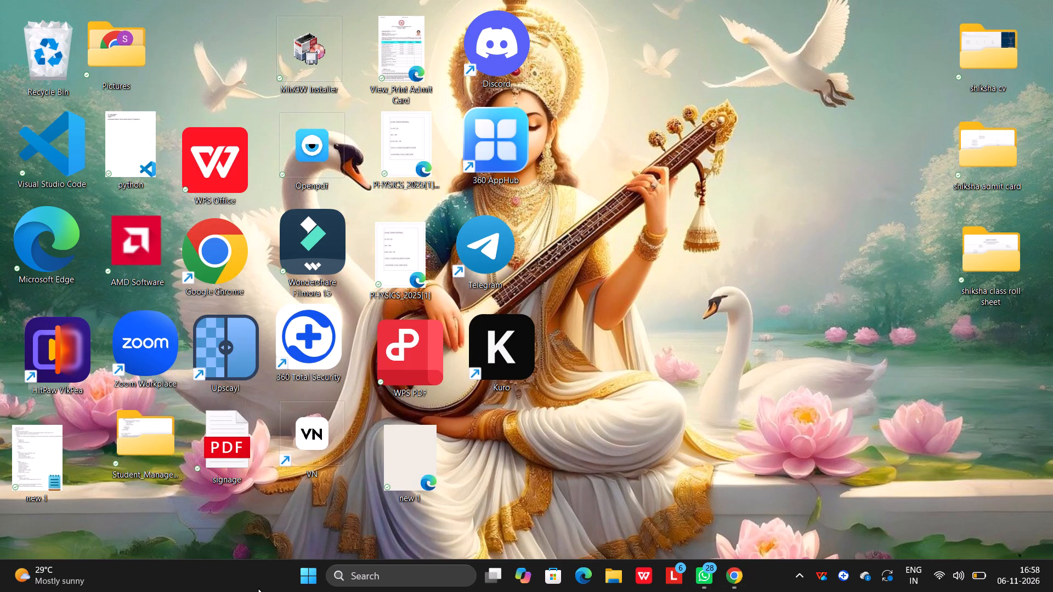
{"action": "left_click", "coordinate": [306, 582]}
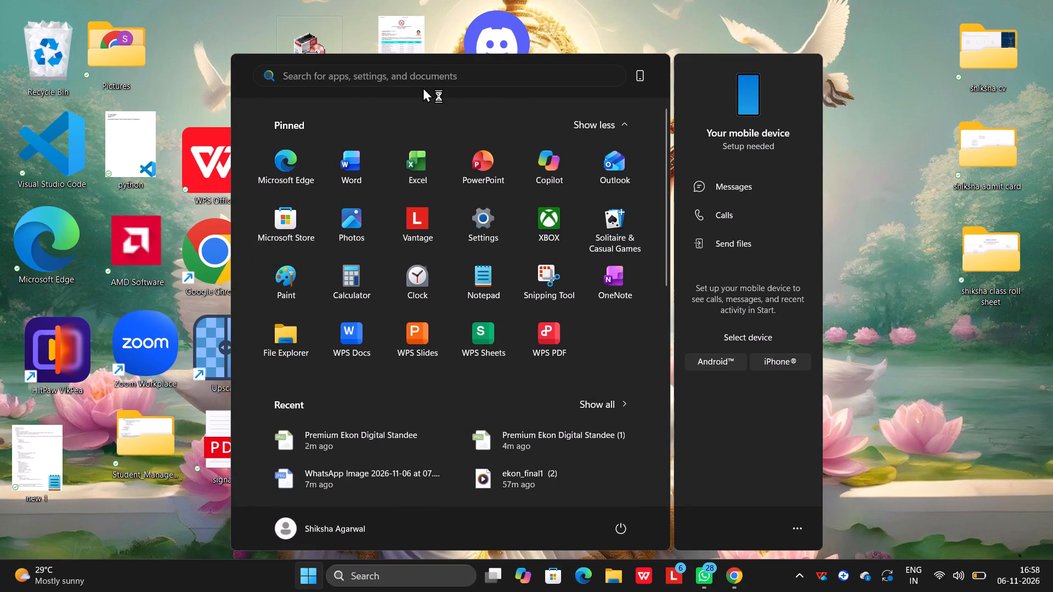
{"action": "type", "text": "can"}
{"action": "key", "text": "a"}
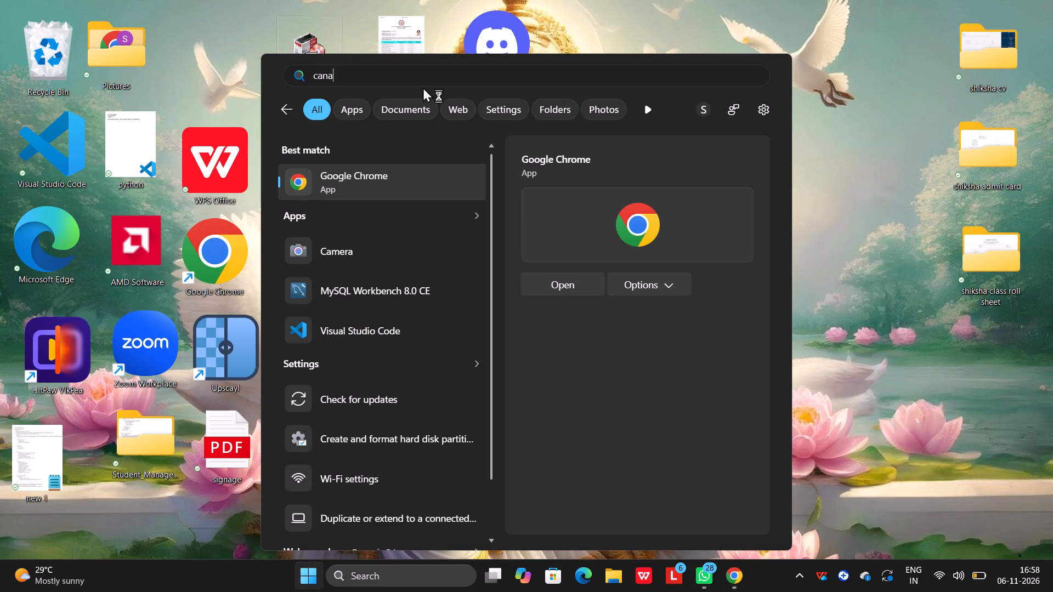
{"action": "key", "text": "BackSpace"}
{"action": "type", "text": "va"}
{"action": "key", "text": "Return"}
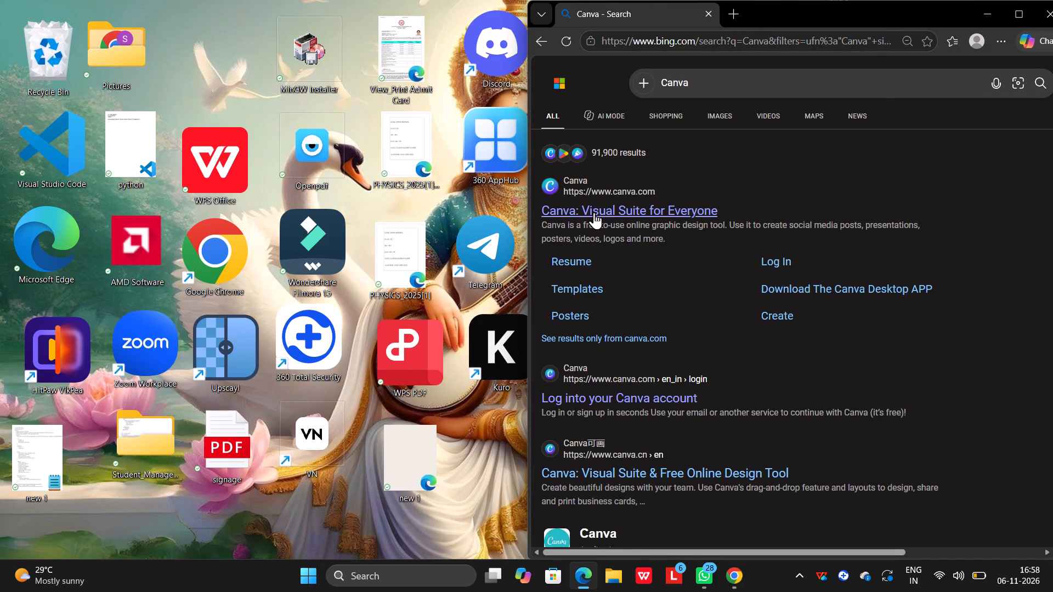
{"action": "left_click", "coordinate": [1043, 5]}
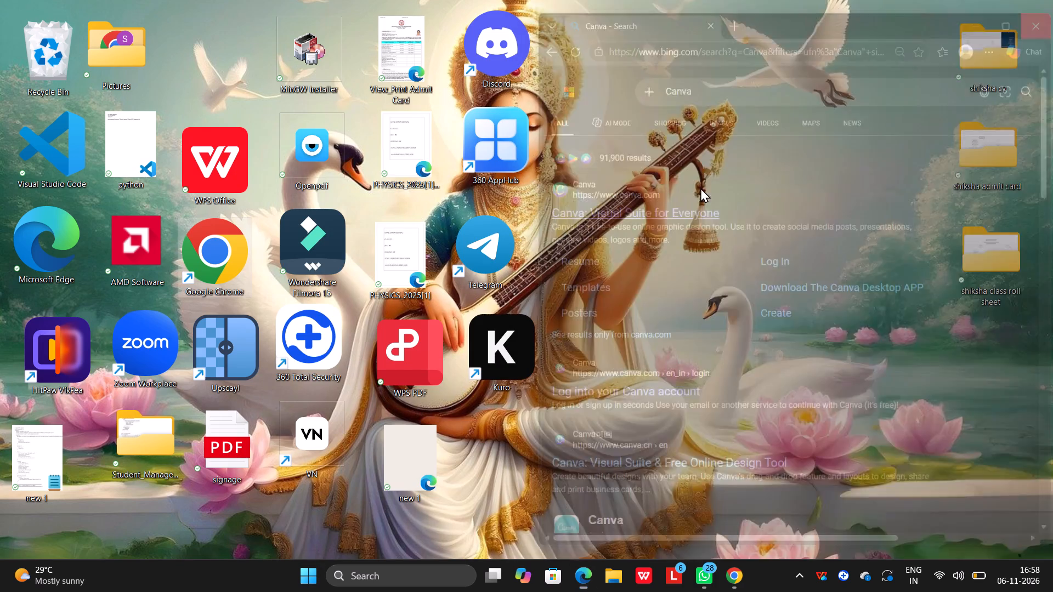
Launch Google Chrome from the desktop and return to the ekon_final1 editor window through the Your Chrome profile.
{"action": "double_click", "coordinate": [201, 263]}
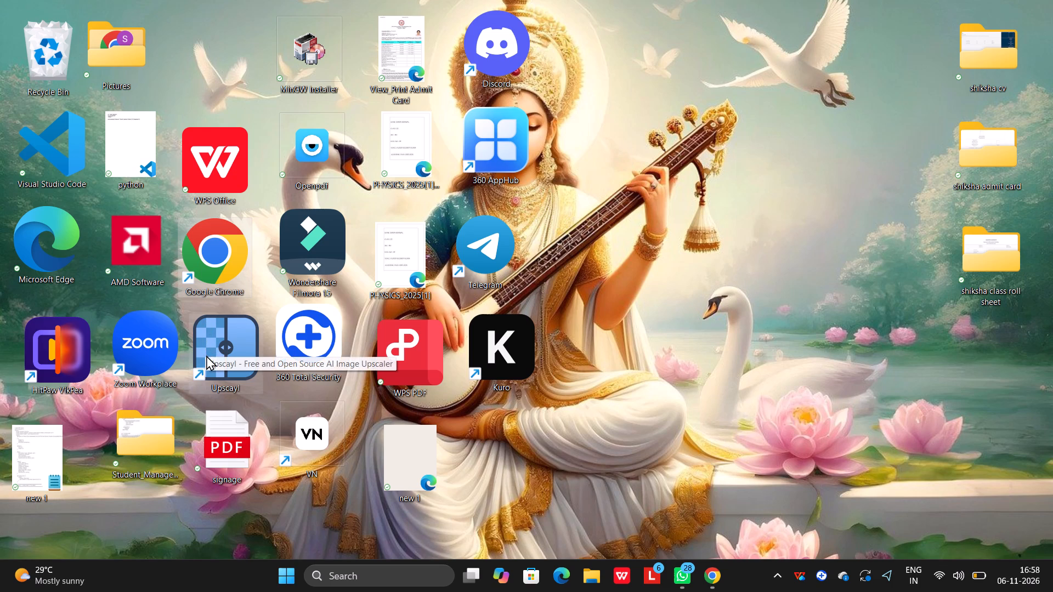
{"action": "double_click", "coordinate": [219, 253]}
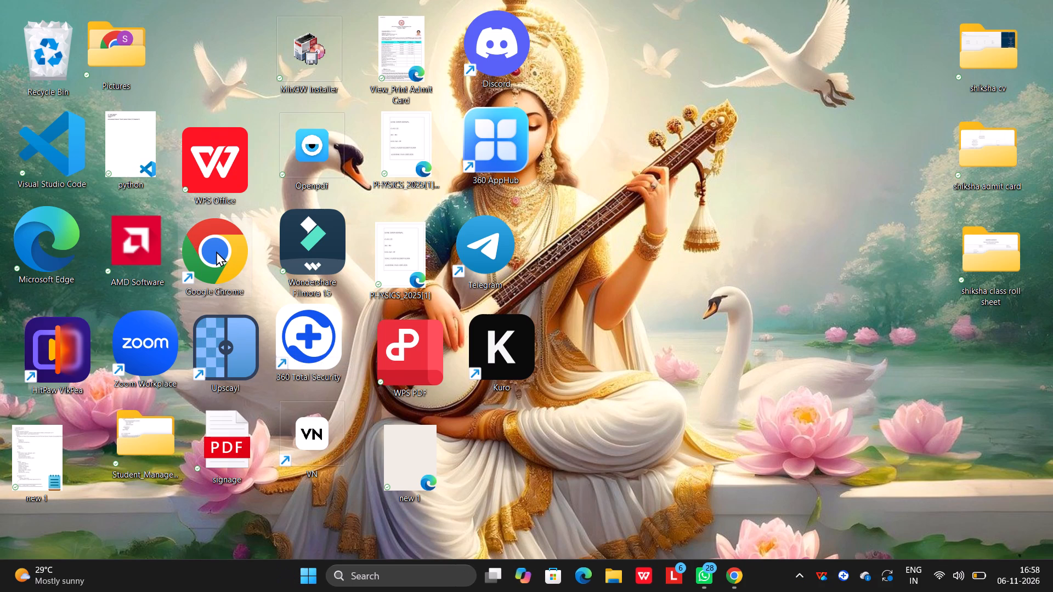
{"action": "double_click", "coordinate": [214, 258]}
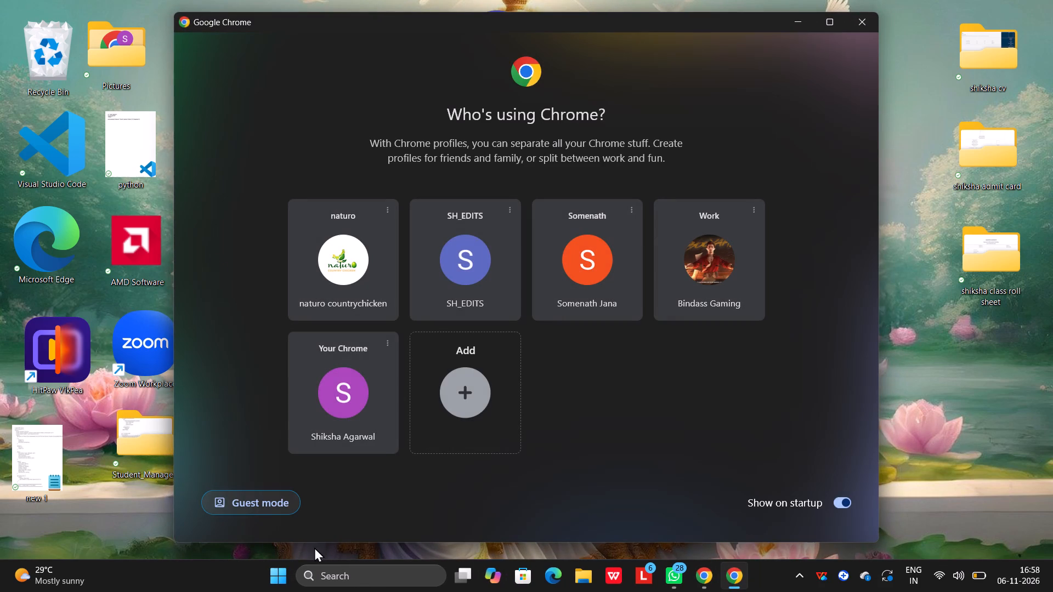
{"action": "left_click_drag", "start_coordinate": [331, 378], "coordinate": [331, 385]}
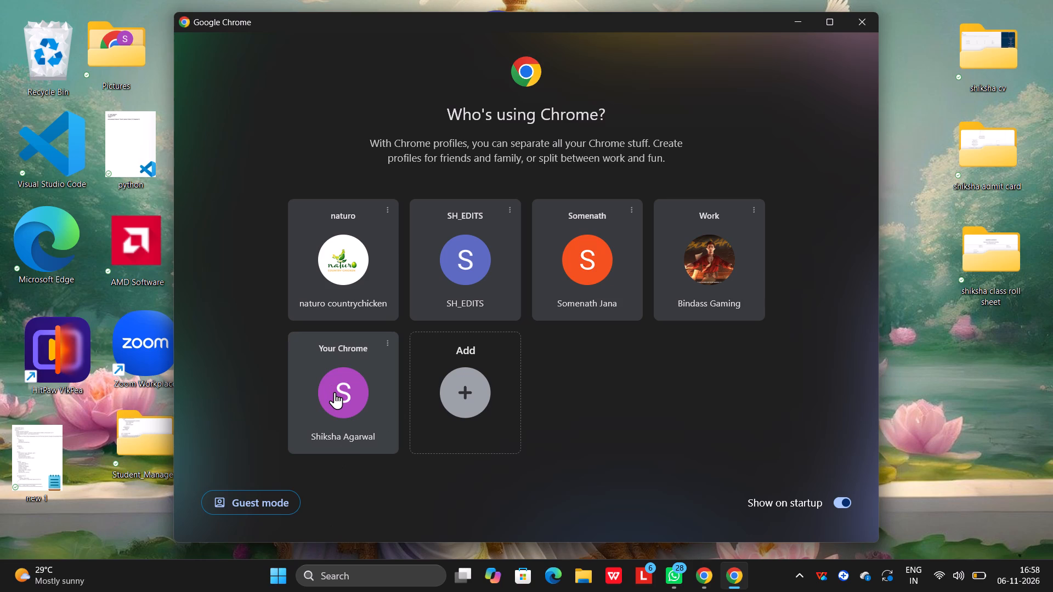
{"action": "left_click", "coordinate": [335, 392]}
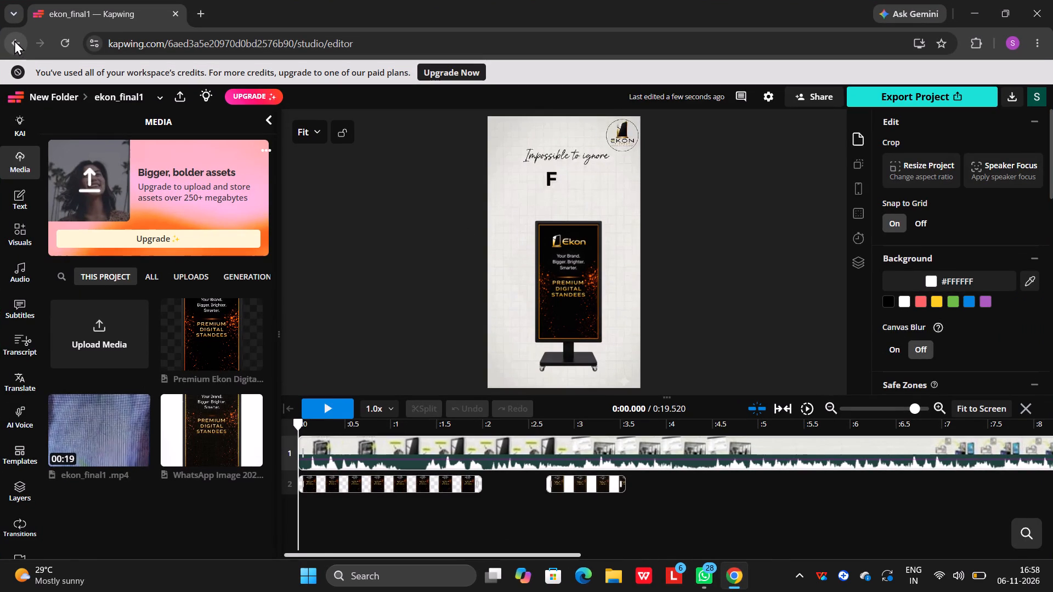
Open the Canva home page in a new browser tab and locate the ekon_final1 design under Continue designing.
{"action": "left_click", "coordinate": [199, 10]}
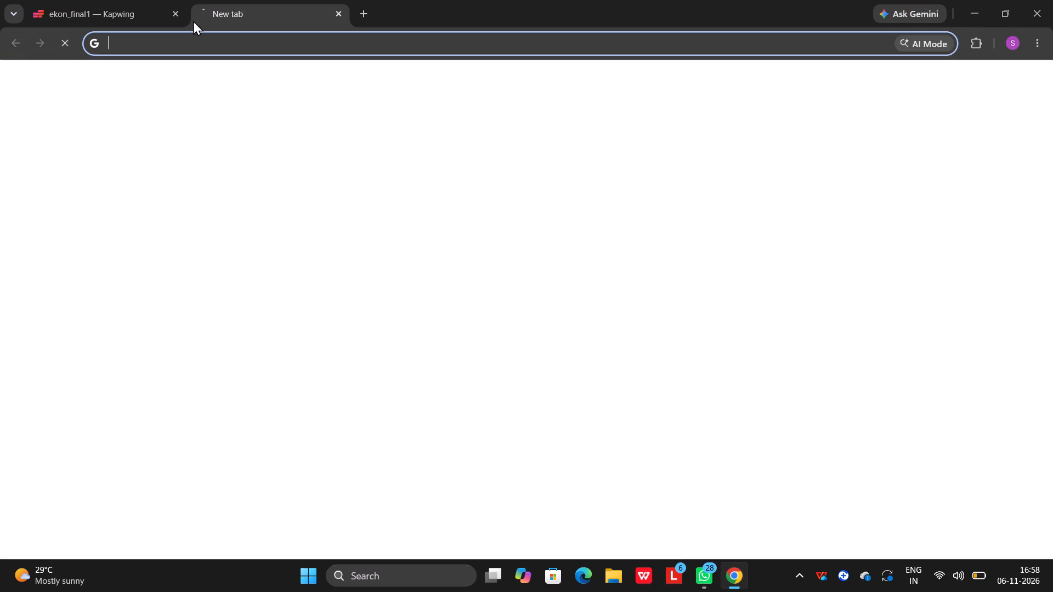
{"action": "left_click", "coordinate": [294, 401]}
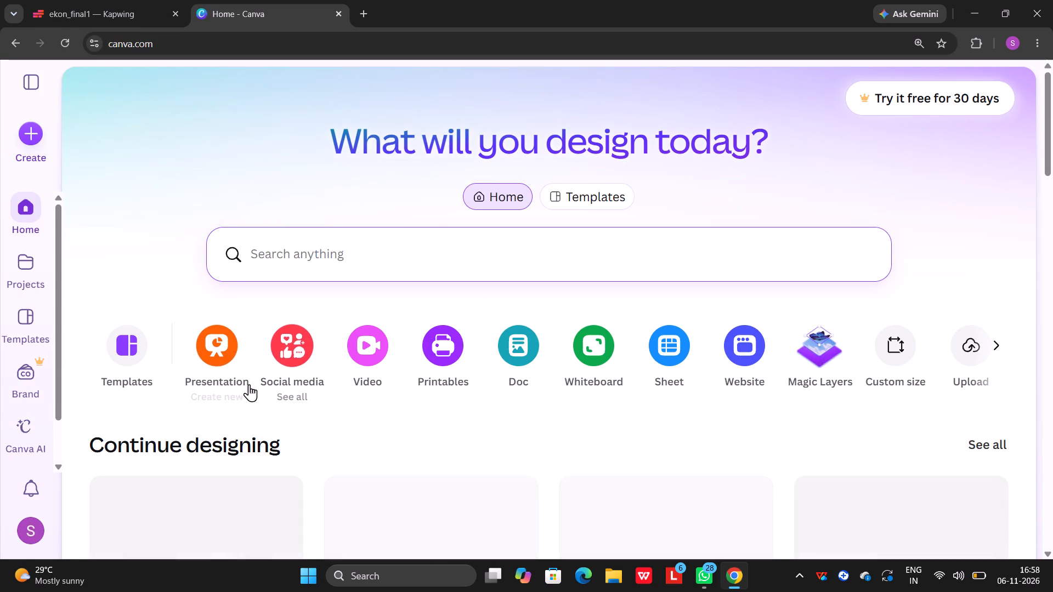
{"action": "scroll", "coordinate": [201, 399], "scroll_direction": "down", "scroll_amount": 3}
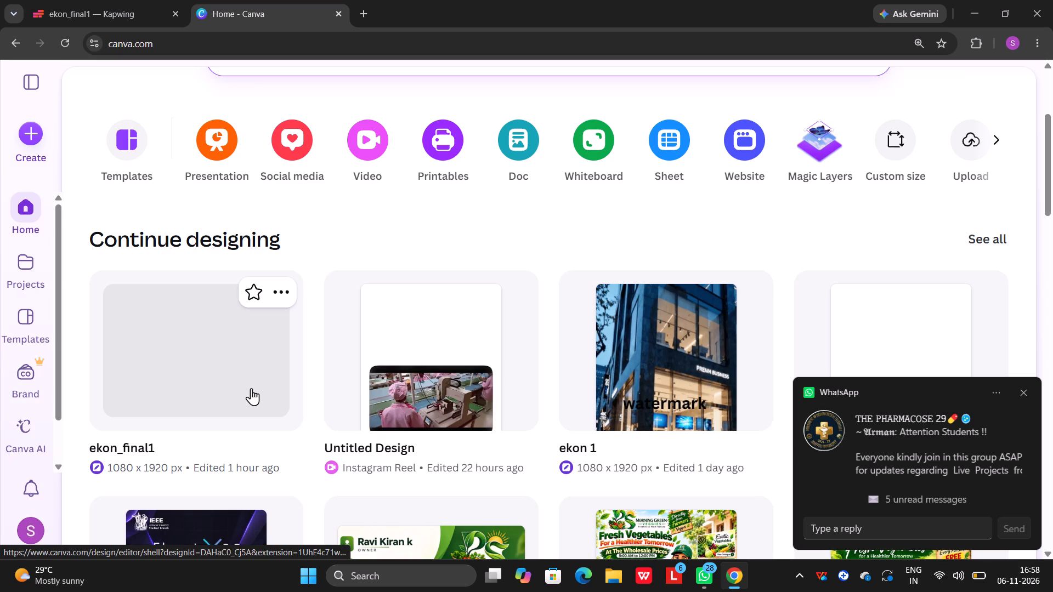
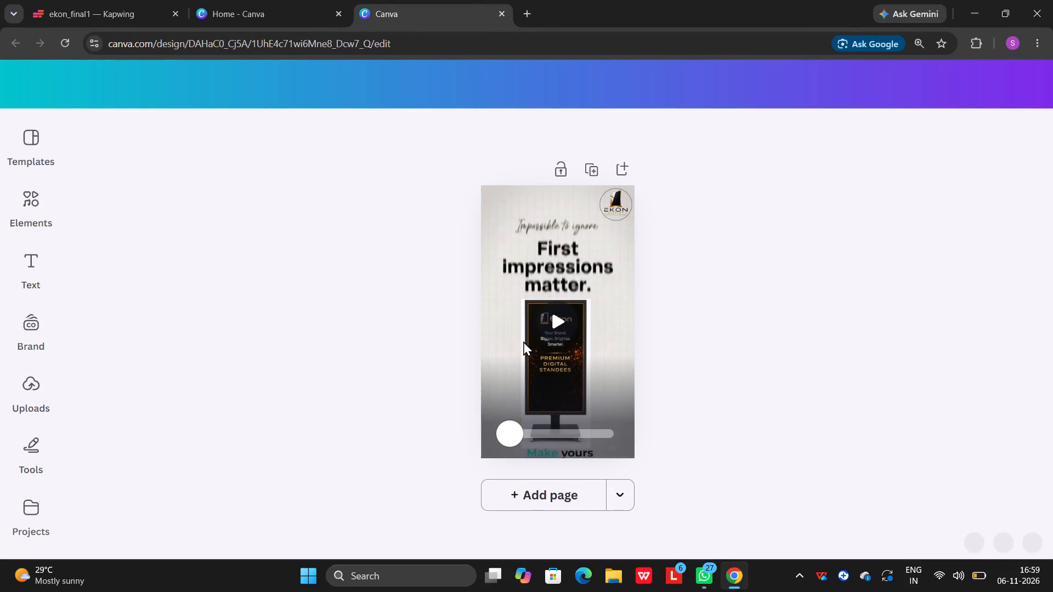
Play back the video in the ekon_final1 design to check its current content.
{"action": "left_click", "coordinate": [806, 374]}
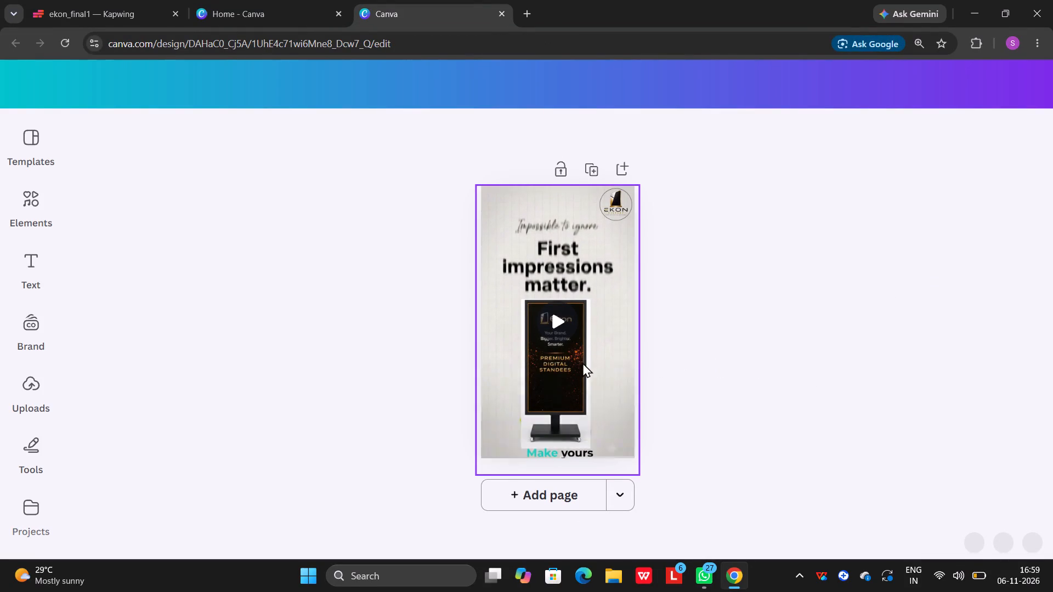
{"action": "left_click", "coordinate": [561, 372]}
{"action": "left_click", "coordinate": [737, 384]}
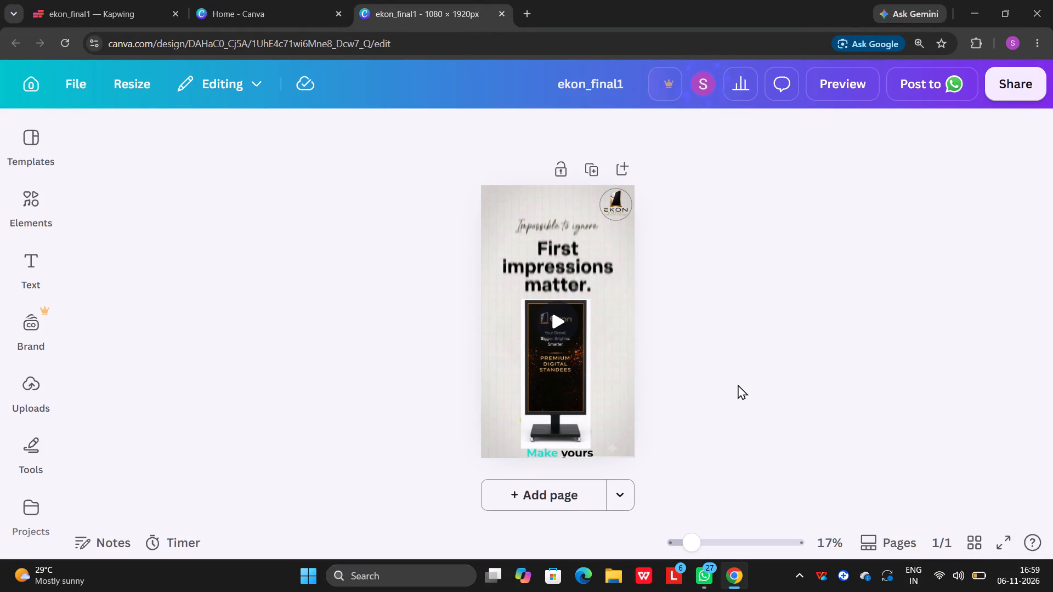
{"action": "left_click", "coordinate": [561, 320]}
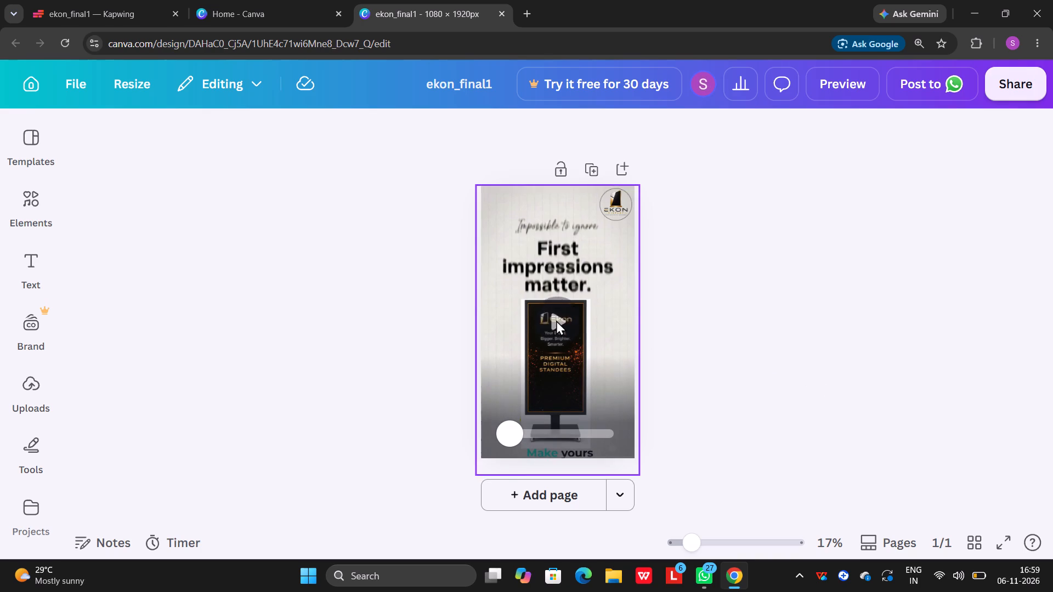
{"action": "left_click", "coordinate": [556, 320]}
{"action": "left_click", "coordinate": [766, 365]}
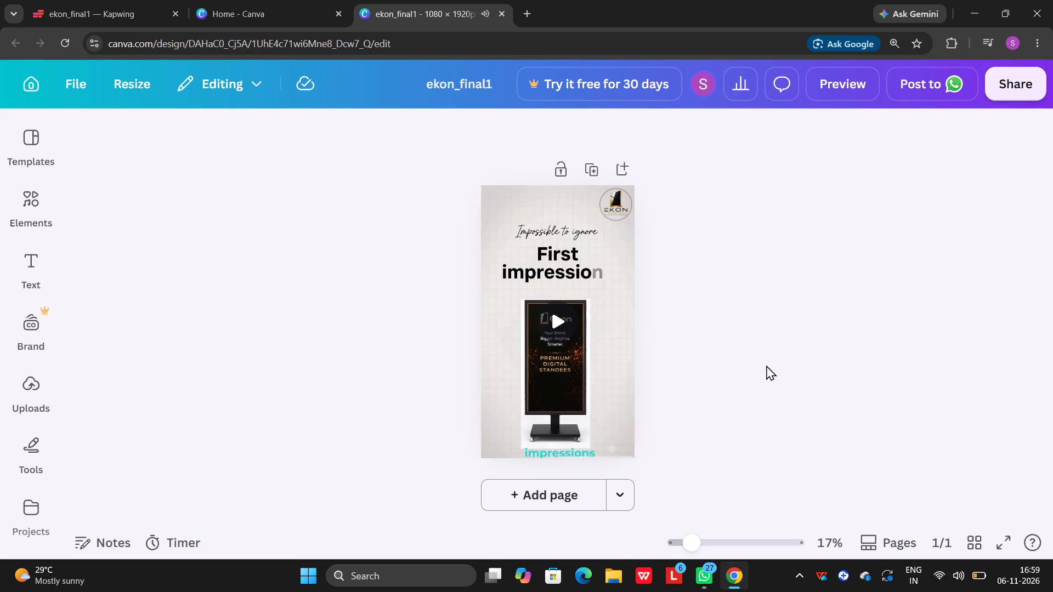
{"action": "double_click", "coordinate": [556, 321]}
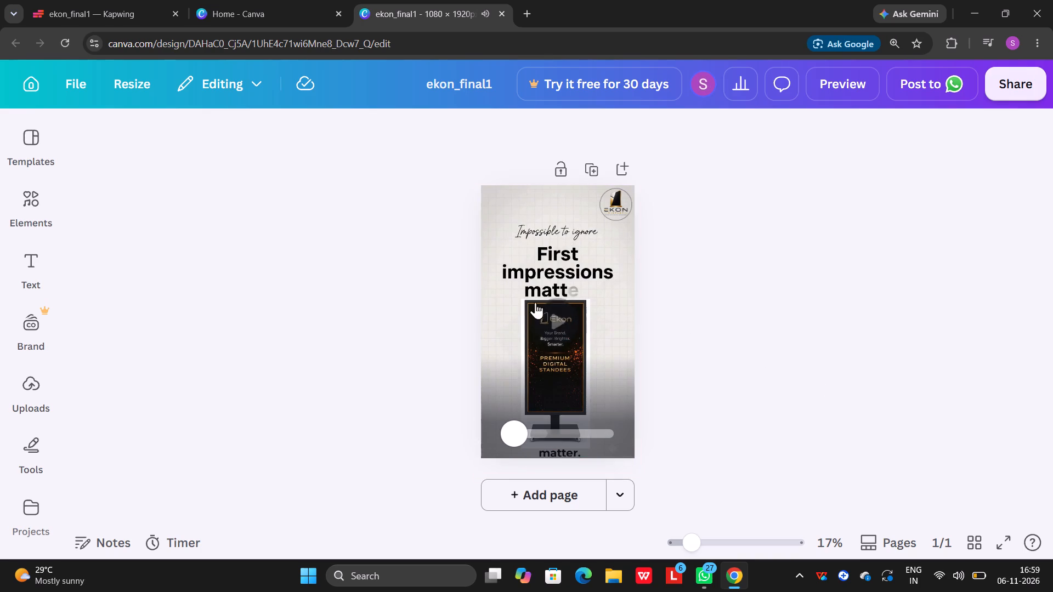
Return to the Canva home page and reopen the ekon_final1 design from Continue designing.
{"action": "left_click", "coordinate": [30, 86]}
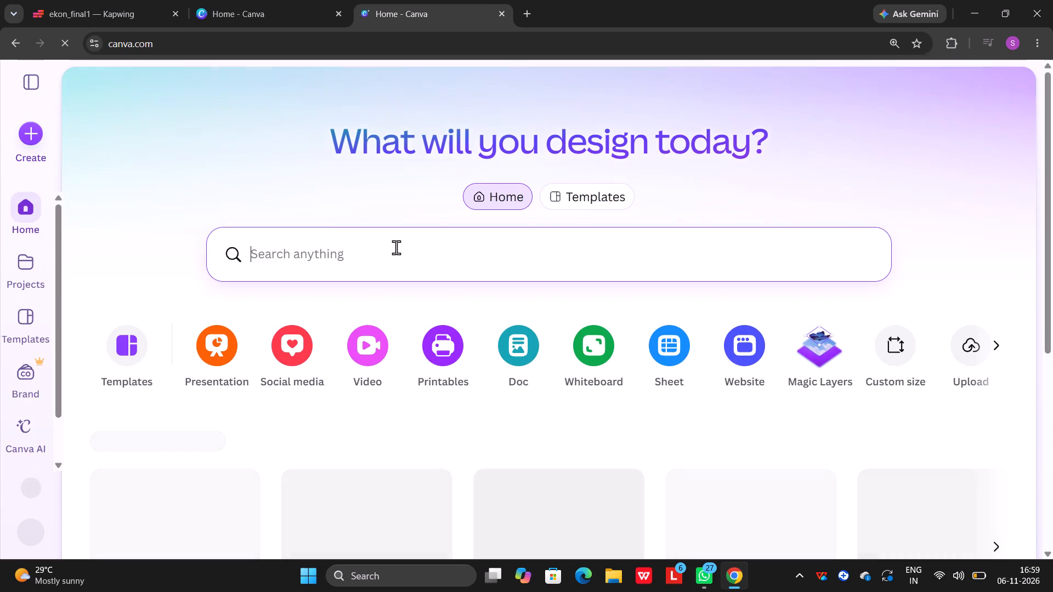
{"action": "scroll", "coordinate": [395, 253], "scroll_direction": "down", "scroll_amount": 3}
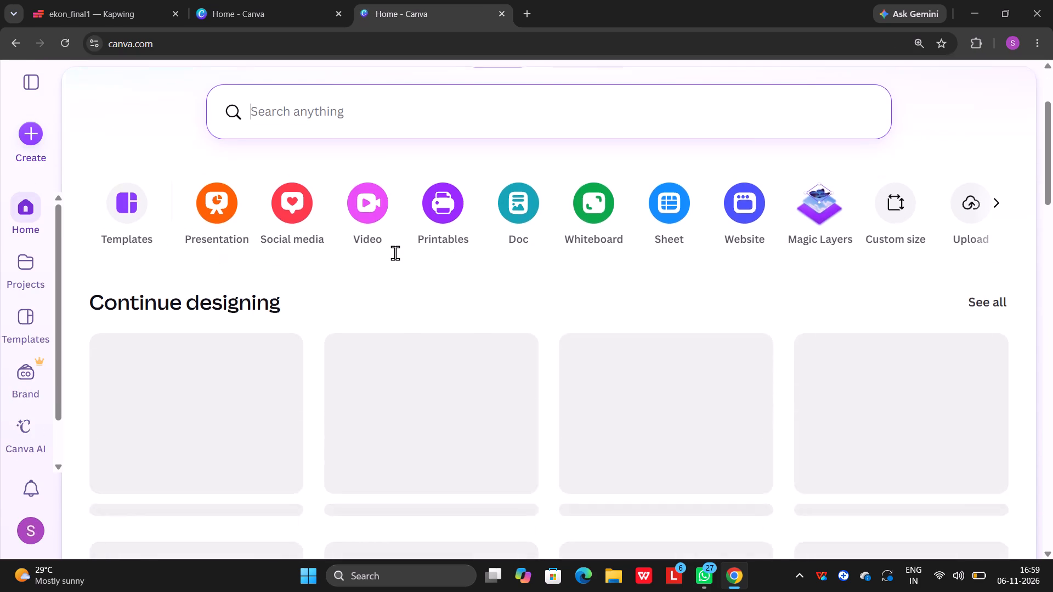
{"action": "scroll", "coordinate": [391, 251], "scroll_direction": "down", "scroll_amount": 2}
{"action": "double_click", "coordinate": [202, 251]}
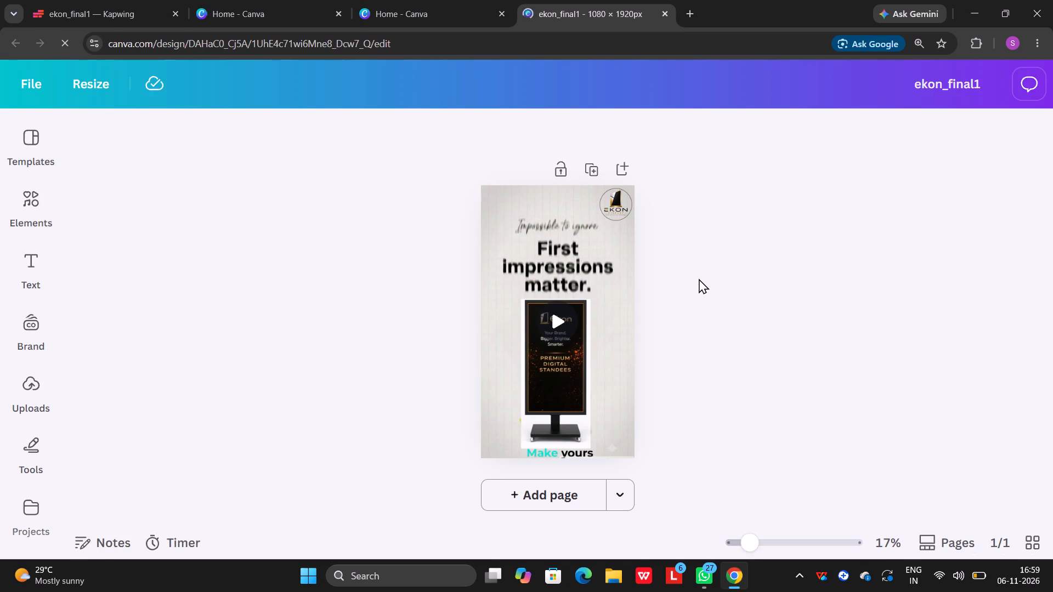
Delete the existing standee video from the page, keeping the round Ekon logo.
{"action": "left_click", "coordinate": [495, 352]}
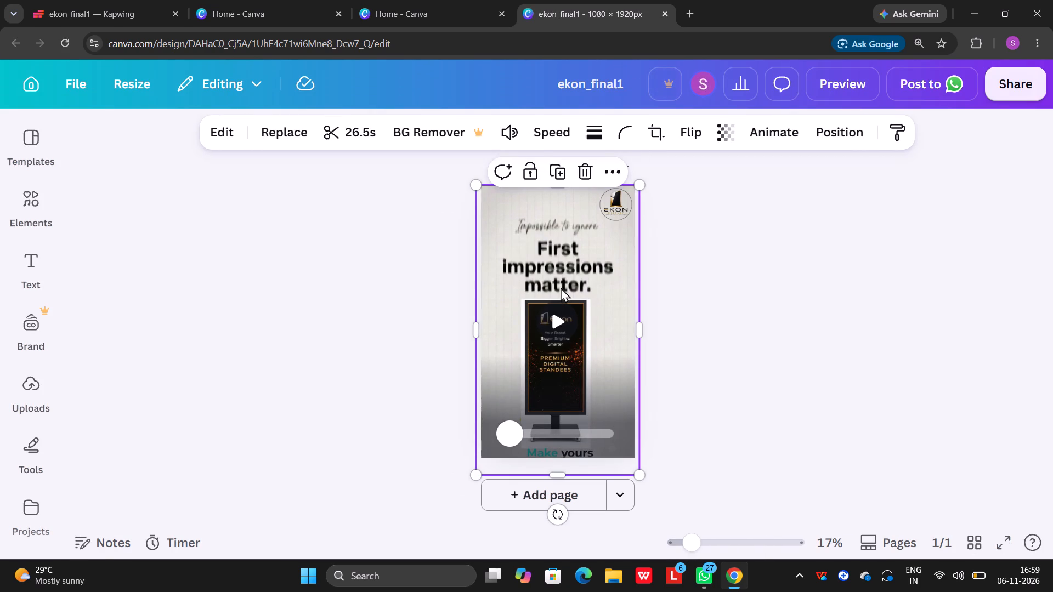
{"action": "key", "text": "Delete"}
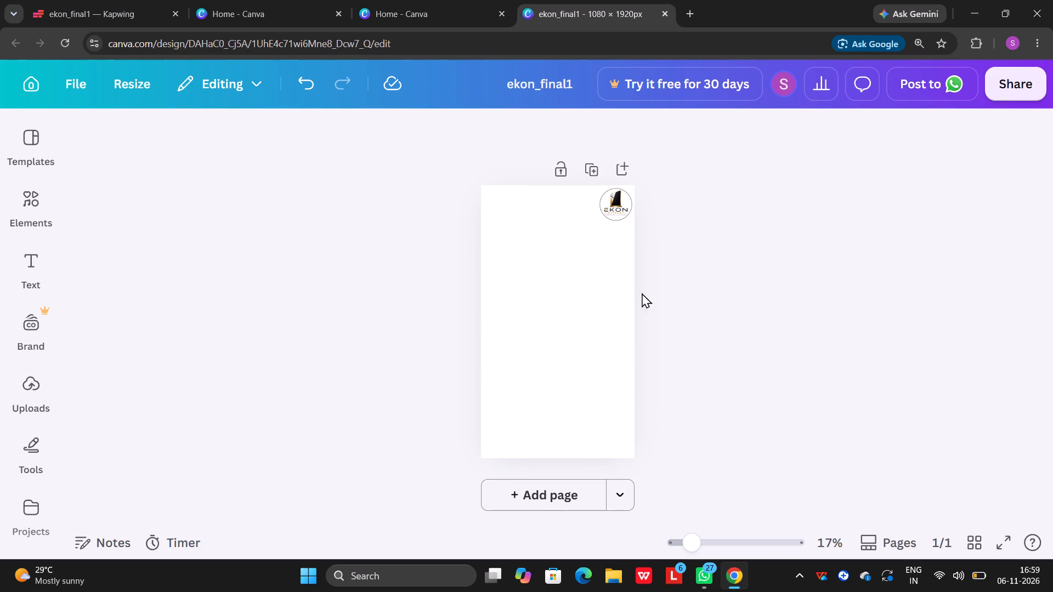
Upload the 19-second ekon_final1 video from the Downloads folder and add it to the page.
{"action": "left_click", "coordinate": [26, 397]}
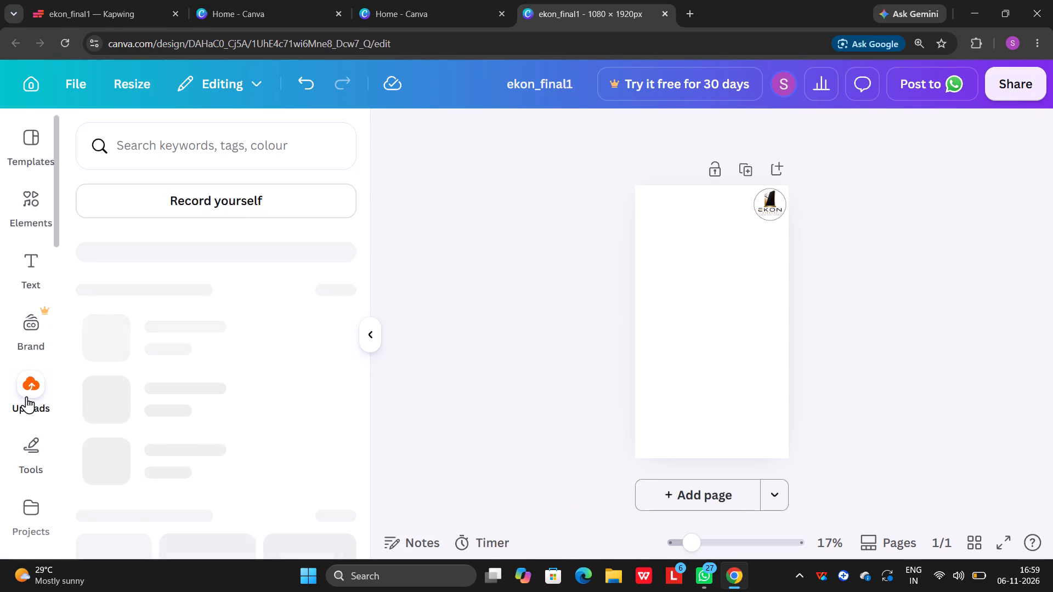
{"action": "left_click", "coordinate": [163, 194]}
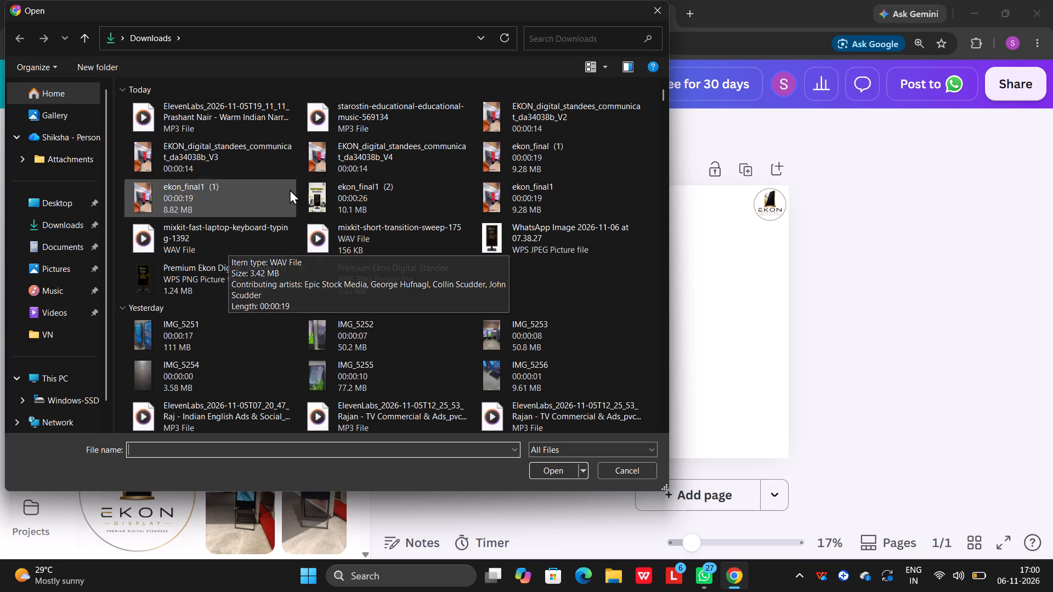
{"action": "left_click", "coordinate": [529, 189]}
{"action": "left_click", "coordinate": [539, 470]}
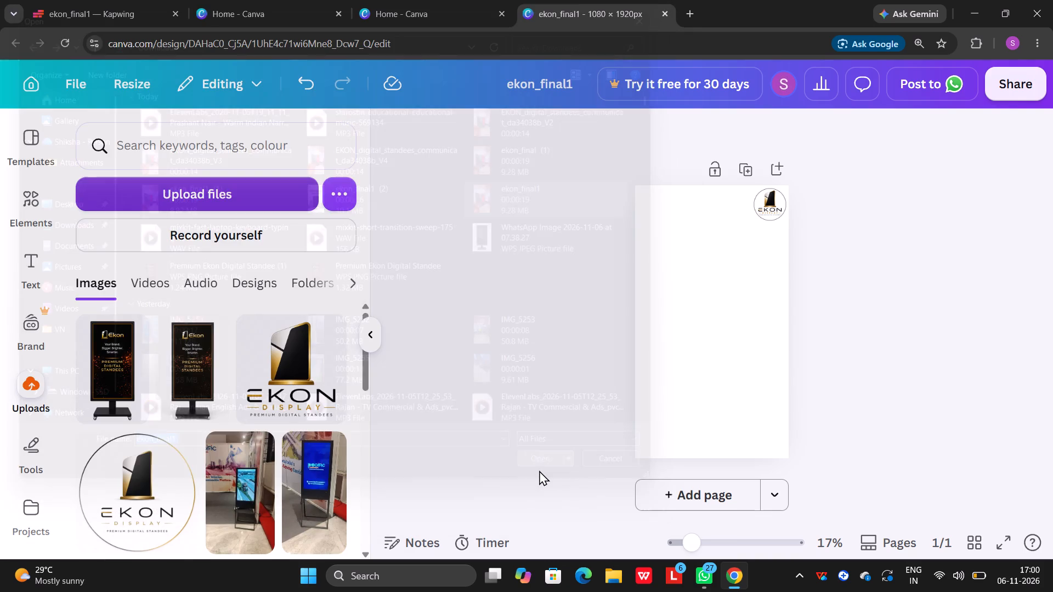
{"action": "left_click", "coordinate": [113, 365]}
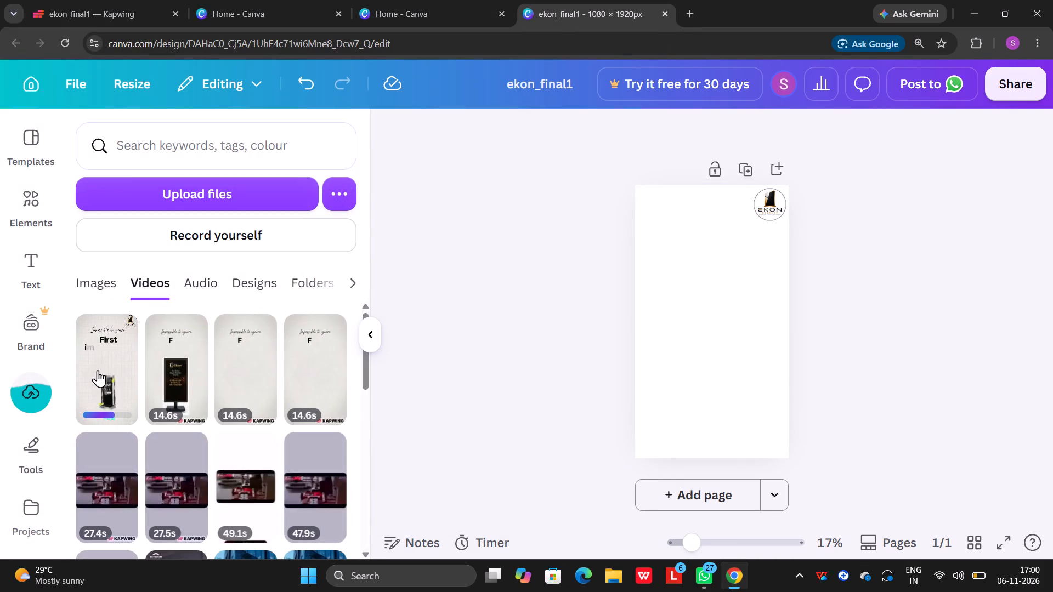
{"action": "left_click", "coordinate": [99, 370]}
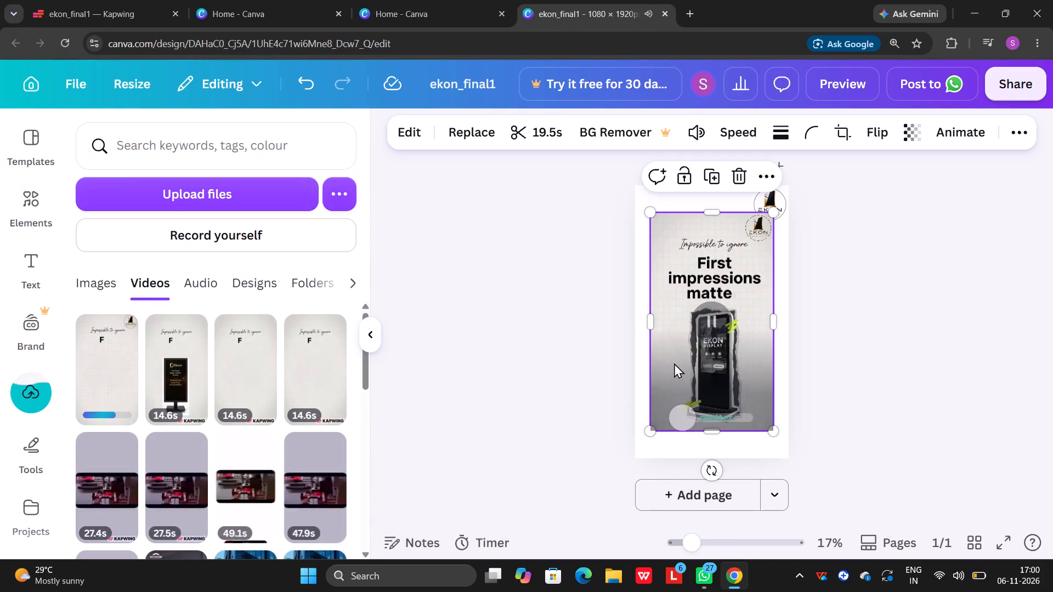
Align the new video to the page's top-left corner and enlarge it to fill the 1080 × 1920 px page.
{"action": "left_click_drag", "start_coordinate": [688, 360], "coordinate": [680, 336]}
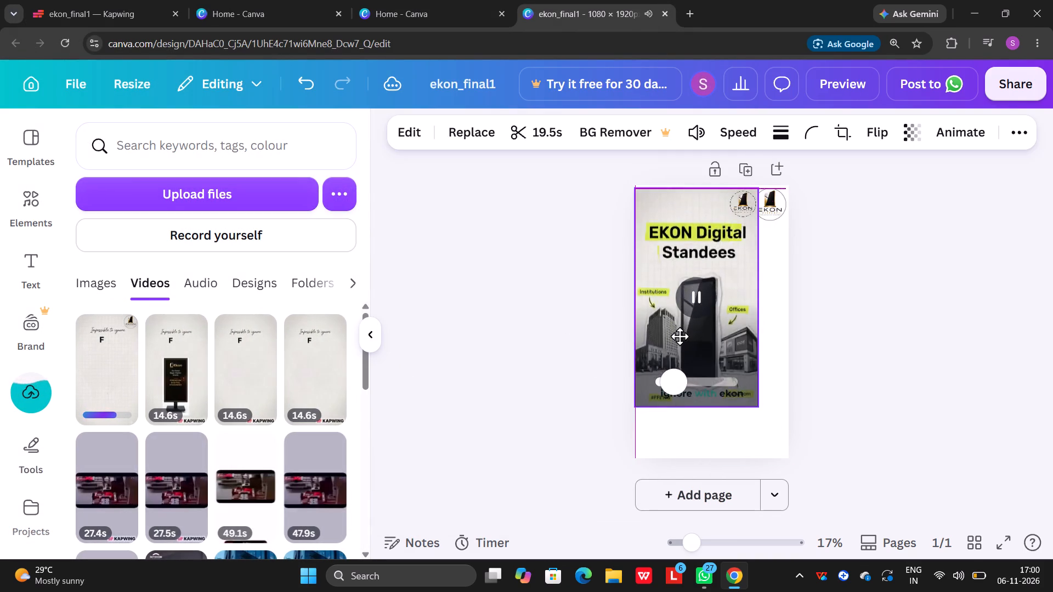
{"action": "left_click_drag", "start_coordinate": [680, 336], "coordinate": [676, 332]}
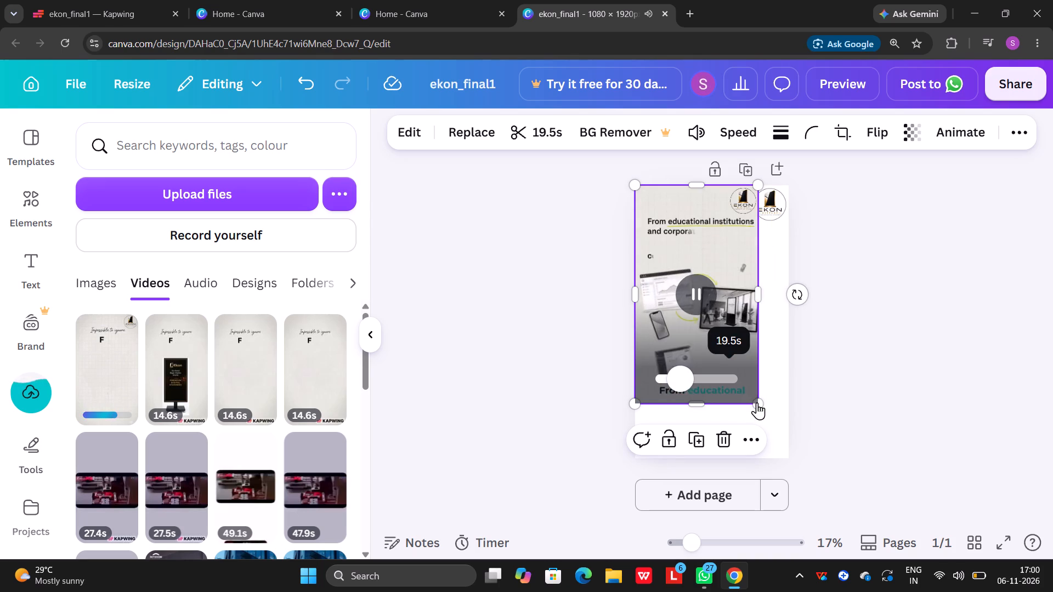
{"action": "left_click_drag", "start_coordinate": [760, 404], "coordinate": [788, 415]}
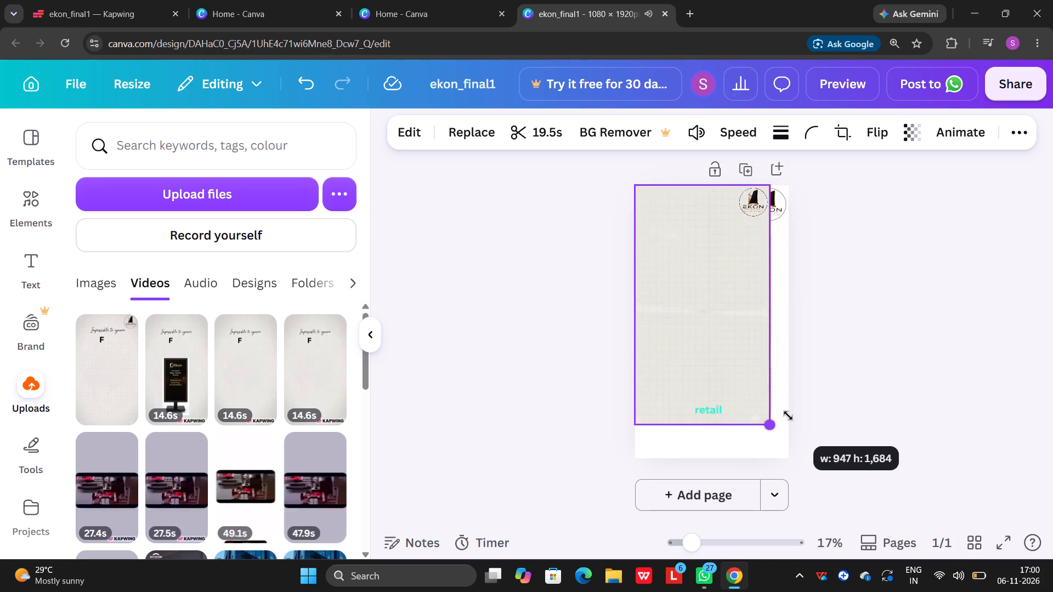
{"action": "left_click_drag", "start_coordinate": [788, 415], "coordinate": [849, 422]}
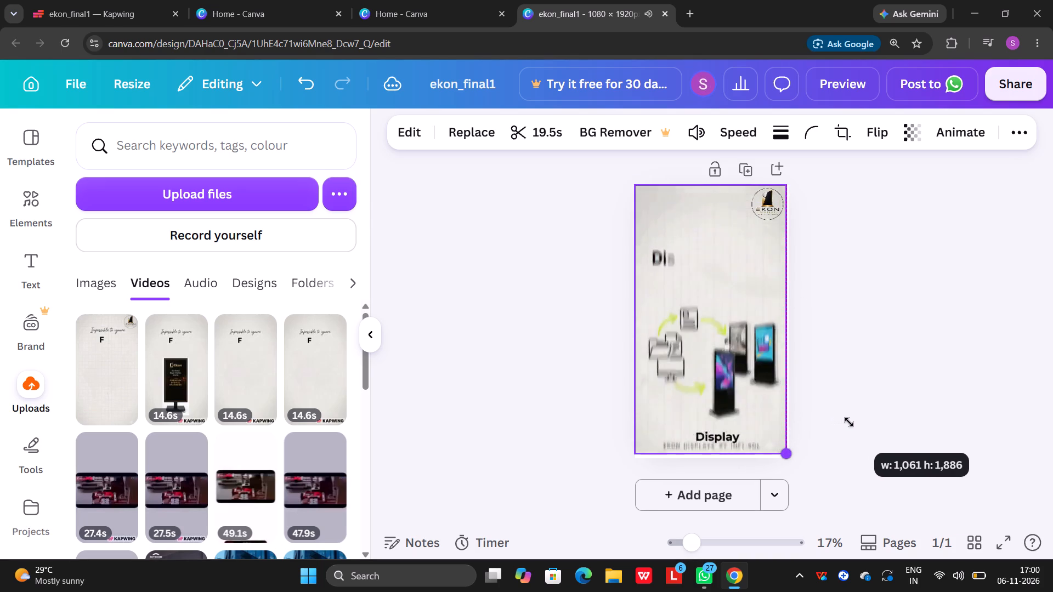
{"action": "left_click_drag", "start_coordinate": [849, 422], "coordinate": [873, 422]}
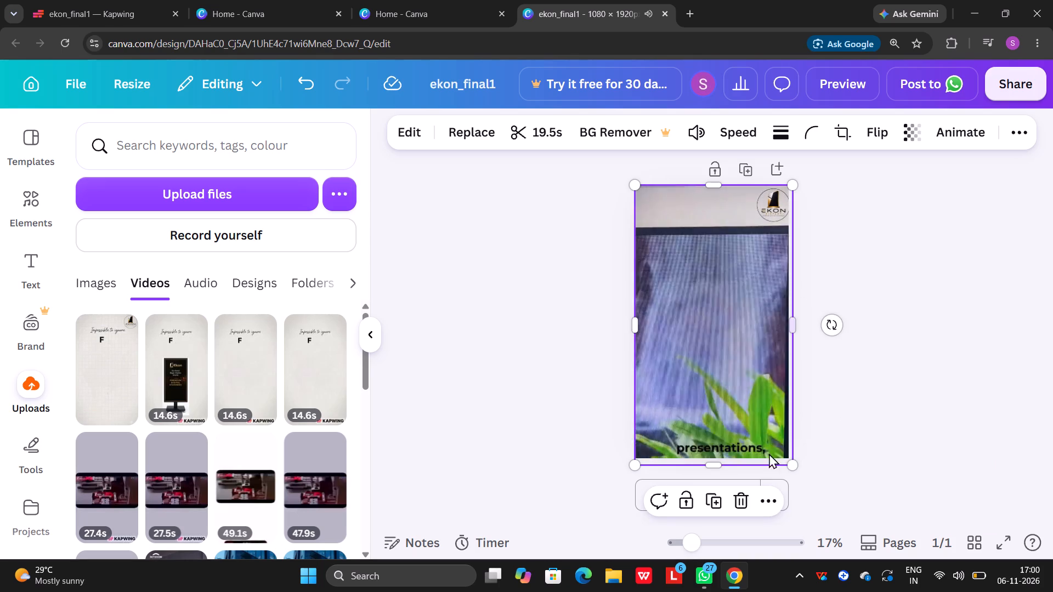
{"action": "left_click_drag", "start_coordinate": [791, 465], "coordinate": [780, 449]}
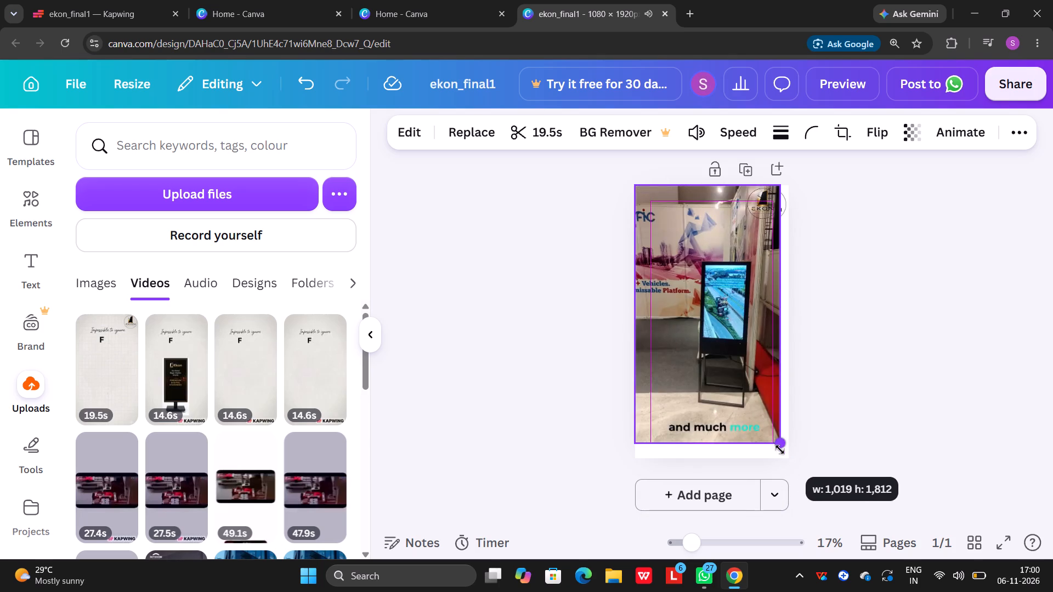
{"action": "left_click_drag", "start_coordinate": [780, 449], "coordinate": [786, 459]}
{"action": "left_click", "coordinate": [886, 437]}
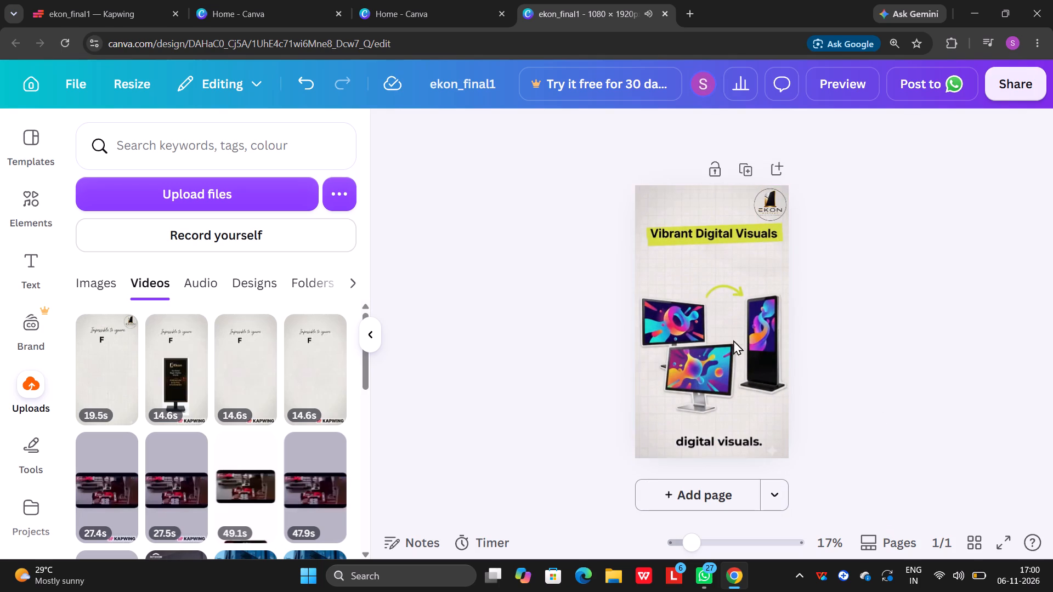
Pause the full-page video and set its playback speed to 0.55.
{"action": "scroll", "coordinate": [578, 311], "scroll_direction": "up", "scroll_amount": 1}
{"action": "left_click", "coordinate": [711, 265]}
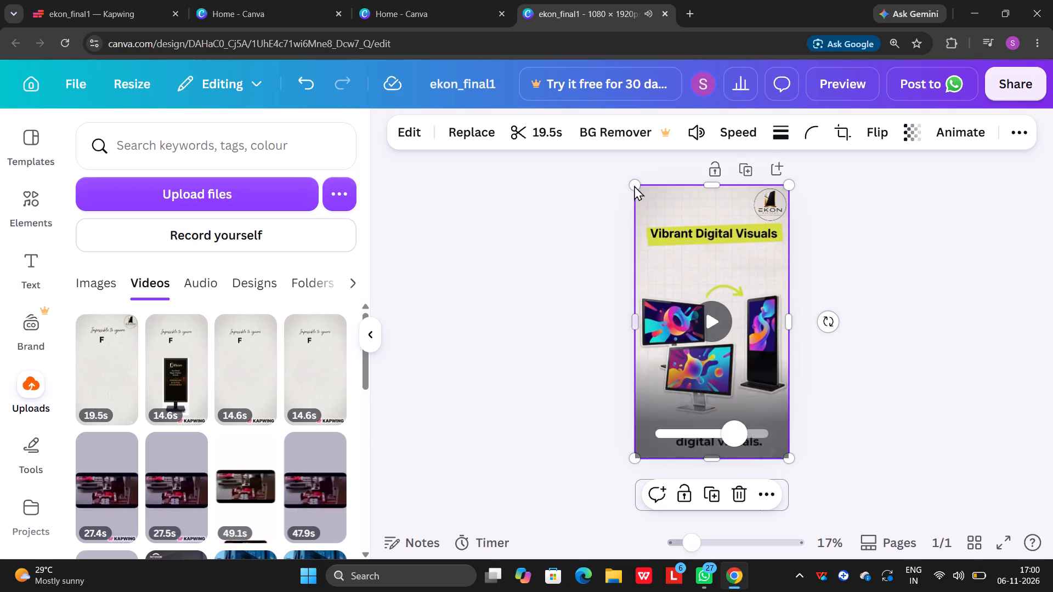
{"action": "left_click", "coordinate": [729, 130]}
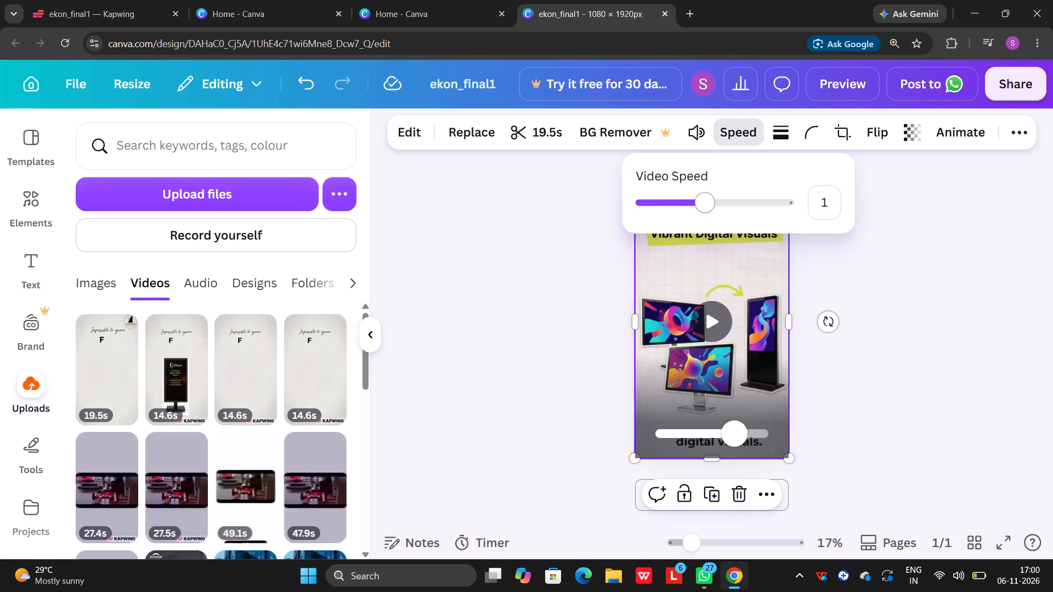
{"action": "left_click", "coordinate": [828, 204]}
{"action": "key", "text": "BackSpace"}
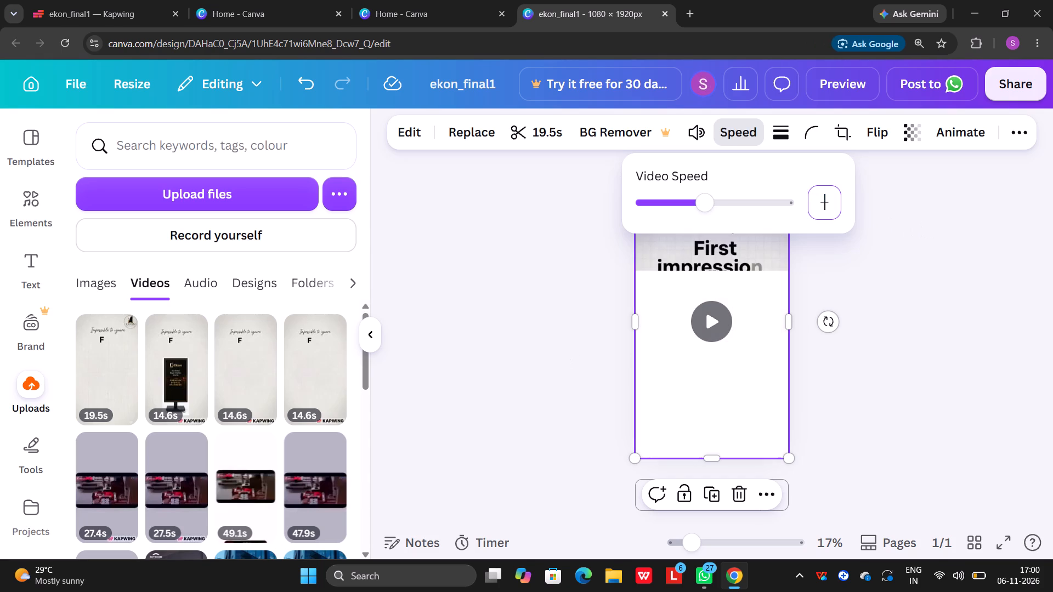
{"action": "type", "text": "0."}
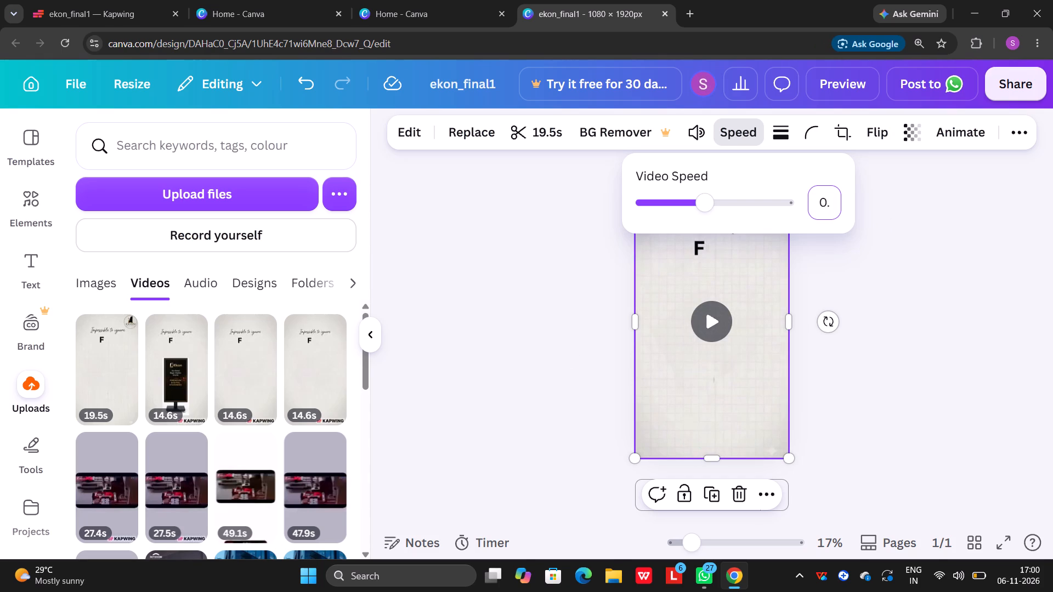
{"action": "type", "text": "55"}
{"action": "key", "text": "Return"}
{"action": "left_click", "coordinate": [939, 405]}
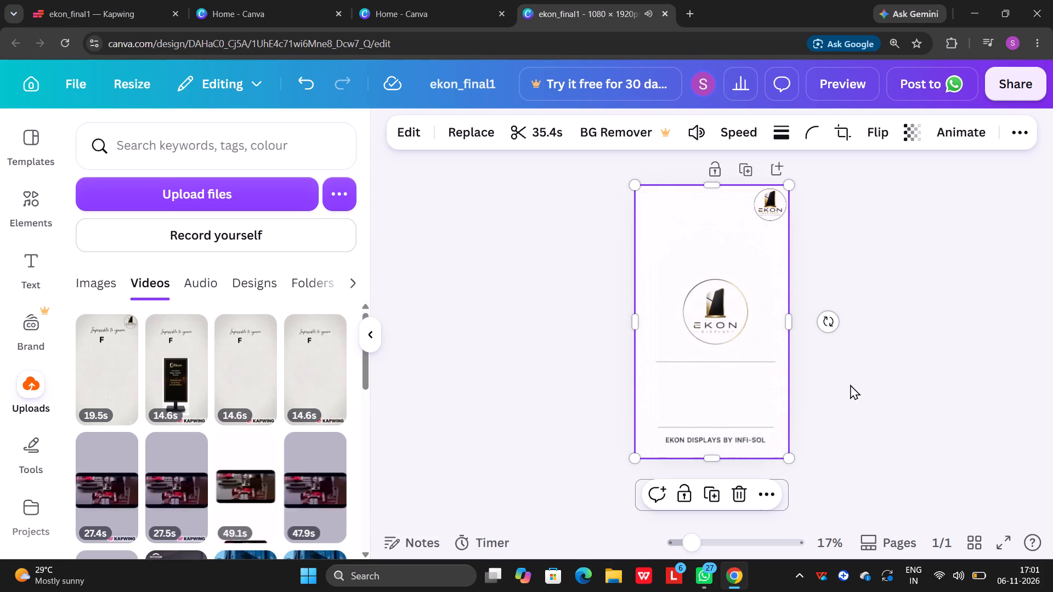
Set the full-page video's playback speed to 0.6 and play it back to check the pacing.
{"action": "left_click", "coordinate": [706, 321]}
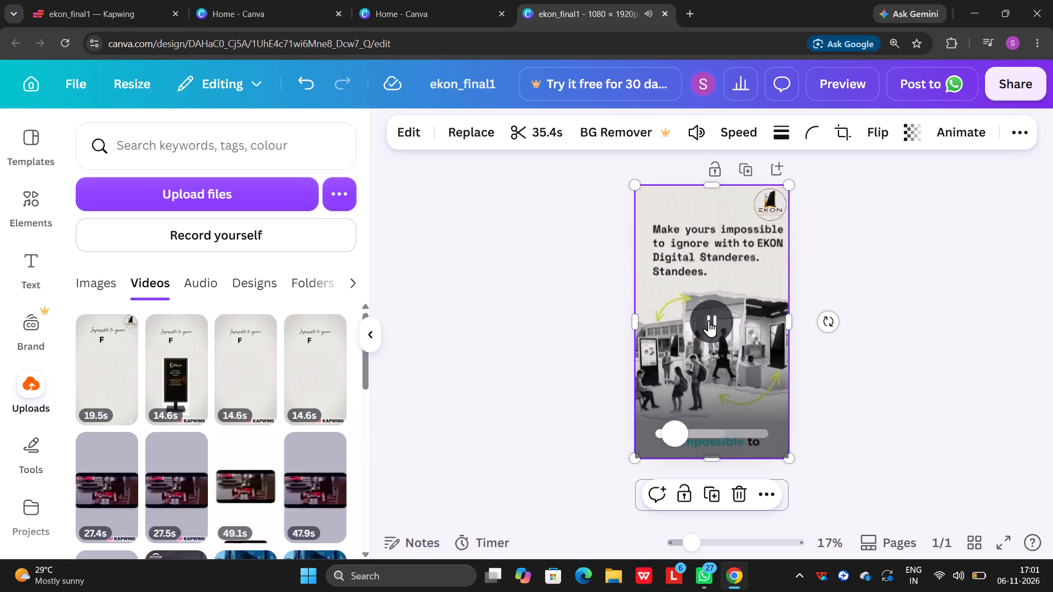
{"action": "left_click", "coordinate": [709, 320]}
{"action": "left_click", "coordinate": [734, 126]}
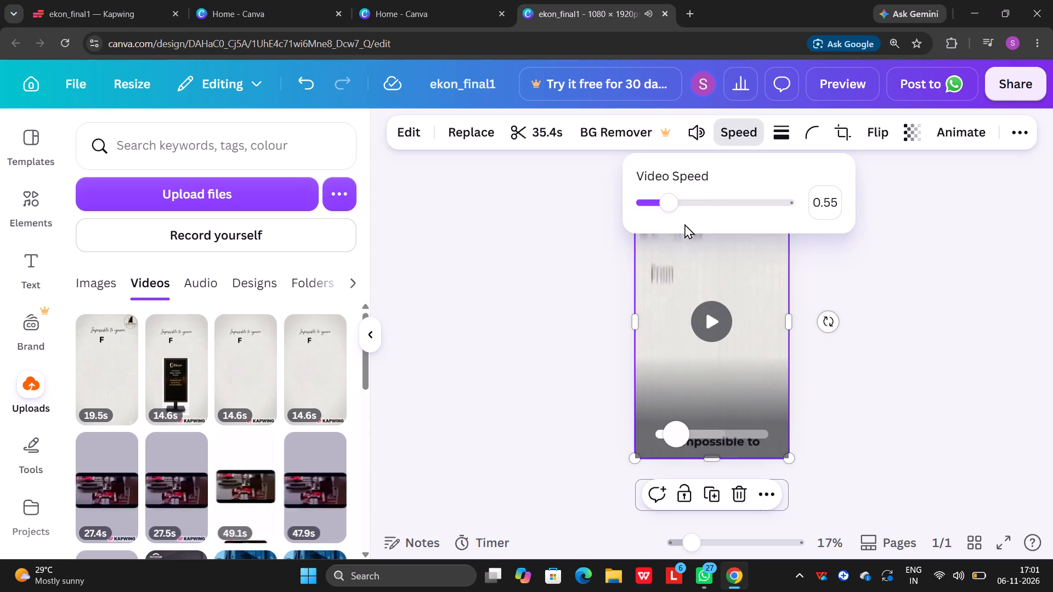
{"action": "left_click", "coordinate": [837, 200]}
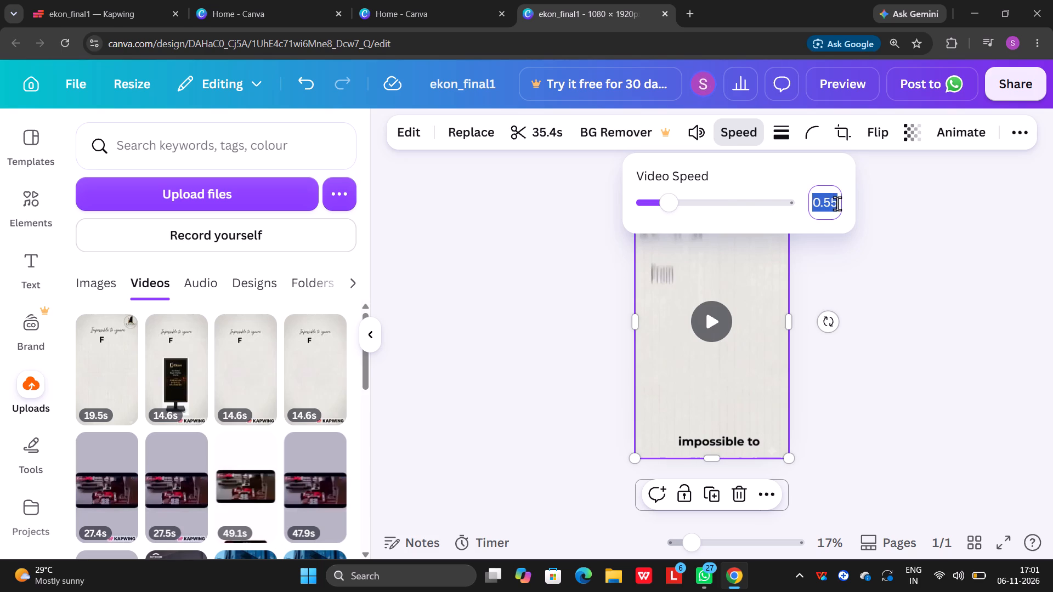
{"action": "key", "text": "BackSpace"}
{"action": "type", "text": "0.6"}
{"action": "key", "text": "Return"}
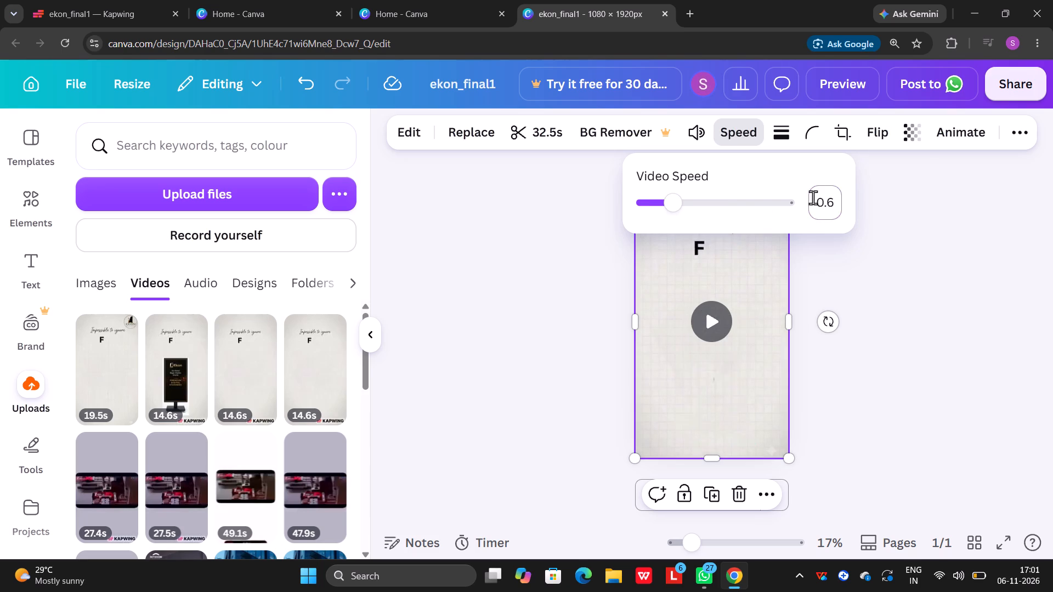
{"action": "left_click", "coordinate": [836, 368]}
{"action": "left_click", "coordinate": [707, 328]}
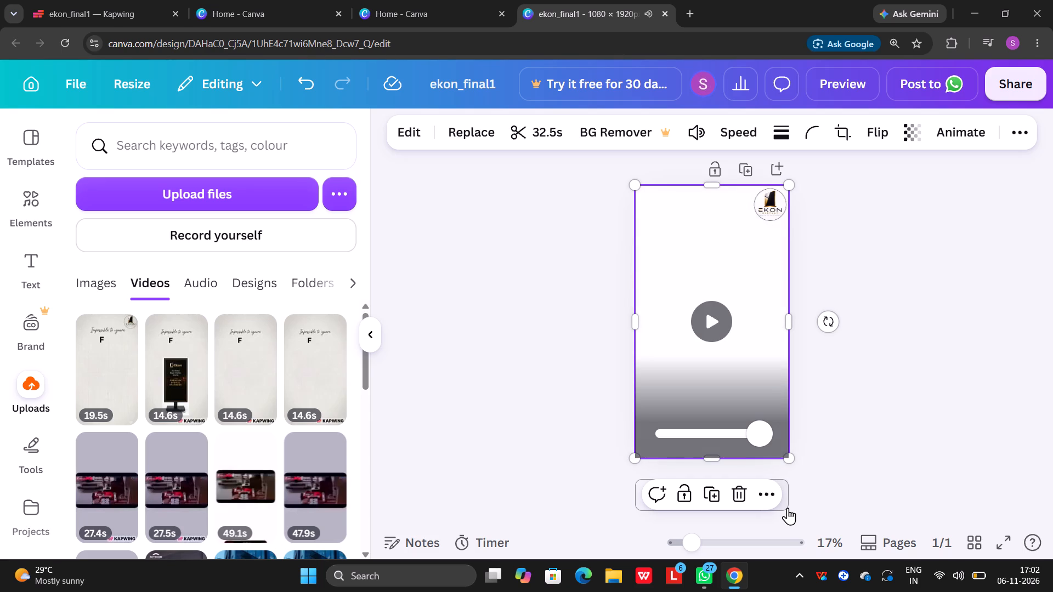
Examine the full-page video's edit settings, including its speed and playback options, and its list of additional actions.
{"action": "left_click", "coordinate": [1028, 137]}
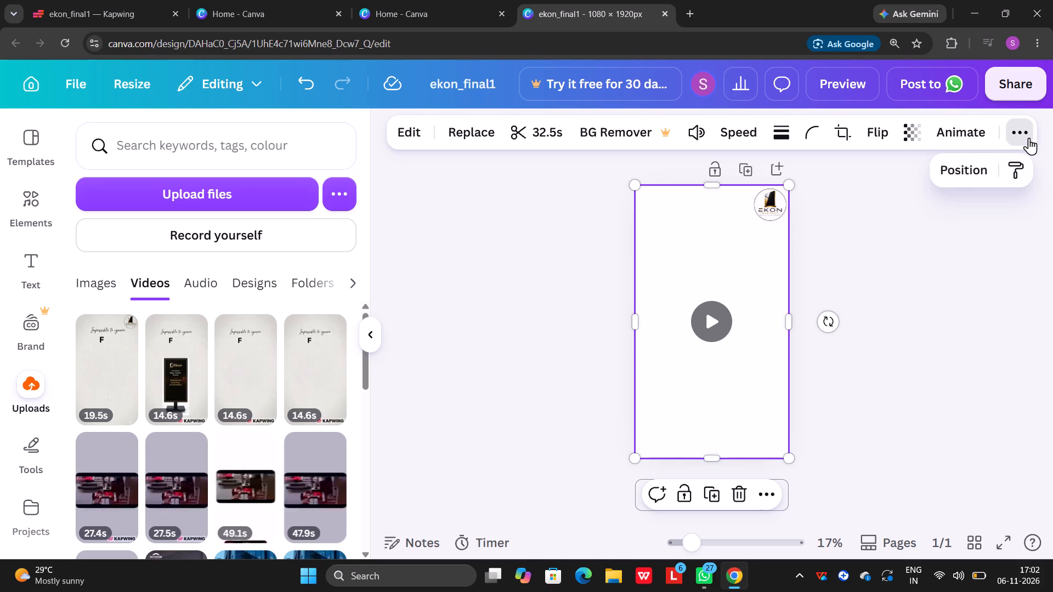
{"action": "left_click", "coordinate": [405, 139]}
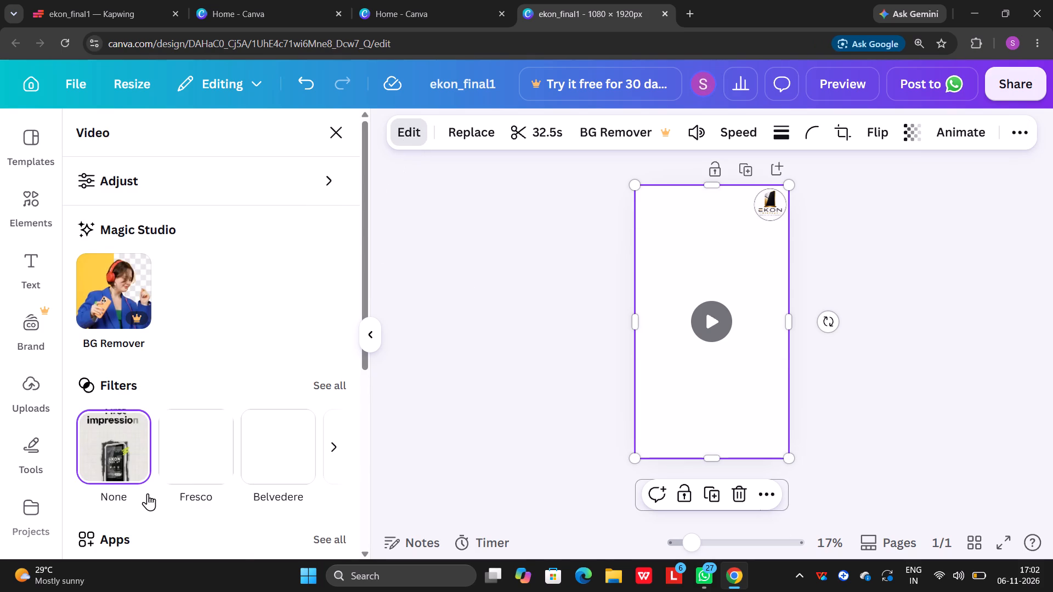
{"action": "scroll", "coordinate": [145, 392], "scroll_direction": "down", "scroll_amount": 7}
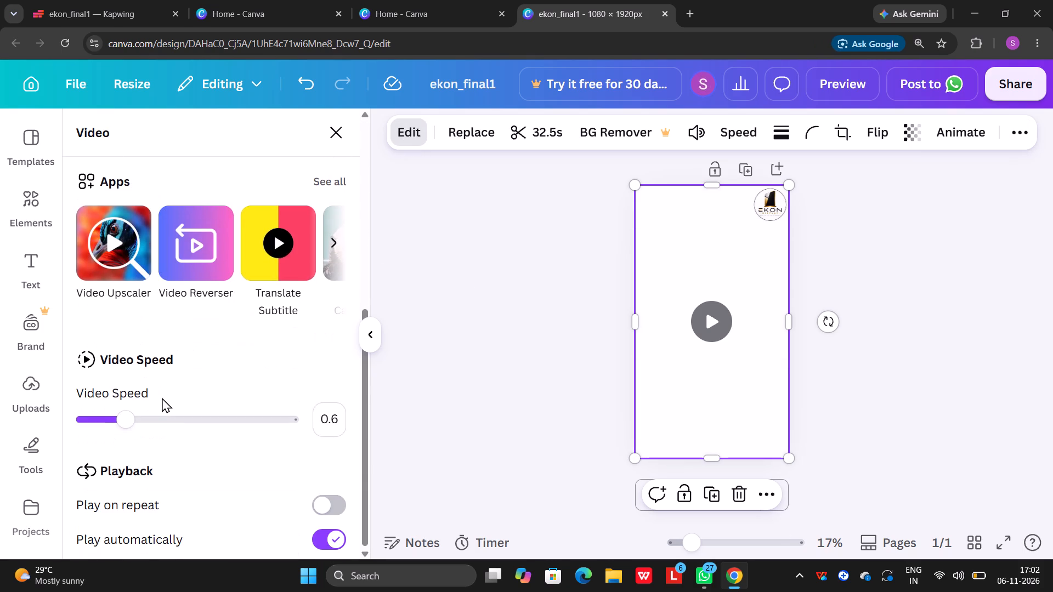
{"action": "scroll", "coordinate": [163, 398], "scroll_direction": "down", "scroll_amount": 5}
{"action": "scroll", "coordinate": [179, 466], "scroll_direction": "down", "scroll_amount": 5}
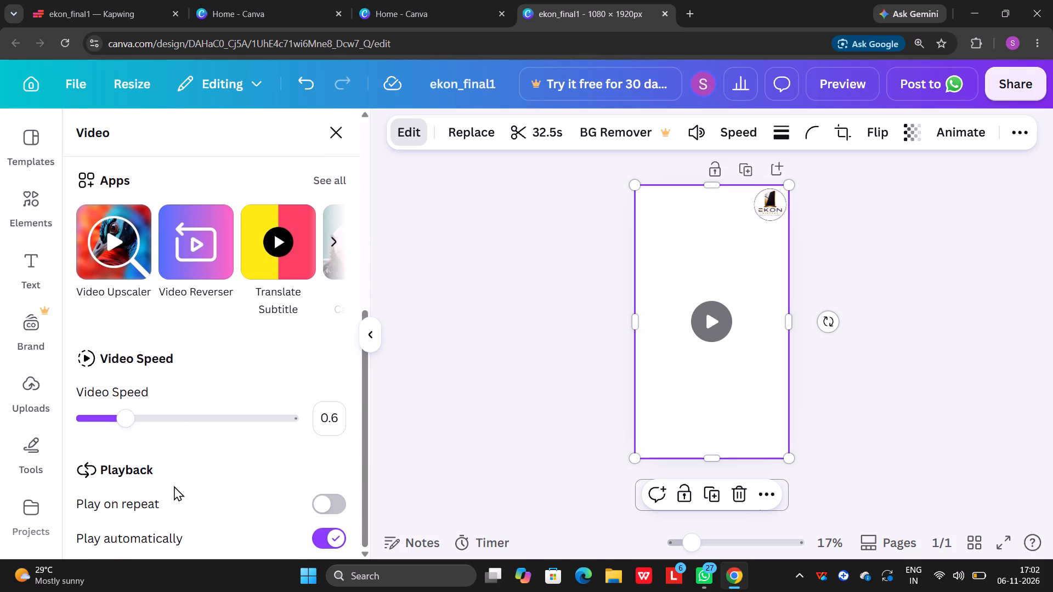
{"action": "scroll", "coordinate": [173, 484], "scroll_direction": "up", "scroll_amount": 5}
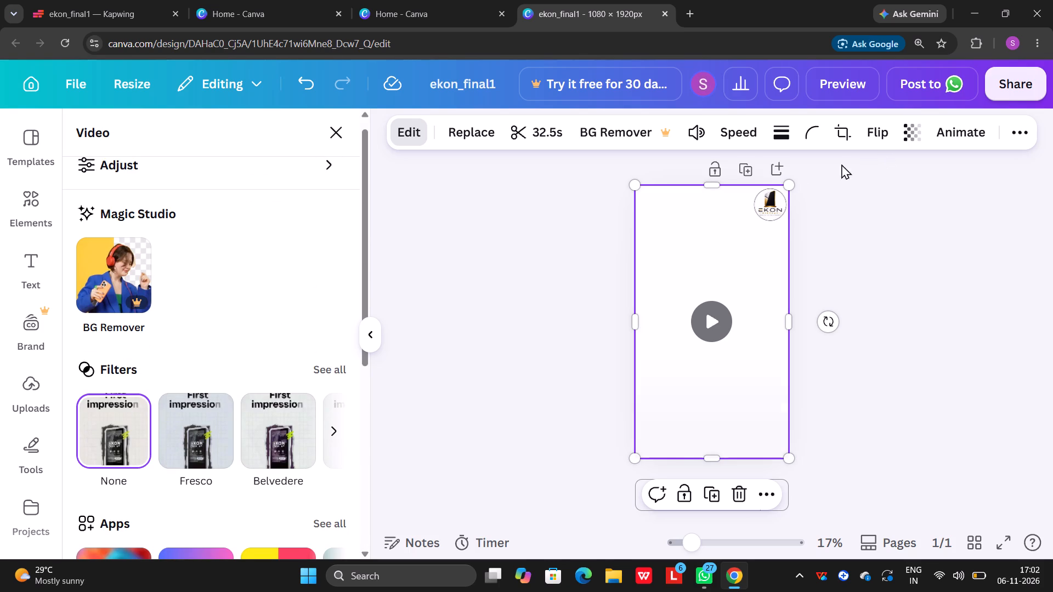
{"action": "left_click", "coordinate": [768, 495]}
{"action": "scroll", "coordinate": [839, 111], "scroll_direction": "down", "scroll_amount": 1}
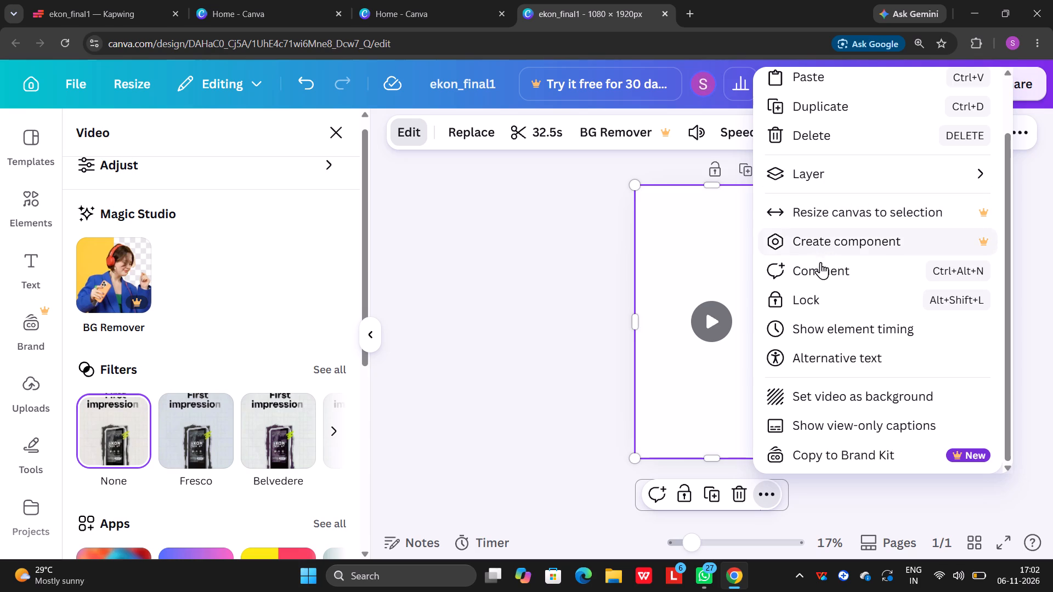
{"action": "scroll", "coordinate": [919, 333], "scroll_direction": "down", "scroll_amount": 1}
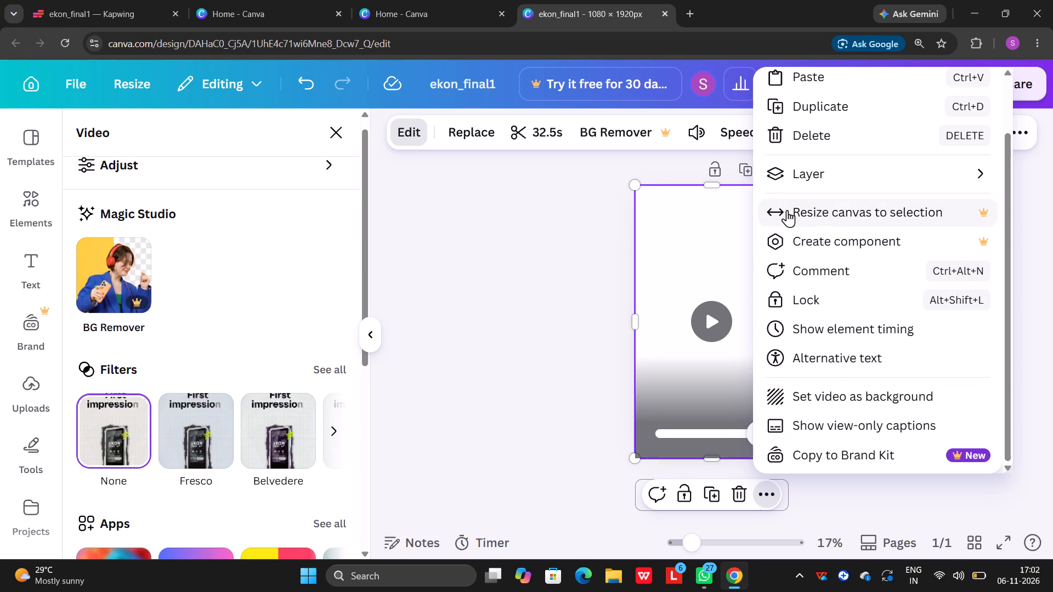
{"action": "left_click", "coordinate": [497, 277]}
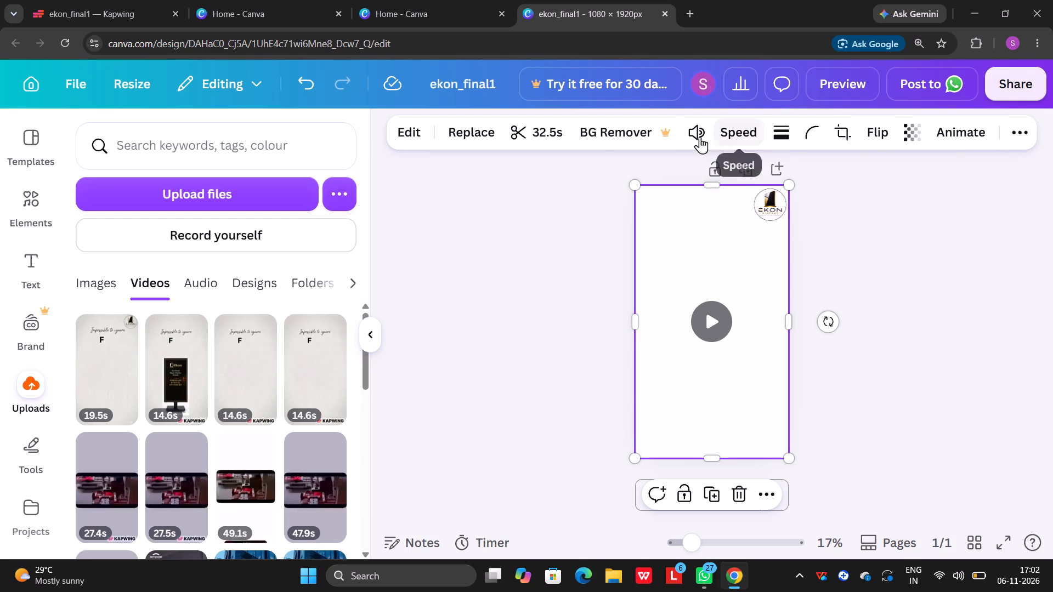
Look through the full-page video's replacement choices, filters, apps, speed and playback settings for further editing options.
{"action": "left_click", "coordinate": [461, 138]}
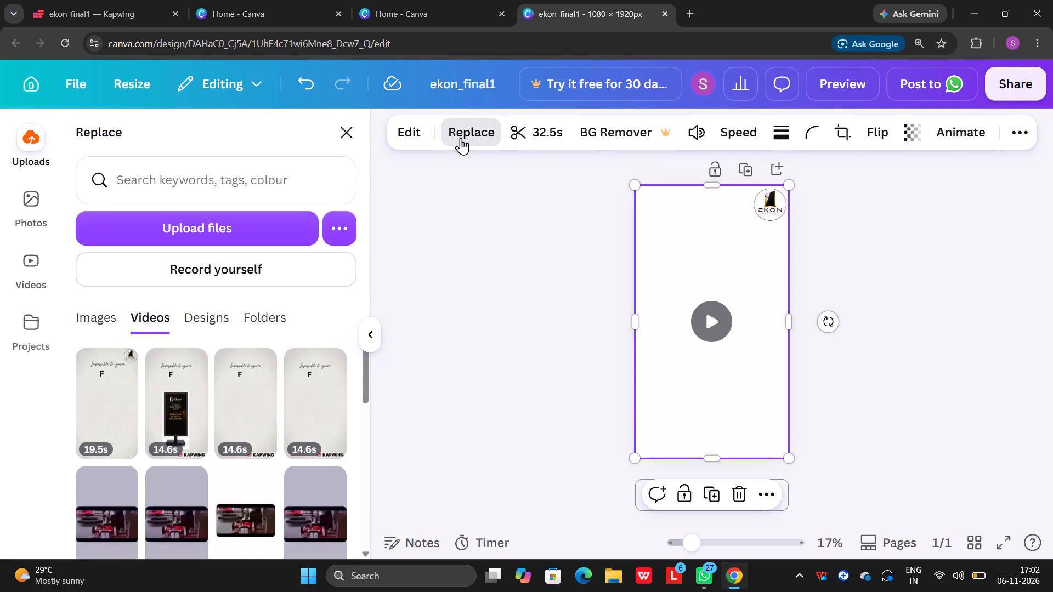
{"action": "left_click", "coordinate": [418, 134]}
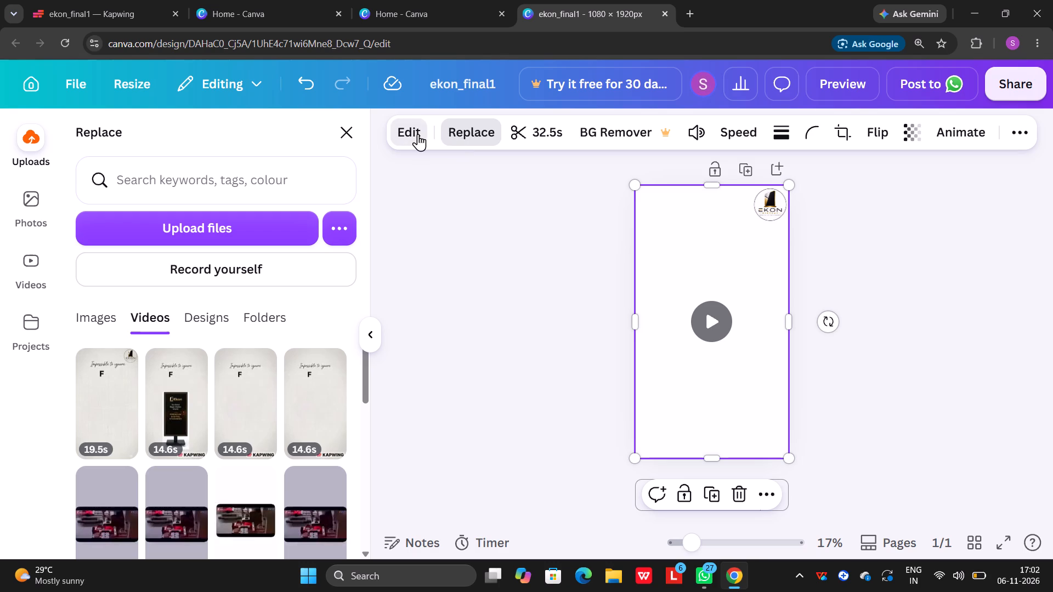
{"action": "left_click", "coordinate": [1026, 126]}
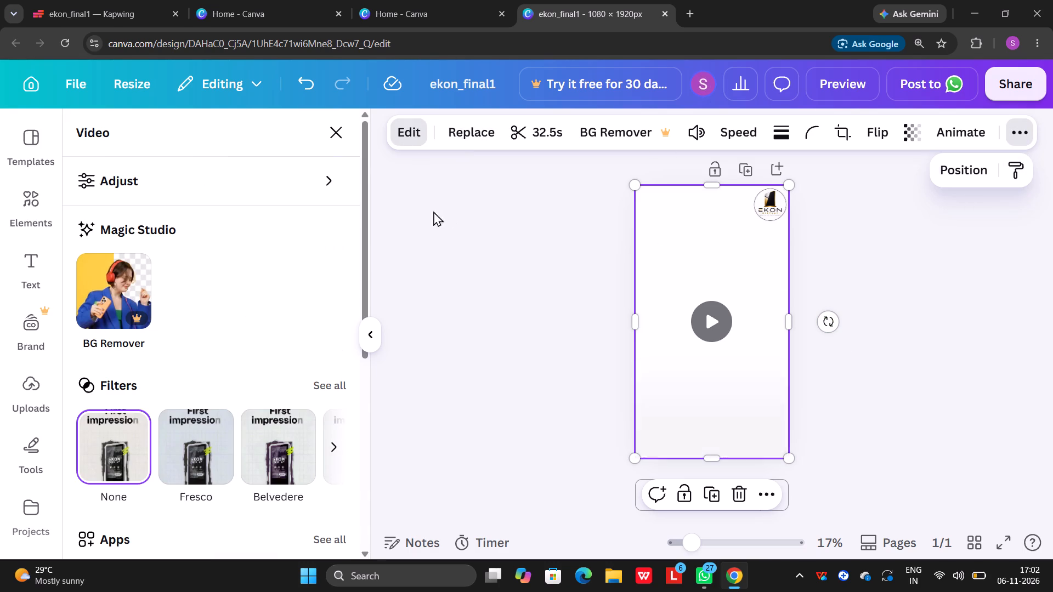
{"action": "scroll", "coordinate": [386, 243], "scroll_direction": "down", "scroll_amount": 1}
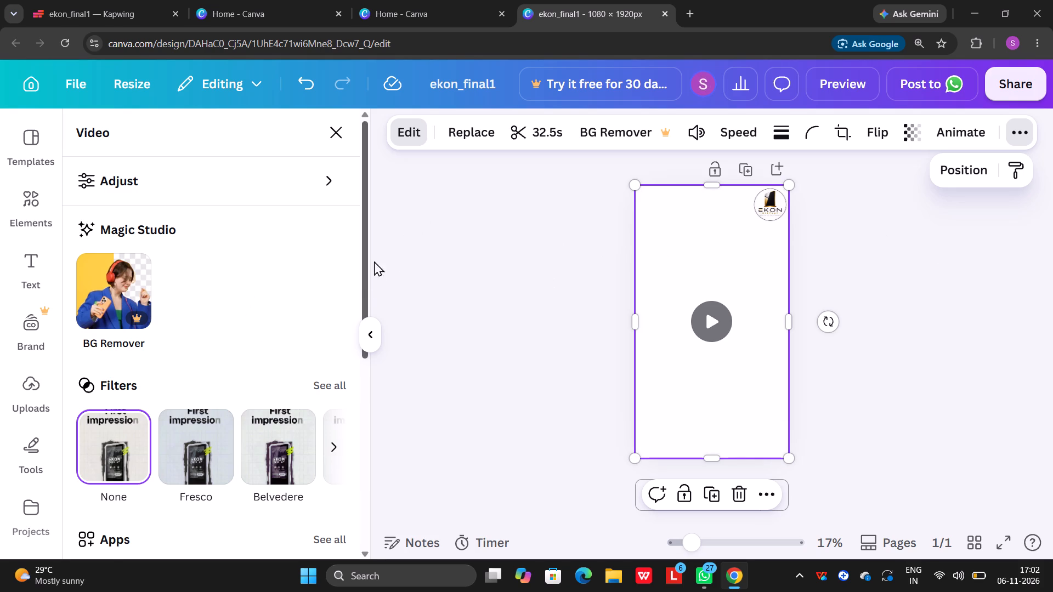
{"action": "scroll", "coordinate": [354, 291], "scroll_direction": "down", "scroll_amount": 1}
{"action": "scroll", "coordinate": [273, 340], "scroll_direction": "down", "scroll_amount": 1}
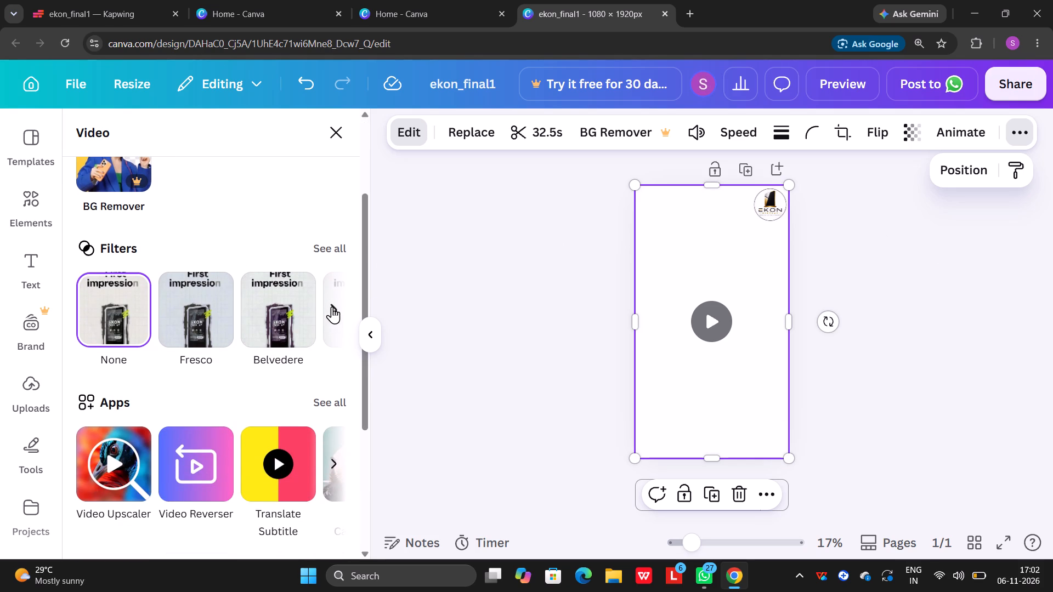
{"action": "left_click", "coordinate": [332, 306]}
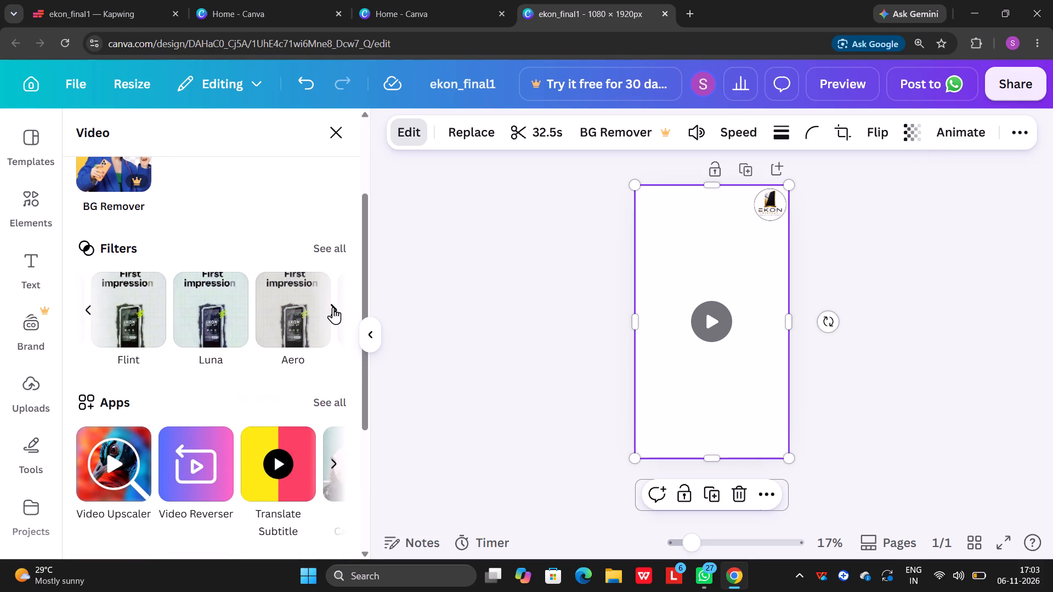
{"action": "scroll", "coordinate": [224, 332], "scroll_direction": "down", "scroll_amount": 2}
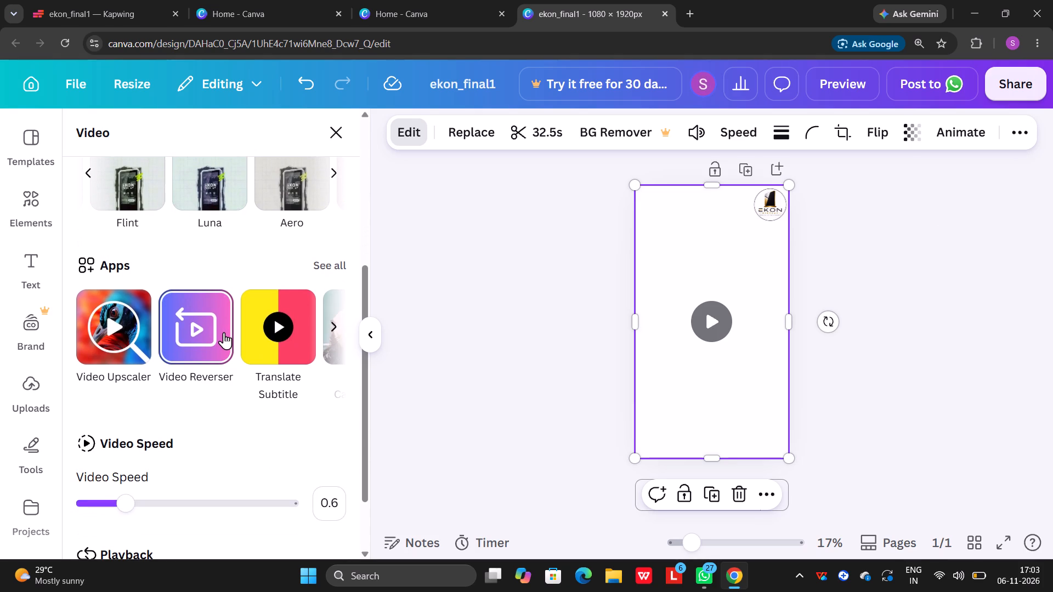
{"action": "scroll", "coordinate": [224, 332], "scroll_direction": "down", "scroll_amount": 2}
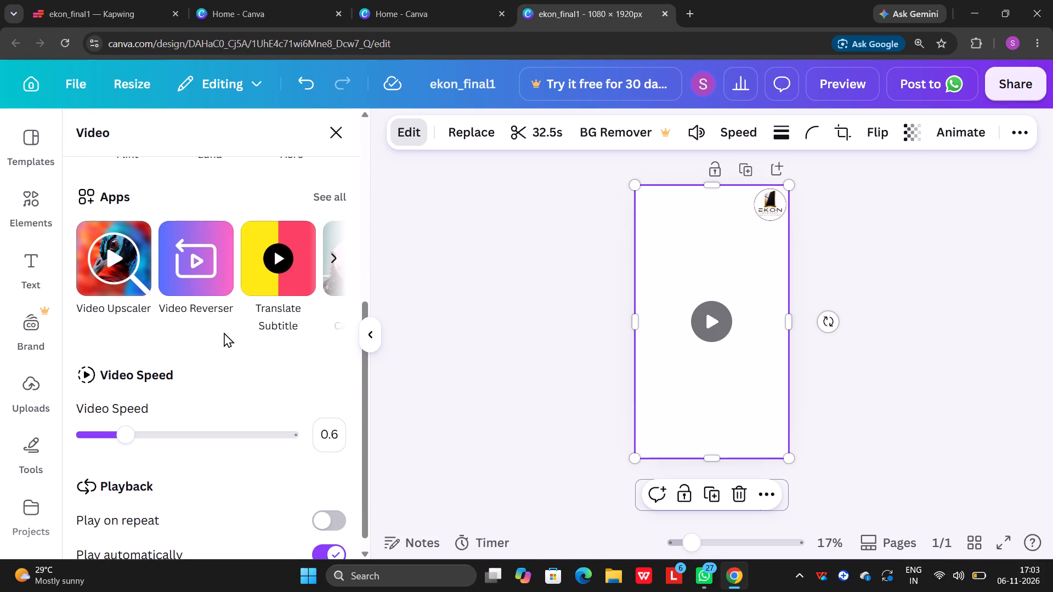
{"action": "scroll", "coordinate": [224, 332], "scroll_direction": "down", "scroll_amount": 4}
{"action": "scroll", "coordinate": [224, 332], "scroll_direction": "up", "scroll_amount": 3}
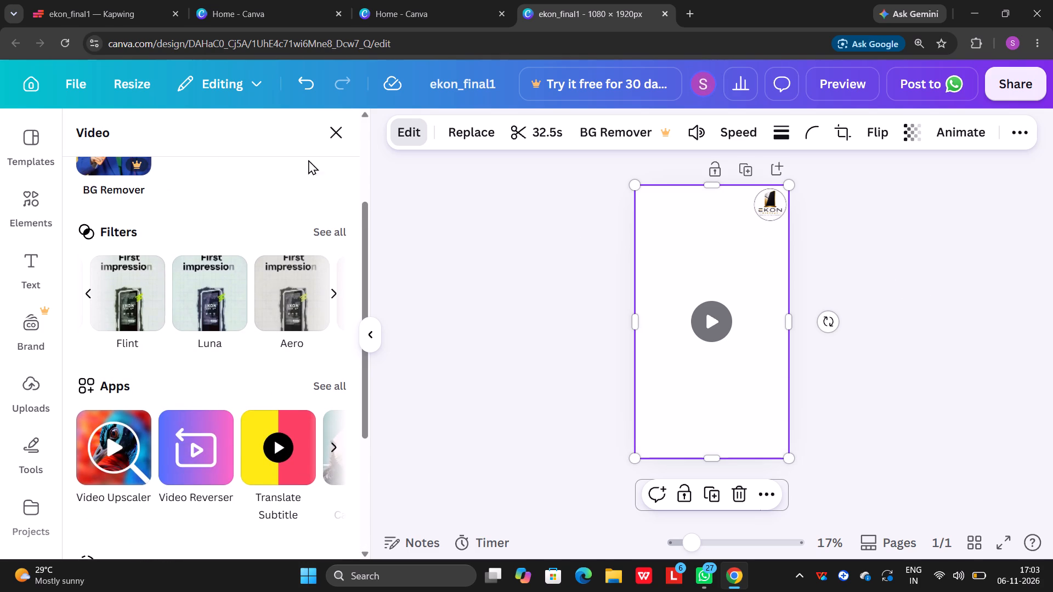
{"action": "left_click", "coordinate": [343, 134]}
{"action": "left_click", "coordinate": [434, 249]}
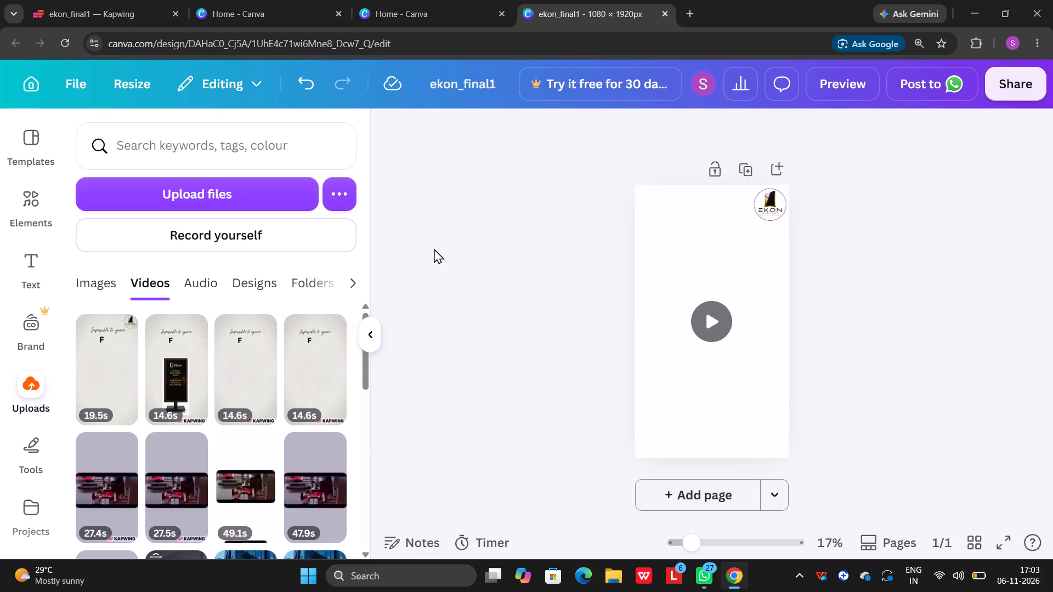
Collapse the uploads area and examine the full-page video's white balance, light and colour adjustments and its playback settings.
{"action": "left_click", "coordinate": [363, 331]}
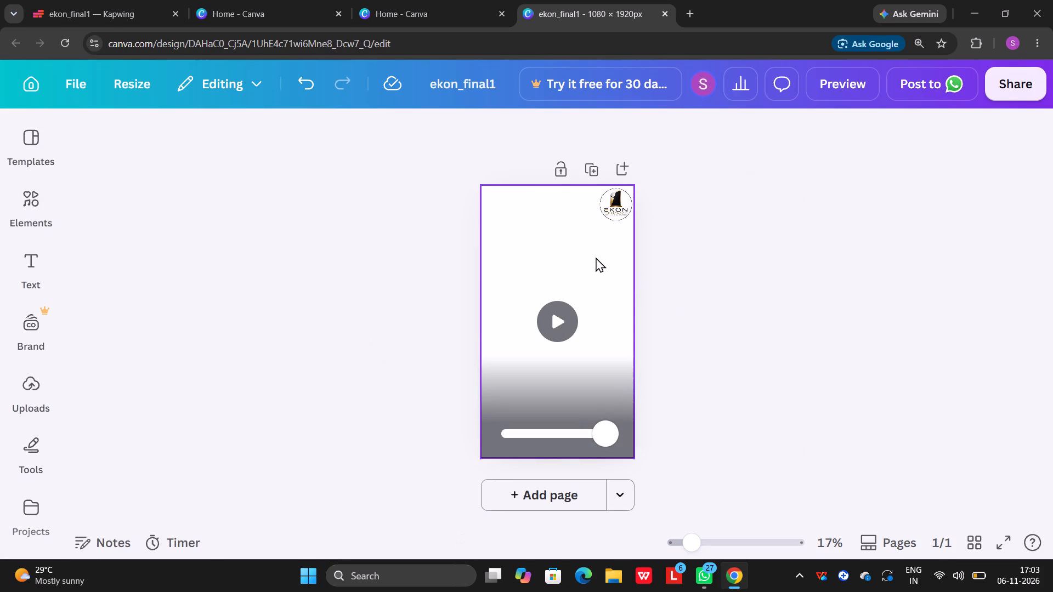
{"action": "left_click", "coordinate": [596, 257]}
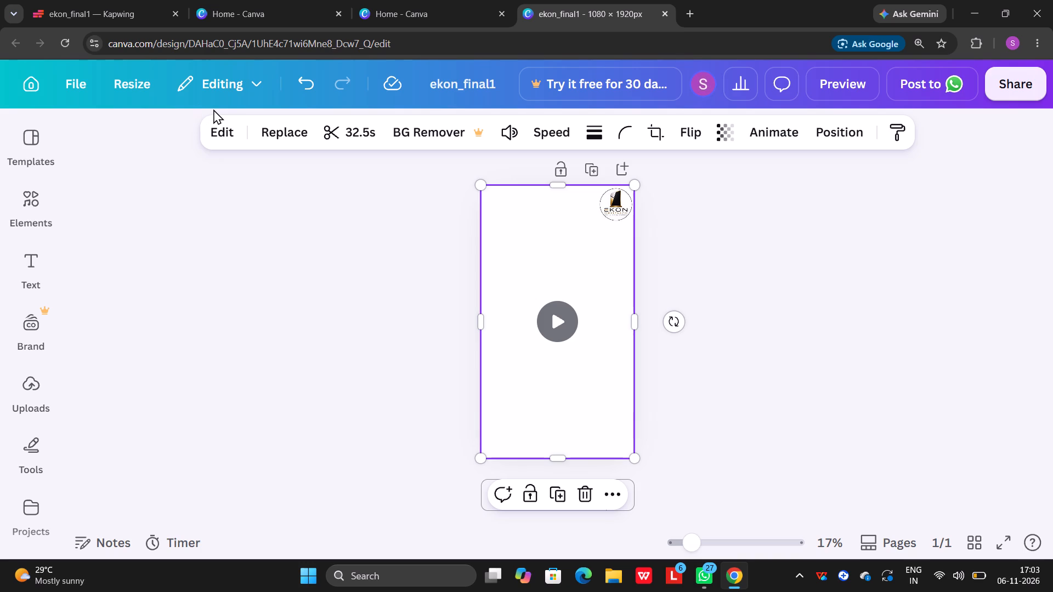
{"action": "left_click", "coordinate": [227, 133]}
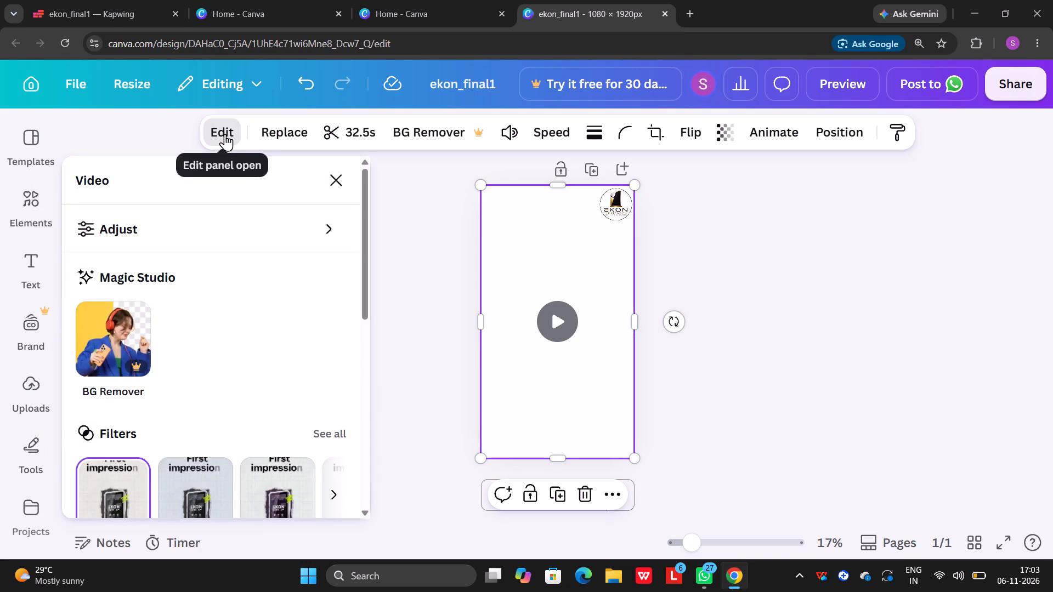
{"action": "left_click", "coordinate": [223, 222]}
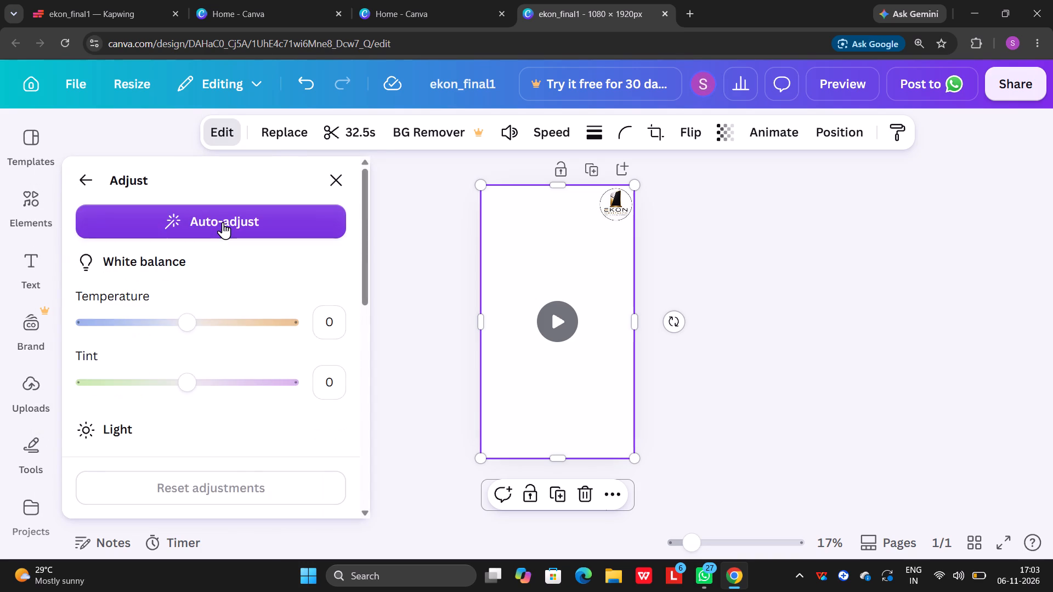
{"action": "scroll", "coordinate": [166, 431], "scroll_direction": "down", "scroll_amount": 4}
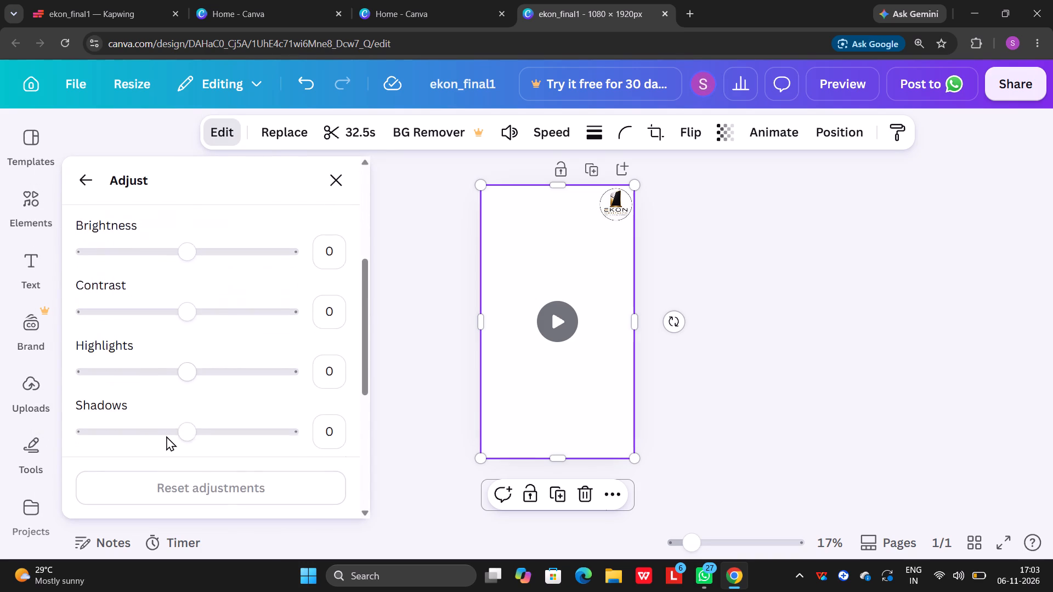
{"action": "scroll", "coordinate": [168, 430], "scroll_direction": "down", "scroll_amount": 5}
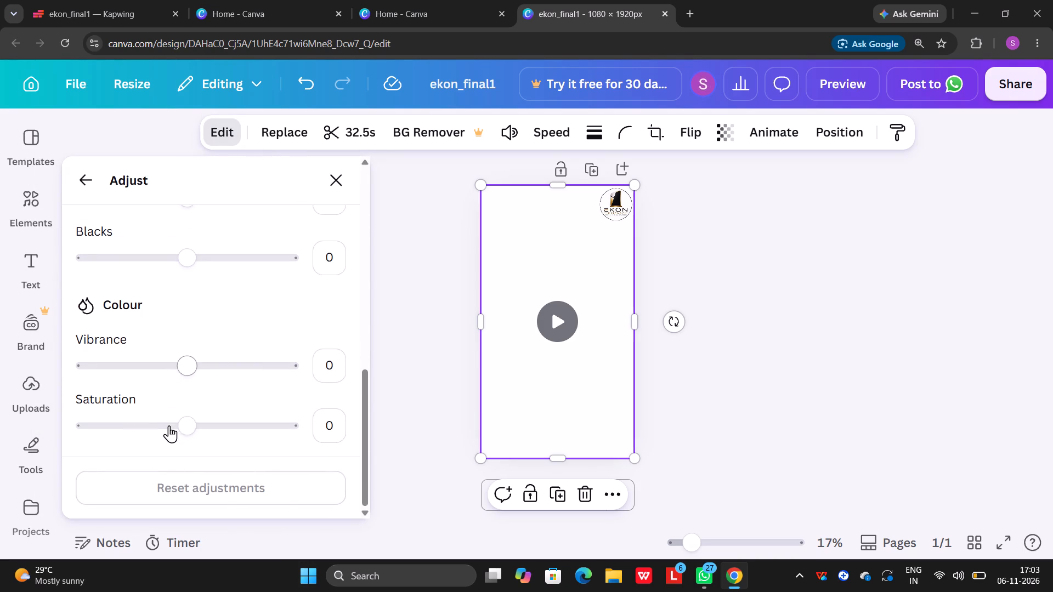
{"action": "scroll", "coordinate": [169, 425], "scroll_direction": "down", "scroll_amount": 3}
{"action": "left_click", "coordinate": [166, 479]}
{"action": "double_click", "coordinate": [162, 508]}
{"action": "left_click", "coordinate": [82, 175]}
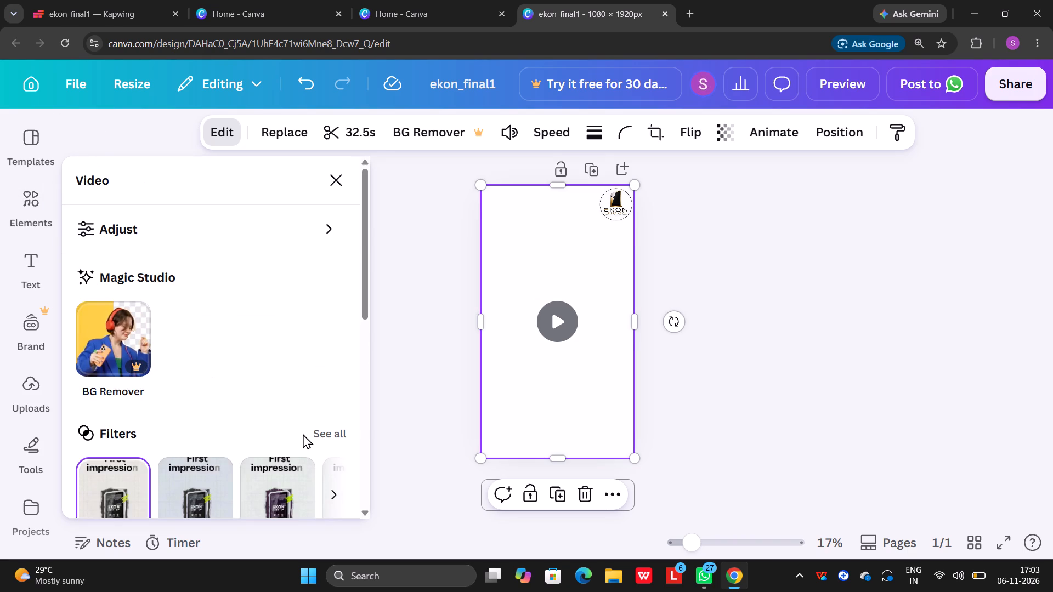
{"action": "scroll", "coordinate": [302, 433], "scroll_direction": "down", "scroll_amount": 5}
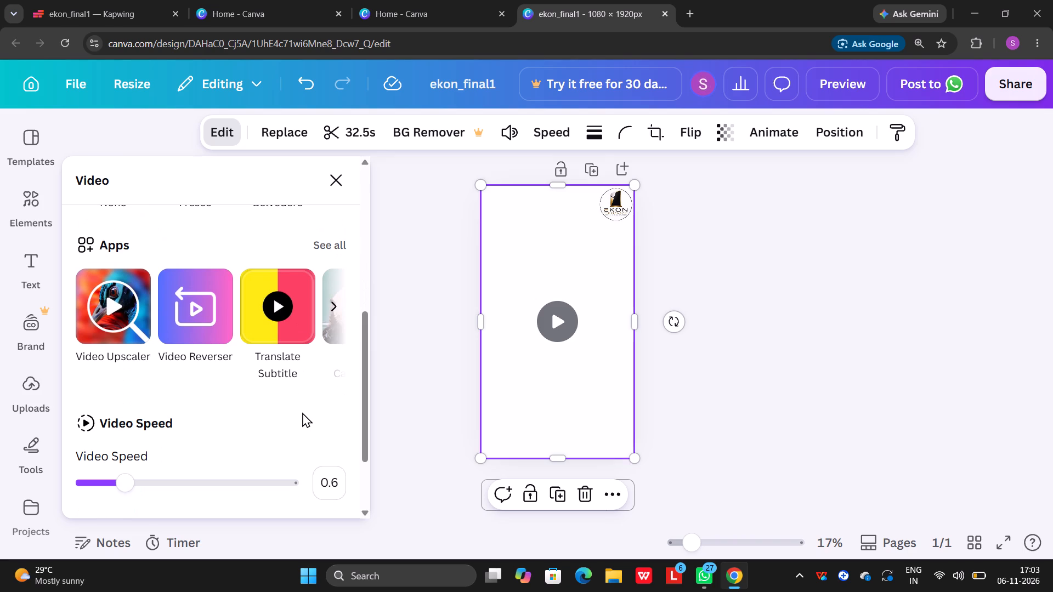
{"action": "scroll", "coordinate": [302, 412], "scroll_direction": "down", "scroll_amount": 6}
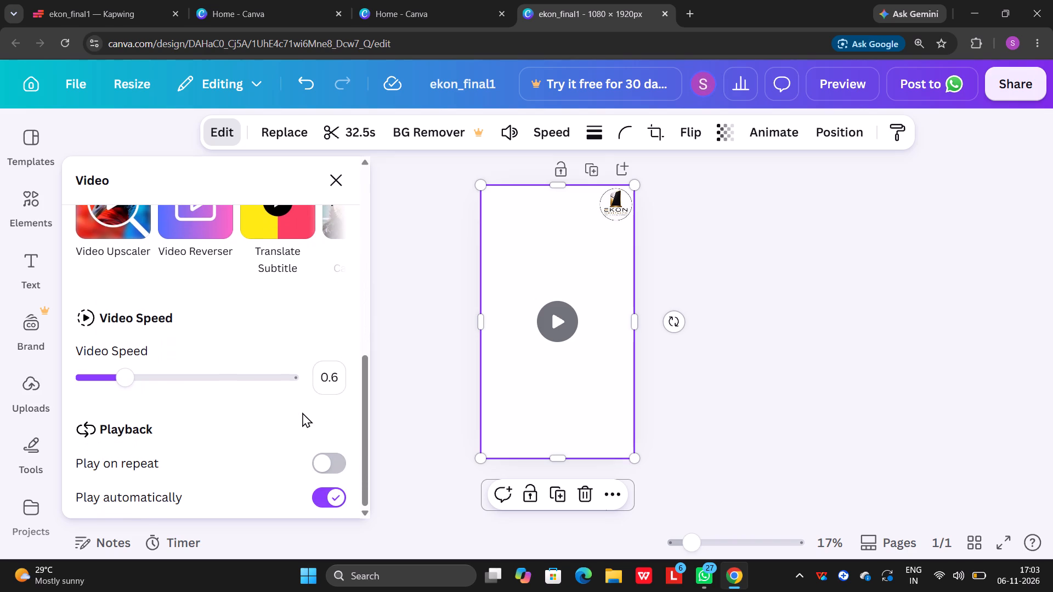
{"action": "scroll", "coordinate": [387, 286], "scroll_direction": "up", "scroll_amount": 1}
{"action": "left_click", "coordinate": [341, 174]}
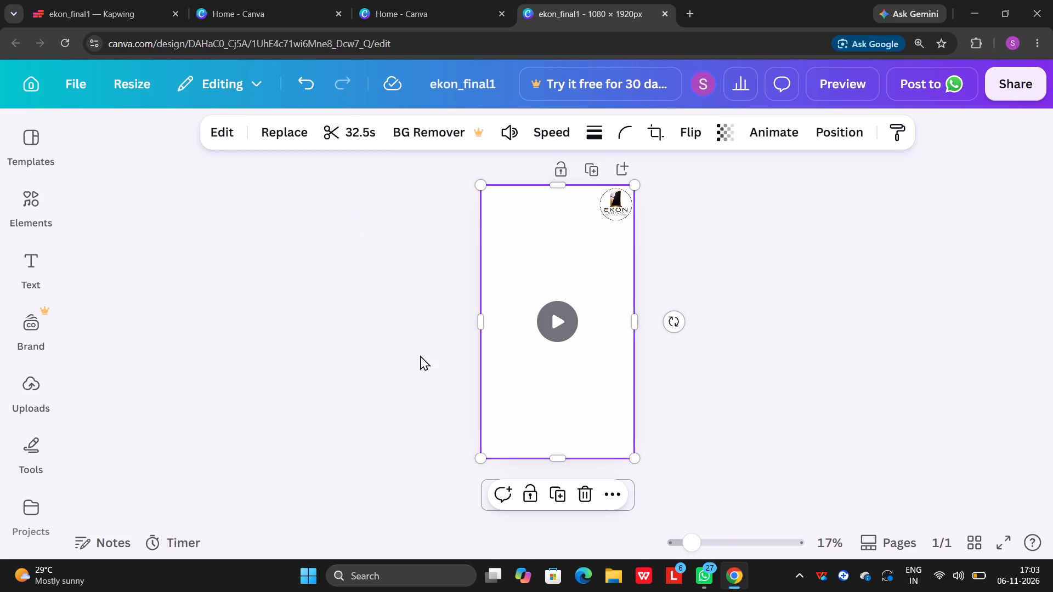
Review the additional actions available for the full-page video, such as layering, element timing and setting it as background.
{"action": "scroll", "coordinate": [612, 210], "scroll_direction": "up", "scroll_amount": 1}
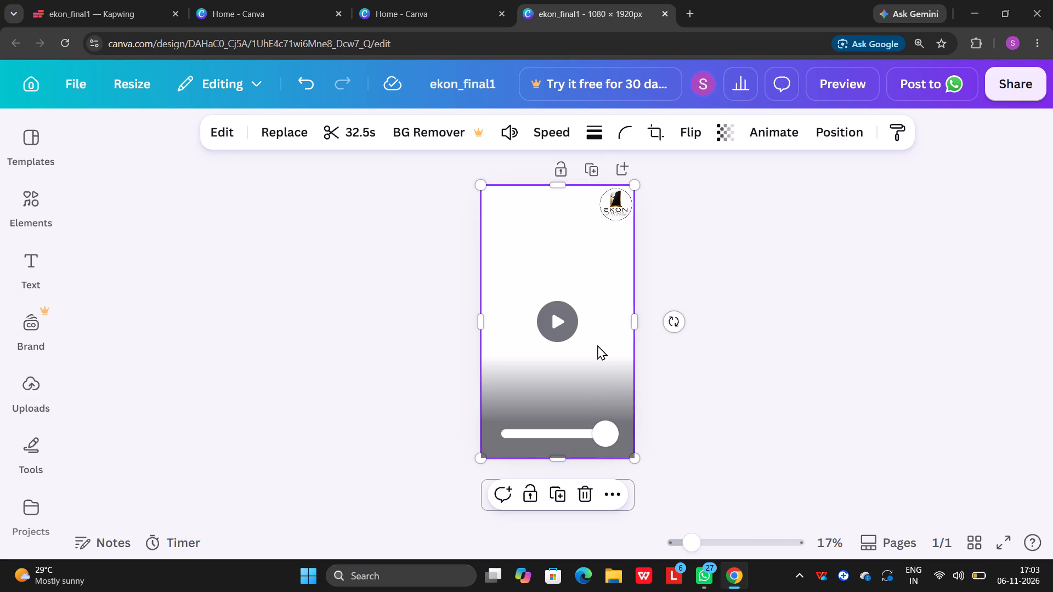
{"action": "scroll", "coordinate": [591, 489], "scroll_direction": "down", "scroll_amount": 1}
{"action": "left_click", "coordinate": [610, 493]}
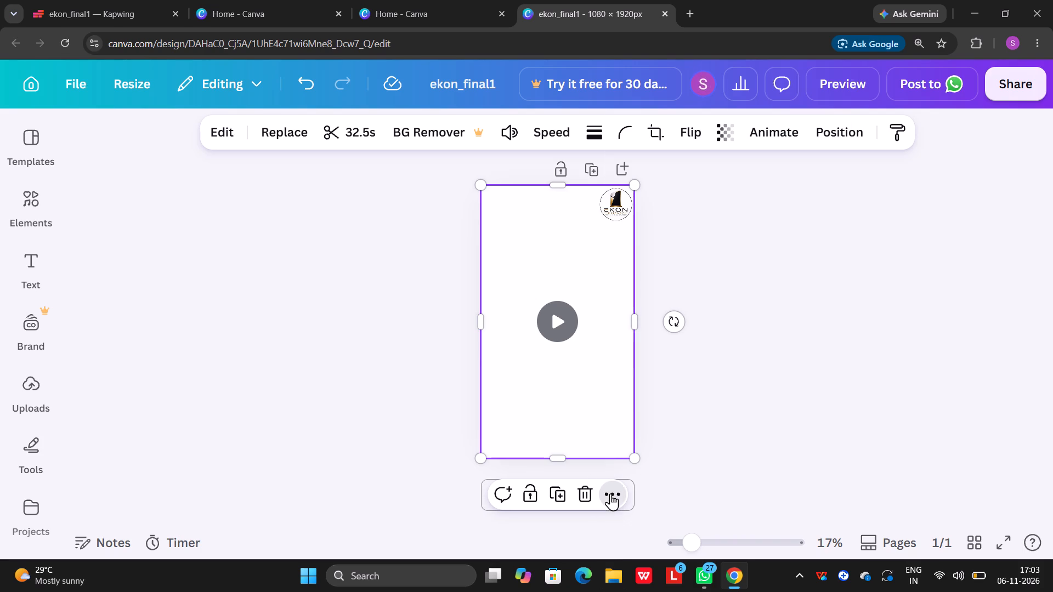
{"action": "scroll", "coordinate": [648, 12], "scroll_direction": "up", "scroll_amount": 1}
{"action": "scroll", "coordinate": [649, 143], "scroll_direction": "down", "scroll_amount": 1}
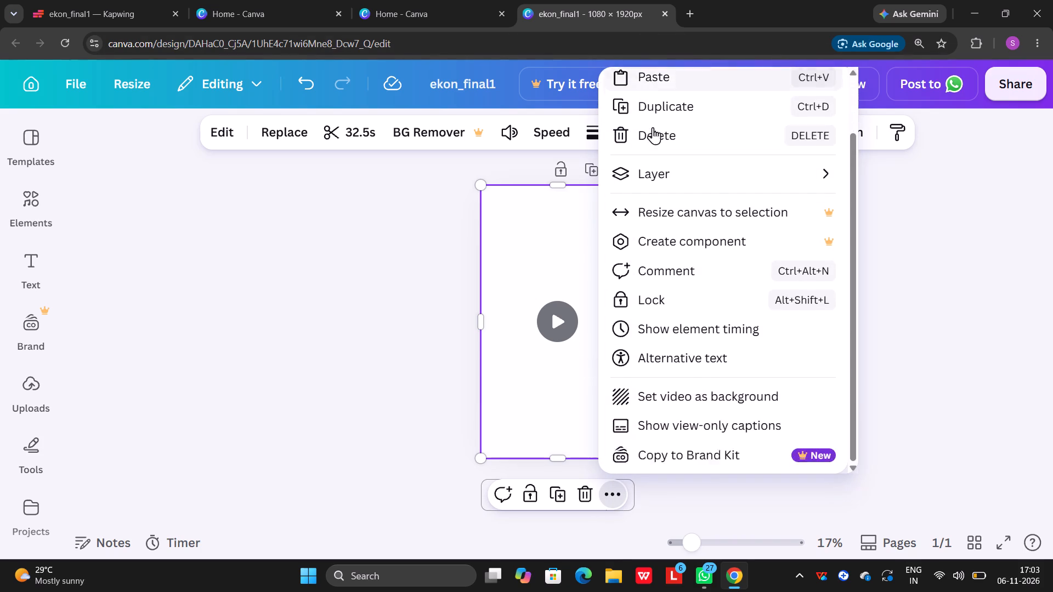
{"action": "scroll", "coordinate": [654, 106], "scroll_direction": "up", "scroll_amount": 2}
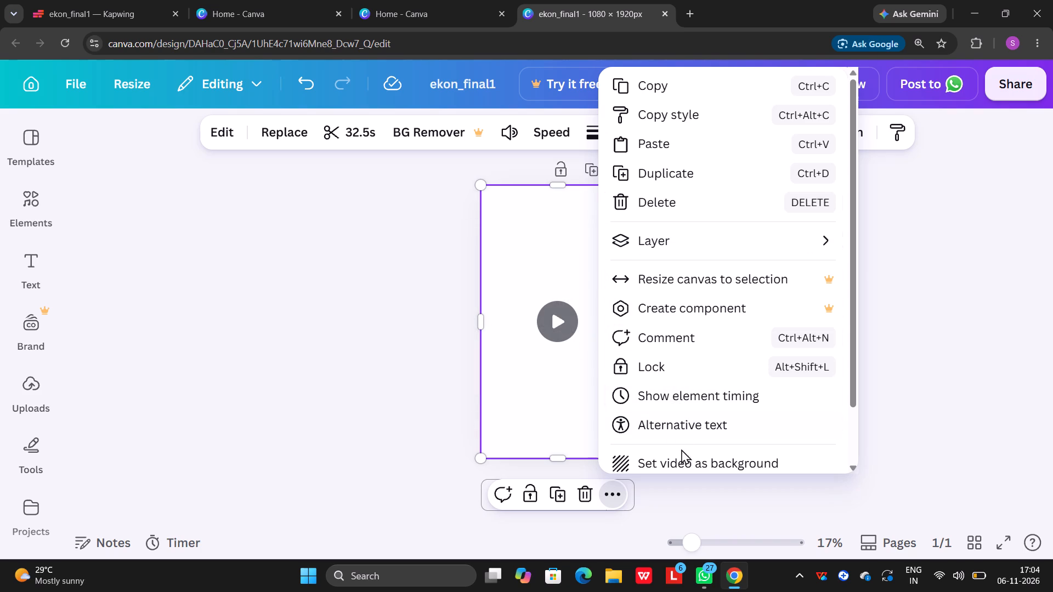
{"action": "left_click", "coordinate": [684, 511]}
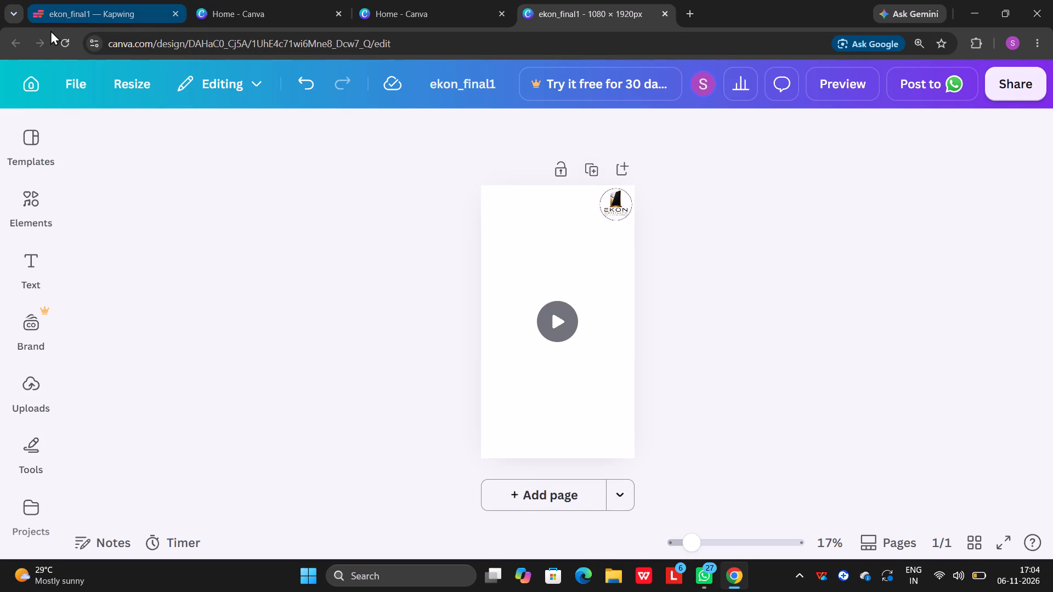
Leave the current design for the home page and create a blank Instagram Reel design, searching for "instagram reel".
{"action": "left_click", "coordinate": [25, 104]}
{"action": "left_click", "coordinate": [25, 82]}
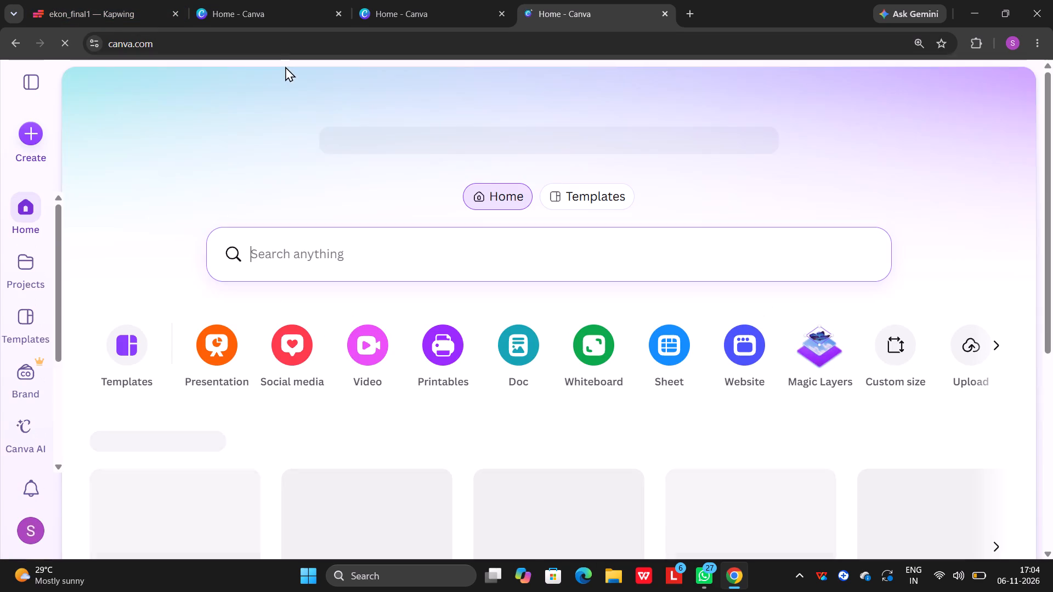
{"action": "left_click", "coordinate": [330, 251]}
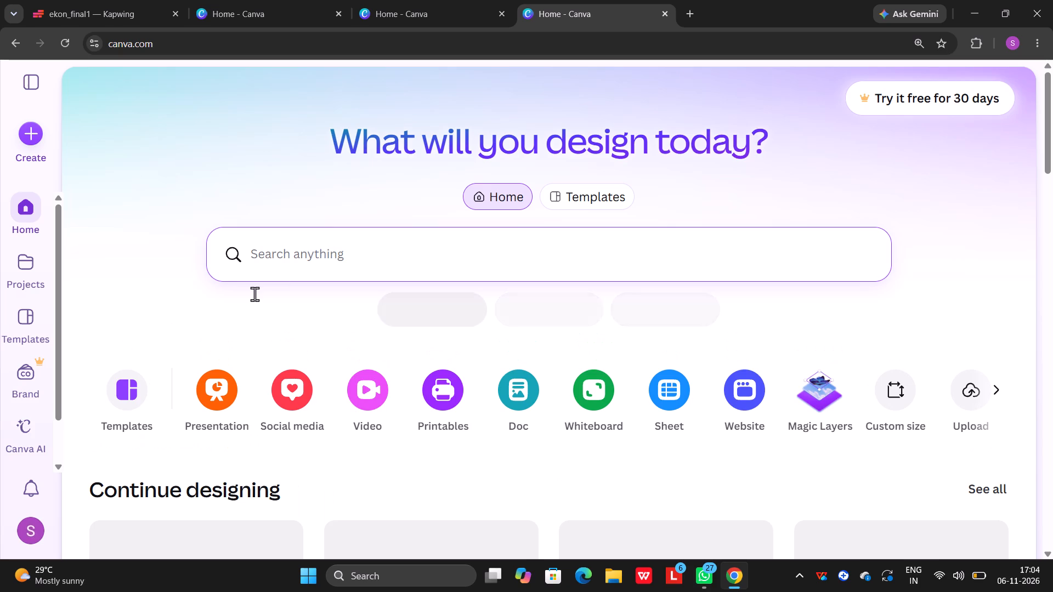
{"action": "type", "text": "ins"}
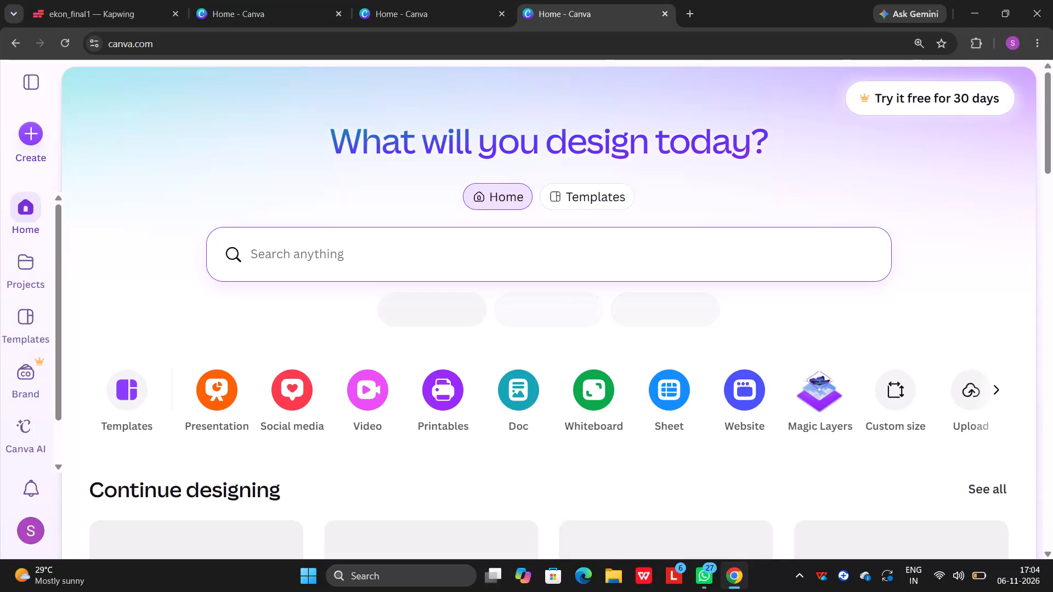
{"action": "left_click", "coordinate": [30, 140]}
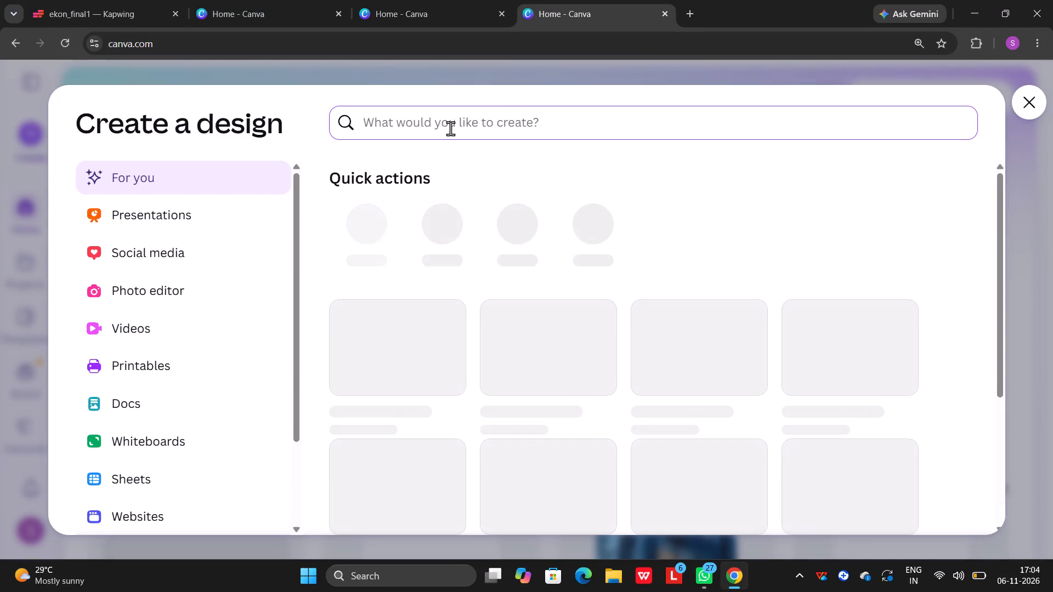
{"action": "left_click", "coordinate": [427, 130]}
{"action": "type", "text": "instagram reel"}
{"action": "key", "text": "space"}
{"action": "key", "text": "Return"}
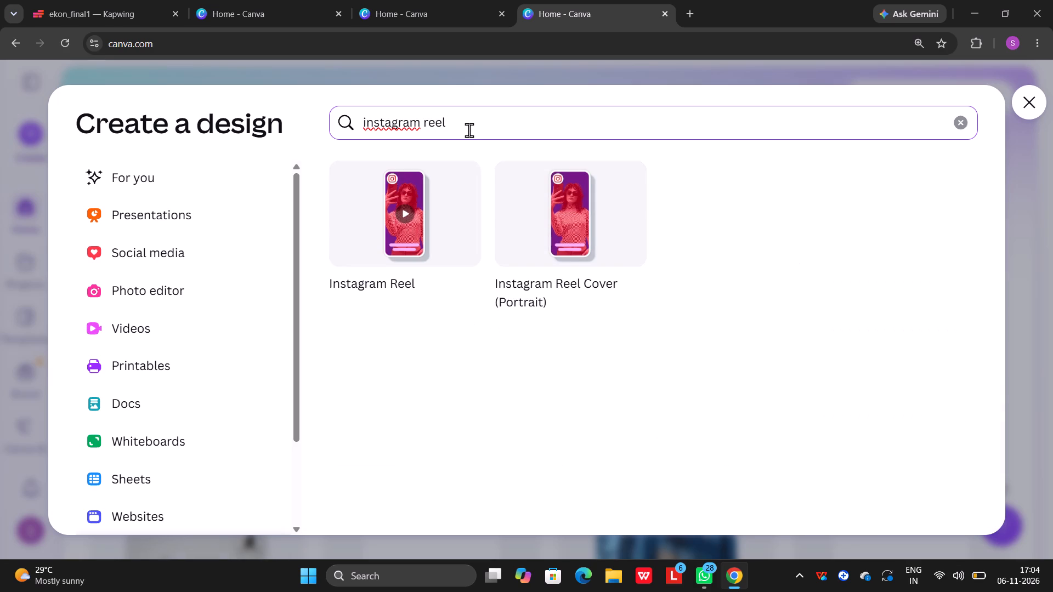
{"action": "left_click", "coordinate": [406, 241]}
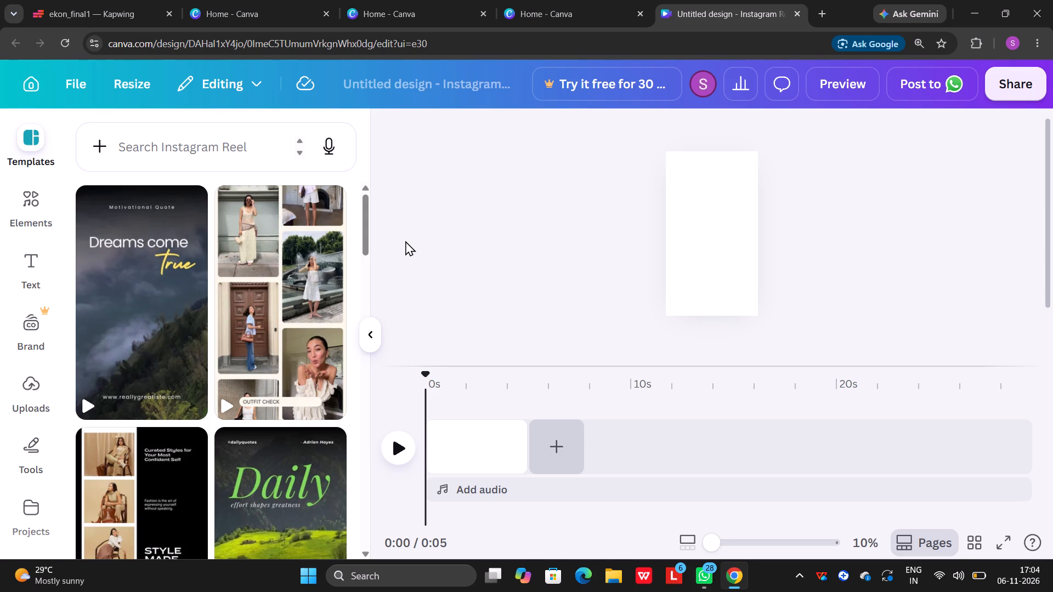
Upload the ekon_final1 video from the Downloads folder to the new reel's uploads.
{"action": "left_click", "coordinate": [25, 375]}
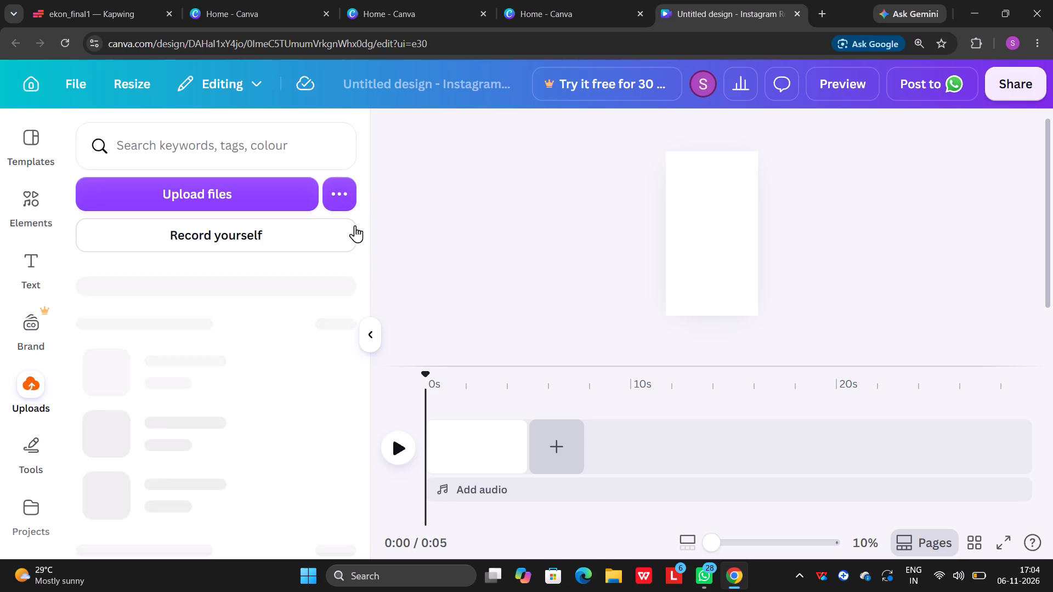
{"action": "scroll", "coordinate": [212, 443], "scroll_direction": "up", "scroll_amount": 1}
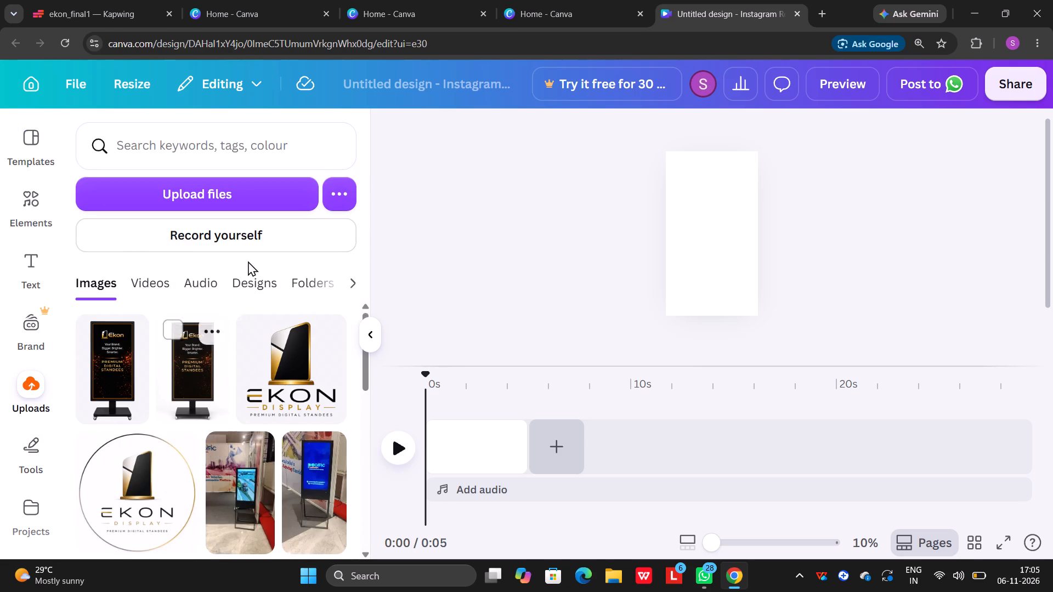
{"action": "scroll", "coordinate": [227, 318], "scroll_direction": "down", "scroll_amount": 2}
{"action": "scroll", "coordinate": [208, 442], "scroll_direction": "down", "scroll_amount": 9}
{"action": "scroll", "coordinate": [219, 368], "scroll_direction": "up", "scroll_amount": 1}
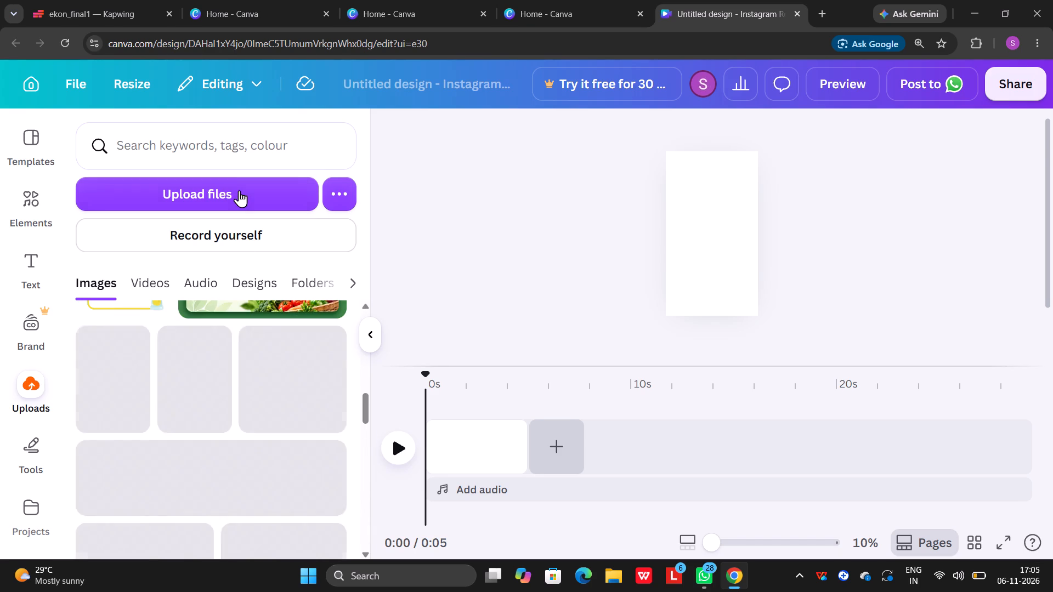
{"action": "left_click", "coordinate": [239, 191]}
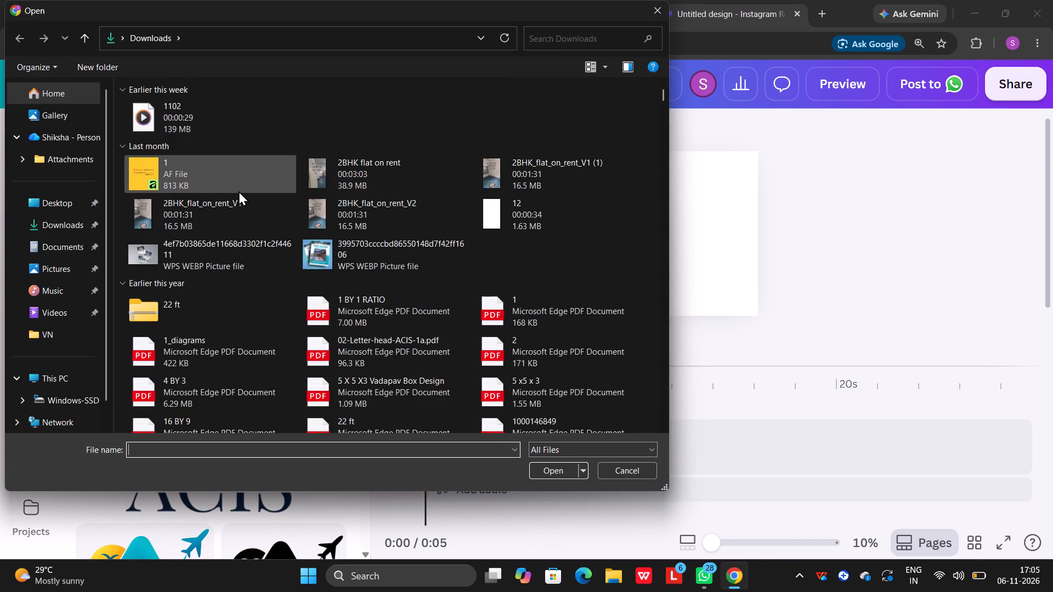
{"action": "left_click", "coordinate": [556, 191]}
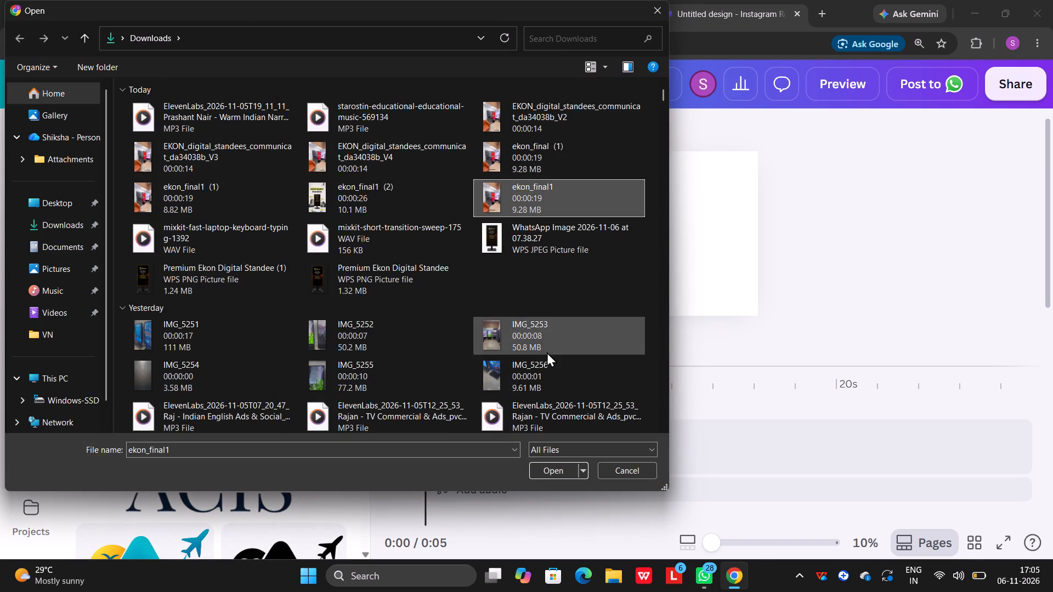
{"action": "left_click", "coordinate": [554, 470]}
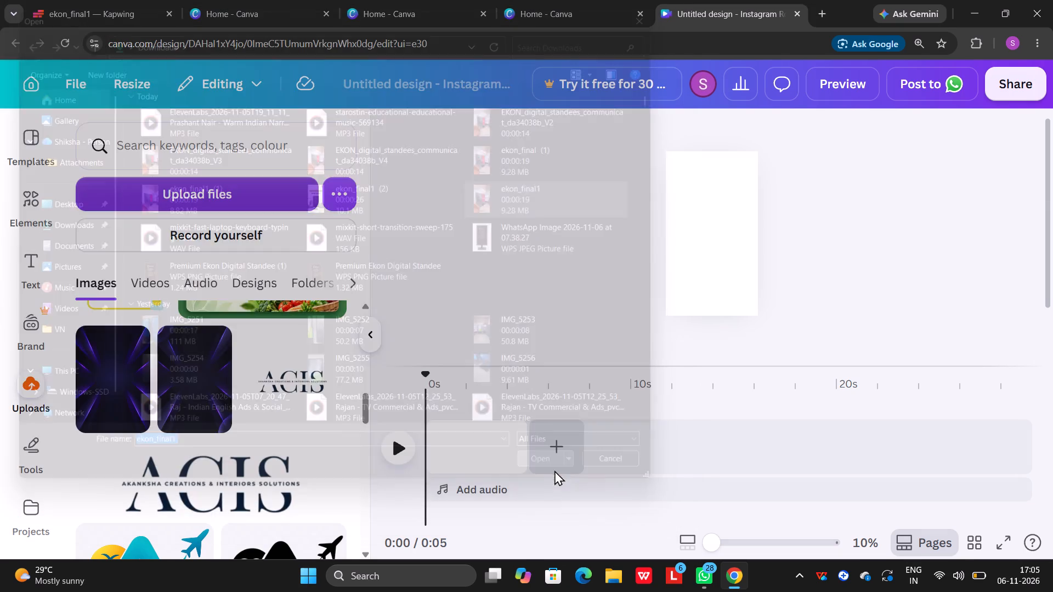
Add the newly uploaded ekon_final1 video to the blank reel page and return the playhead to 0 seconds.
{"action": "scroll", "coordinate": [202, 383], "scroll_direction": "up", "scroll_amount": 17}
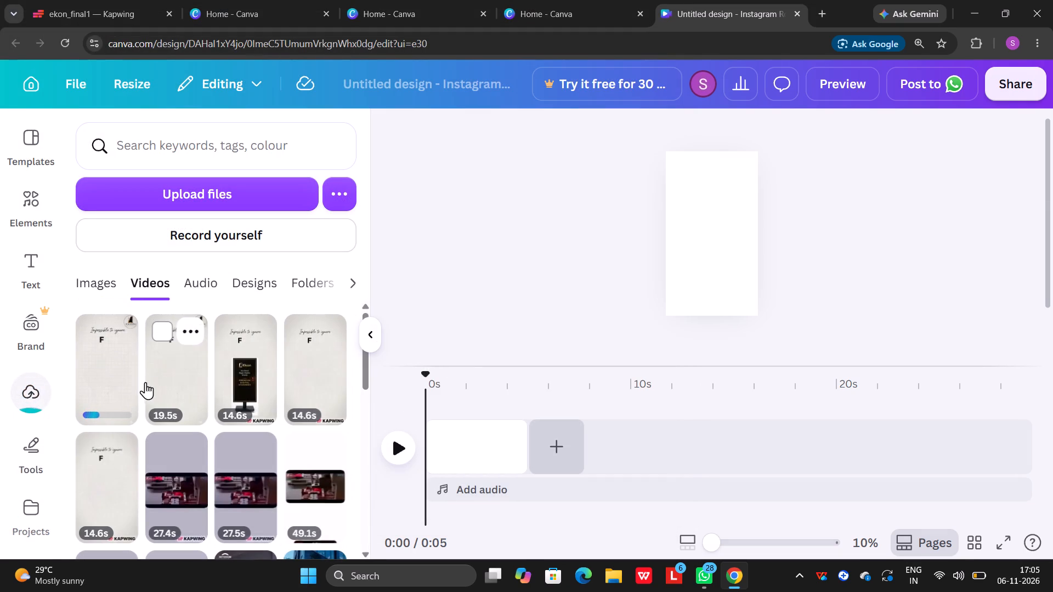
{"action": "left_click", "coordinate": [109, 370]}
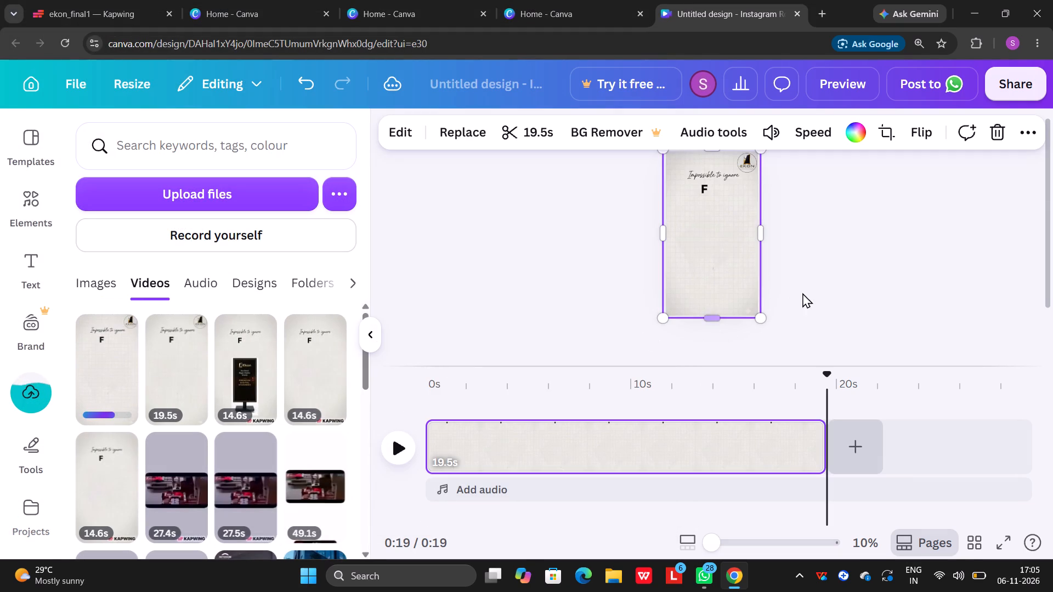
{"action": "left_click_drag", "start_coordinate": [828, 372], "coordinate": [373, 389]}
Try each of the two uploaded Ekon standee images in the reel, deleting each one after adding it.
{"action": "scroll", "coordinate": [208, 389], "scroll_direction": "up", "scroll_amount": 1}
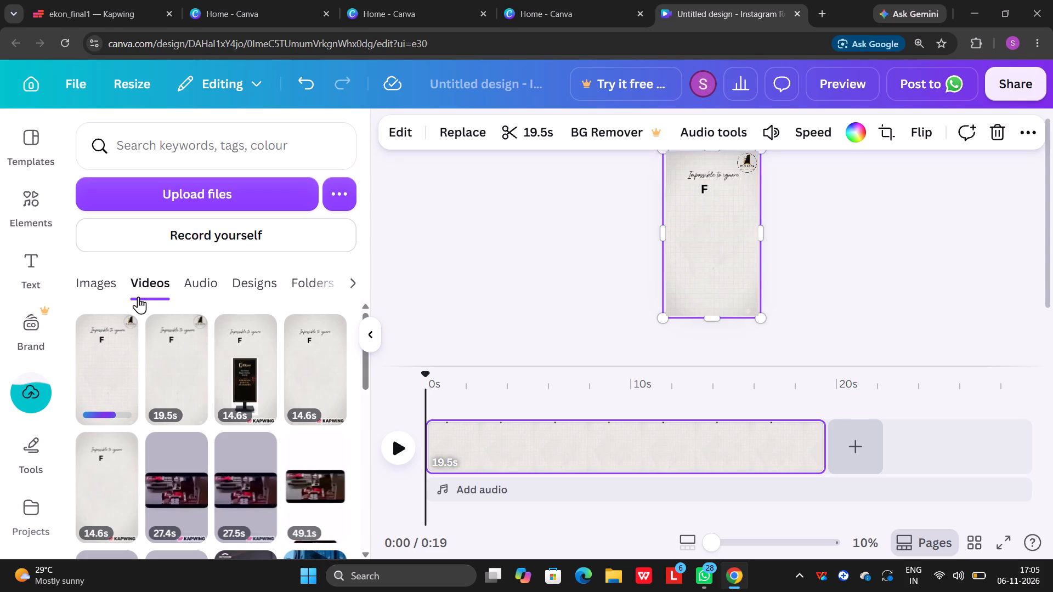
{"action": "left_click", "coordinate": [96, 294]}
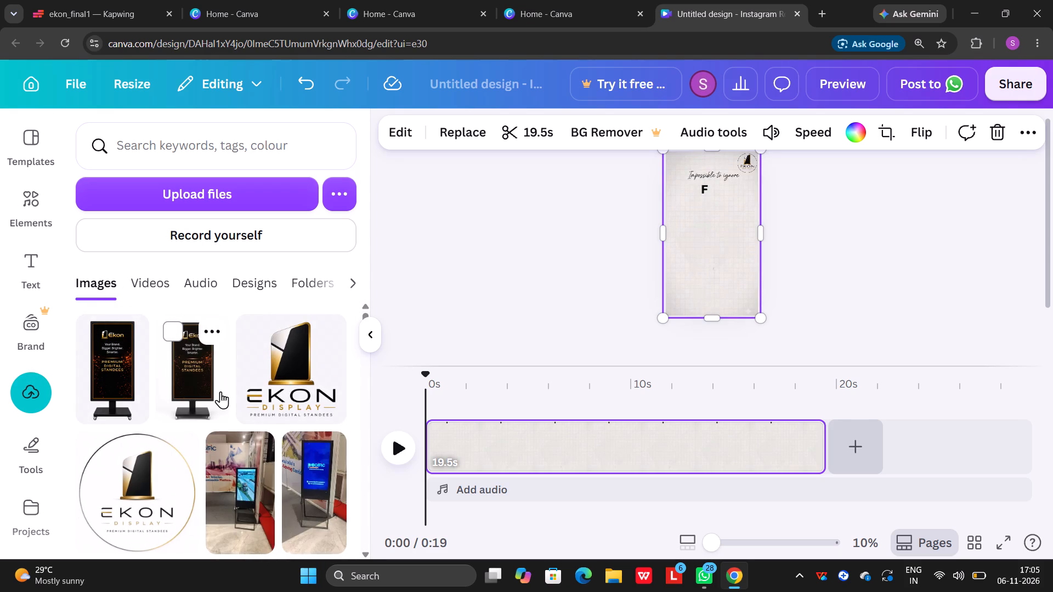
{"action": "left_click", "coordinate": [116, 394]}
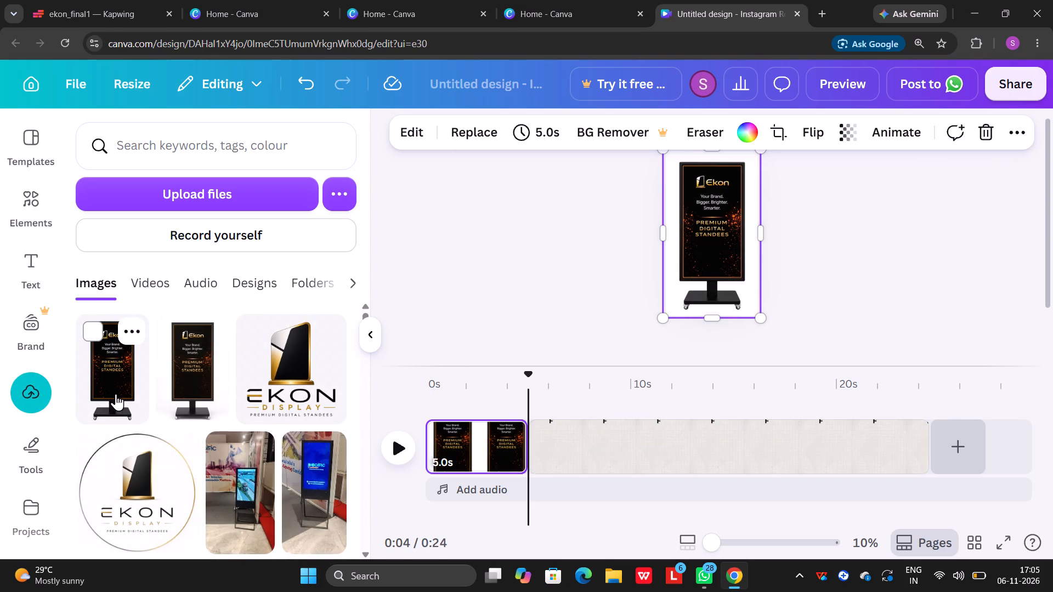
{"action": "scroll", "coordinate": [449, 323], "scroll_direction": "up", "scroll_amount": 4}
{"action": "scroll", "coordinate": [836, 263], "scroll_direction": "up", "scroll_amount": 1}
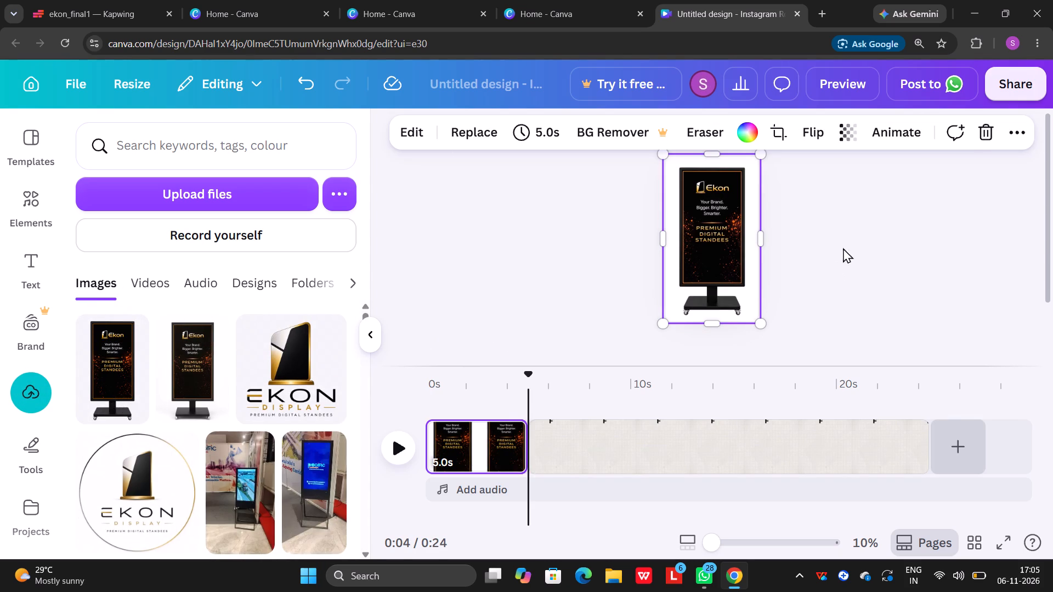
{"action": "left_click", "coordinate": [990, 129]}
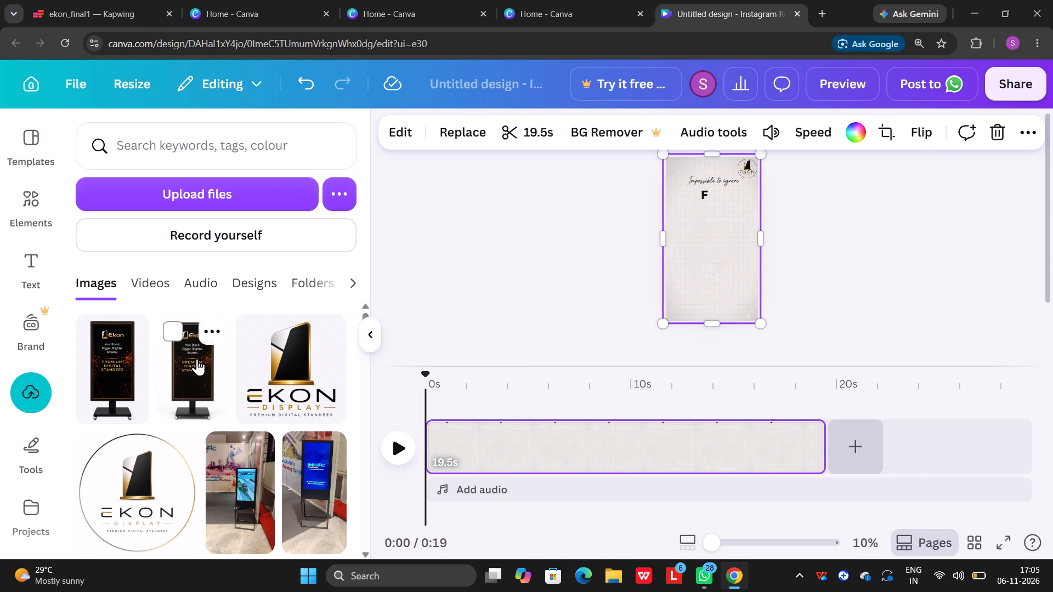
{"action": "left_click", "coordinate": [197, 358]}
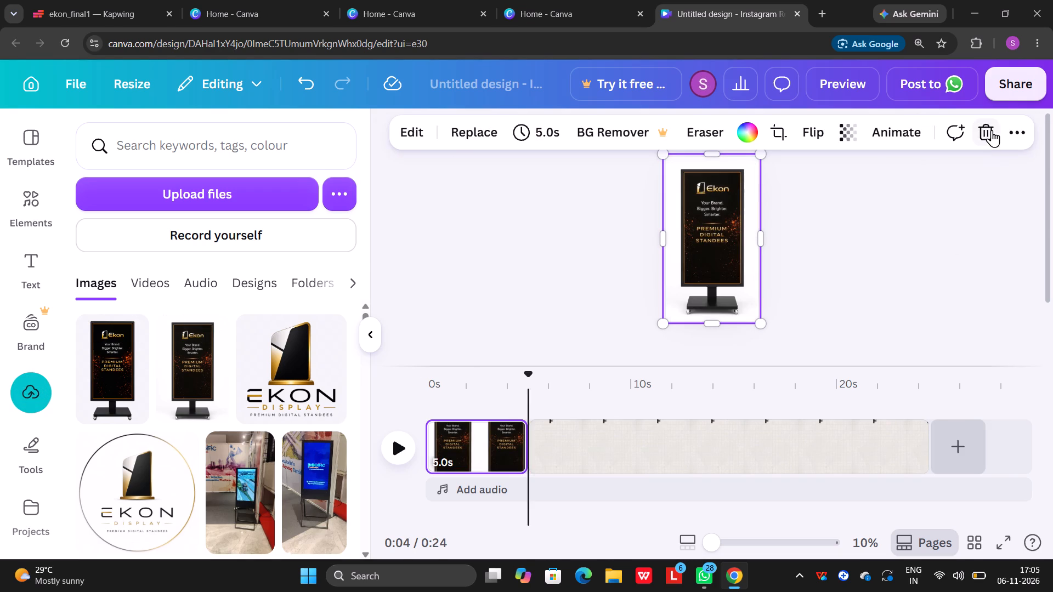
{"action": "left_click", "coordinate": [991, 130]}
Upload the 1.32 MB Premium Ekon Digital Standee PNG from the Downloads folder.
{"action": "left_click", "coordinate": [191, 193]}
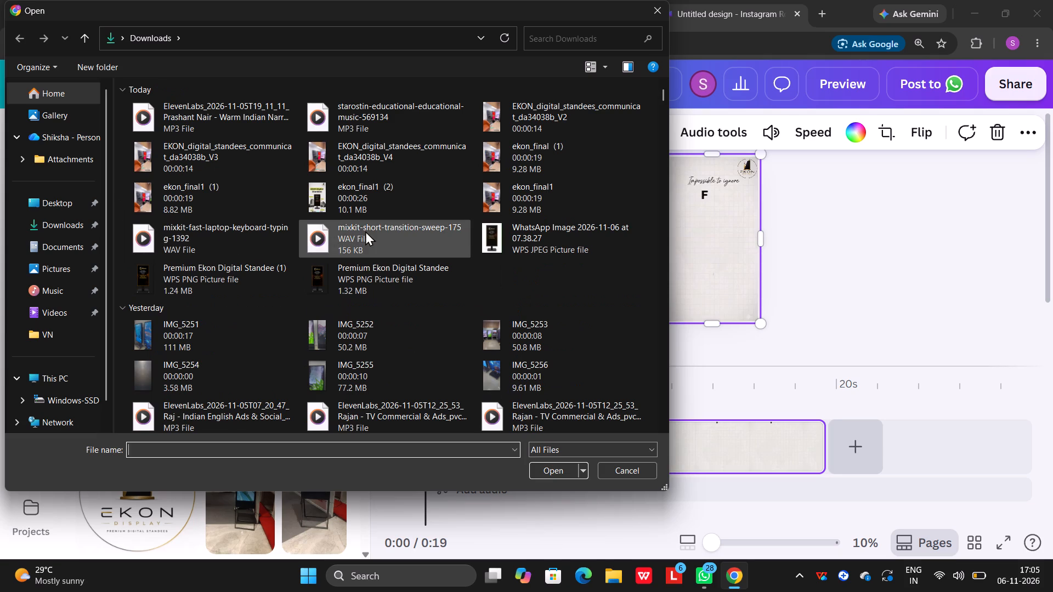
{"action": "left_click", "coordinate": [383, 272]}
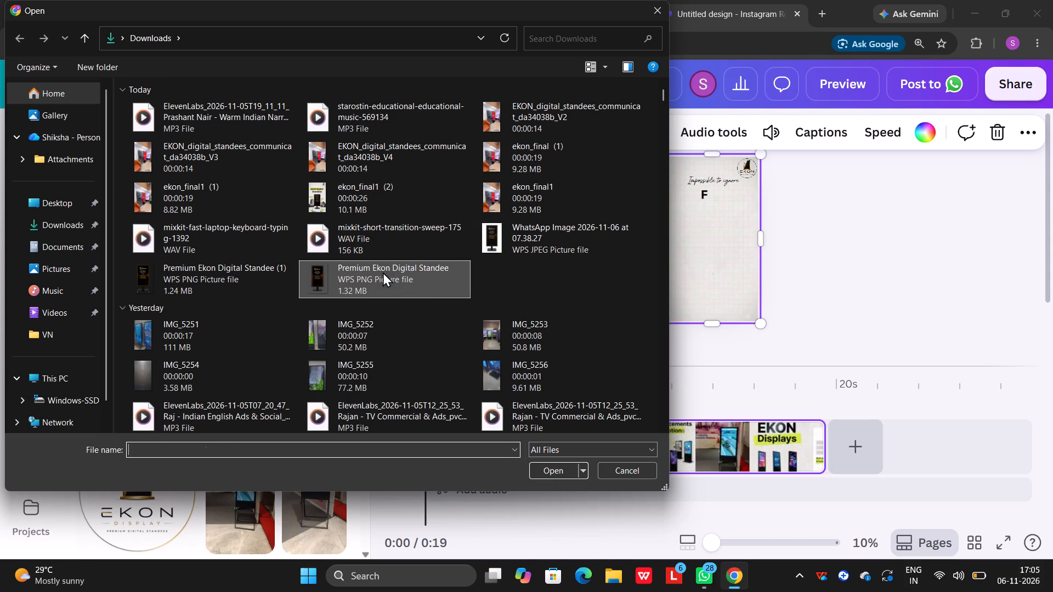
{"action": "left_click", "coordinate": [548, 471]}
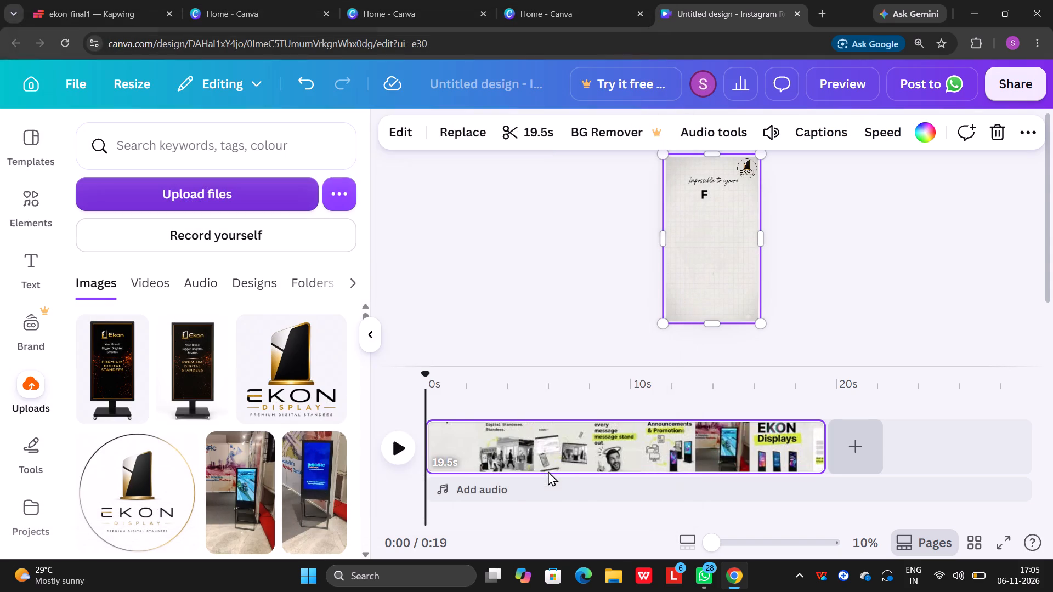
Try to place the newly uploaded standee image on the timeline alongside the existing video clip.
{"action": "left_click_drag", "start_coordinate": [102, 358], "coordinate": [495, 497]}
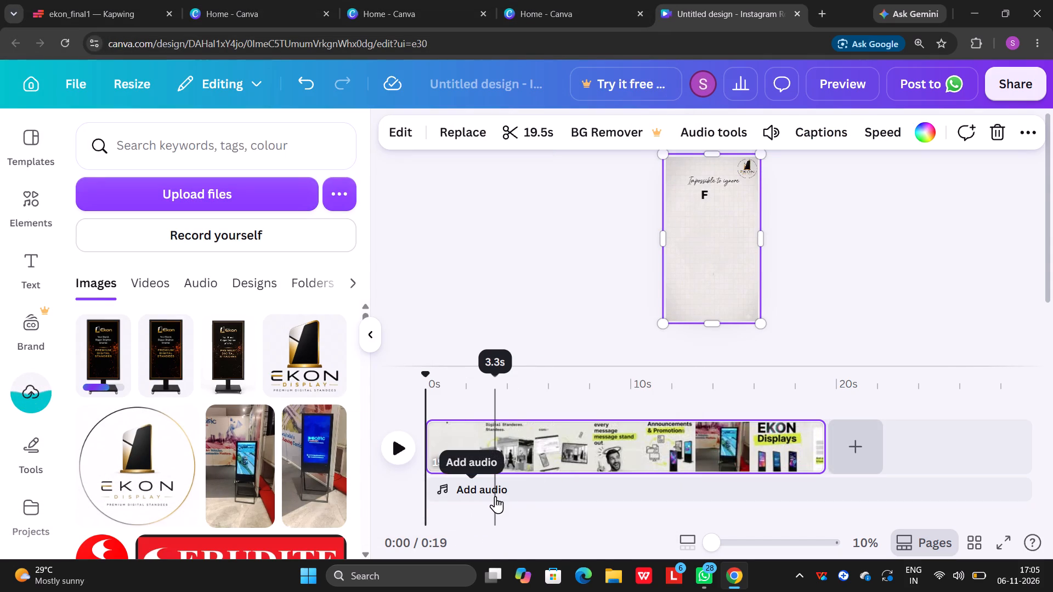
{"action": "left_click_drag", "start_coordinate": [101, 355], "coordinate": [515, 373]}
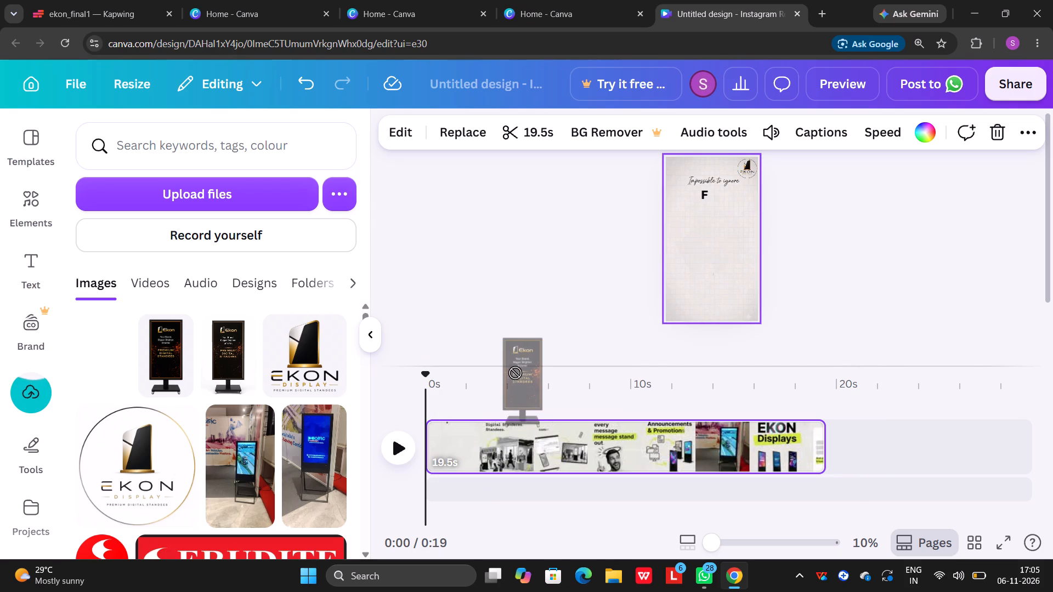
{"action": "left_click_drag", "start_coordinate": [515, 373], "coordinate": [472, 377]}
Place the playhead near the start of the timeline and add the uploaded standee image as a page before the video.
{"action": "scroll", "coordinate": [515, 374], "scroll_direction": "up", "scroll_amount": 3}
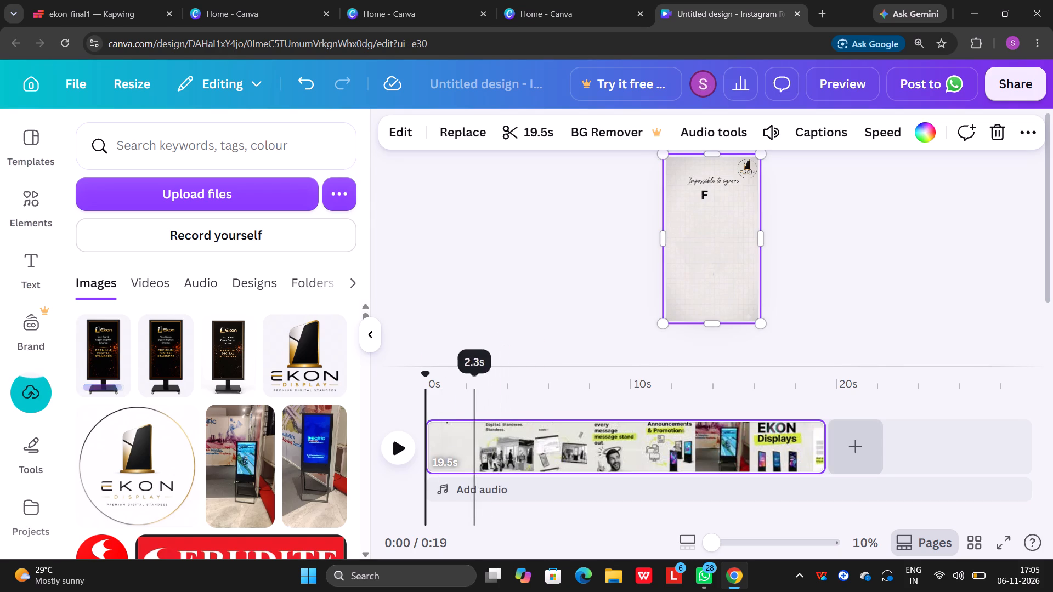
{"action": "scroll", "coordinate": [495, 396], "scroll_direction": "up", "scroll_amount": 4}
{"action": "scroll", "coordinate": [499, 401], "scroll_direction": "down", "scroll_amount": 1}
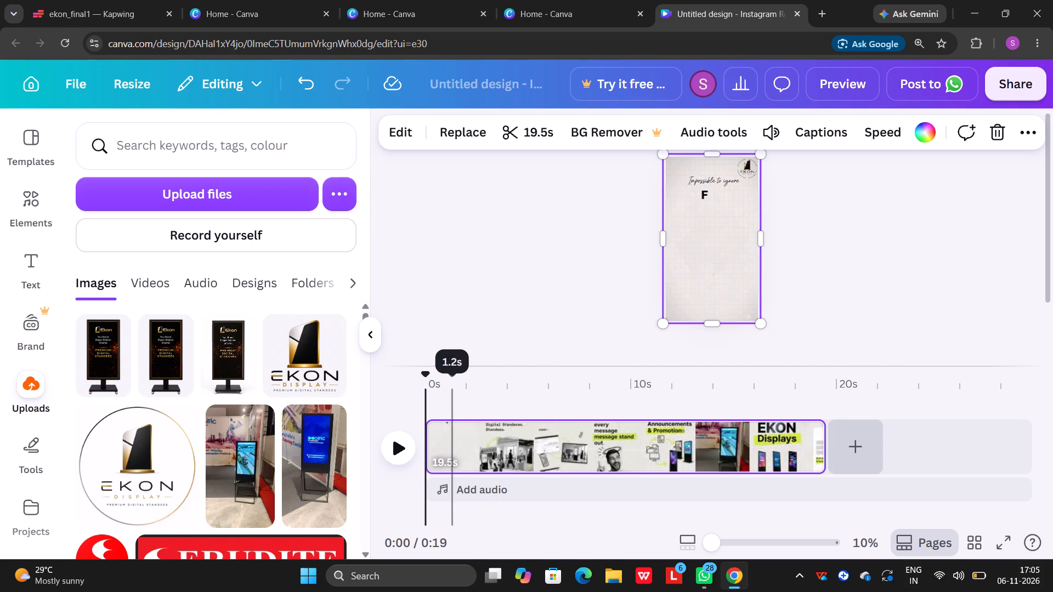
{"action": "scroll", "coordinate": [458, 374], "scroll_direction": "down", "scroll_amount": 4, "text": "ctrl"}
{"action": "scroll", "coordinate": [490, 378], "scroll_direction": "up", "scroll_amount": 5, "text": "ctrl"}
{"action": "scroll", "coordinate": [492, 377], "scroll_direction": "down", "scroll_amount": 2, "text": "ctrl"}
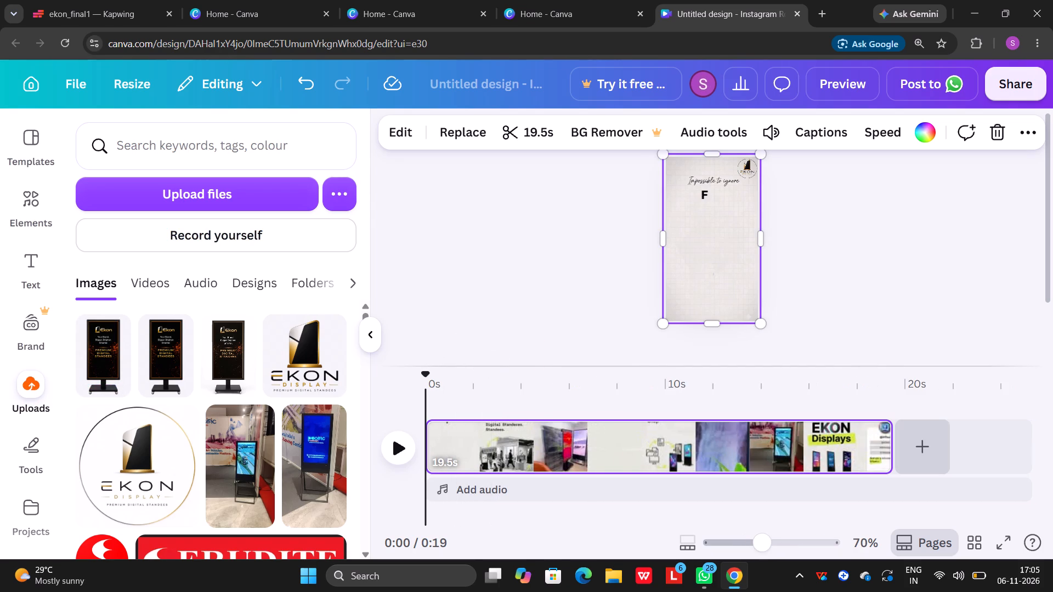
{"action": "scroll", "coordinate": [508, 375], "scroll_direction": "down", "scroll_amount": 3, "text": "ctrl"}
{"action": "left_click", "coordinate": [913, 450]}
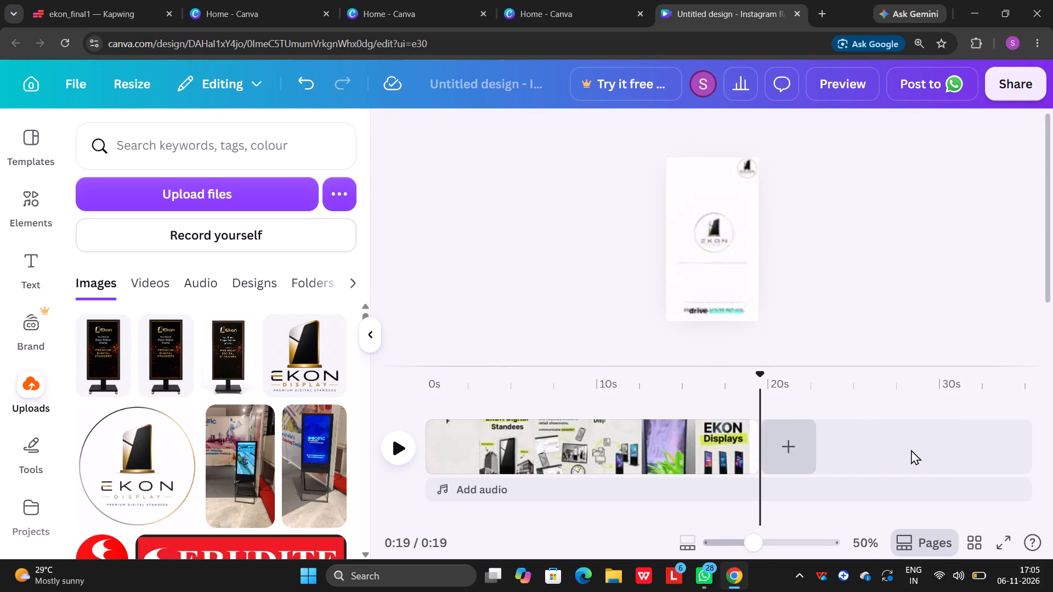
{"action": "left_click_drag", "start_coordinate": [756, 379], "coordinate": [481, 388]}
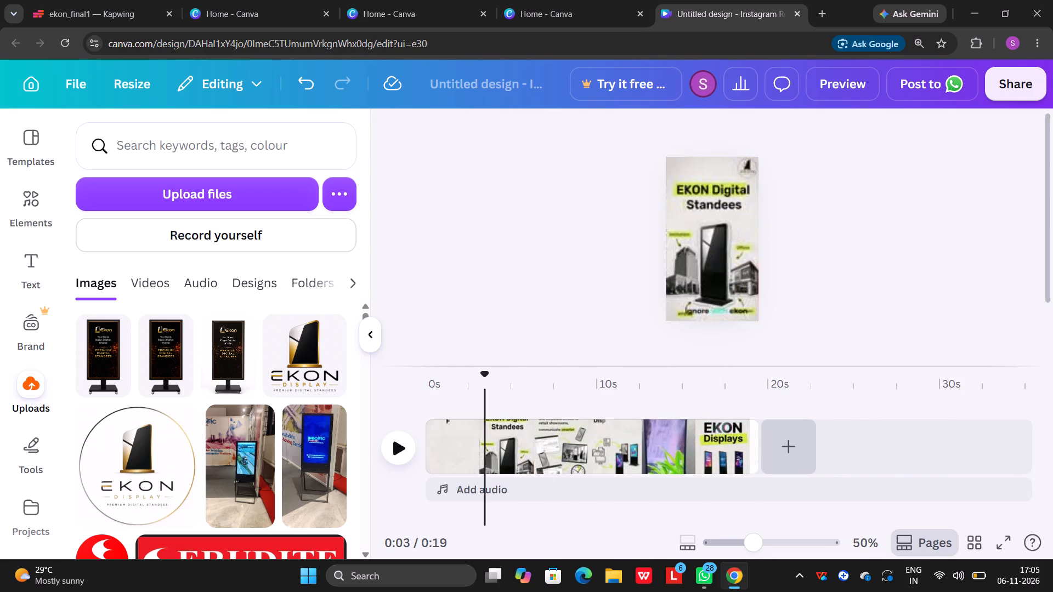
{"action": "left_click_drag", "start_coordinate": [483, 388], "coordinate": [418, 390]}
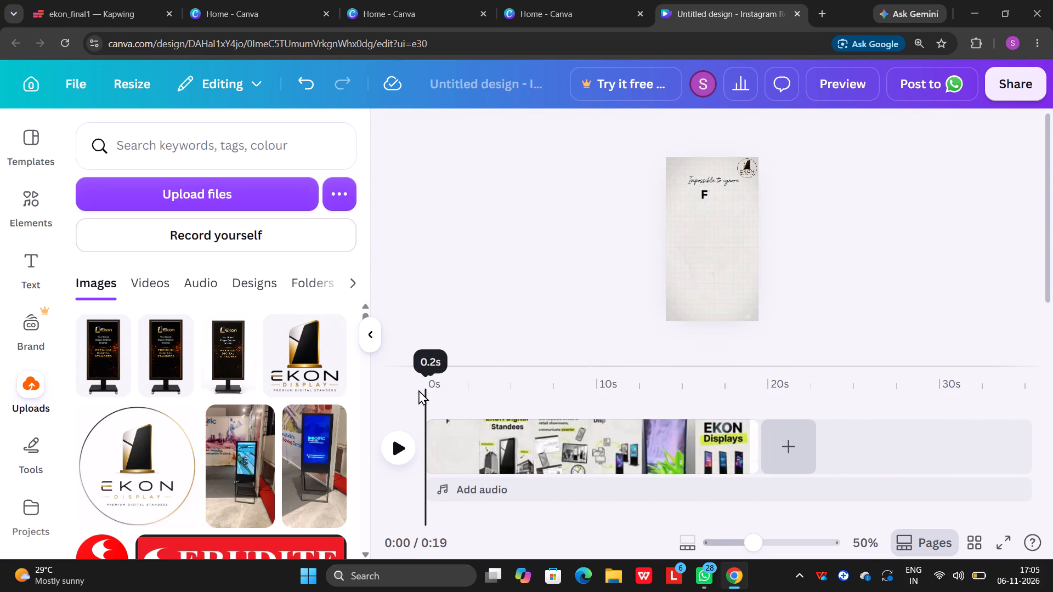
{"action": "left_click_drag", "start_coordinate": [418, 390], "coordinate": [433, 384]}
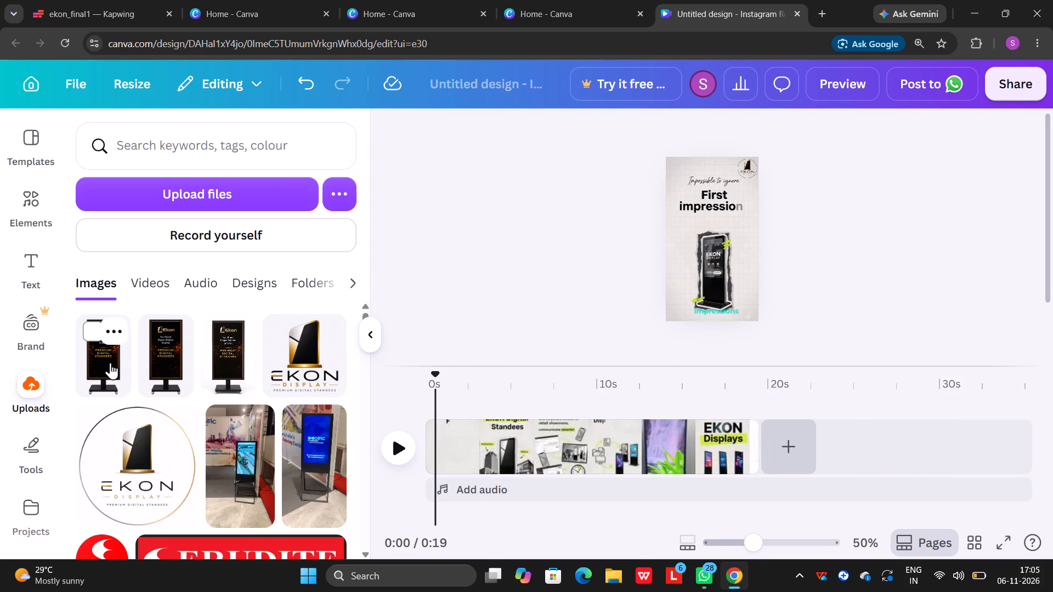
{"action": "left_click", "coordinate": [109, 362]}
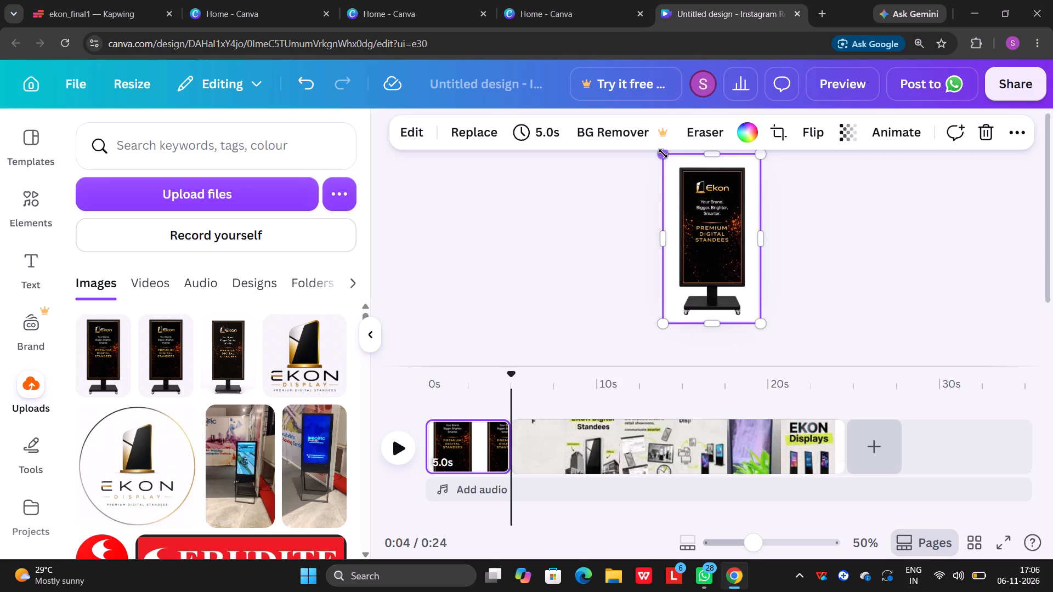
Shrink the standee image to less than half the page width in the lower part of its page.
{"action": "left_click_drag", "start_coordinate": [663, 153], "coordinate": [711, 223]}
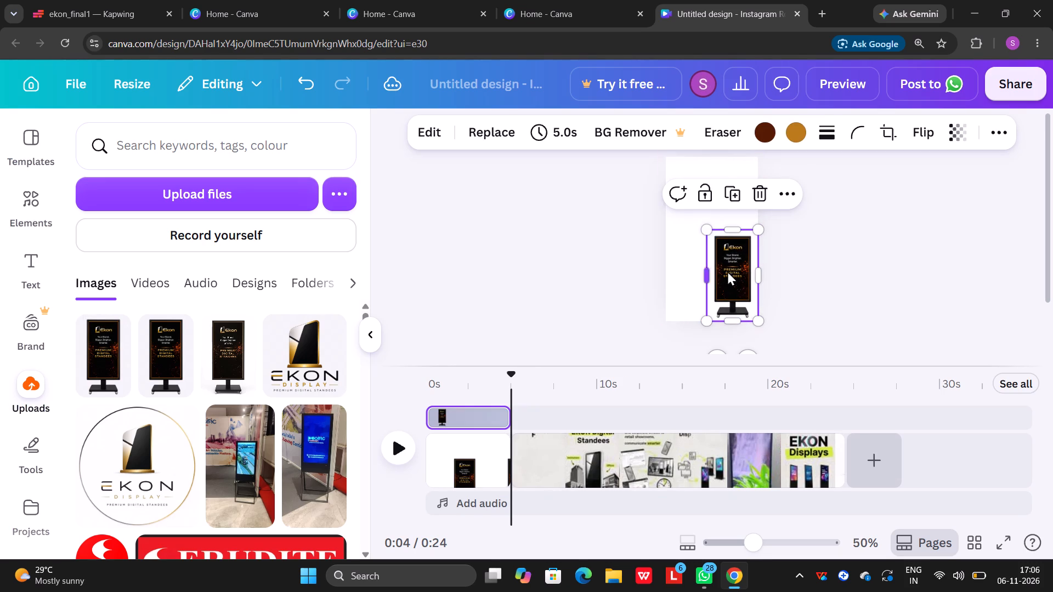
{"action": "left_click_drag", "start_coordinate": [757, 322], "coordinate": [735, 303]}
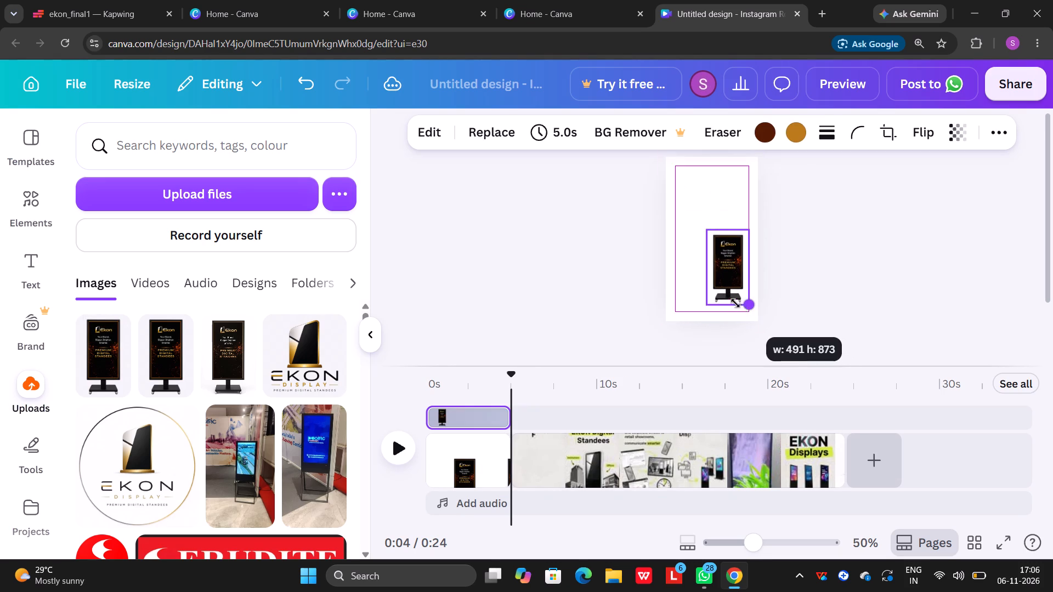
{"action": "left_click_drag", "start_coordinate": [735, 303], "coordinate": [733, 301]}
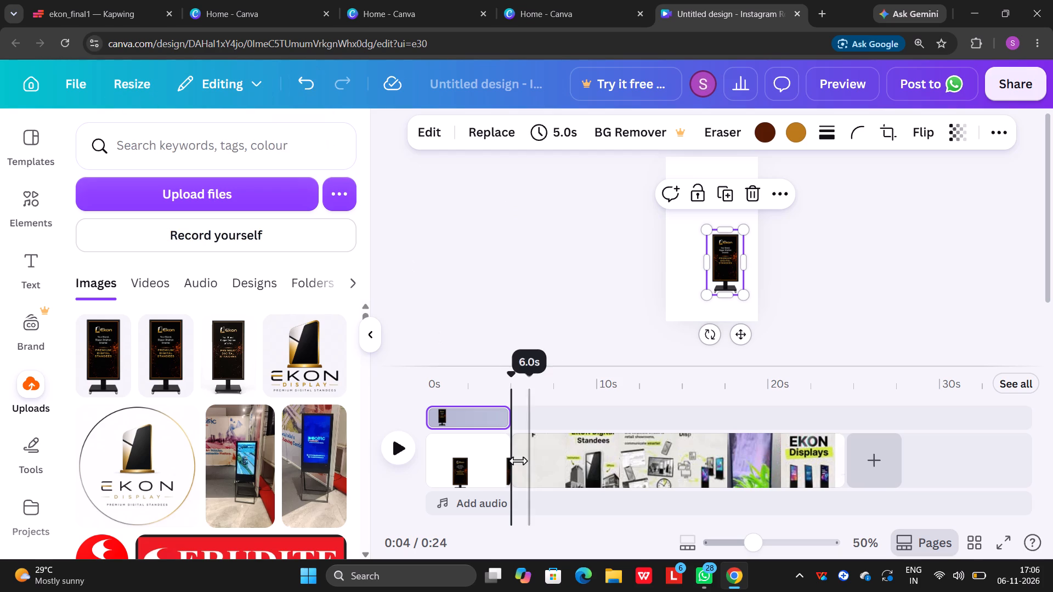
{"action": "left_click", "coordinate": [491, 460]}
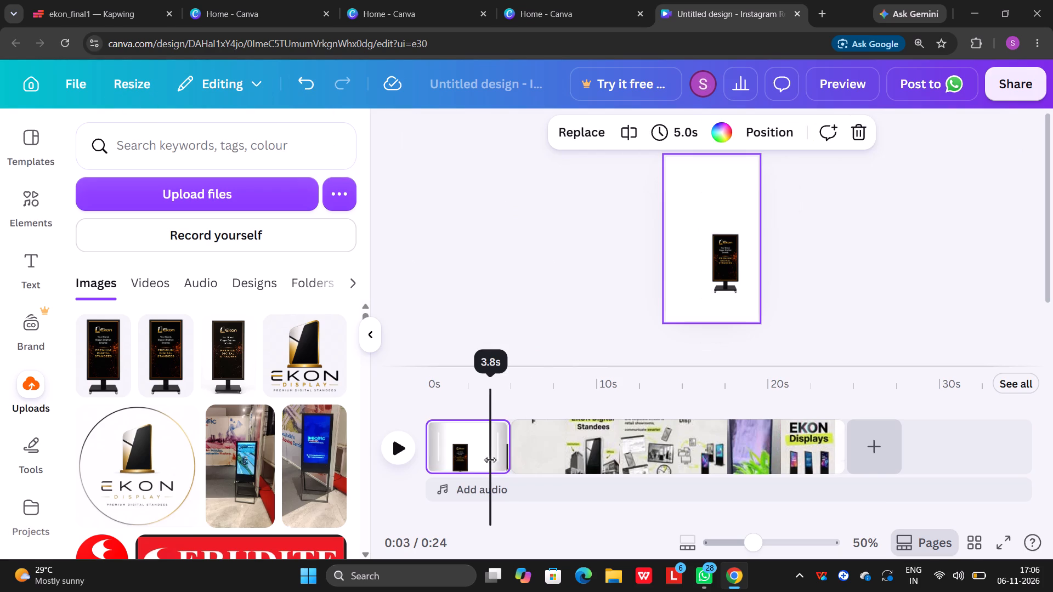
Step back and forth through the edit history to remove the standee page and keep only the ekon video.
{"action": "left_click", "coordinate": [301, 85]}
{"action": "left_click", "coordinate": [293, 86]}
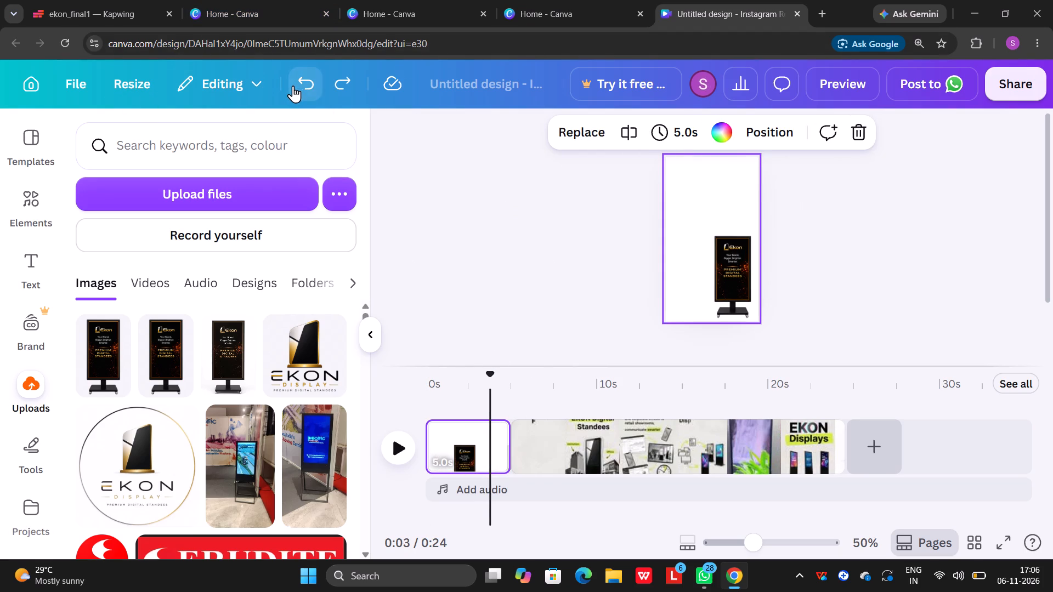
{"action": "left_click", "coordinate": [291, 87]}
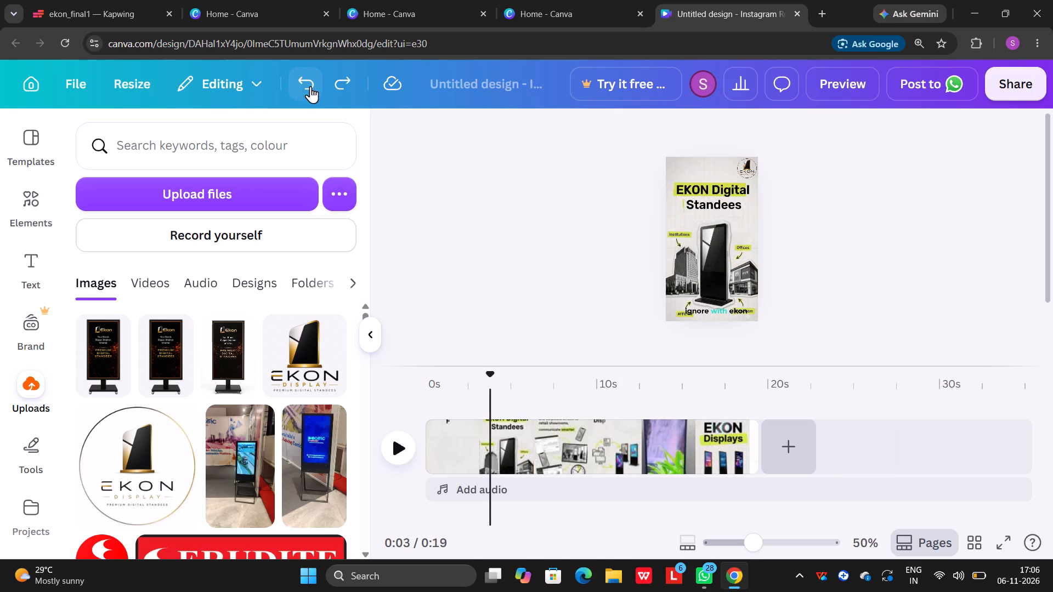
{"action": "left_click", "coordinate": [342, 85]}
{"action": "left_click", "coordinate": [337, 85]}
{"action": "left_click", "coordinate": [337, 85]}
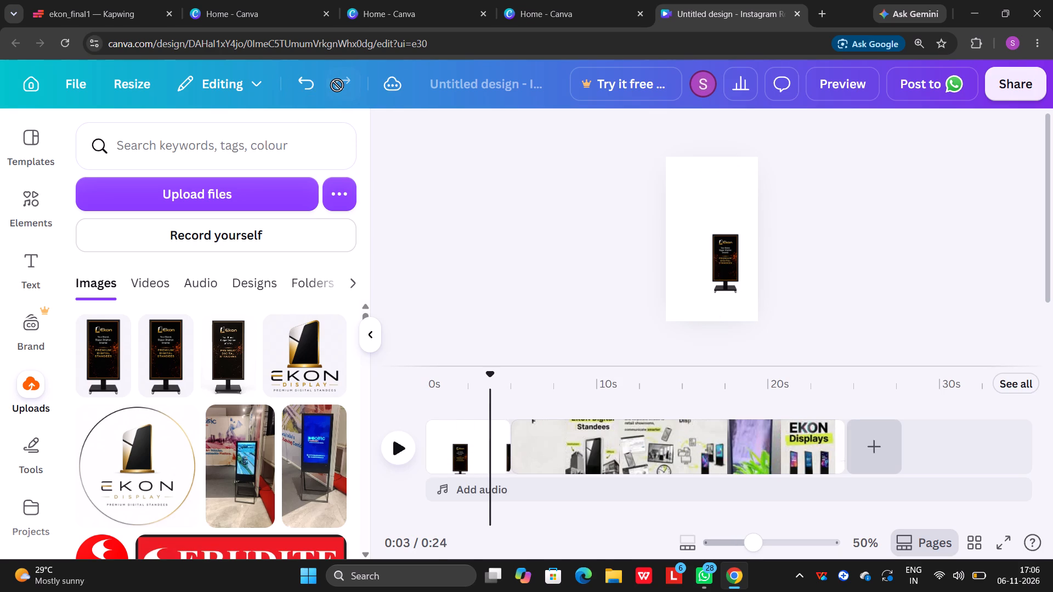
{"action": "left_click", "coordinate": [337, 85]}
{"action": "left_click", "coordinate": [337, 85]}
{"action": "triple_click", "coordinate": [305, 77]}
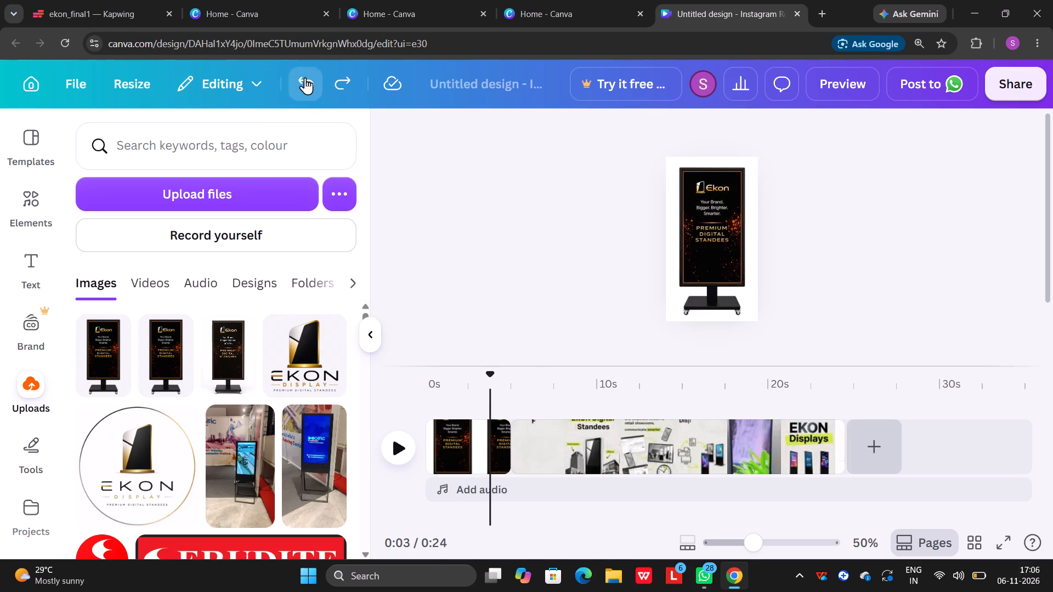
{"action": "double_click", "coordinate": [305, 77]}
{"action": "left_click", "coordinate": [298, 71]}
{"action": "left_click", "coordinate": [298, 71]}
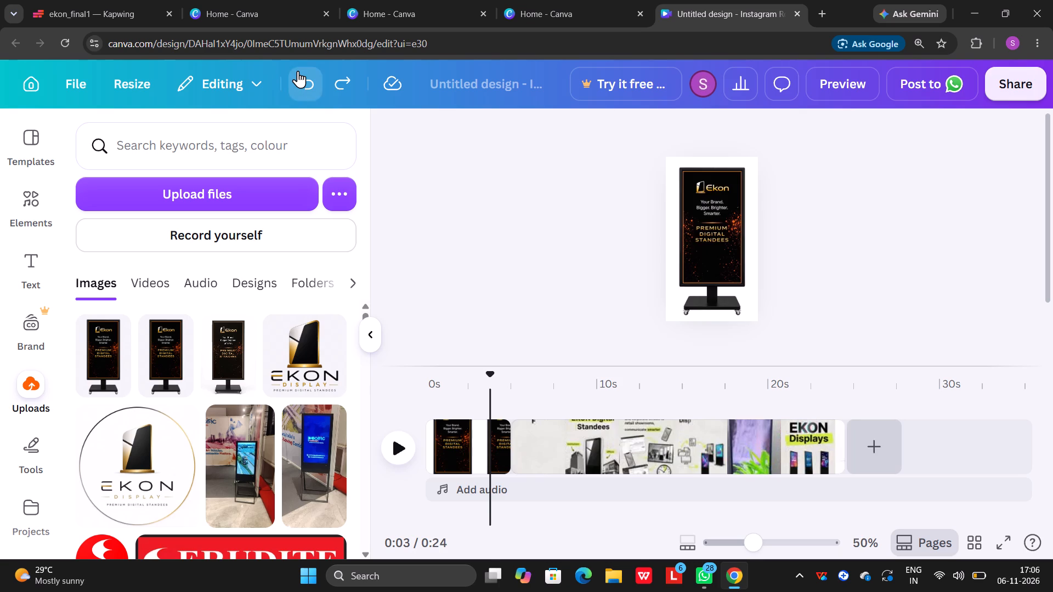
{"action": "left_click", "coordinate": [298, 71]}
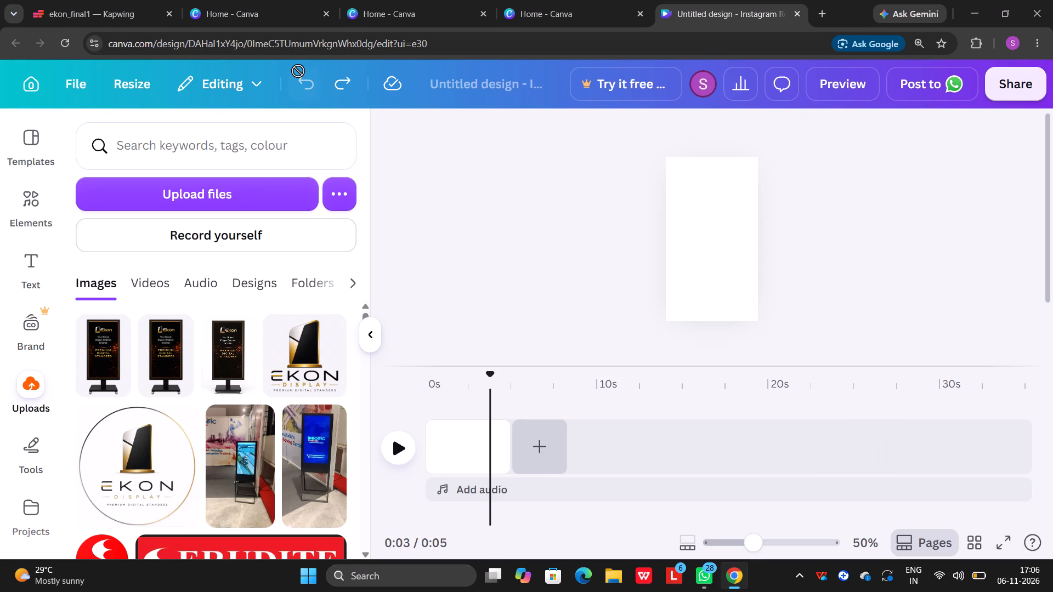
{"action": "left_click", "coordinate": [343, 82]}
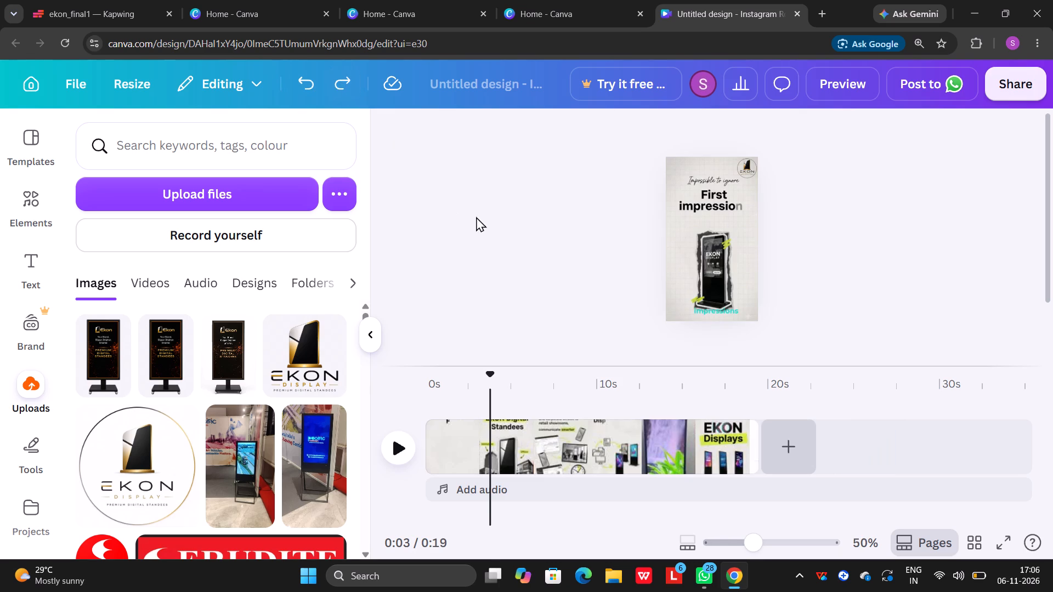
Play the opening of the ekon video from the start of the timeline and pause it.
{"action": "left_click_drag", "start_coordinate": [495, 382], "coordinate": [425, 382]}
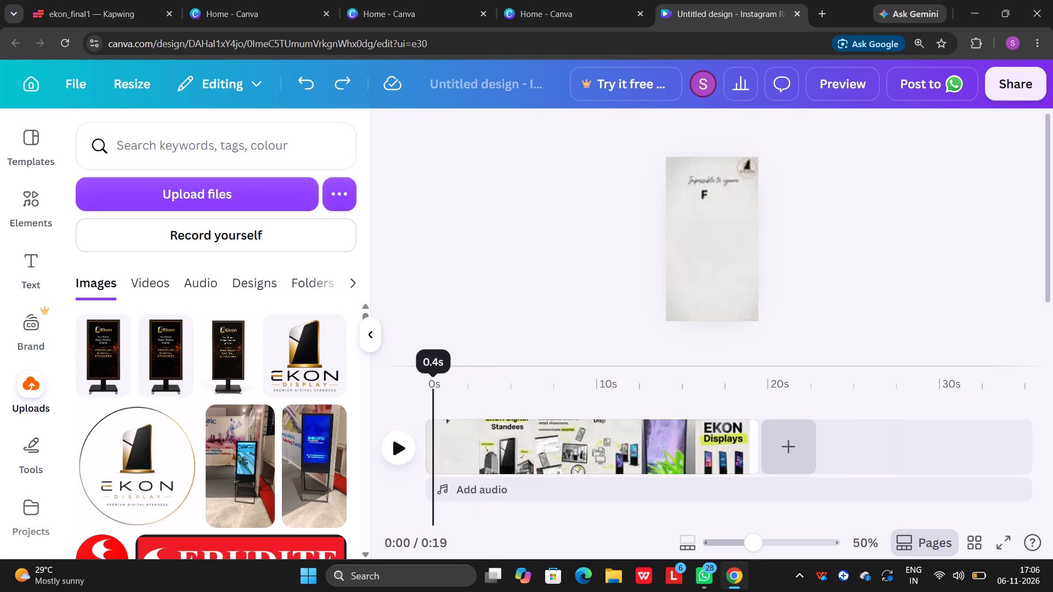
{"action": "left_click_drag", "start_coordinate": [425, 382], "coordinate": [421, 383]}
{"action": "left_click", "coordinate": [397, 451]}
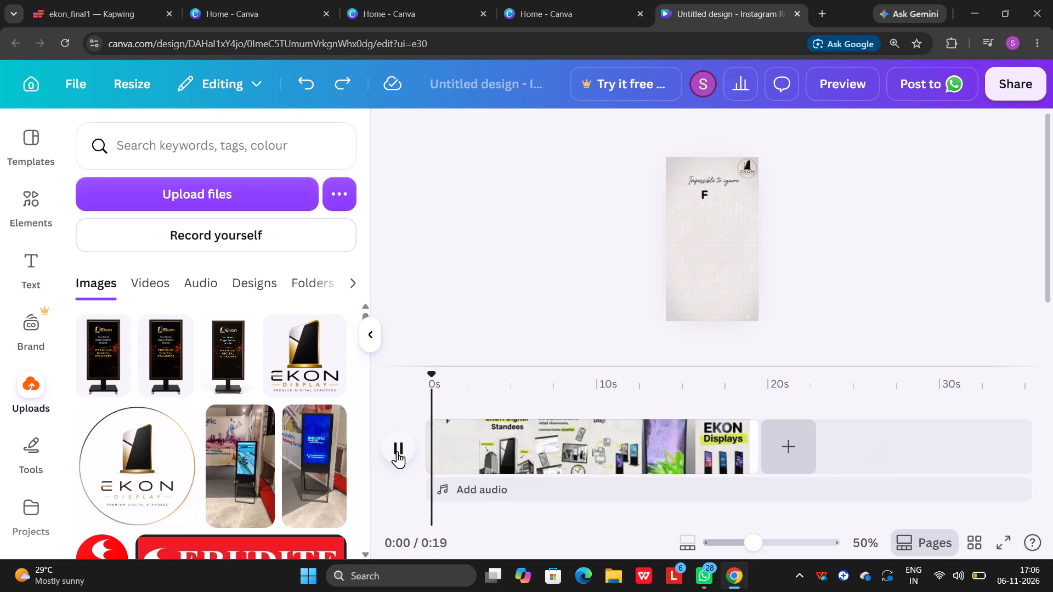
{"action": "left_click", "coordinate": [397, 451]}
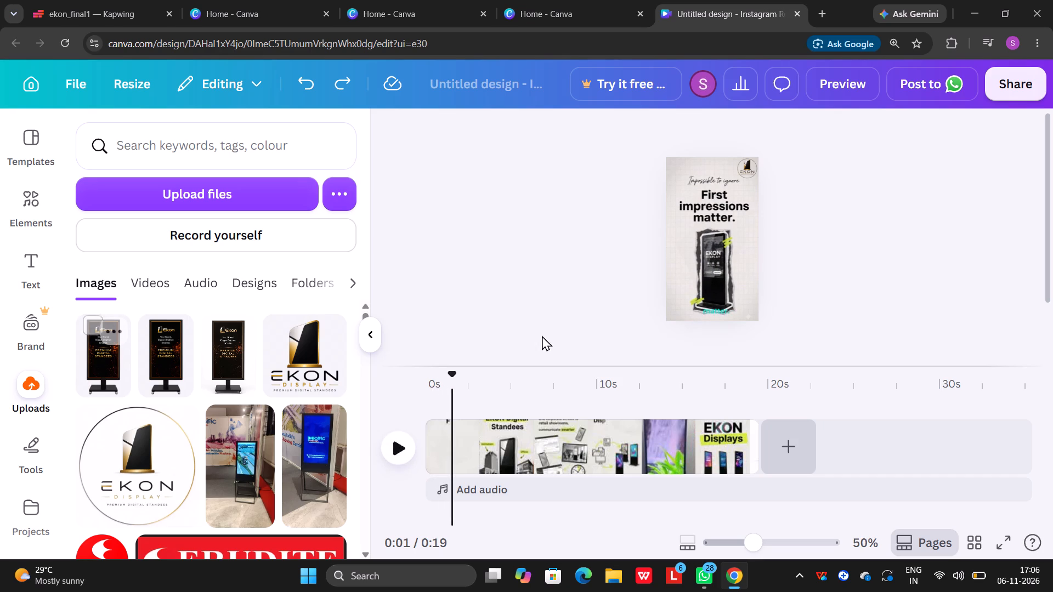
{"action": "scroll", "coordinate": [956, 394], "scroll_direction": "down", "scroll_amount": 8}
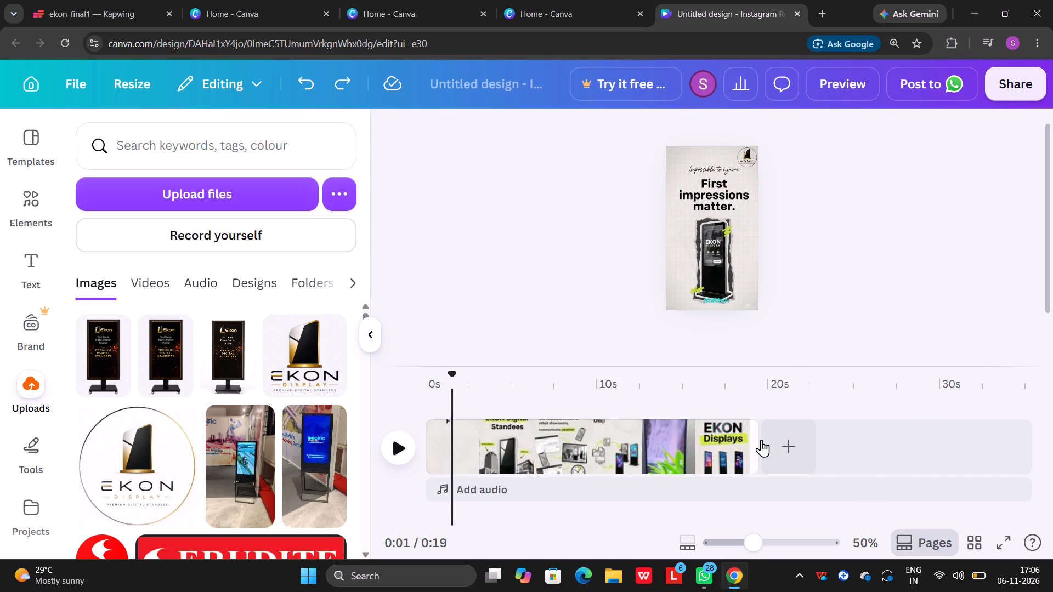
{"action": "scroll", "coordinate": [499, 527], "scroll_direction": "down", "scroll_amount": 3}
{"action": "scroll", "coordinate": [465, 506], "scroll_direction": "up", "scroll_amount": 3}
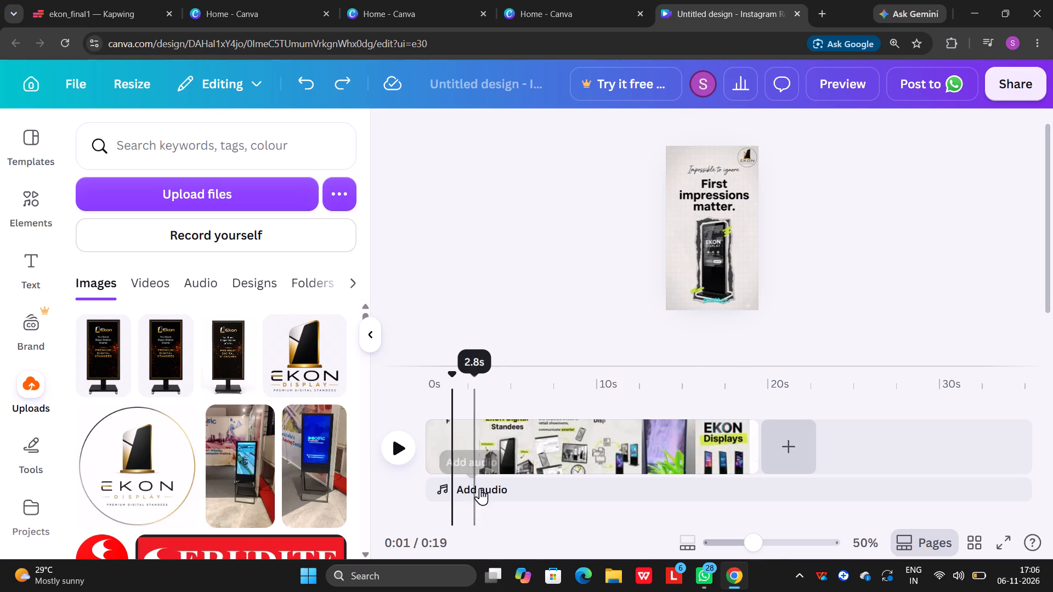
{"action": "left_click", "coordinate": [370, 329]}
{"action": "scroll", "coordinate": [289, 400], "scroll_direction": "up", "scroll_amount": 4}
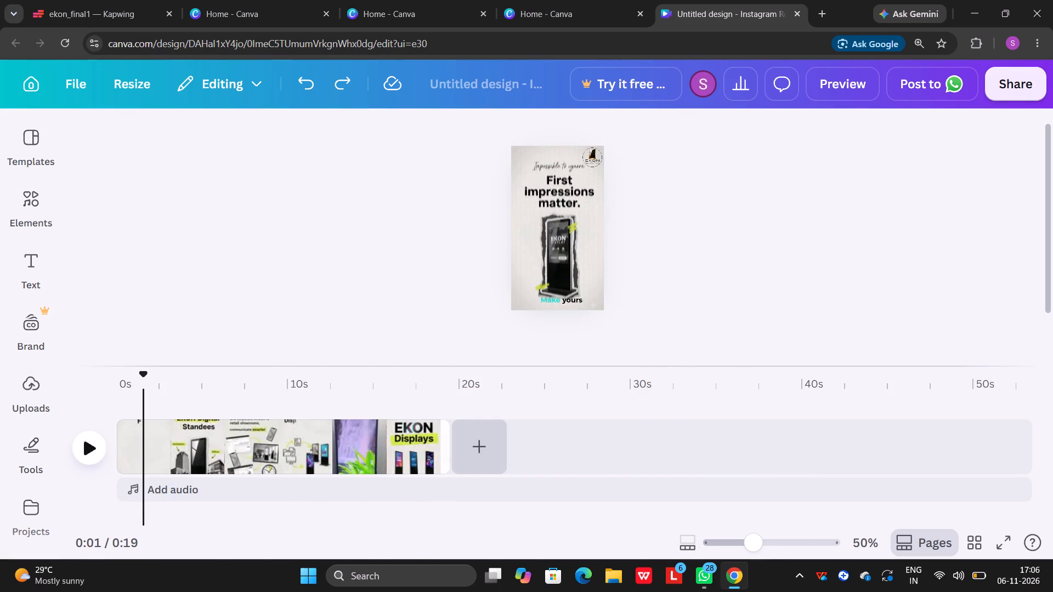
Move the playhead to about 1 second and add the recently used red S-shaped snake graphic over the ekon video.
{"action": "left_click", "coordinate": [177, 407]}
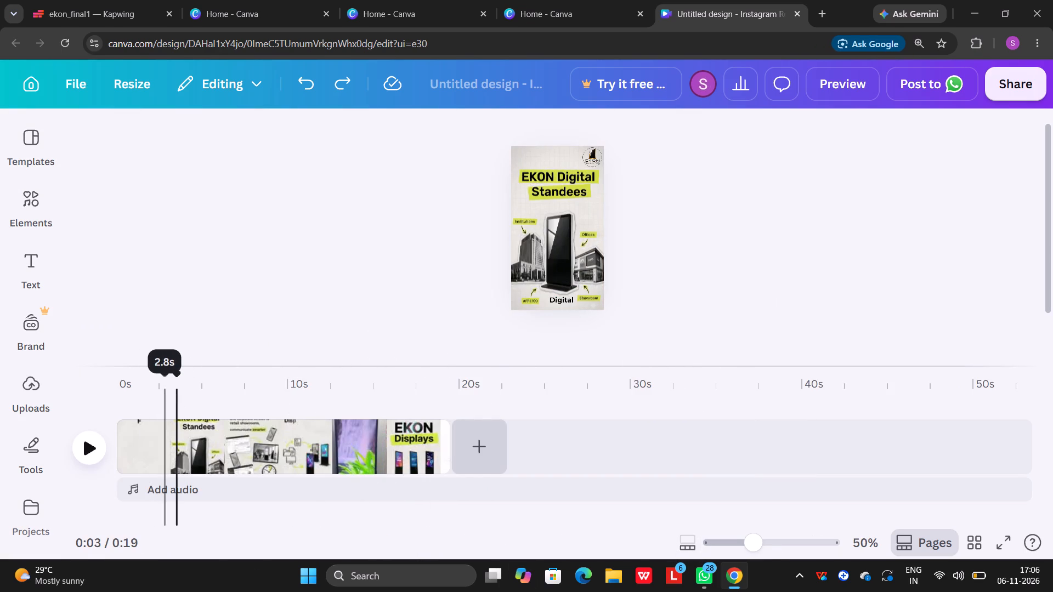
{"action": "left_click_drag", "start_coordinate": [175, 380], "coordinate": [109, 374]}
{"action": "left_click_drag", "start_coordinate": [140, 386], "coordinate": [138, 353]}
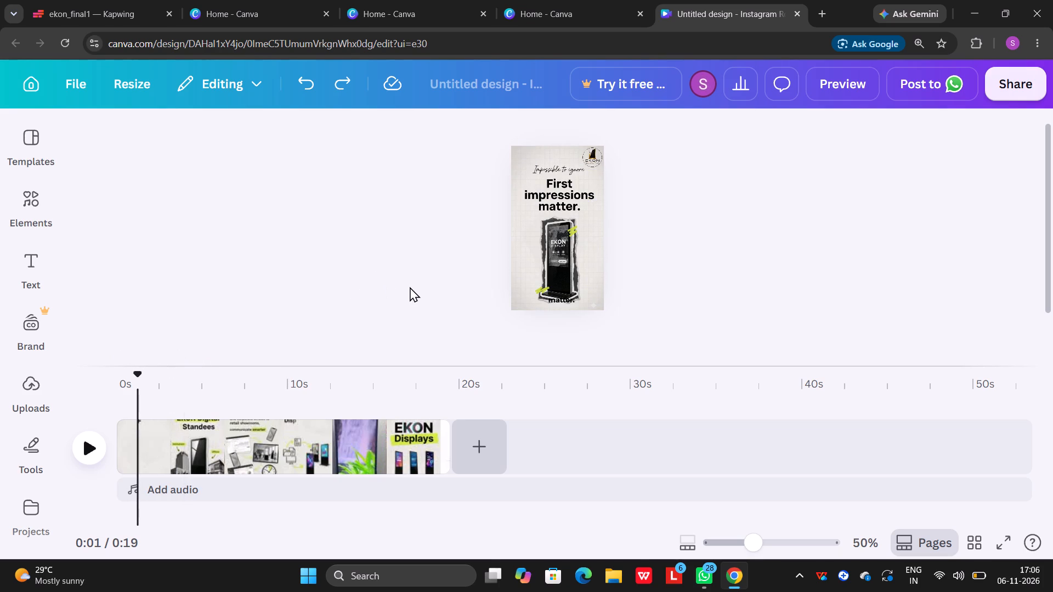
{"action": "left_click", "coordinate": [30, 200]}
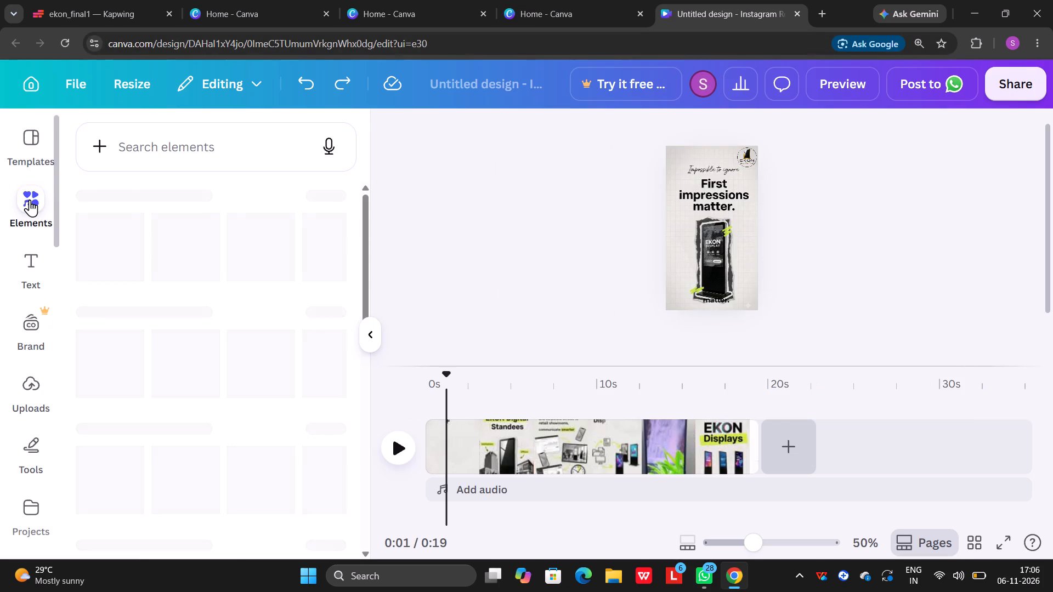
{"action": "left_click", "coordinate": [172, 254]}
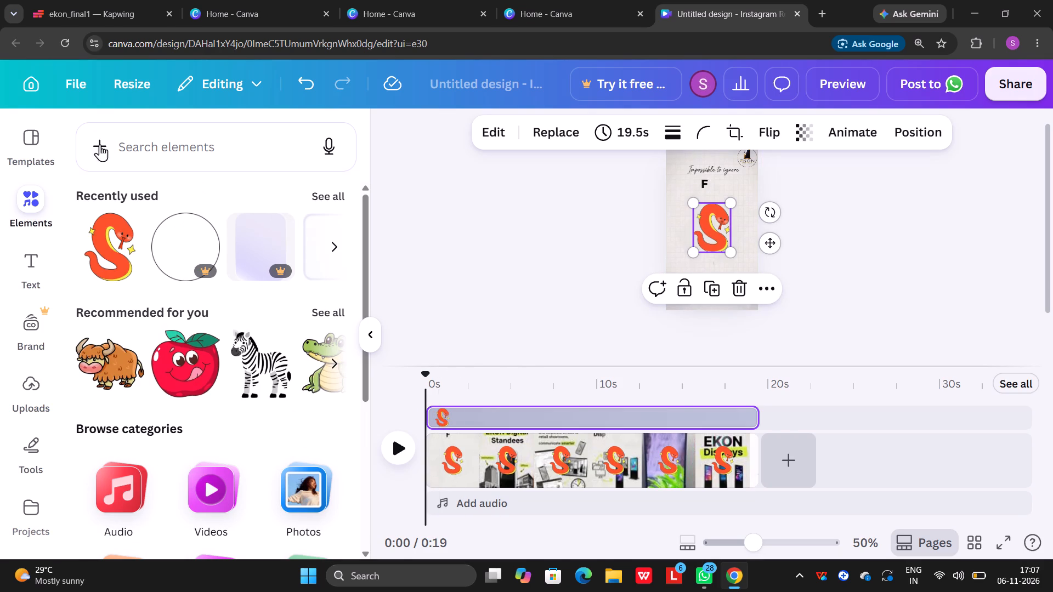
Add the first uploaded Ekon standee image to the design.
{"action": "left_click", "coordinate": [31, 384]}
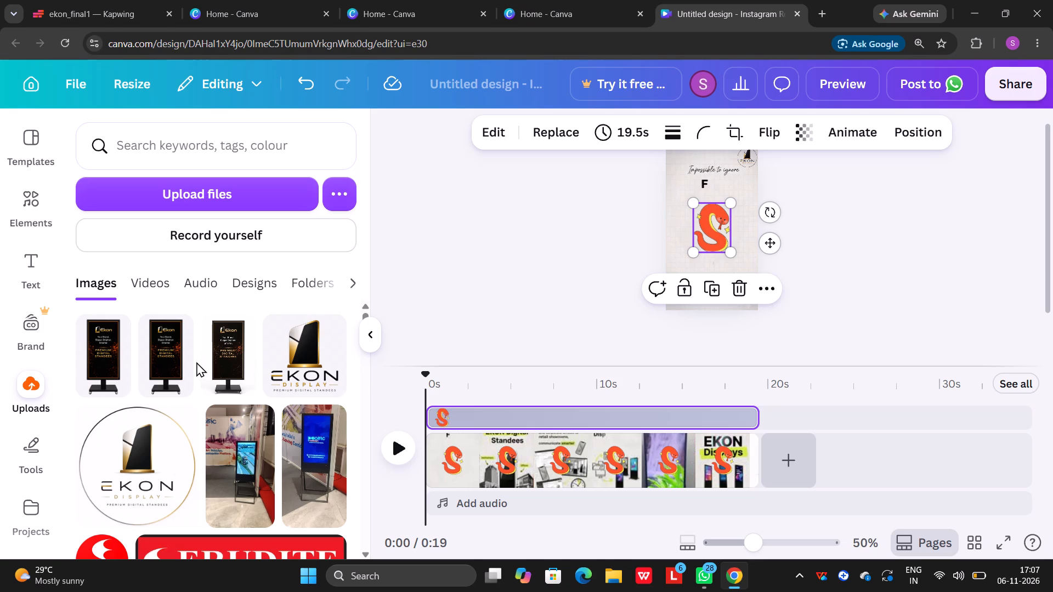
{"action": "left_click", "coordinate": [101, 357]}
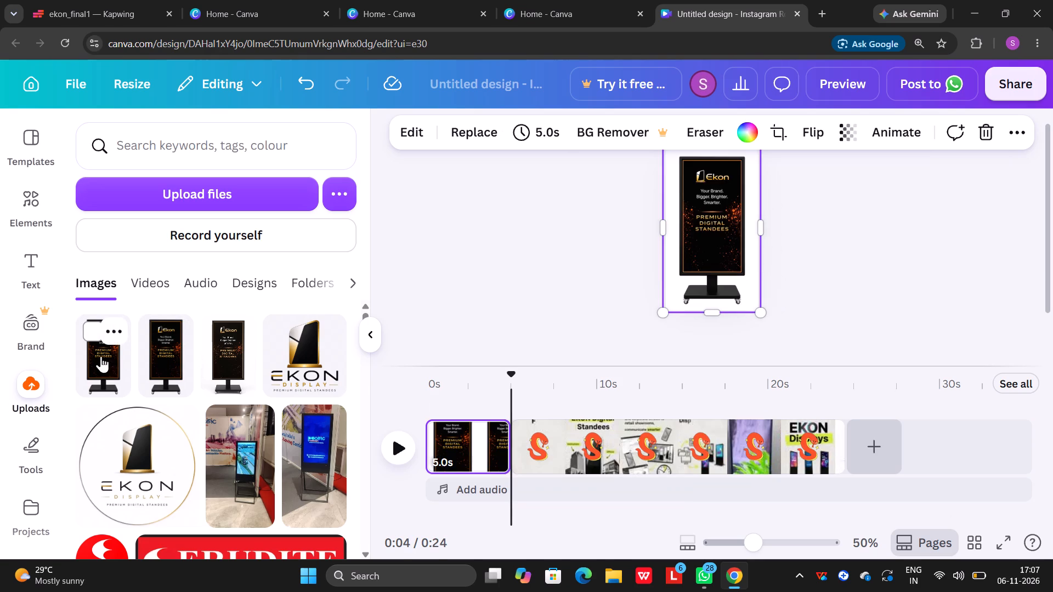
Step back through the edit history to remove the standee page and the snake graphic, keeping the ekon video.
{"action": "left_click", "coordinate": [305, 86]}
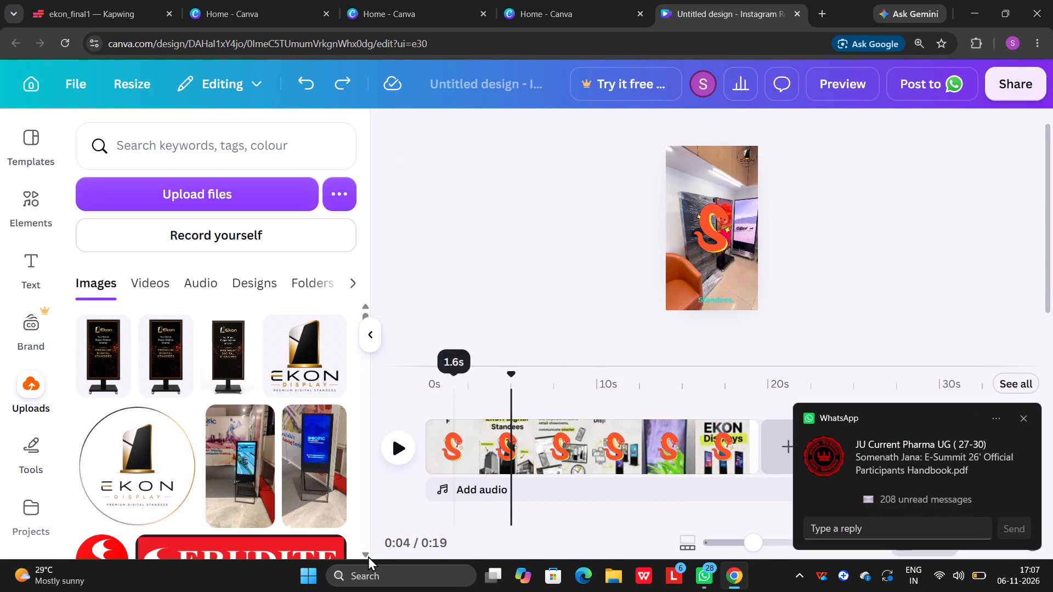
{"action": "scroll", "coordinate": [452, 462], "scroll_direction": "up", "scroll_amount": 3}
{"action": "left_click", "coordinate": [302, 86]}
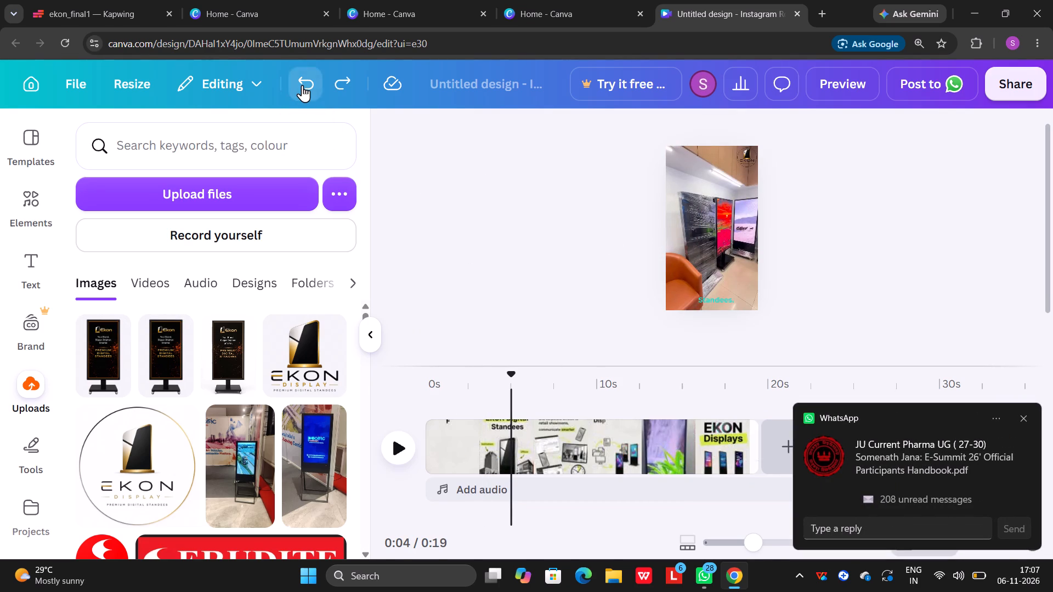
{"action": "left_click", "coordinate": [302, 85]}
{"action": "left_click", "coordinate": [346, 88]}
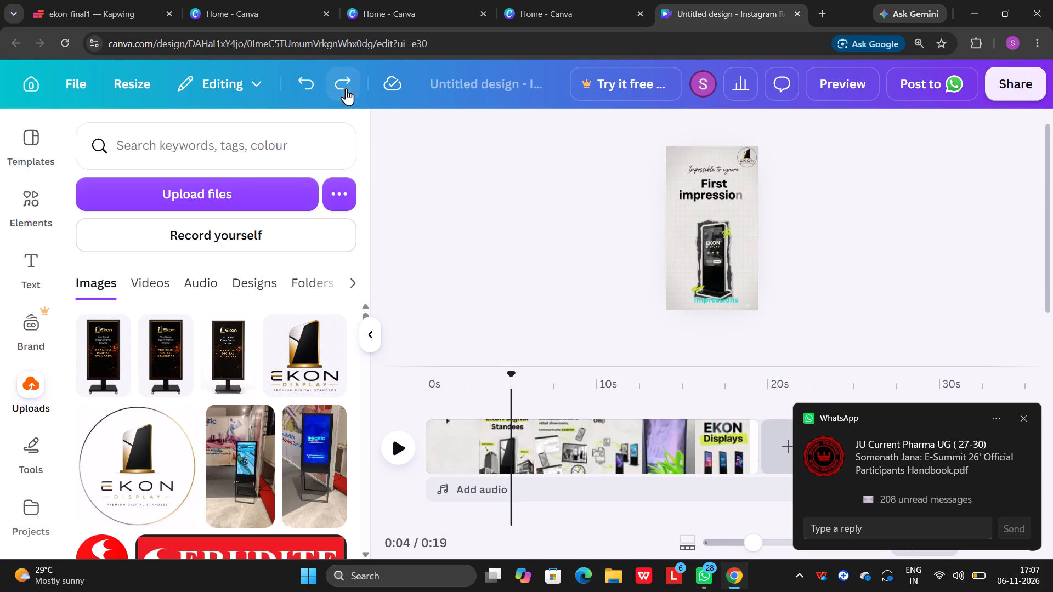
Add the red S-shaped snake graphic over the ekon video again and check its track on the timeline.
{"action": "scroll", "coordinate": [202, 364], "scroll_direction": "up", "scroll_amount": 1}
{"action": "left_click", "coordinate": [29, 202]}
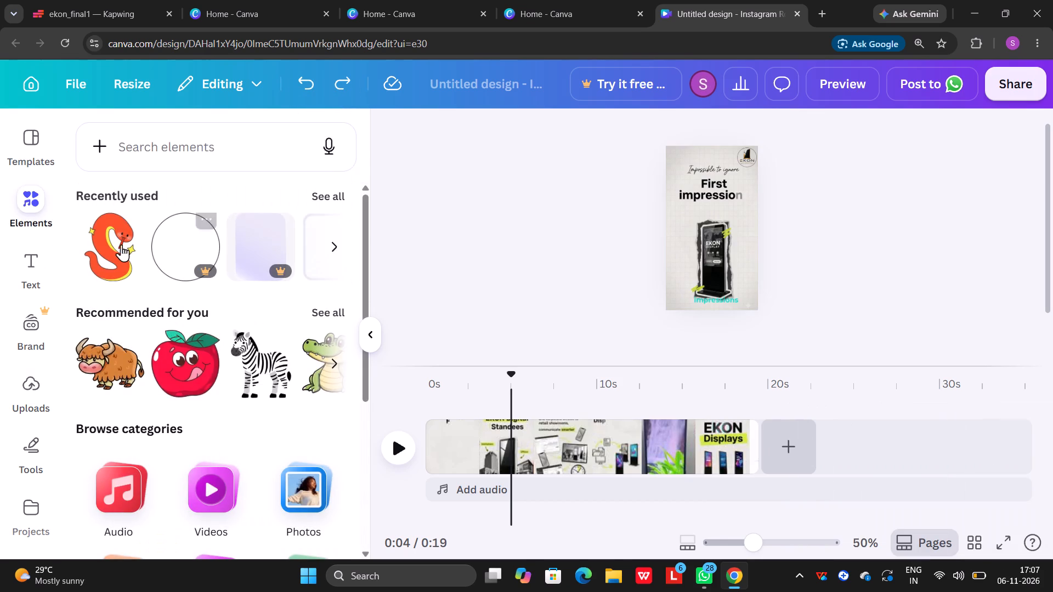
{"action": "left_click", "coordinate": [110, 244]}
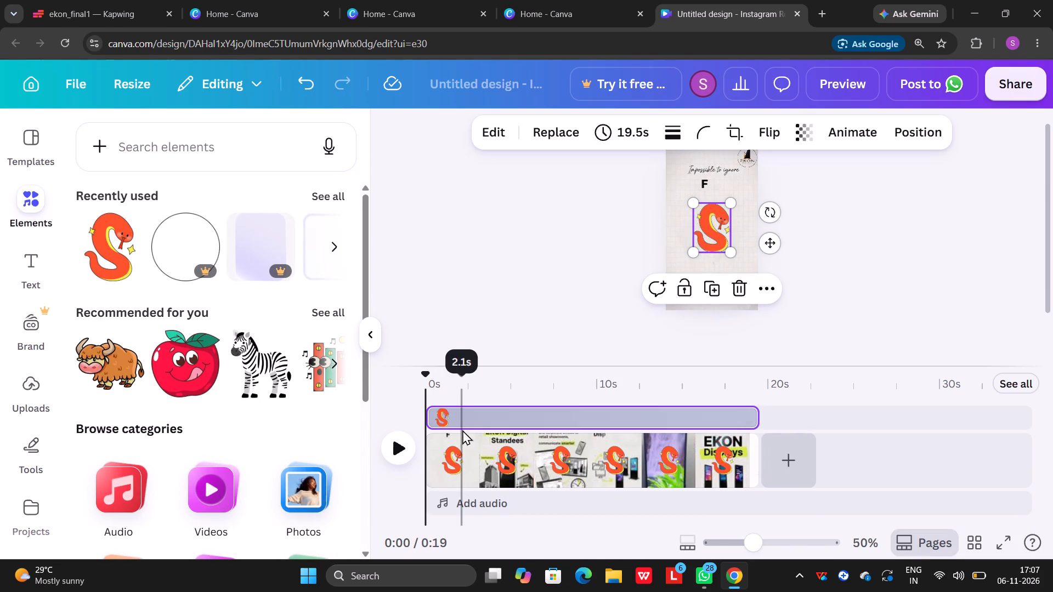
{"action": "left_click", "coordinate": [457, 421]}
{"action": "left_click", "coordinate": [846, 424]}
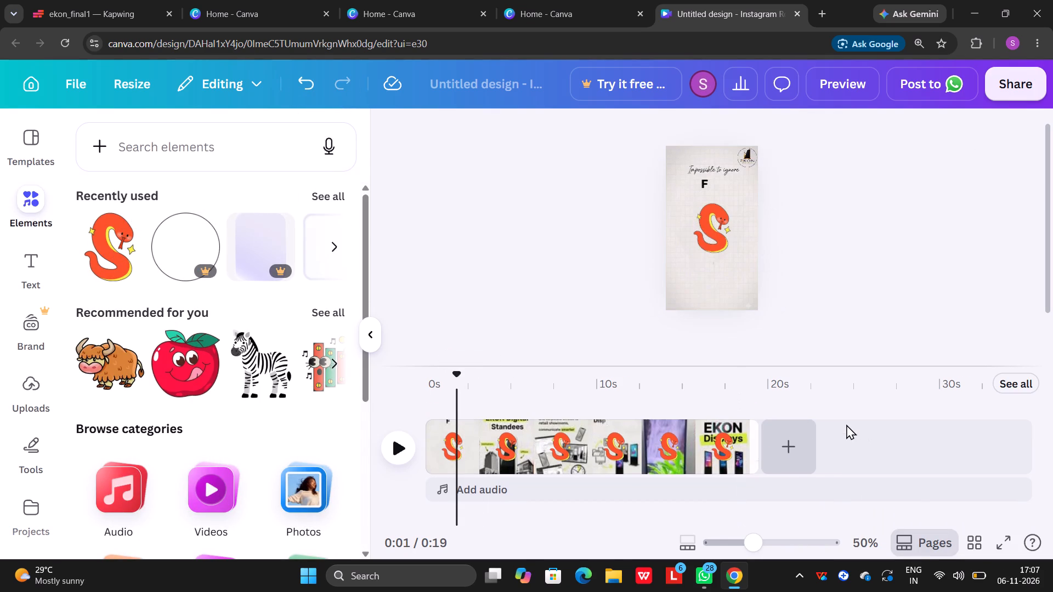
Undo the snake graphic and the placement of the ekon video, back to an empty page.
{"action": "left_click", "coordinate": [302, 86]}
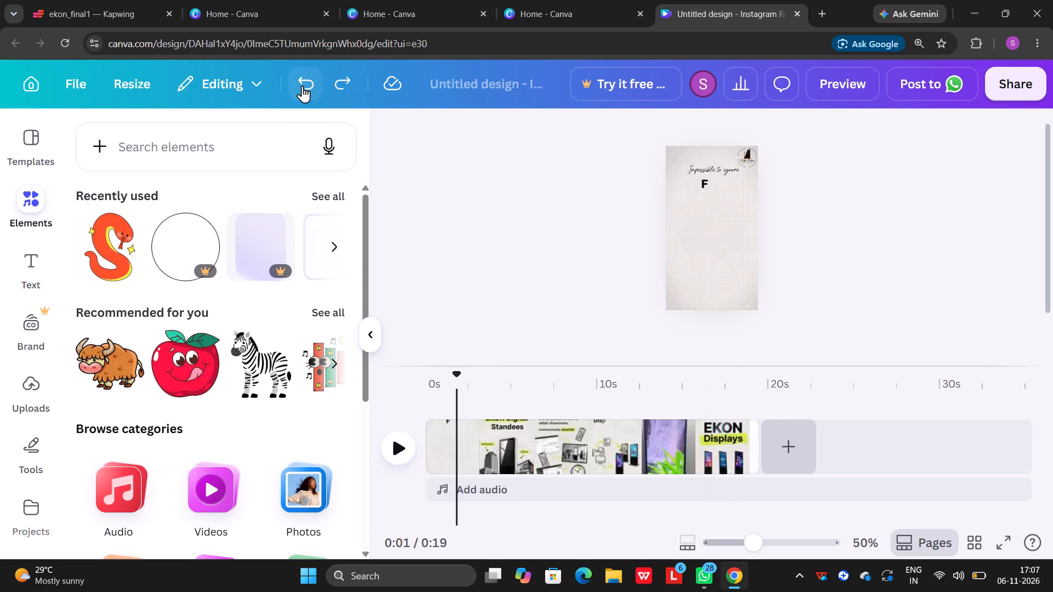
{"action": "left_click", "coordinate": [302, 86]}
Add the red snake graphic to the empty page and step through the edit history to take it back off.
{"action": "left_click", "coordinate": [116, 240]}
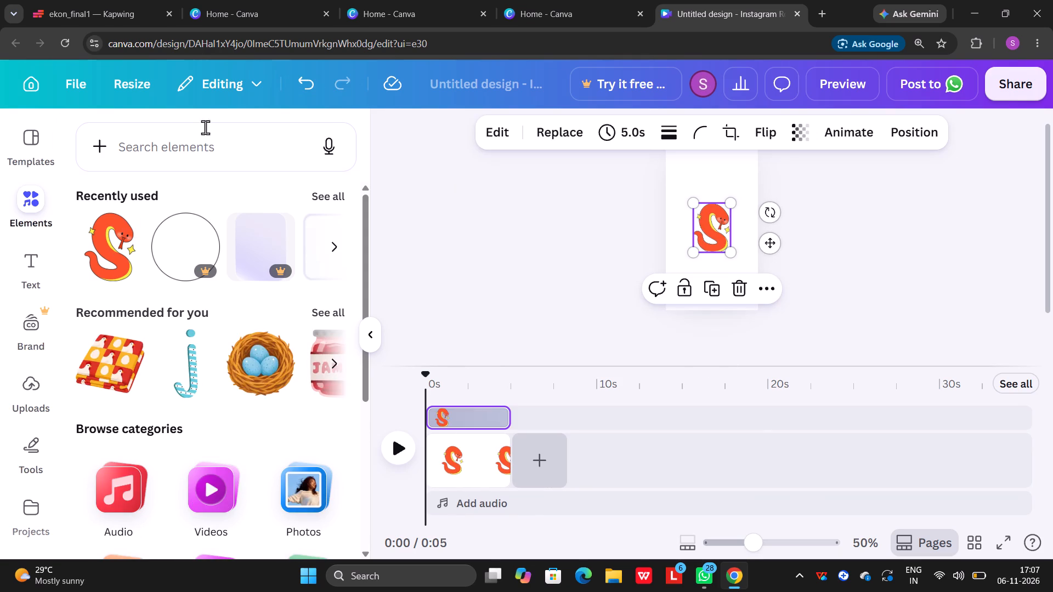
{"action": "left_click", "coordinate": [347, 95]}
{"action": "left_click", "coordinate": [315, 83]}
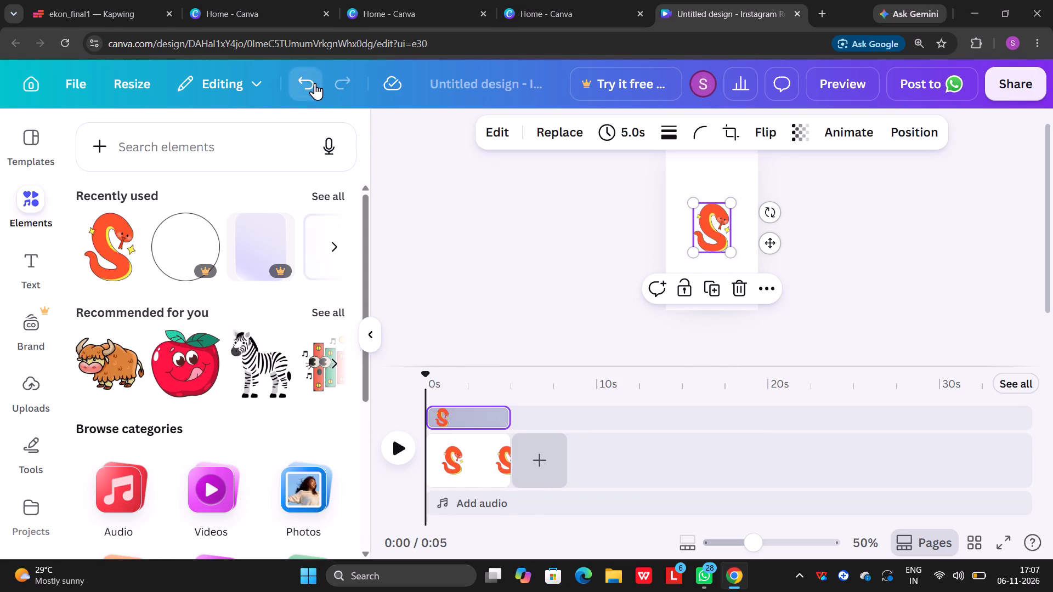
Undo the addition of the snake graphic, returning the page to blank.
{"action": "left_click", "coordinate": [337, 86]}
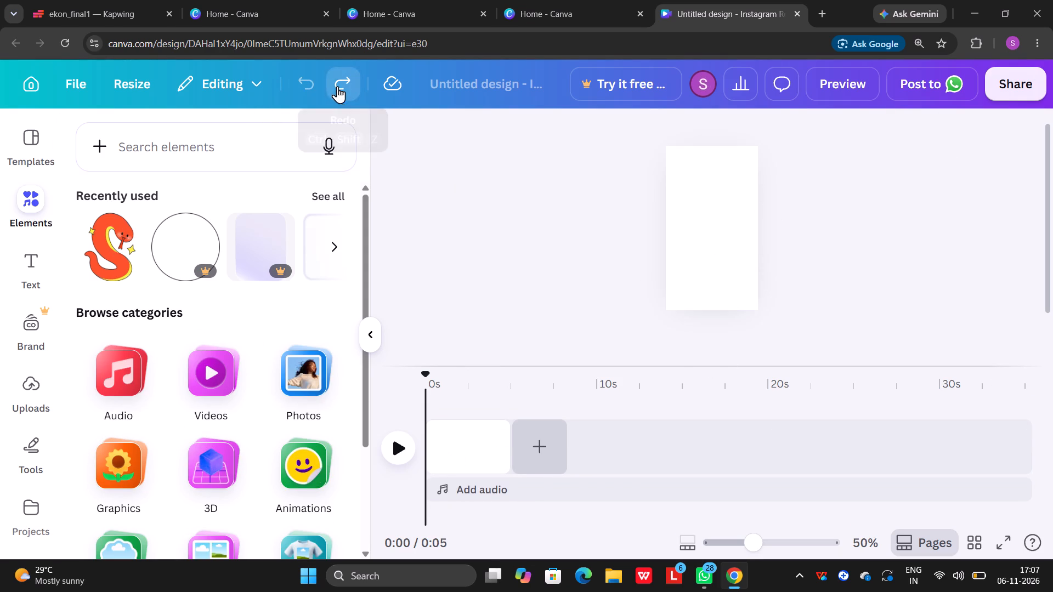
{"action": "left_click", "coordinate": [310, 88]}
{"action": "left_click", "coordinate": [310, 88]}
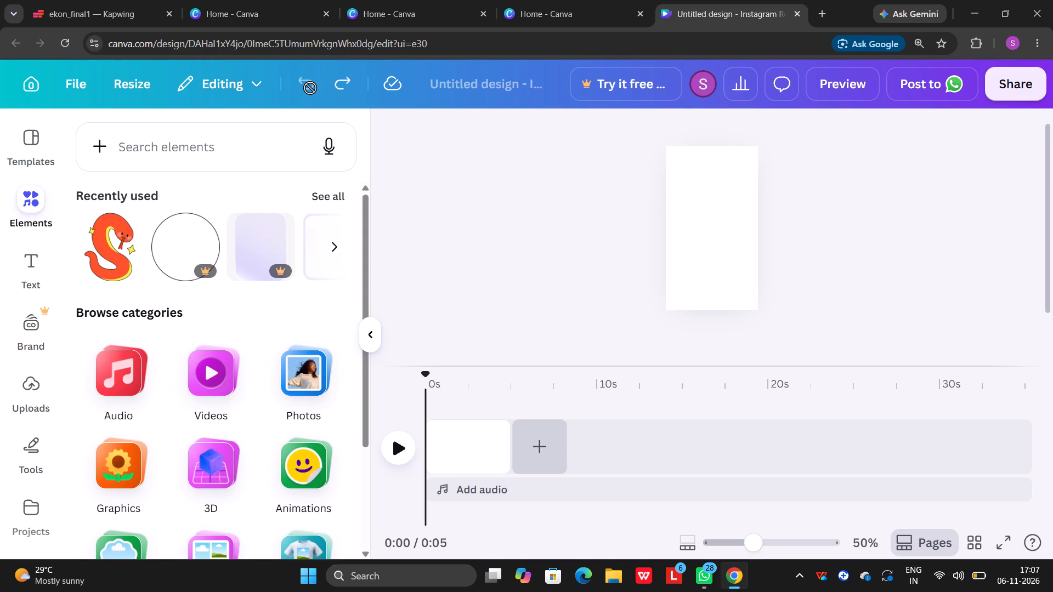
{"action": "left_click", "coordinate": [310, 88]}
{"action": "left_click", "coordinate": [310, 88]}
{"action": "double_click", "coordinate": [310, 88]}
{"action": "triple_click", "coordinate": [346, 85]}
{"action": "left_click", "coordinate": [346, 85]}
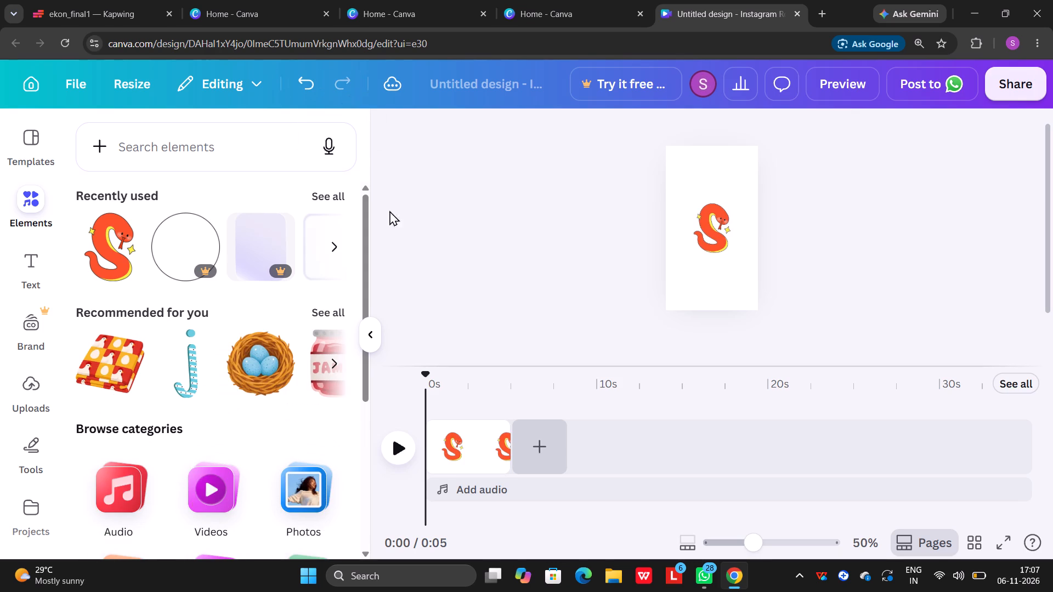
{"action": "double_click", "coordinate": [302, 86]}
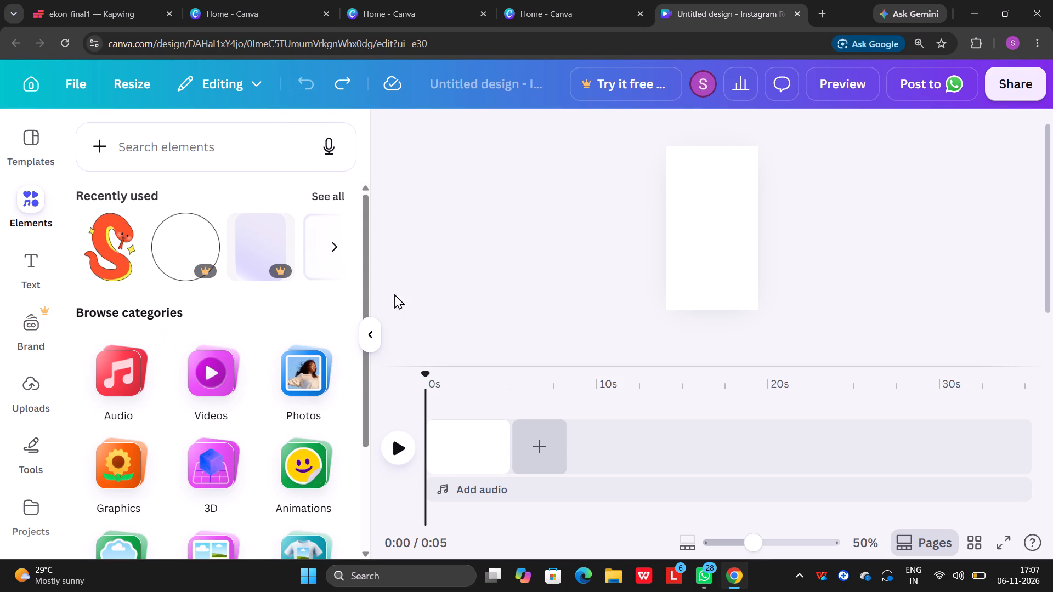
Upload the ekon_final1 video from the Downloads folder.
{"action": "left_click", "coordinate": [34, 378]}
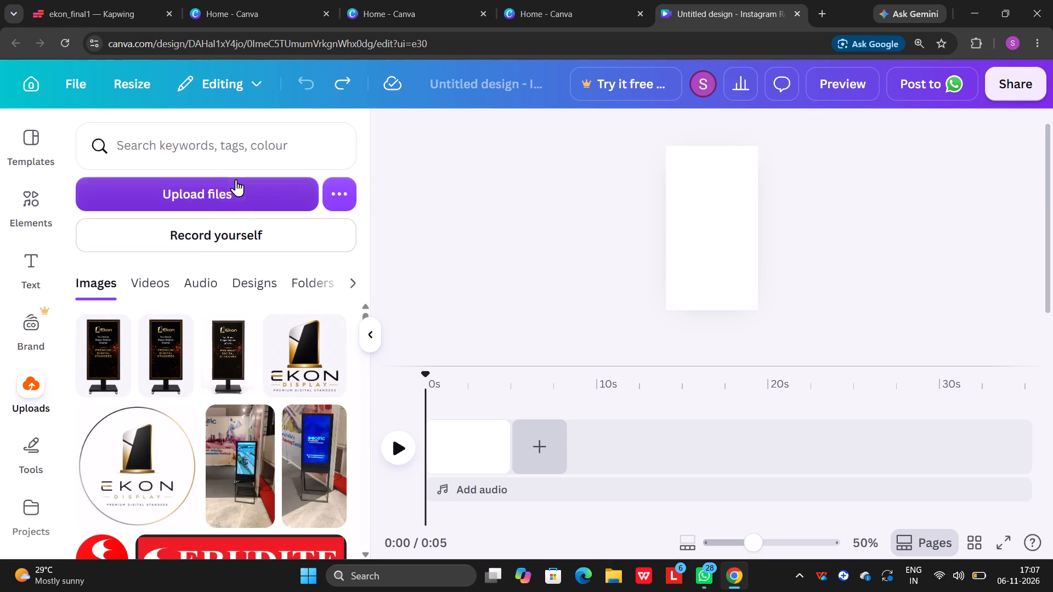
{"action": "left_click", "coordinate": [236, 193]}
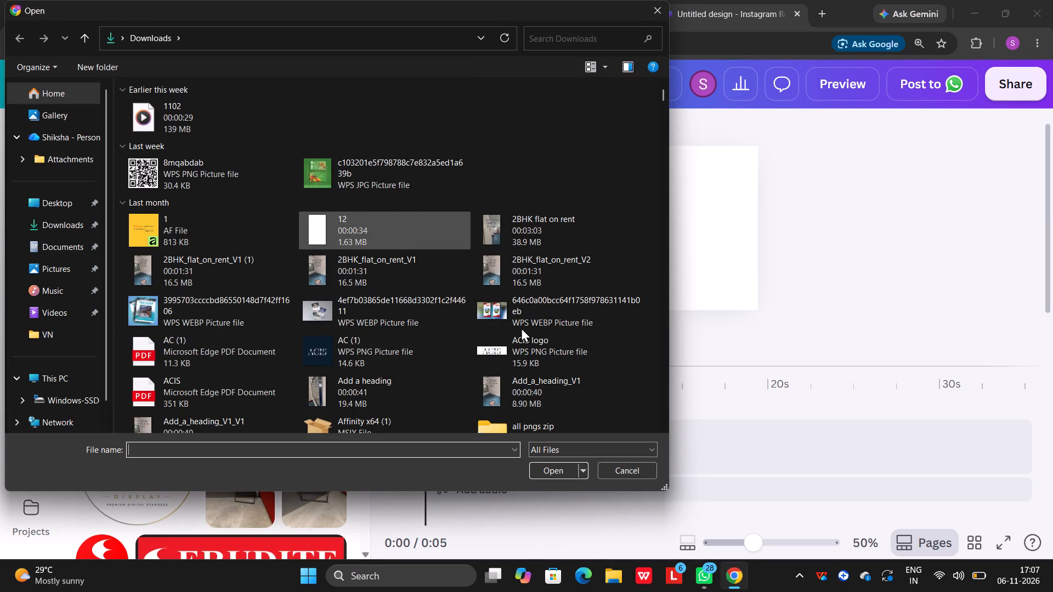
{"action": "left_click", "coordinate": [537, 200]}
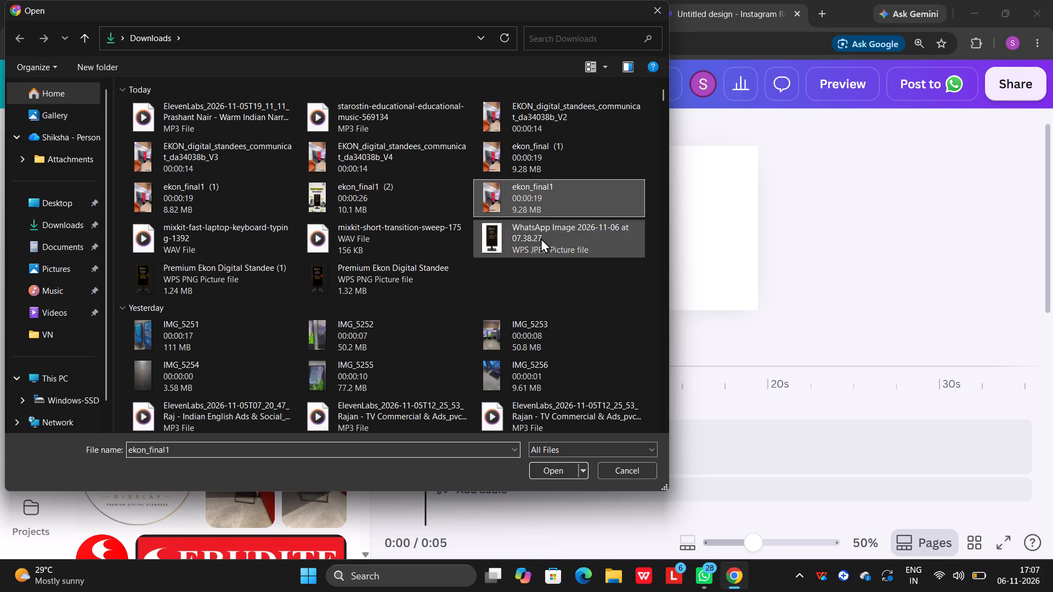
{"action": "left_click", "coordinate": [544, 469]}
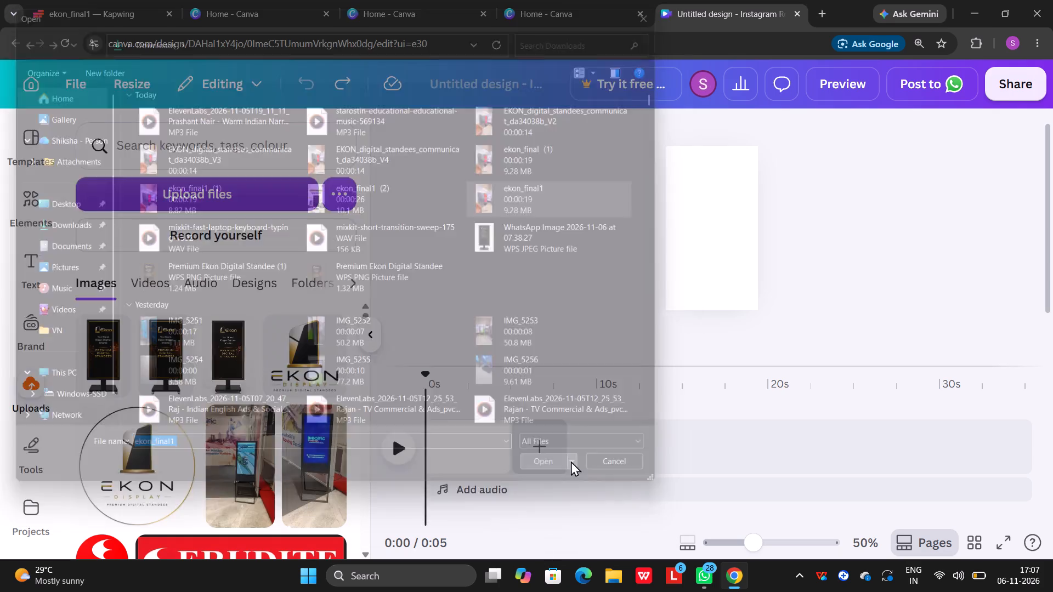
{"action": "scroll", "coordinate": [658, 382], "scroll_direction": "up", "scroll_amount": 2}
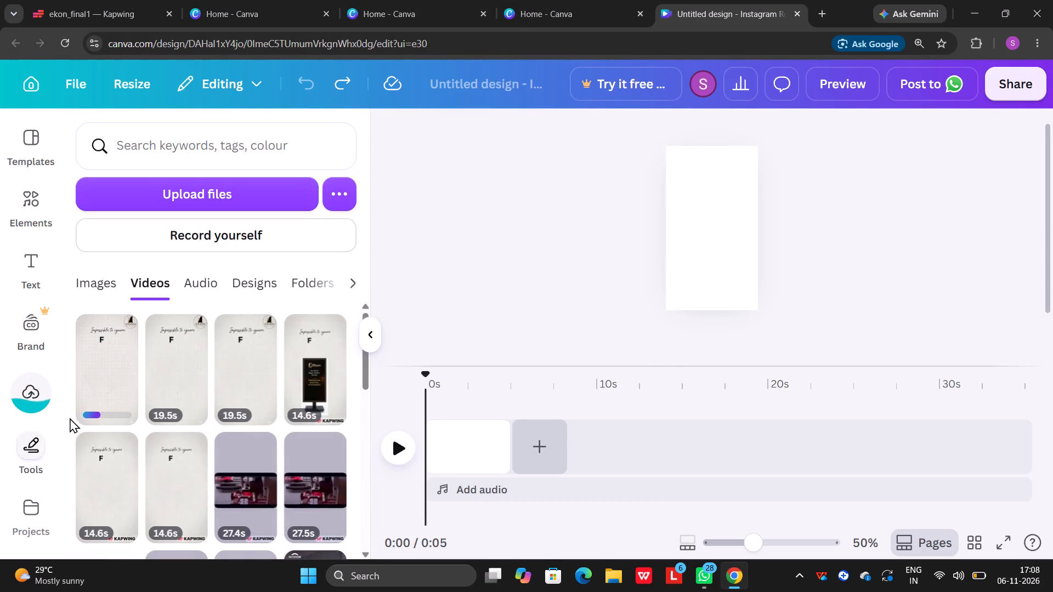
Place the newly uploaded ekon_final1 video on the blank page and return the playhead to the timeline start.
{"action": "left_click", "coordinate": [112, 363]}
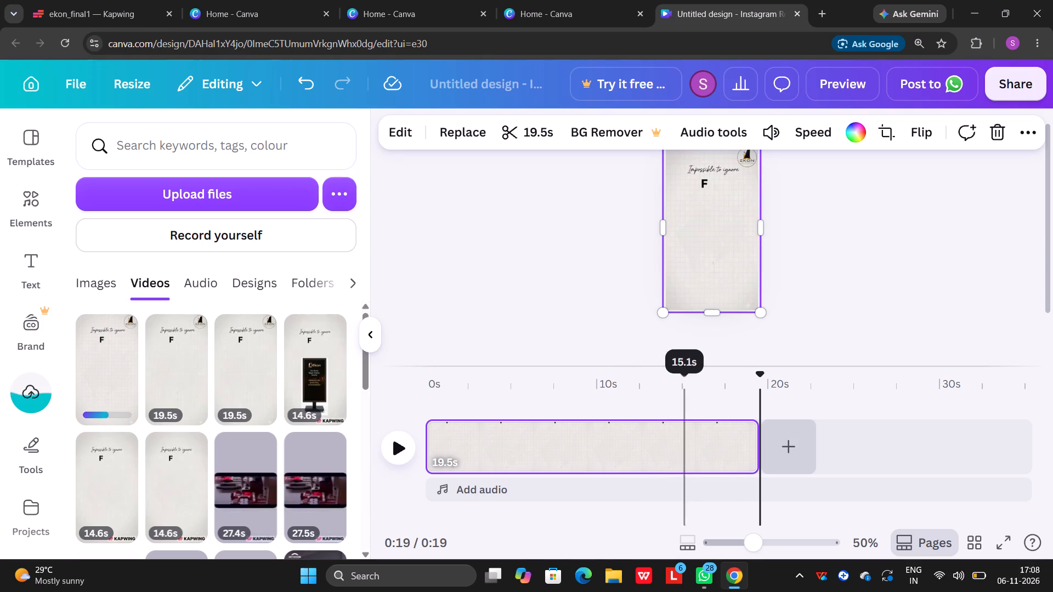
{"action": "left_click_drag", "start_coordinate": [756, 375], "coordinate": [341, 381]}
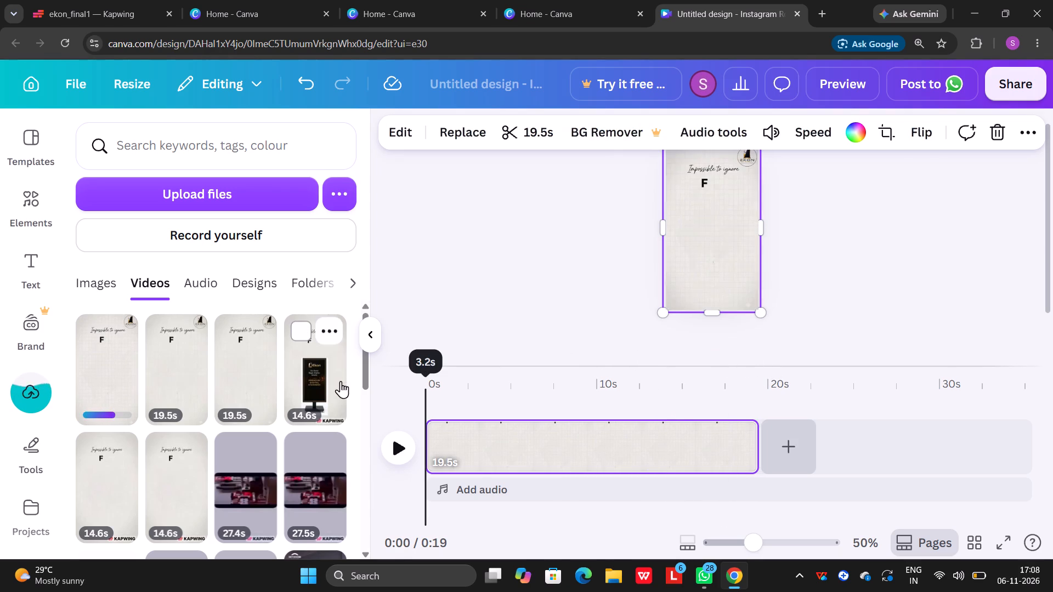
{"action": "left_click_drag", "start_coordinate": [341, 381], "coordinate": [335, 381]}
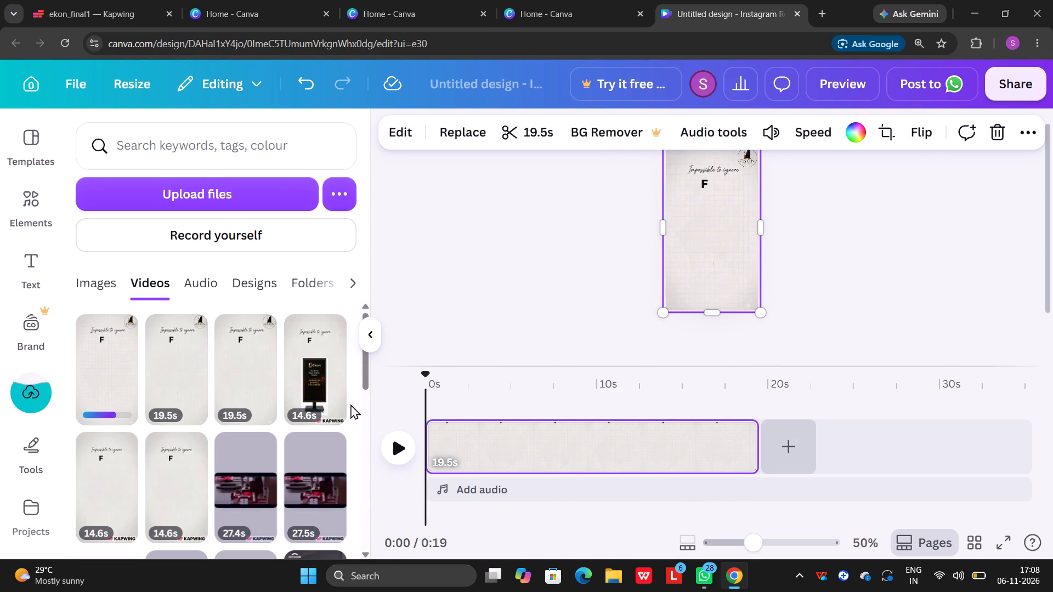
Add the most recent uploaded Ekon standee image as an overlay on the lower half of the video page.
{"action": "left_click", "coordinate": [111, 287]}
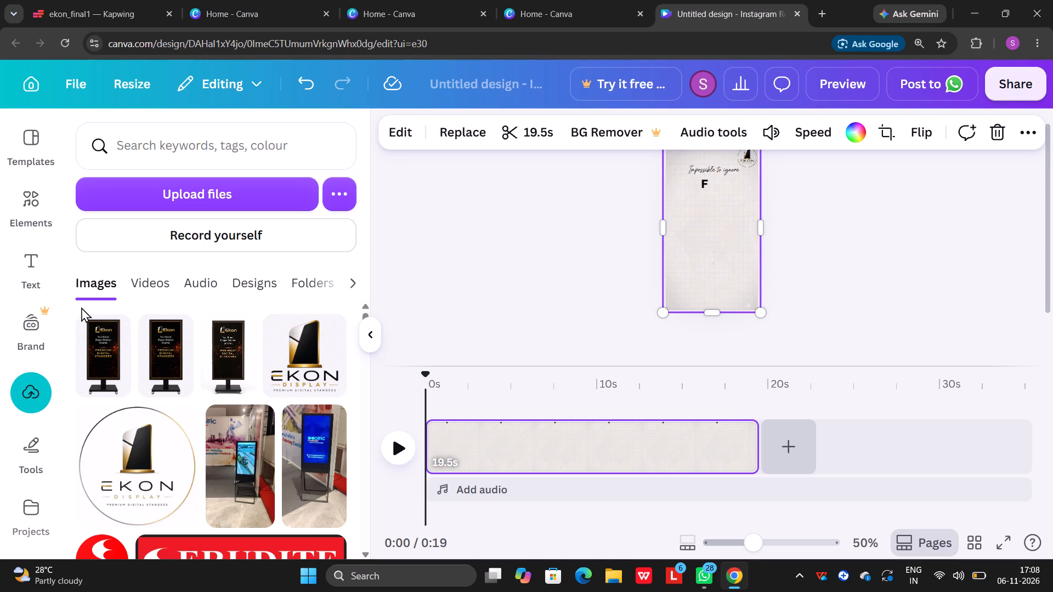
{"action": "left_click_drag", "start_coordinate": [114, 368], "coordinate": [721, 246]}
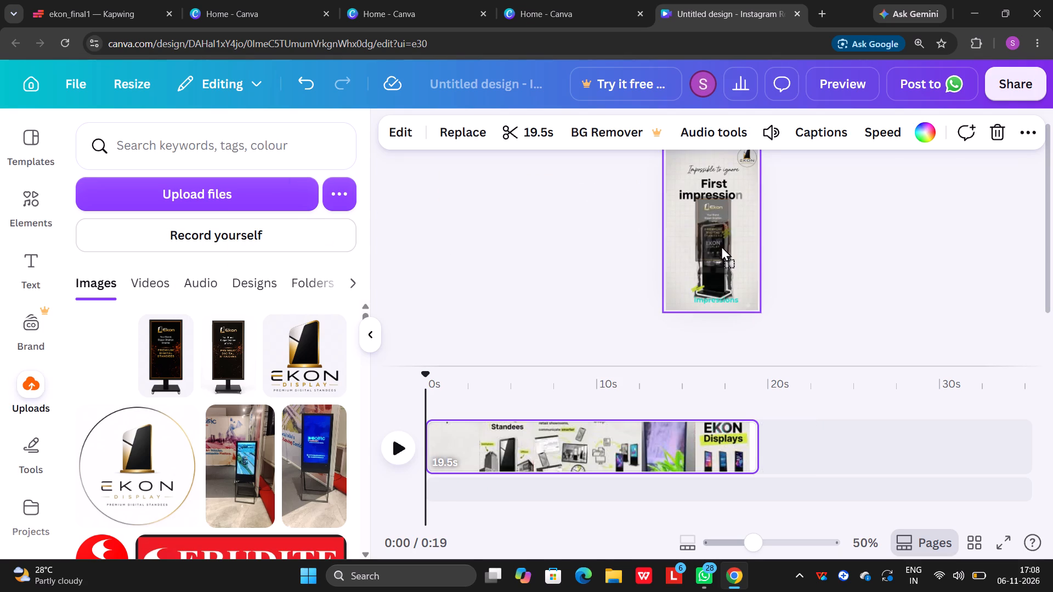
{"action": "left_click_drag", "start_coordinate": [721, 246], "coordinate": [728, 280]}
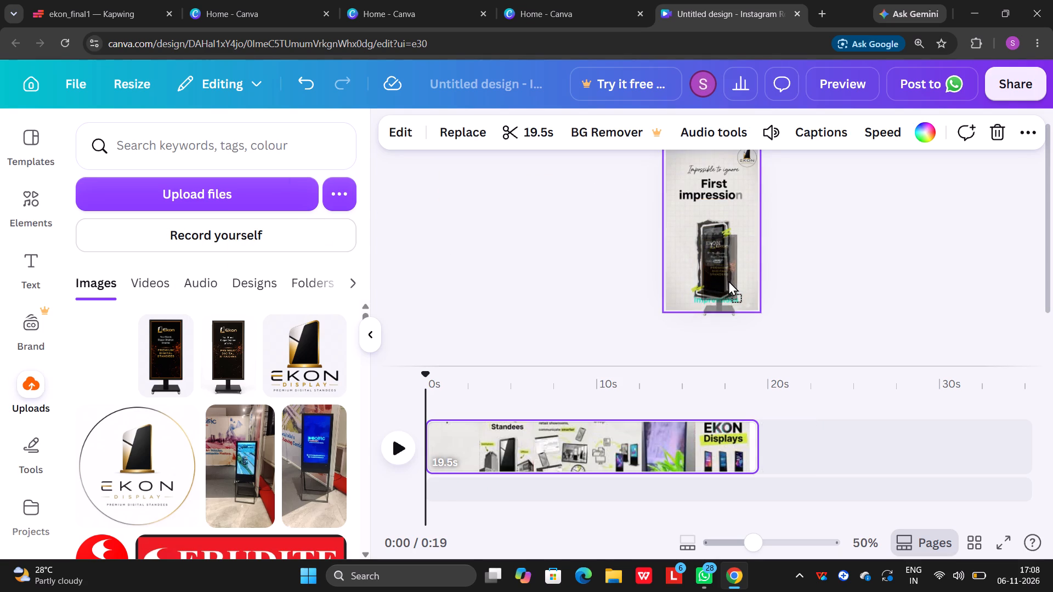
{"action": "left_click_drag", "start_coordinate": [728, 280], "coordinate": [723, 275]}
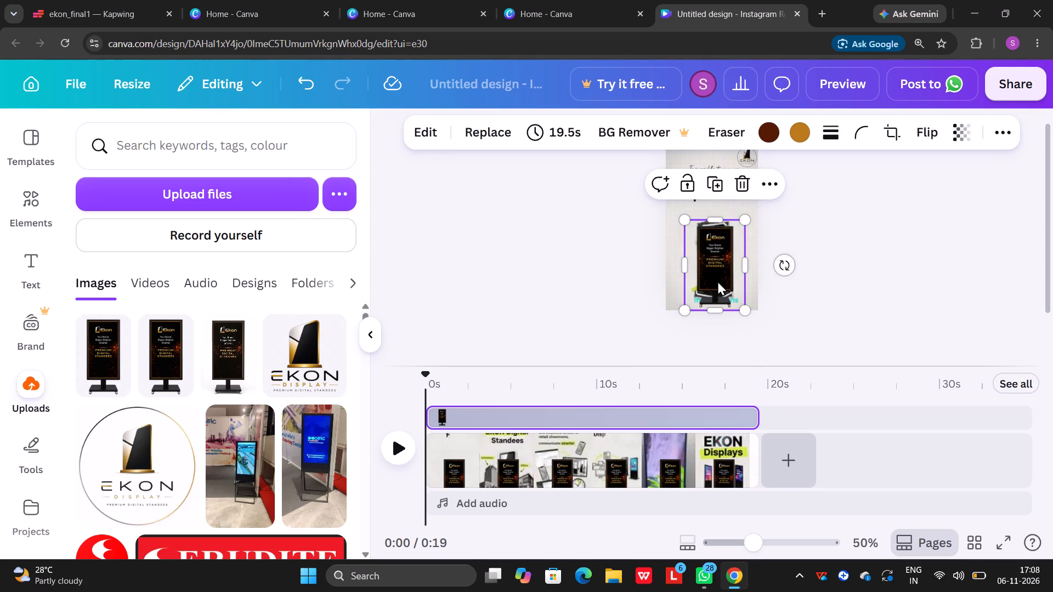
{"action": "left_click", "coordinate": [712, 274]}
{"action": "left_click", "coordinate": [728, 284]}
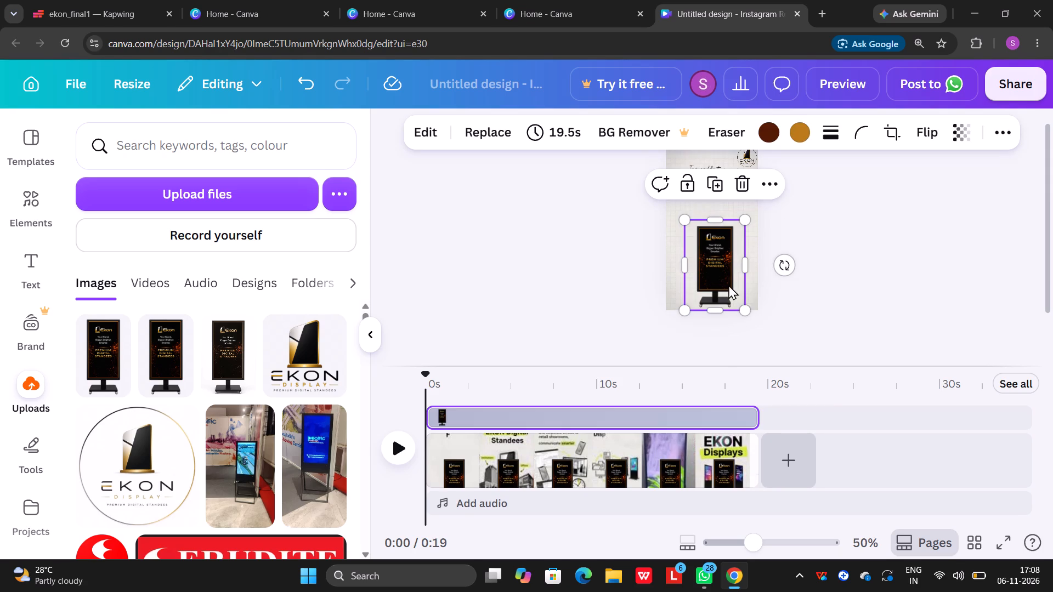
Resize the standee image to about 769 by 1,154 and position it below the heading text.
{"action": "left_click_drag", "start_coordinate": [746, 308], "coordinate": [727, 287]}
{"action": "left_click_drag", "start_coordinate": [713, 263], "coordinate": [706, 232]}
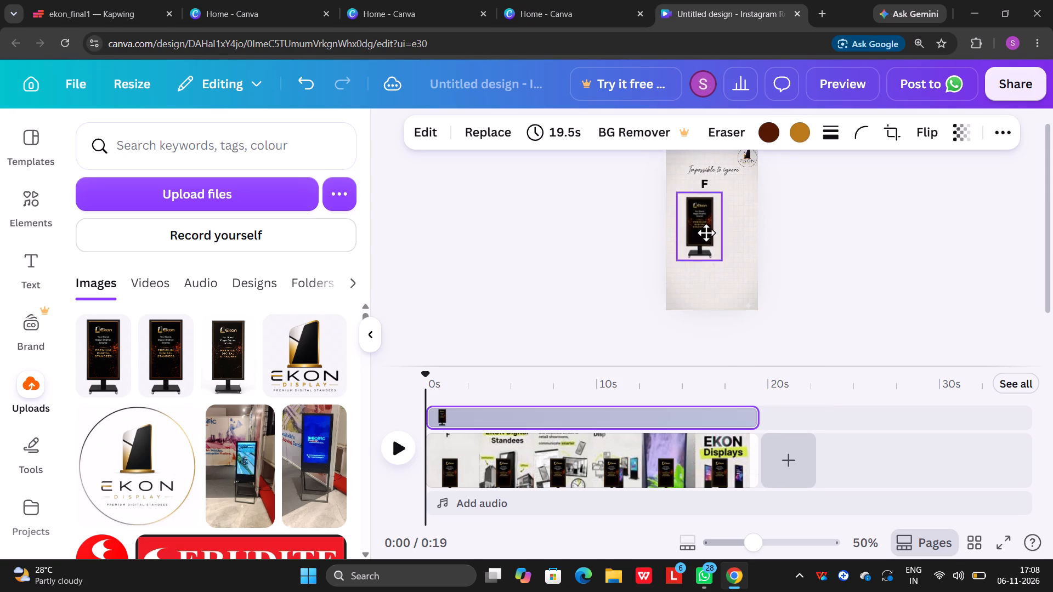
{"action": "left_click_drag", "start_coordinate": [706, 232], "coordinate": [712, 239]}
{"action": "left_click_drag", "start_coordinate": [727, 266], "coordinate": [731, 266]}
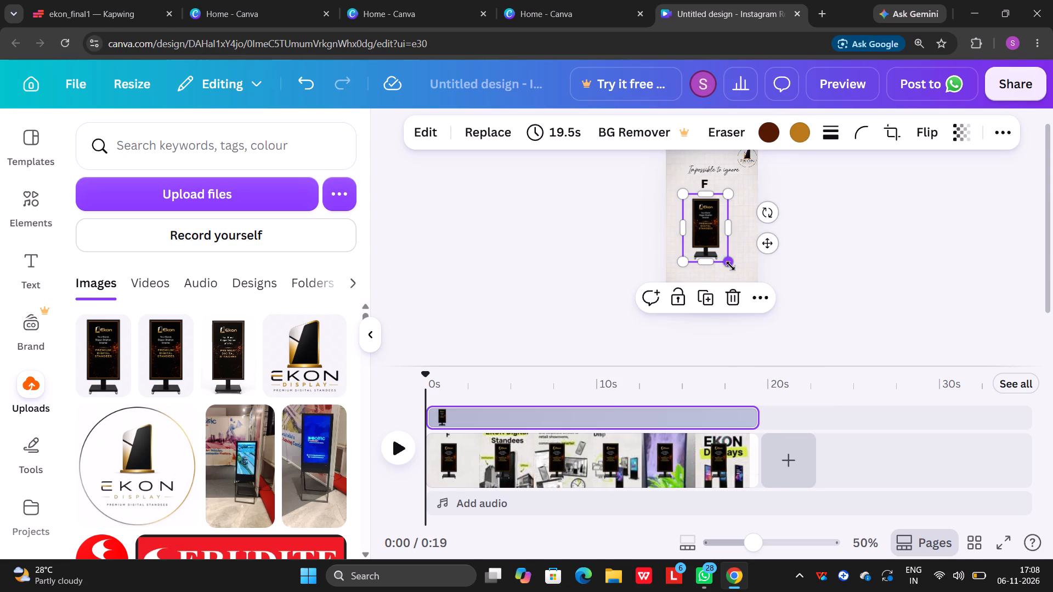
{"action": "left_click_drag", "start_coordinate": [731, 266], "coordinate": [756, 289]}
{"action": "left_click_drag", "start_coordinate": [703, 241], "coordinate": [704, 250]}
Play briefly to the "First impressions matter" heading, then enlarge and align the standee image over the video's own standee beneath it.
{"action": "left_click", "coordinate": [400, 439]}
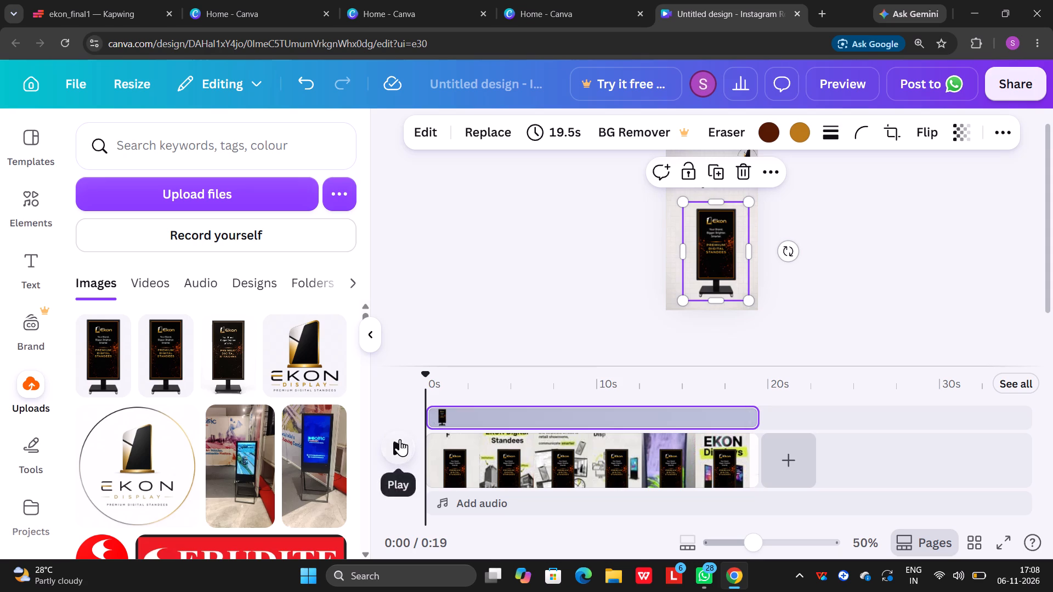
{"action": "left_click", "coordinate": [400, 439]}
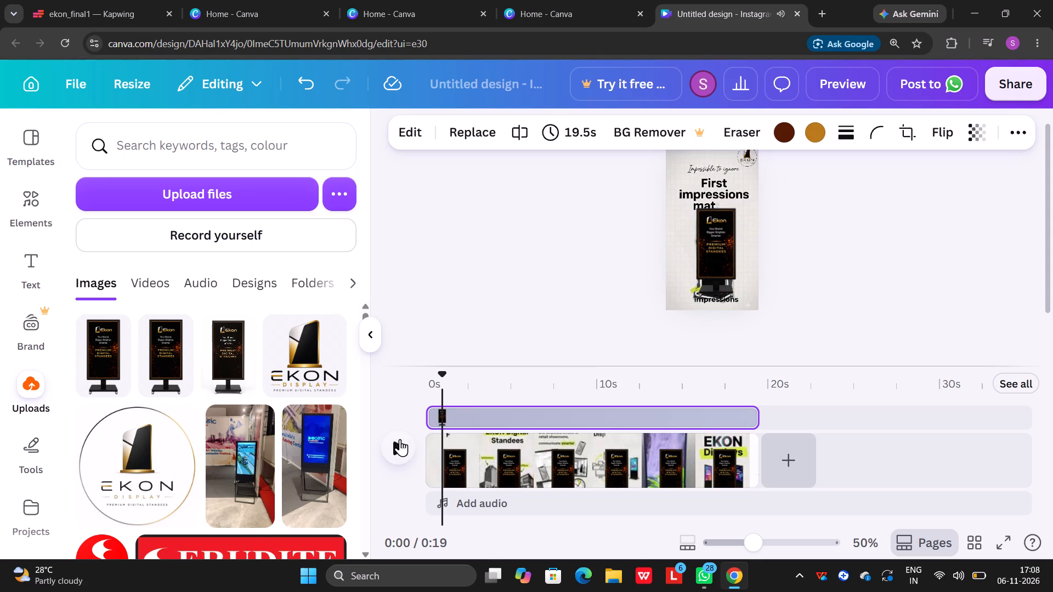
{"action": "left_click", "coordinate": [710, 237]}
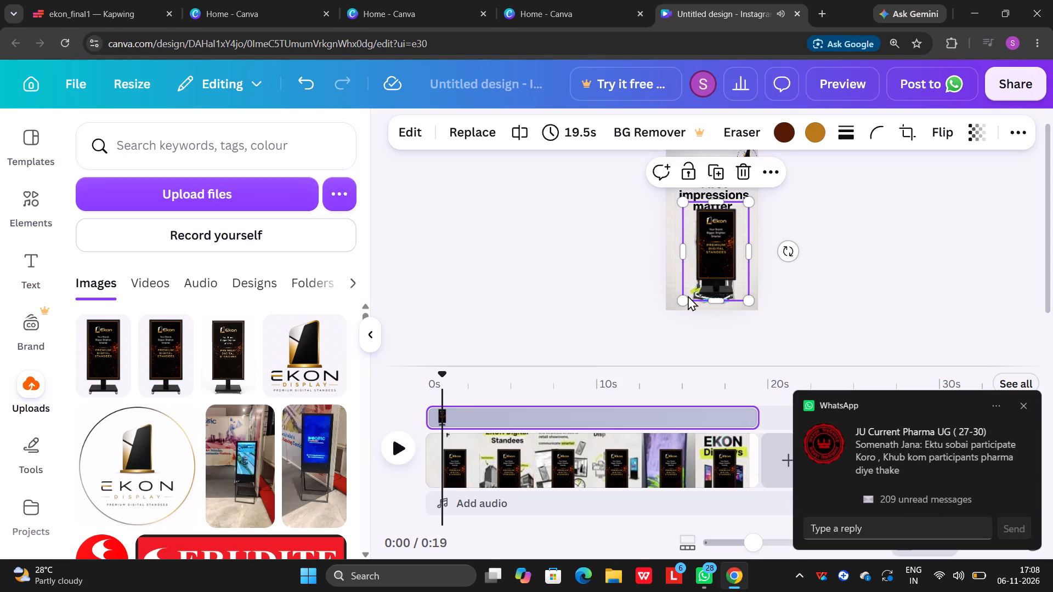
{"action": "left_click_drag", "start_coordinate": [689, 305], "coordinate": [685, 305]}
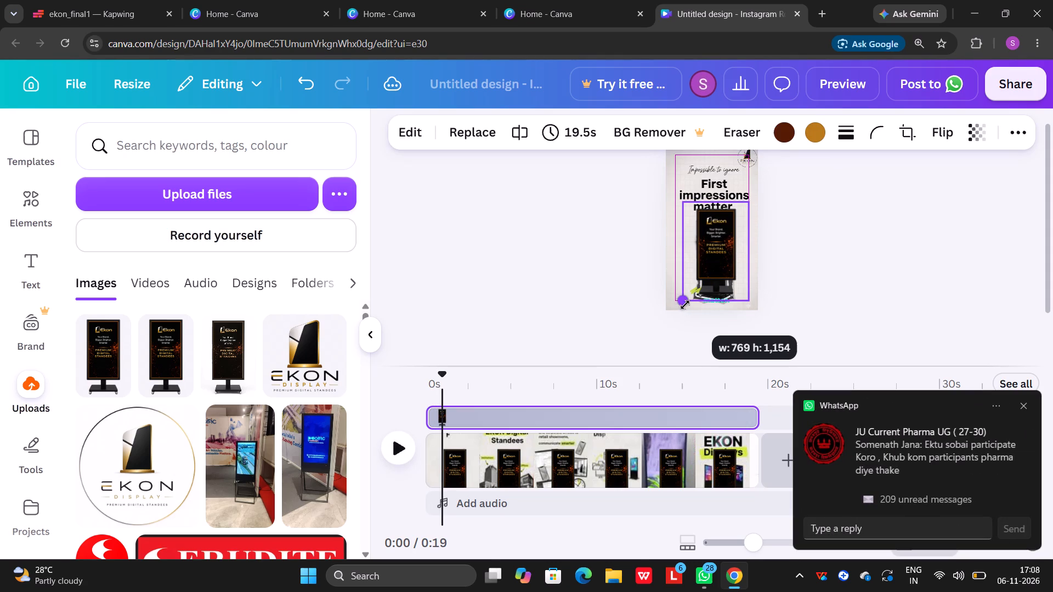
{"action": "left_click_drag", "start_coordinate": [685, 305], "coordinate": [671, 311]}
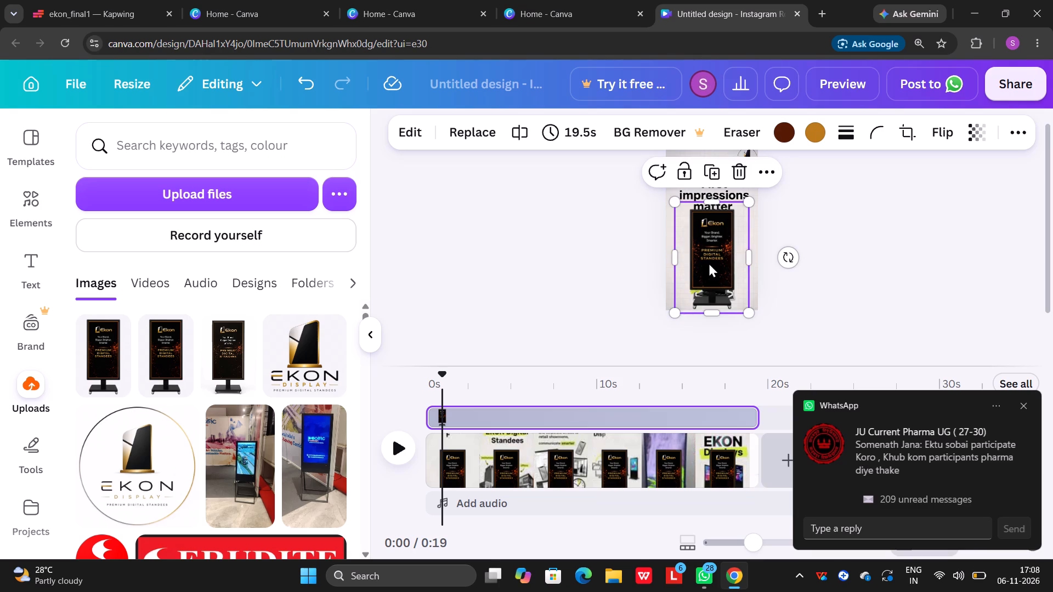
{"action": "left_click_drag", "start_coordinate": [709, 263], "coordinate": [710, 270]}
{"action": "left_click_drag", "start_coordinate": [745, 322], "coordinate": [740, 312]}
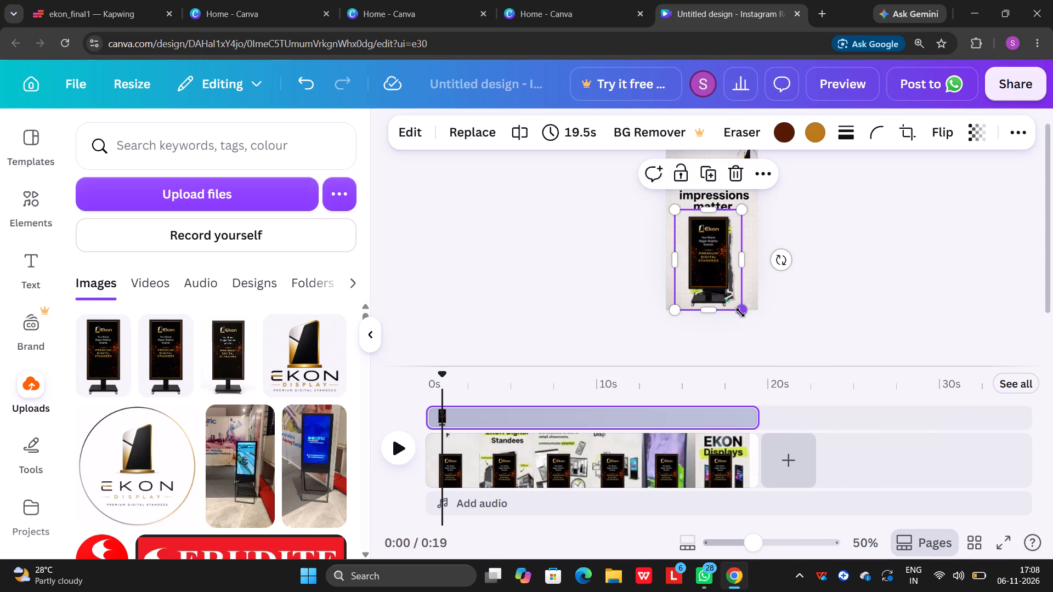
{"action": "scroll", "coordinate": [732, 309], "scroll_direction": "up", "scroll_amount": 7, "text": "ctrl"}
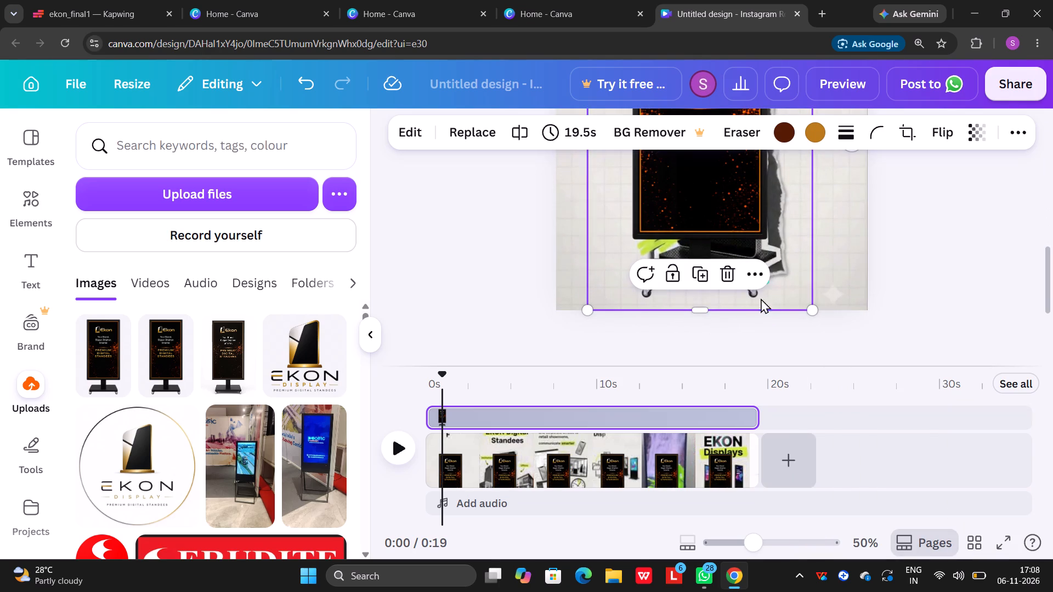
{"action": "left_click_drag", "start_coordinate": [805, 311], "coordinate": [825, 321]}
{"action": "left_click_drag", "start_coordinate": [735, 252], "coordinate": [737, 252]}
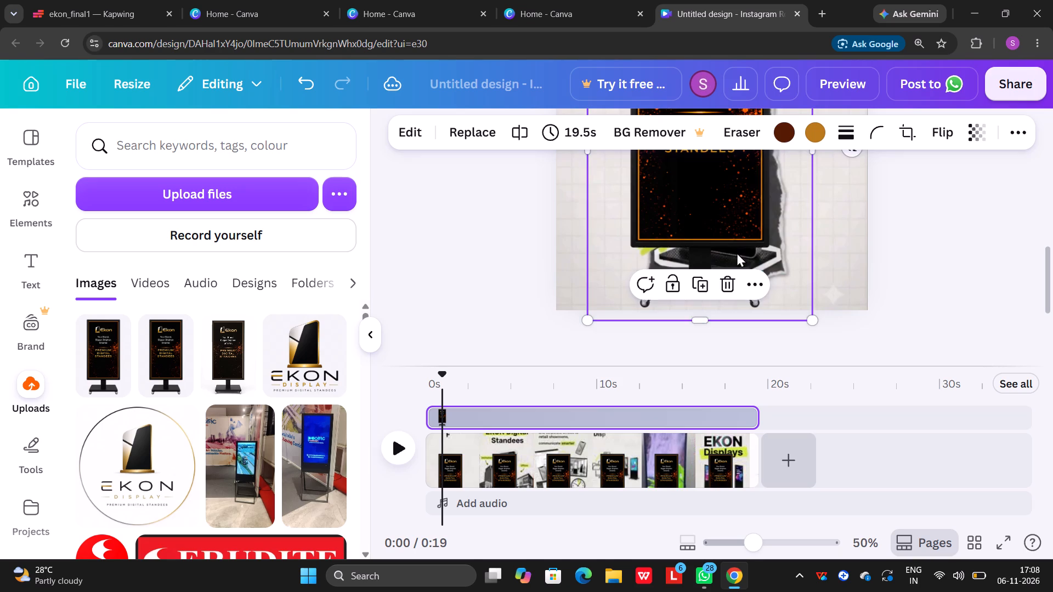
{"action": "left_click_drag", "start_coordinate": [737, 252], "coordinate": [761, 246]}
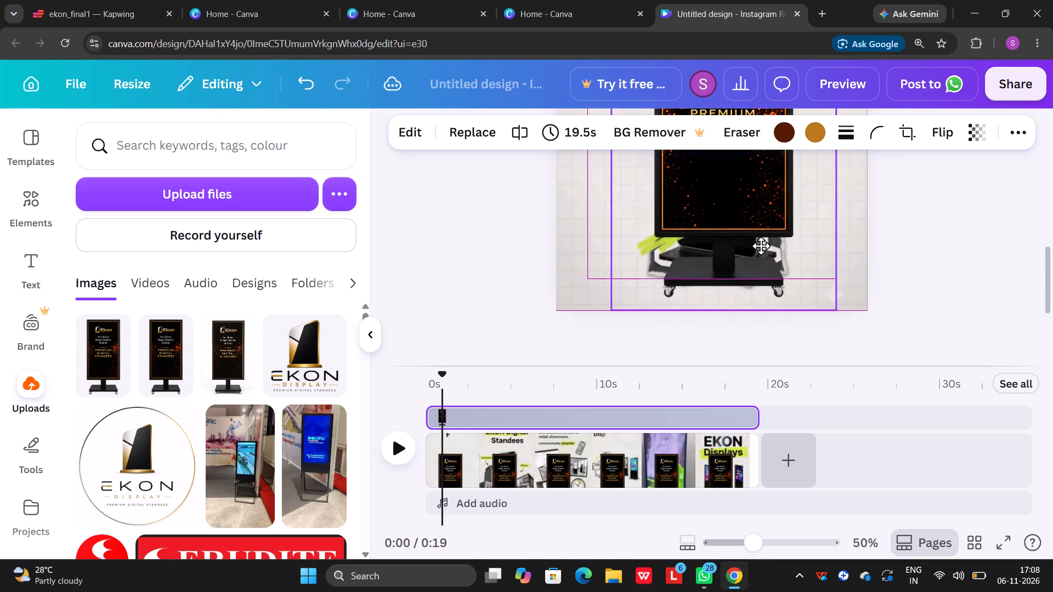
{"action": "left_click_drag", "start_coordinate": [761, 246], "coordinate": [759, 246]}
{"action": "double_click", "coordinate": [880, 285]}
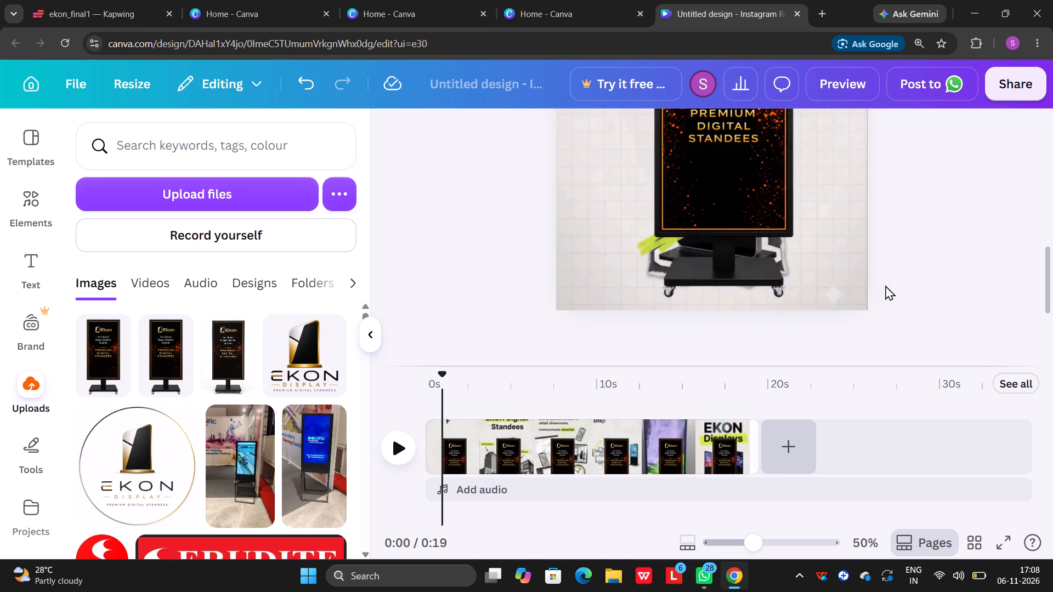
Trim the end of the standee image's timeline clip so it lasts 1.7 s.
{"action": "scroll", "coordinate": [885, 285], "scroll_direction": "down", "scroll_amount": 3, "text": "ctrl"}
{"action": "scroll", "coordinate": [758, 334], "scroll_direction": "down", "scroll_amount": 3, "text": "ctrl"}
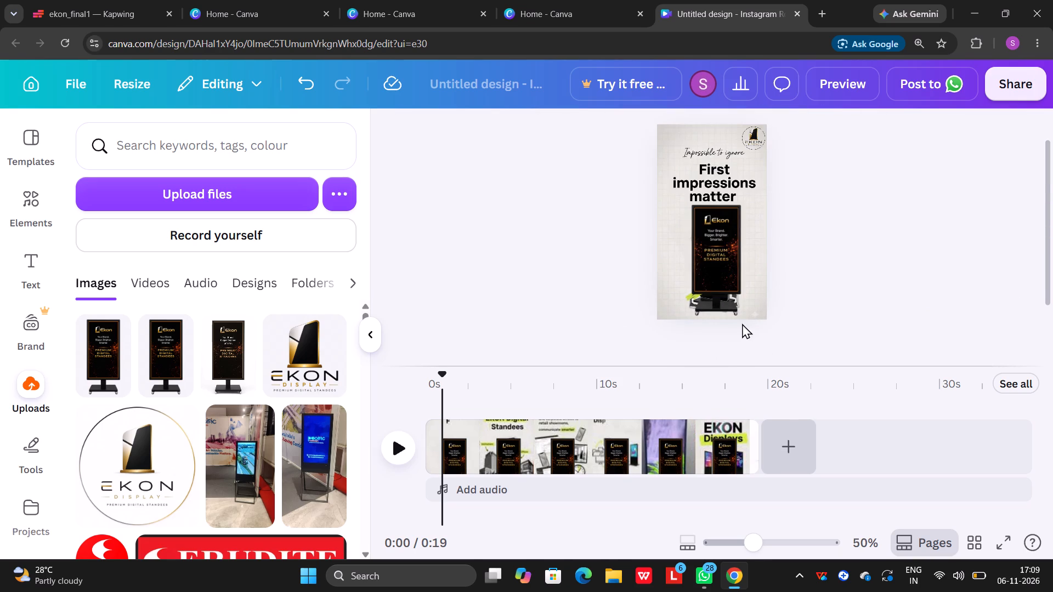
{"action": "scroll", "coordinate": [738, 319], "scroll_direction": "up", "scroll_amount": 2, "text": "ctrl"}
{"action": "left_click", "coordinate": [716, 244]}
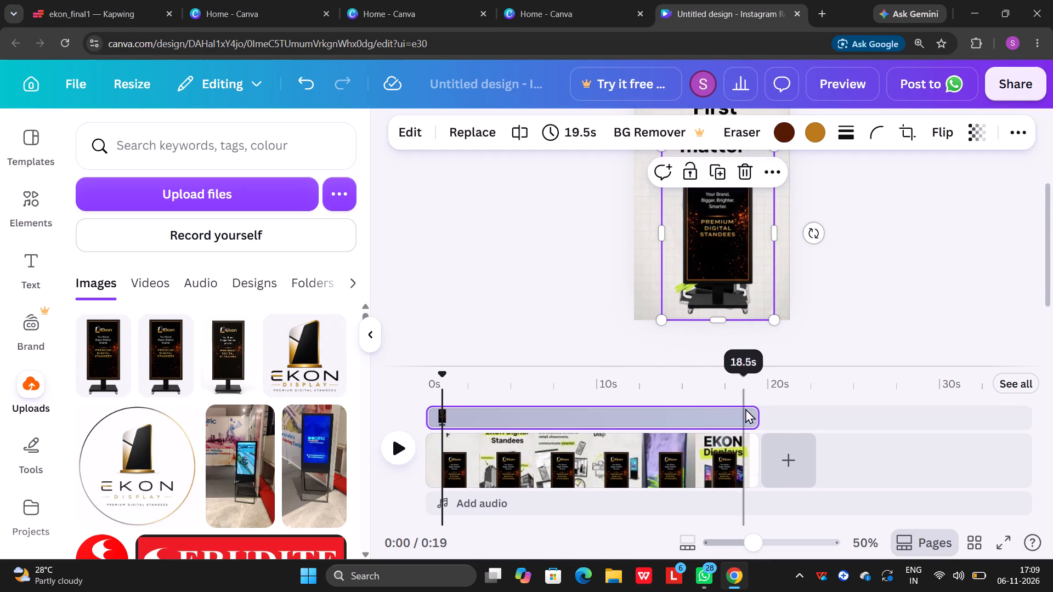
{"action": "left_click_drag", "start_coordinate": [756, 420], "coordinate": [471, 433]}
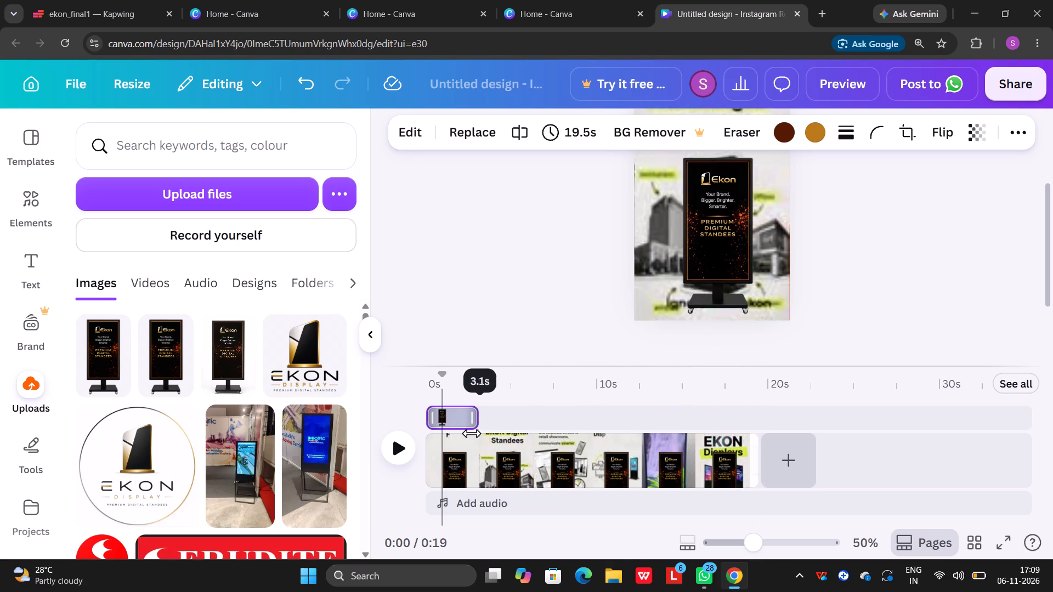
{"action": "left_click_drag", "start_coordinate": [471, 433], "coordinate": [456, 434]}
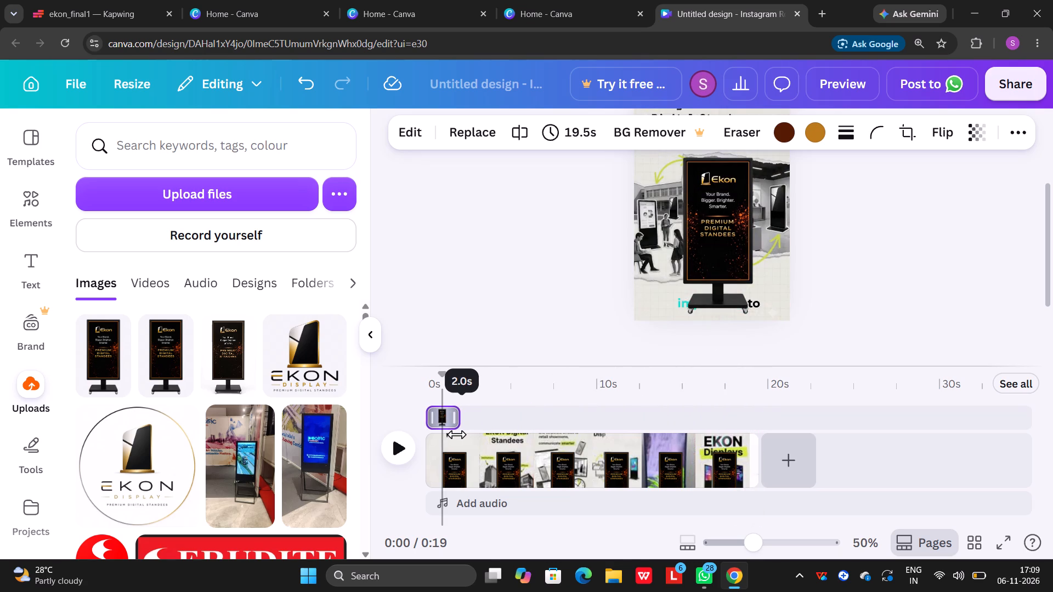
{"action": "left_click_drag", "start_coordinate": [456, 434], "coordinate": [451, 434]}
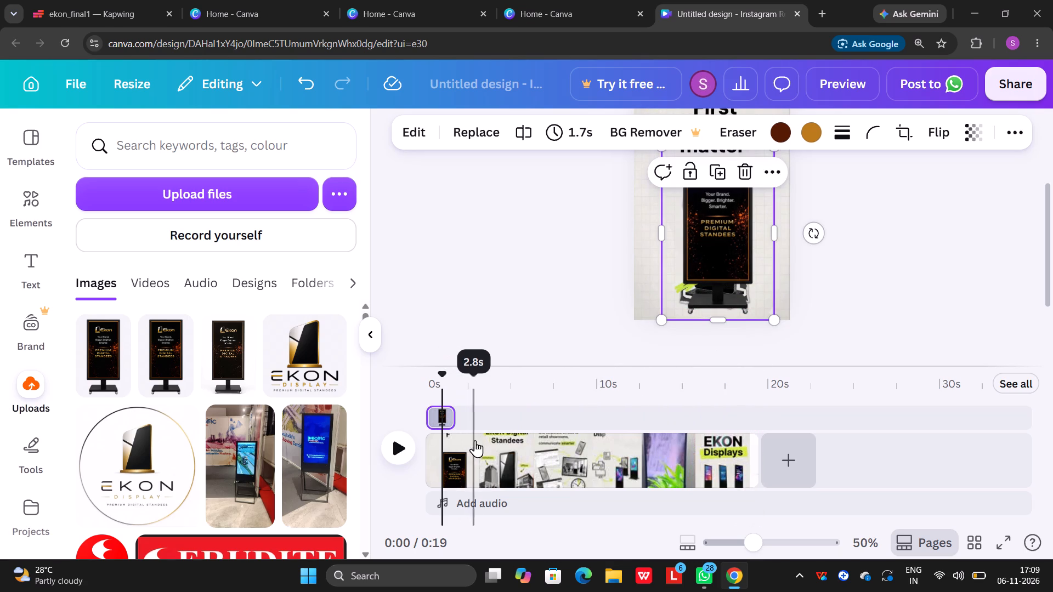
Return to the start of the video and examine how the standee image sits on the page.
{"action": "left_click_drag", "start_coordinate": [441, 377], "coordinate": [409, 379]}
{"action": "scroll", "coordinate": [526, 337], "scroll_direction": "up", "scroll_amount": 3}
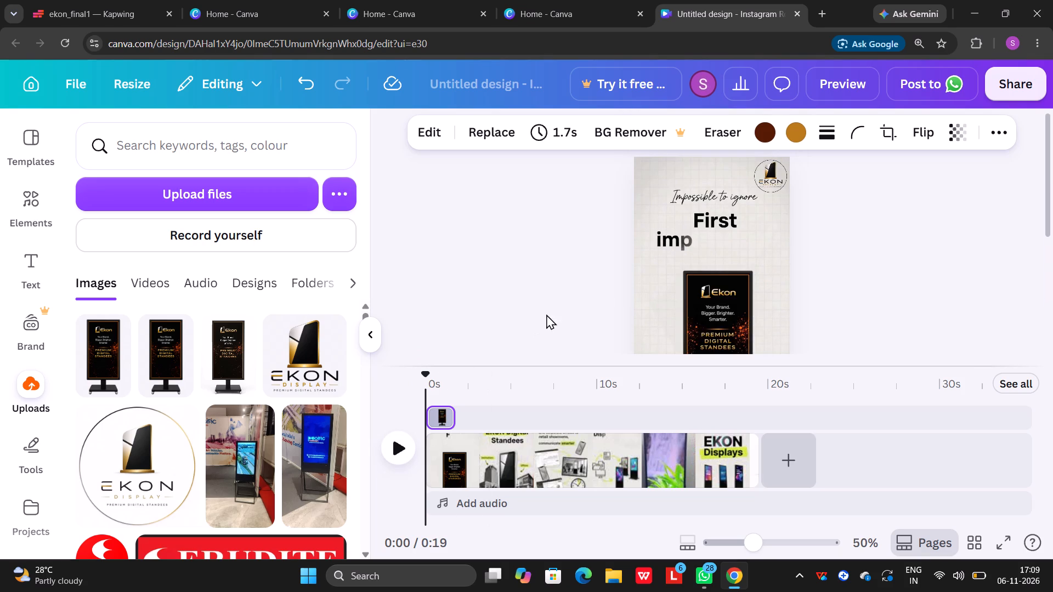
{"action": "scroll", "coordinate": [605, 294], "scroll_direction": "down", "scroll_amount": 1}
{"action": "scroll", "coordinate": [601, 309], "scroll_direction": "down", "scroll_amount": 2, "text": "ctrl"}
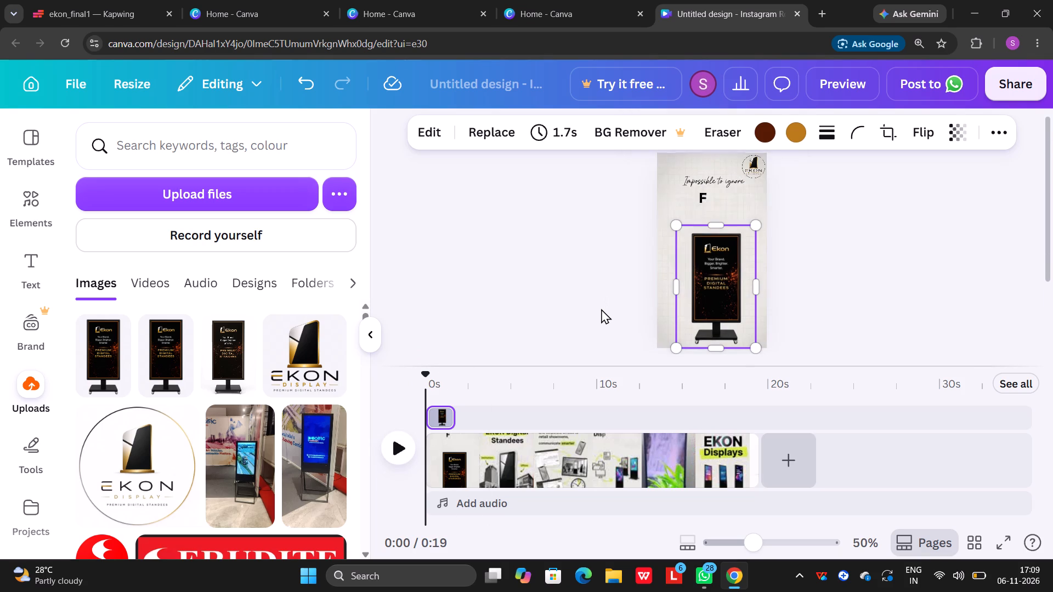
{"action": "scroll", "coordinate": [622, 272], "scroll_direction": "up", "scroll_amount": 2, "text": "ctrl"}
{"action": "scroll", "coordinate": [623, 266], "scroll_direction": "down", "scroll_amount": 2, "text": "ctrl"}
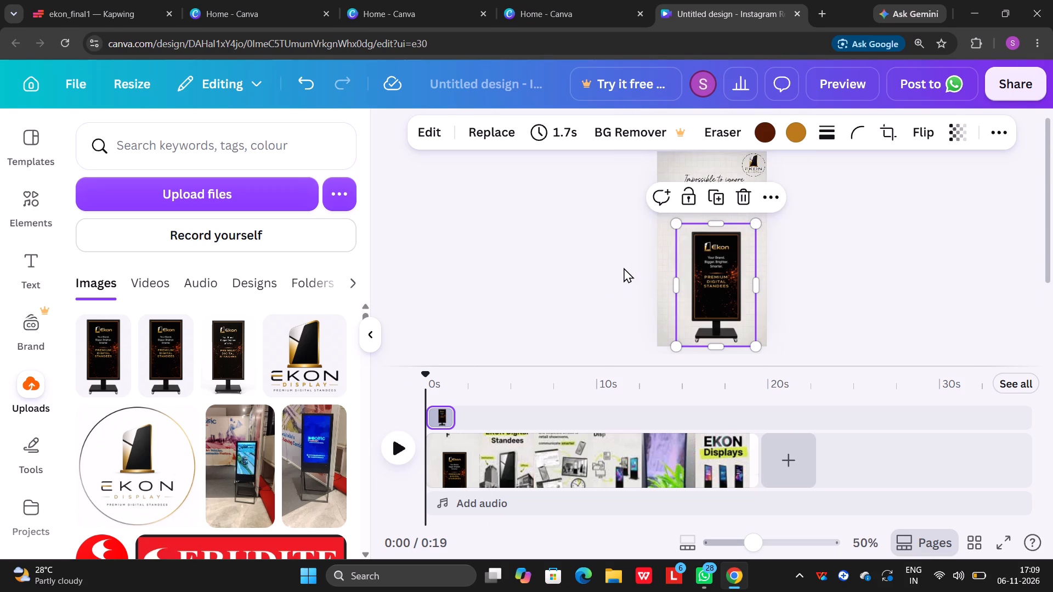
{"action": "scroll", "coordinate": [625, 269], "scroll_direction": "down", "scroll_amount": 1}
{"action": "scroll", "coordinate": [950, 258], "scroll_direction": "up", "scroll_amount": 2}
{"action": "scroll", "coordinate": [908, 283], "scroll_direction": "down", "scroll_amount": 2}
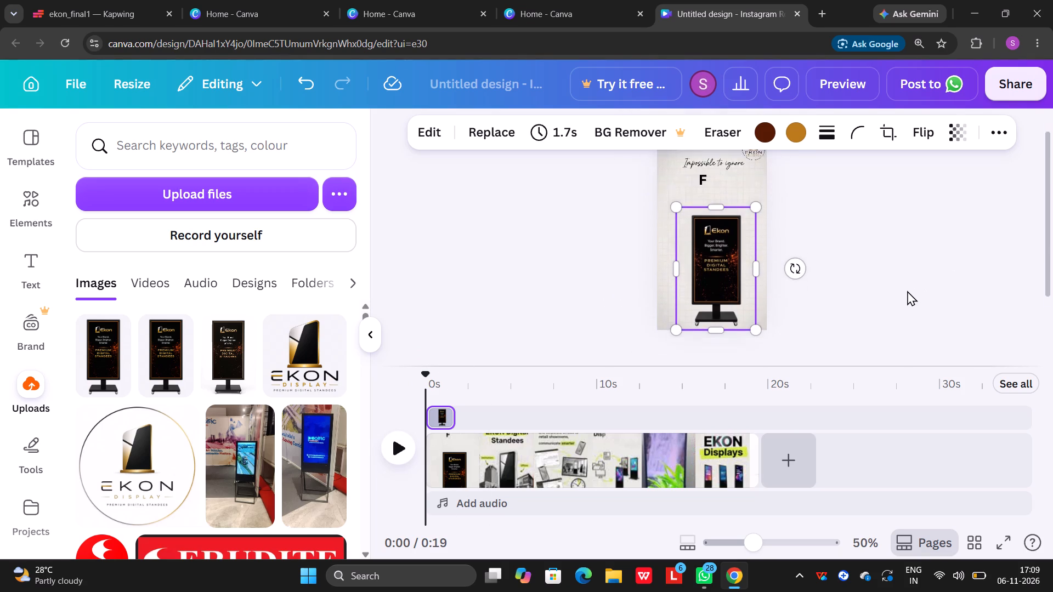
{"action": "scroll", "coordinate": [905, 300], "scroll_direction": "up", "scroll_amount": 1}
{"action": "left_click", "coordinate": [905, 300]}
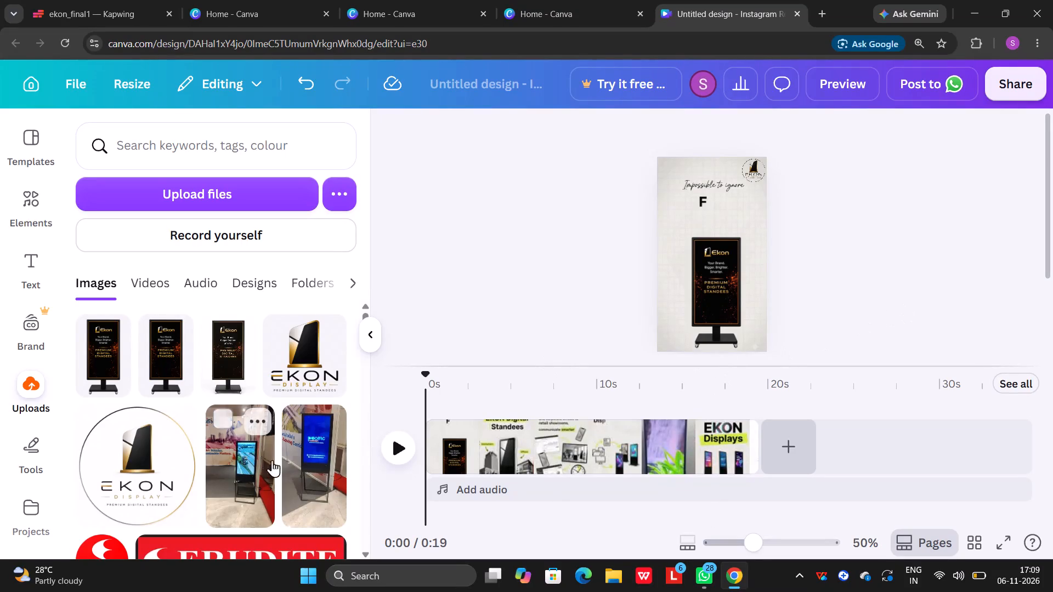
Play the opening seconds repeatedly from the start and inspect how well the overlay covers the video's own standee near its base.
{"action": "left_click", "coordinate": [395, 446]}
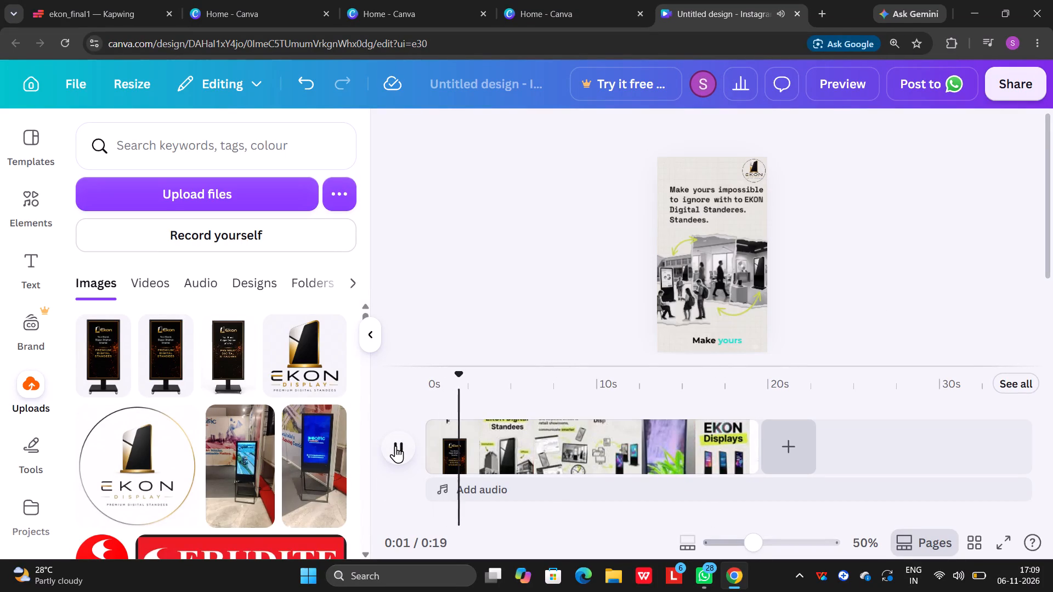
{"action": "left_click", "coordinate": [395, 446]}
{"action": "left_click_drag", "start_coordinate": [472, 383], "coordinate": [383, 386]}
{"action": "left_click", "coordinate": [399, 443]}
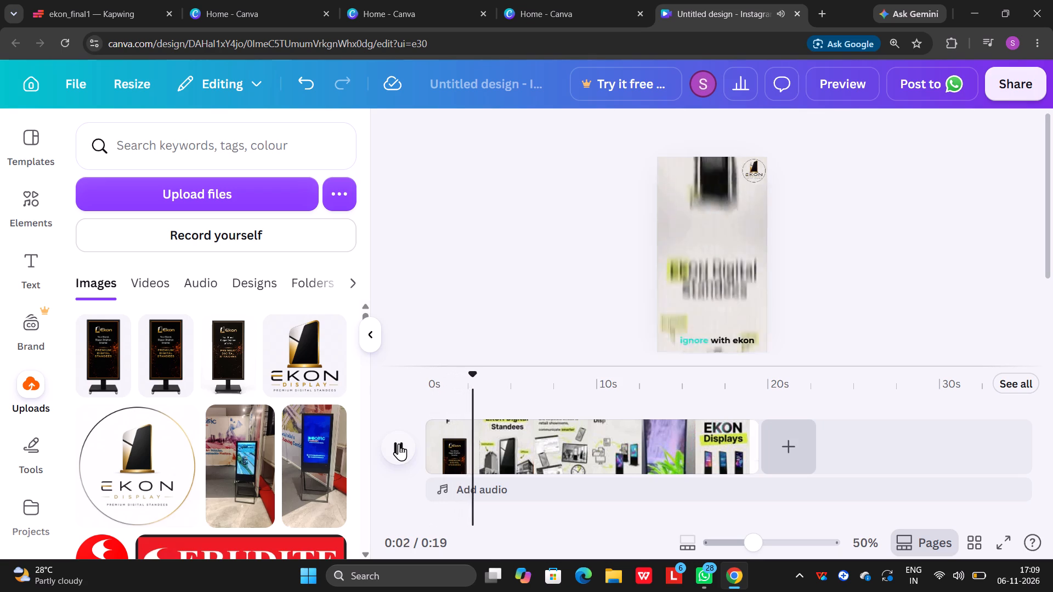
{"action": "left_click", "coordinate": [399, 443]}
{"action": "left_click", "coordinate": [473, 376]}
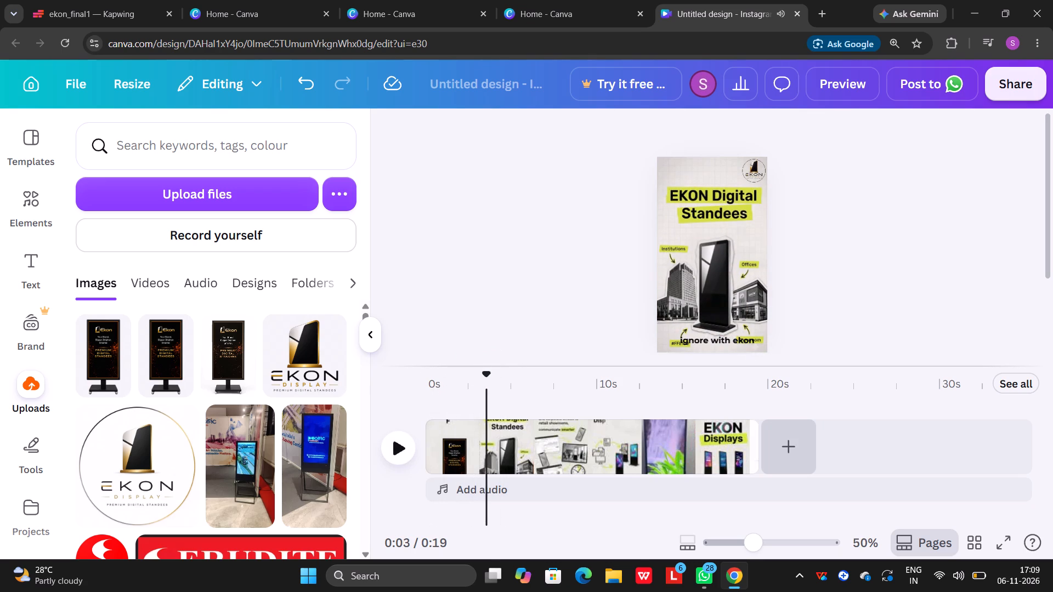
{"action": "left_click_drag", "start_coordinate": [482, 376], "coordinate": [387, 395]}
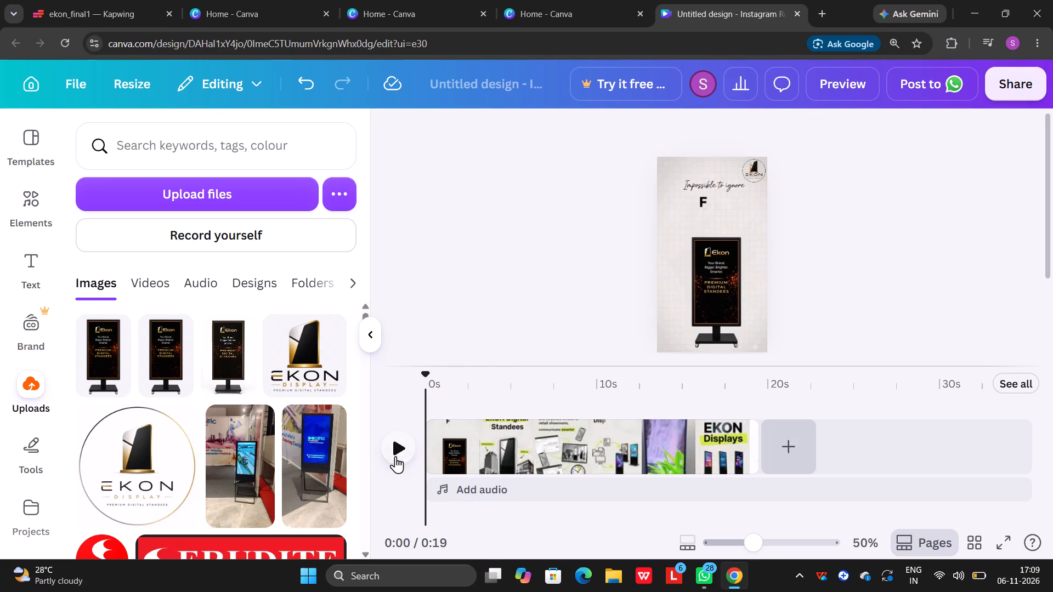
{"action": "left_click", "coordinate": [395, 454]}
{"action": "left_click", "coordinate": [395, 454]}
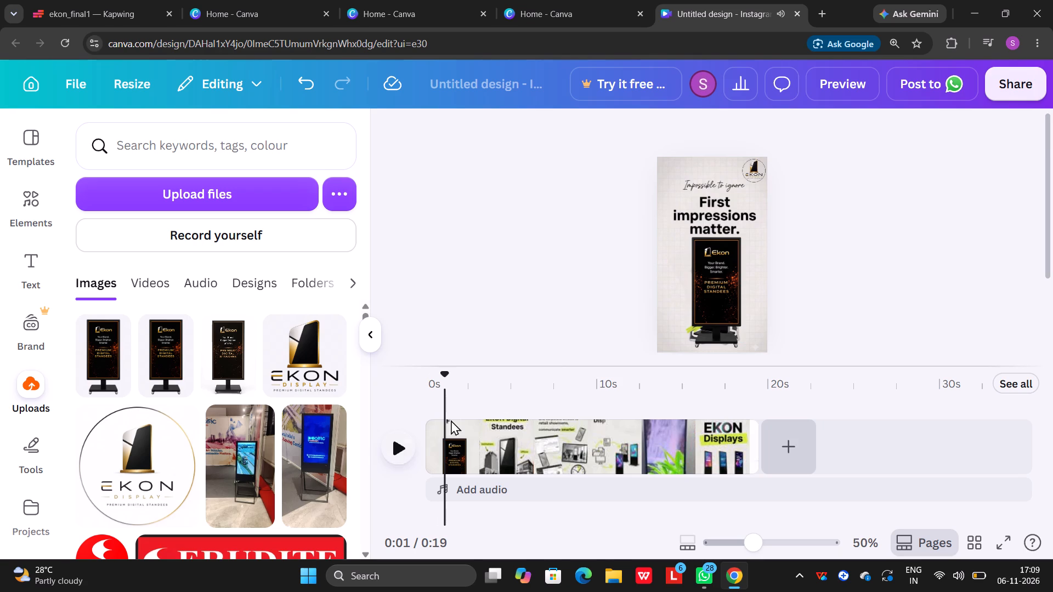
{"action": "scroll", "coordinate": [695, 306], "scroll_direction": "down", "scroll_amount": 1}
{"action": "scroll", "coordinate": [745, 317], "scroll_direction": "up", "scroll_amount": 3, "text": "ctrl"}
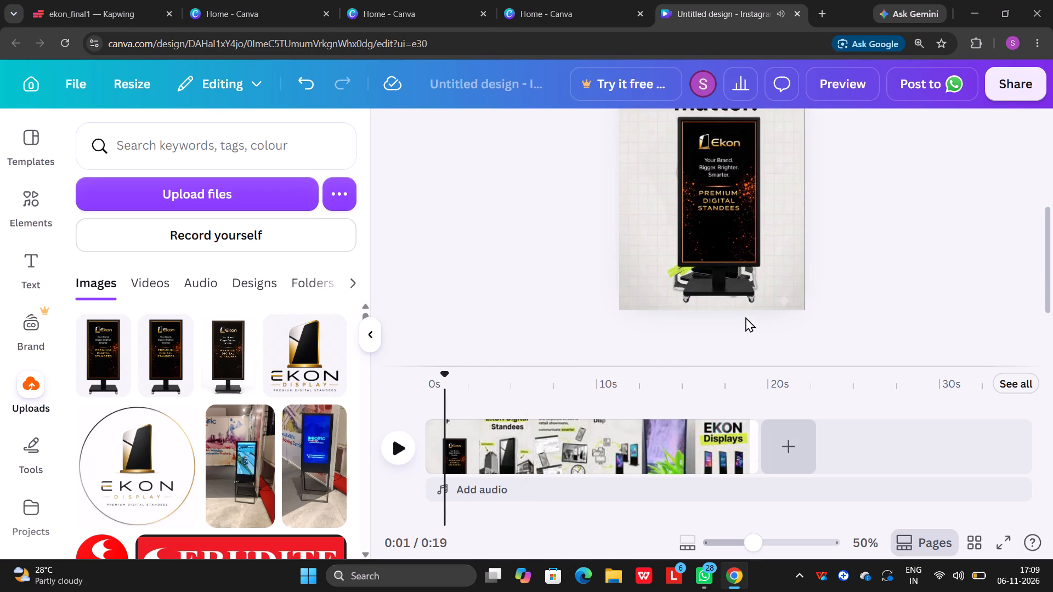
{"action": "scroll", "coordinate": [745, 317], "scroll_direction": "up", "scroll_amount": 1}
{"action": "scroll", "coordinate": [745, 316], "scroll_direction": "up", "scroll_amount": 1, "text": "ctrl"}
{"action": "scroll", "coordinate": [745, 315], "scroll_direction": "down", "scroll_amount": 2}
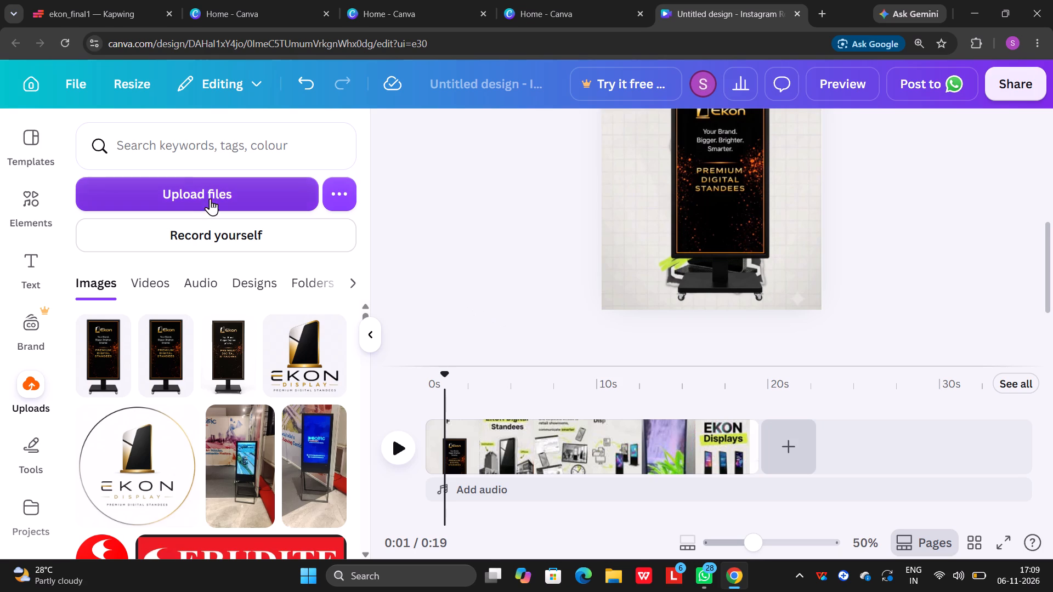
Add the plain square shape from the recently used elements, deleting the lavender gradient graphic placed first.
{"action": "left_click", "coordinate": [18, 203]}
{"action": "left_click", "coordinate": [125, 153]}
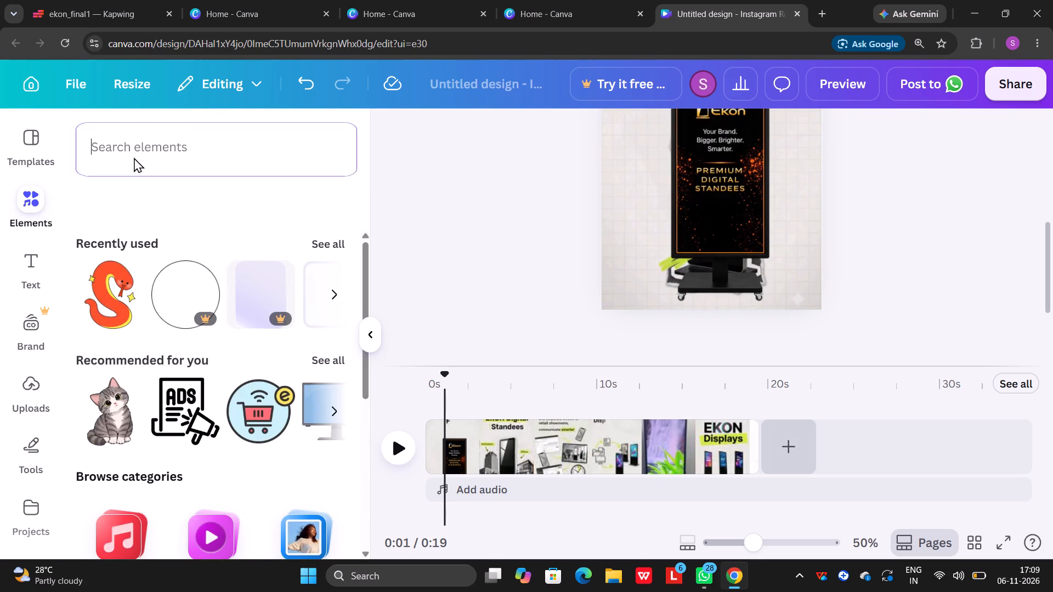
{"action": "left_click", "coordinate": [415, 281]}
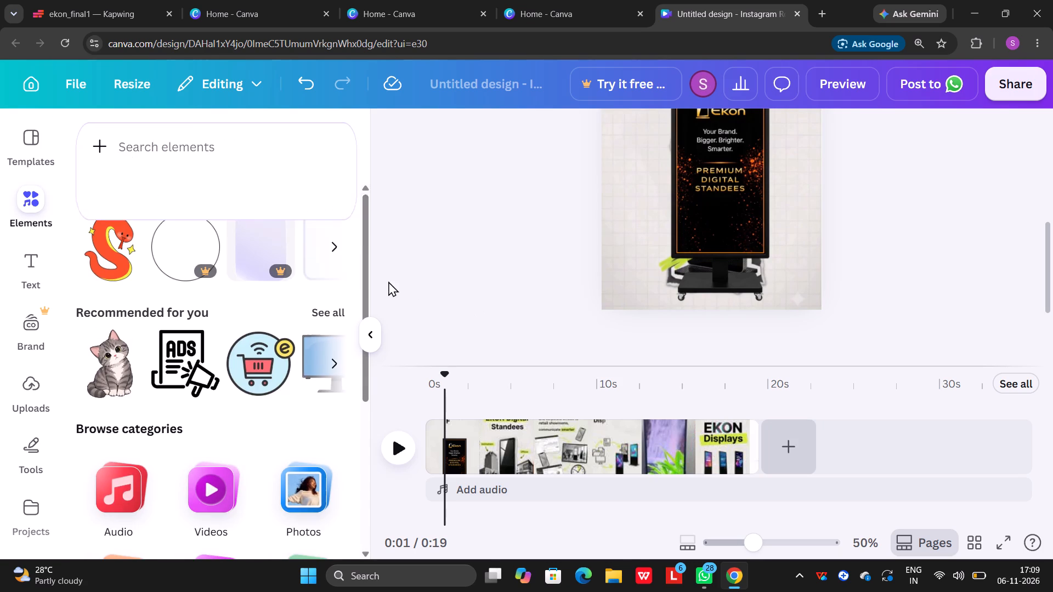
{"action": "left_click", "coordinate": [319, 230]}
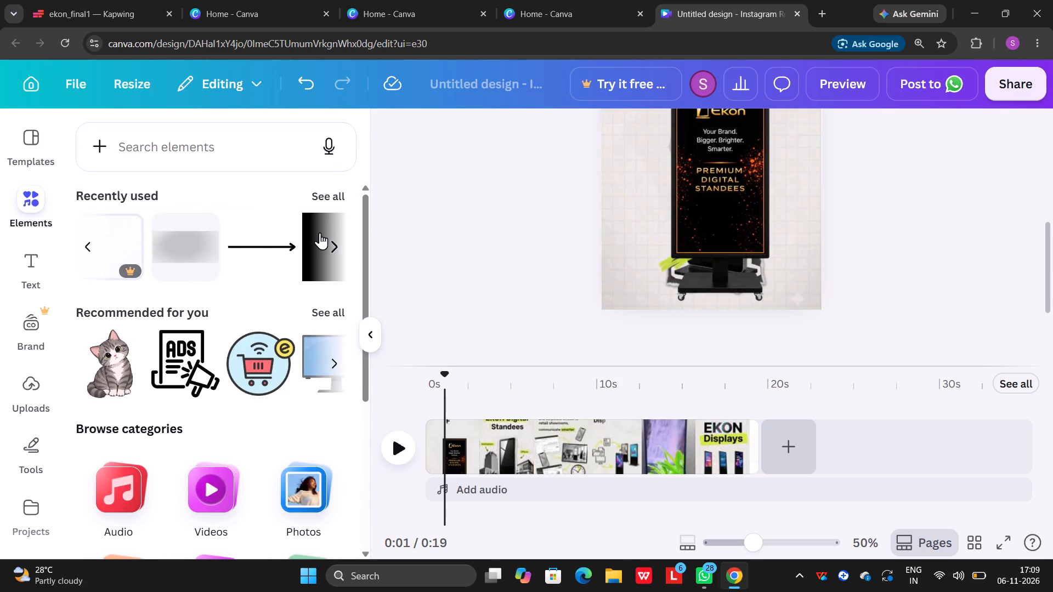
{"action": "left_click", "coordinate": [312, 208]}
{"action": "left_click", "coordinate": [326, 195]}
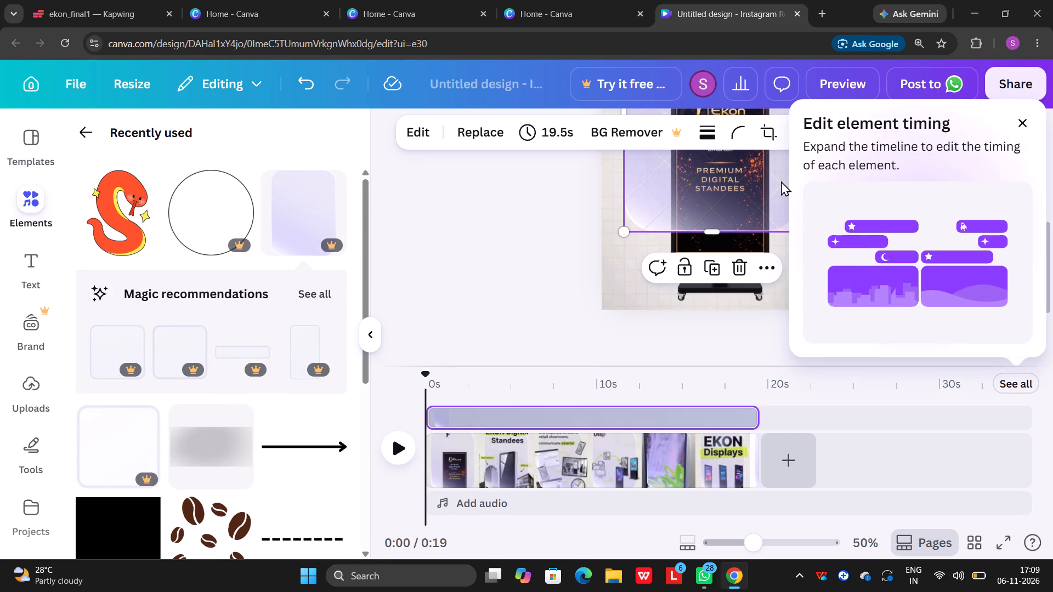
{"action": "key", "text": "Delete"}
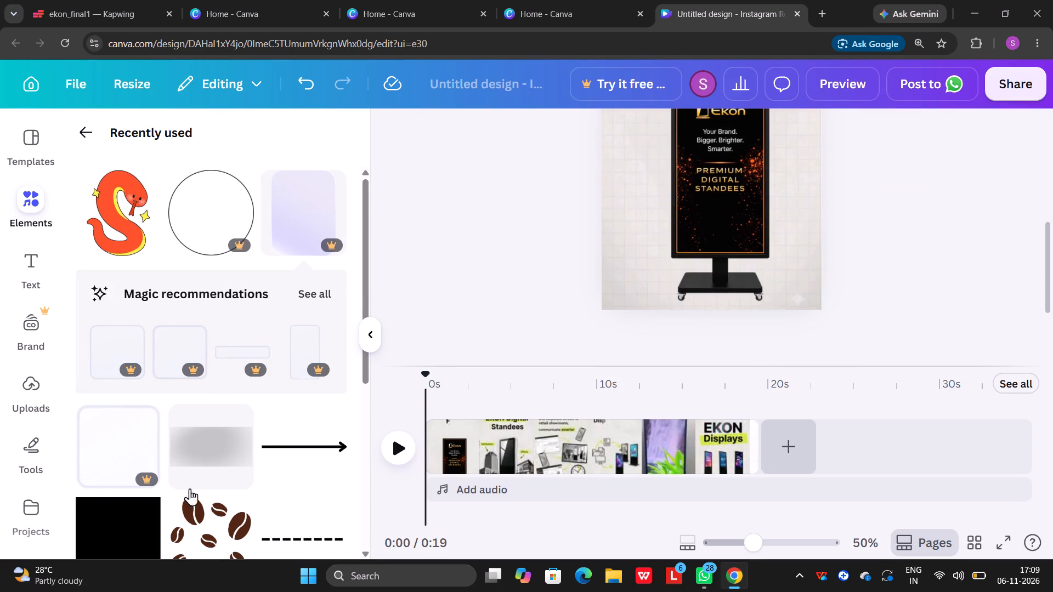
{"action": "left_click", "coordinate": [100, 530]}
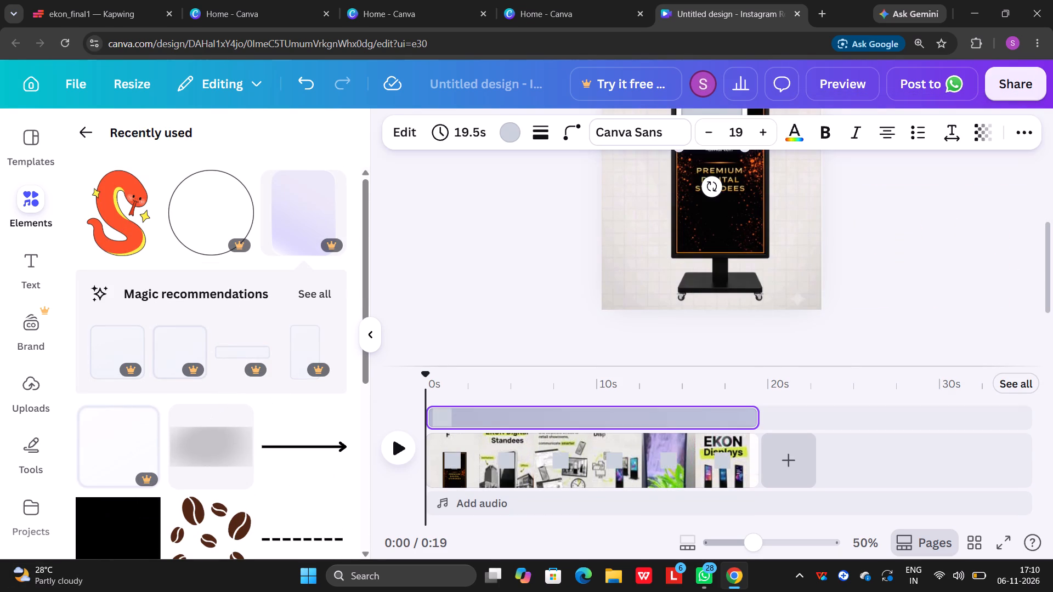
Move the square so it overlaps the standee screen's left edge, and send it backward behind the standee image.
{"action": "scroll", "coordinate": [443, 382], "scroll_direction": "up", "scroll_amount": 4}
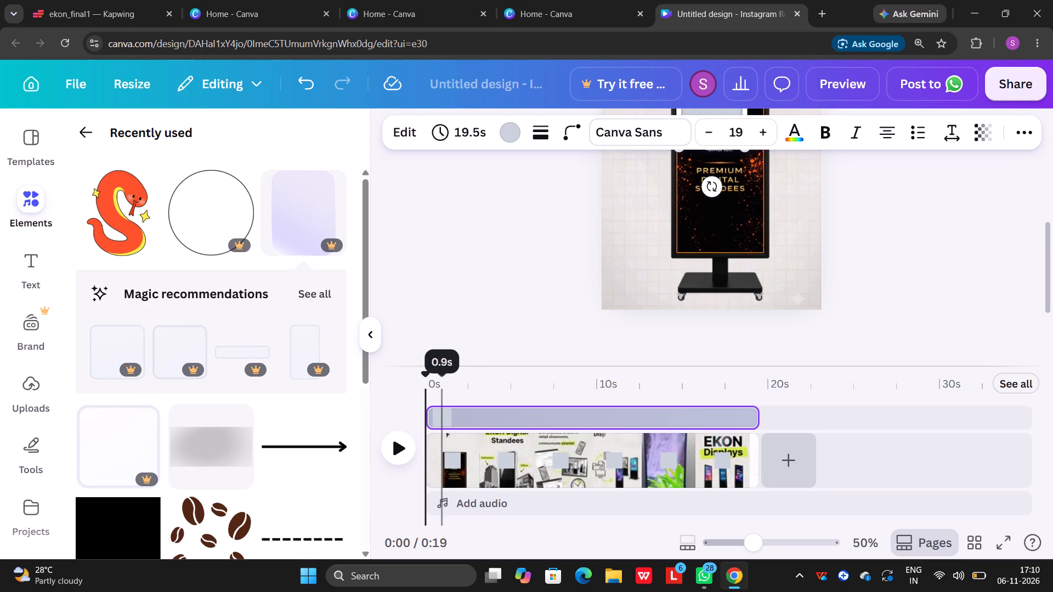
{"action": "scroll", "coordinate": [738, 316], "scroll_direction": "up", "scroll_amount": 4}
{"action": "scroll", "coordinate": [720, 283], "scroll_direction": "down", "scroll_amount": 4}
{"action": "scroll", "coordinate": [720, 283], "scroll_direction": "up", "scroll_amount": 1}
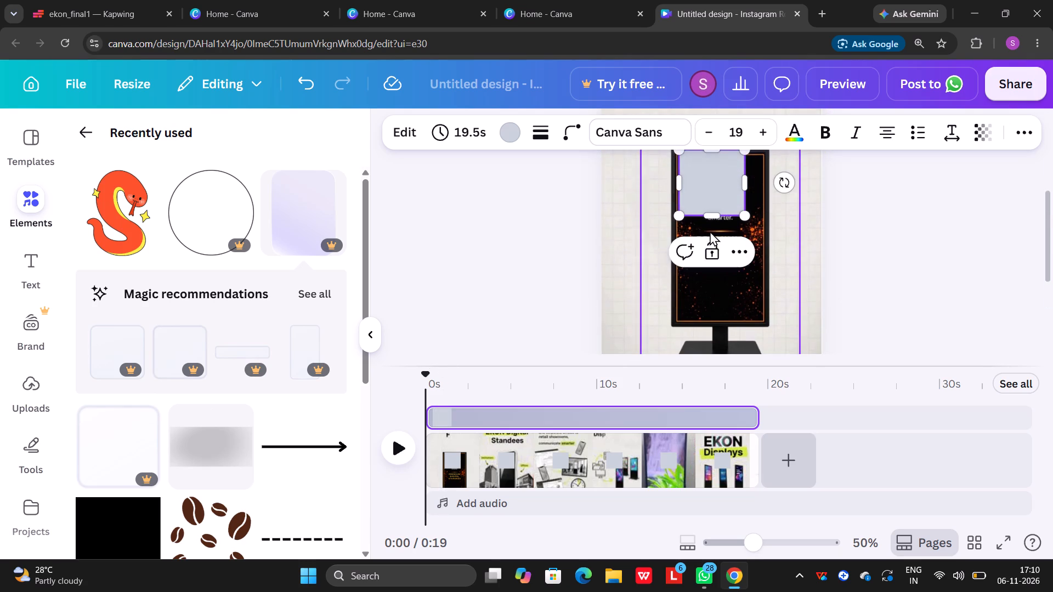
{"action": "scroll", "coordinate": [710, 229], "scroll_direction": "down", "scroll_amount": 1}
{"action": "scroll", "coordinate": [710, 229], "scroll_direction": "up", "scroll_amount": 2}
{"action": "left_click_drag", "start_coordinate": [706, 257], "coordinate": [687, 273]}
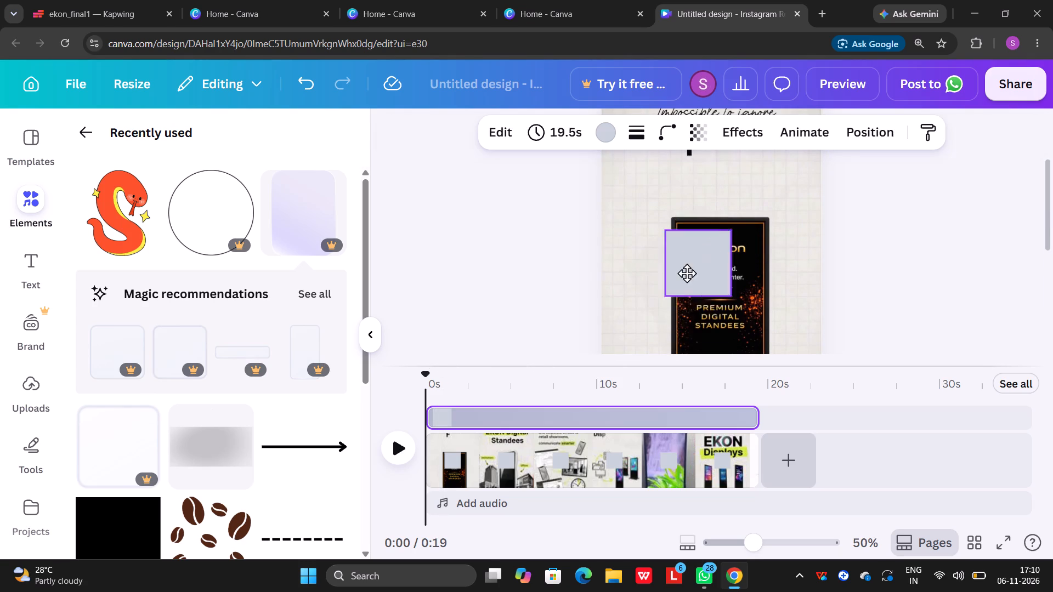
{"action": "left_click_drag", "start_coordinate": [687, 273], "coordinate": [663, 295]}
{"action": "left_click", "coordinate": [863, 126]}
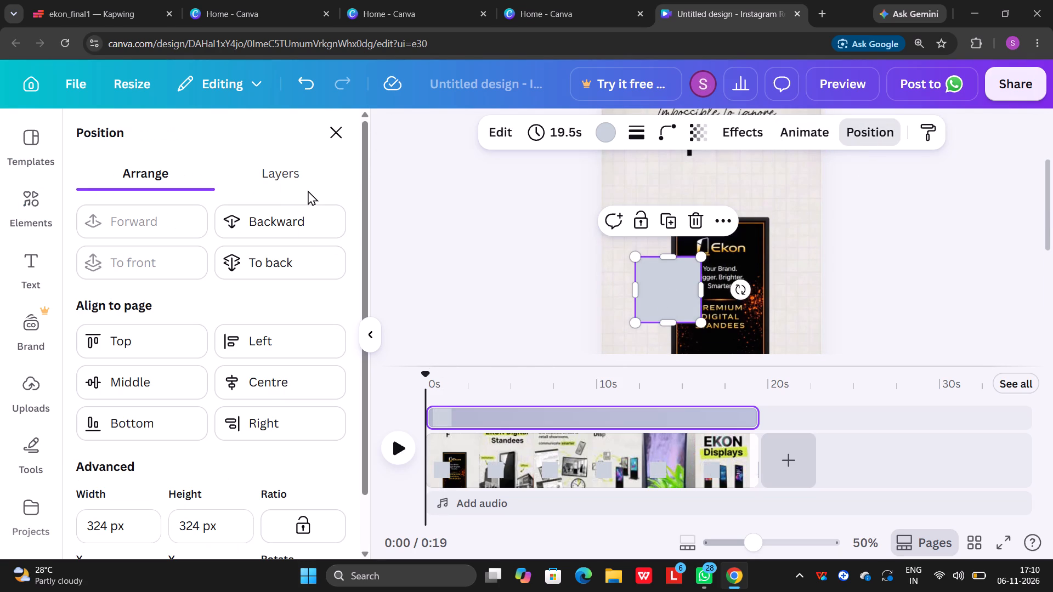
{"action": "left_click", "coordinate": [270, 218]}
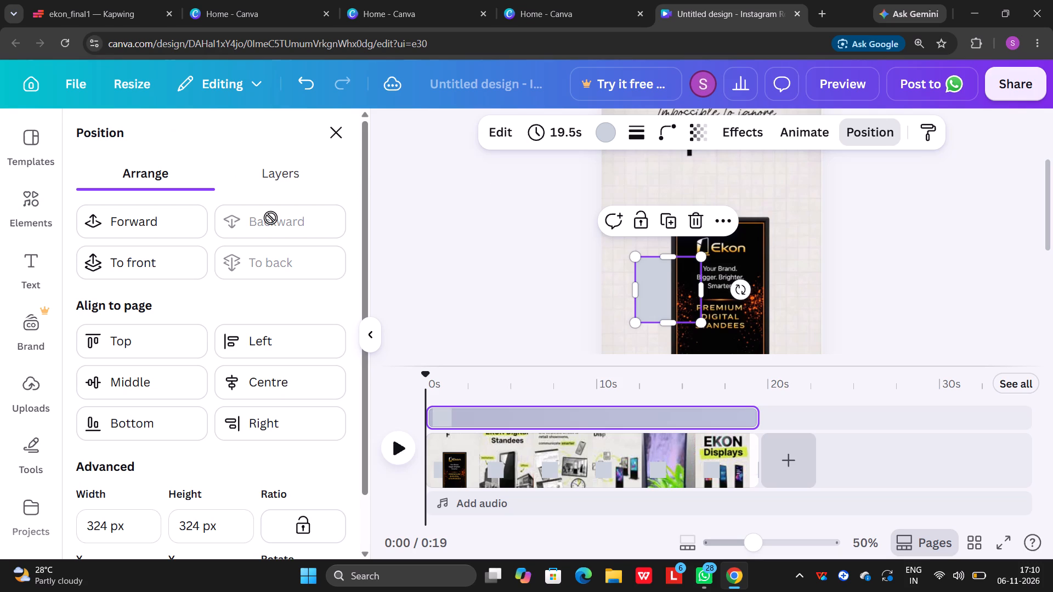
Move the square down behind the standee's base and widen it past both sides of the base, keeping the 324 px height.
{"action": "scroll", "coordinate": [639, 272], "scroll_direction": "down", "scroll_amount": 1}
{"action": "left_click_drag", "start_coordinate": [673, 227], "coordinate": [685, 249]}
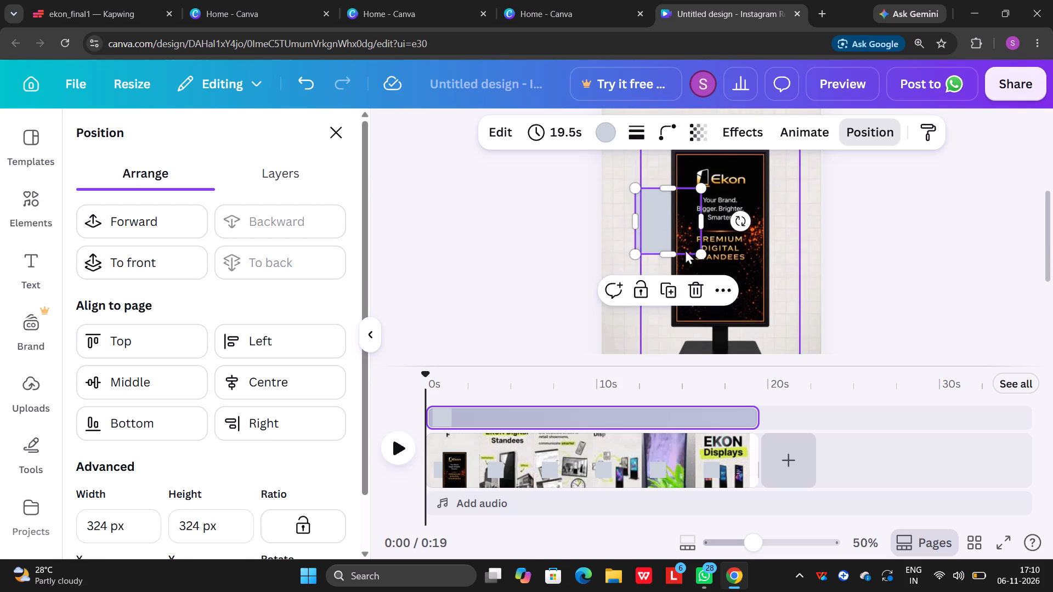
{"action": "left_click_drag", "start_coordinate": [685, 249], "coordinate": [700, 345]}
{"action": "scroll", "coordinate": [698, 326], "scroll_direction": "down", "scroll_amount": 2}
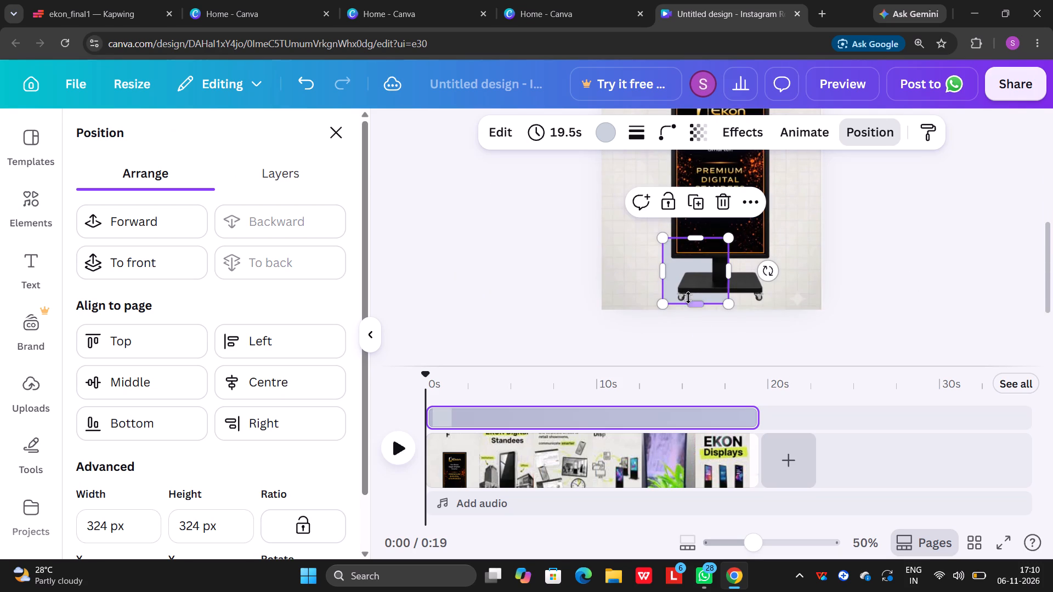
{"action": "left_click_drag", "start_coordinate": [726, 272], "coordinate": [788, 267]}
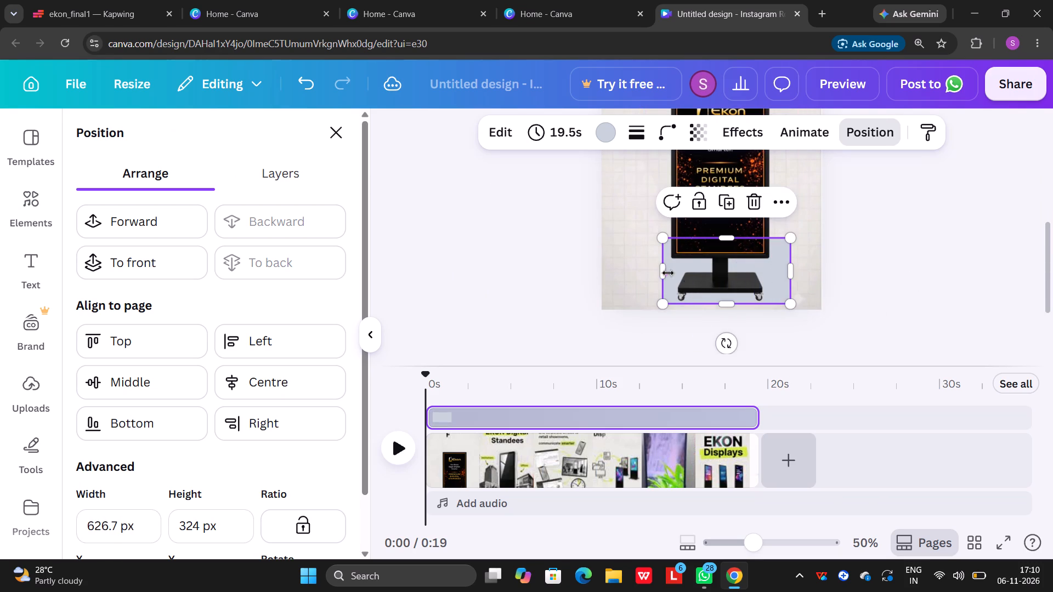
{"action": "left_click_drag", "start_coordinate": [656, 275], "coordinate": [642, 278]}
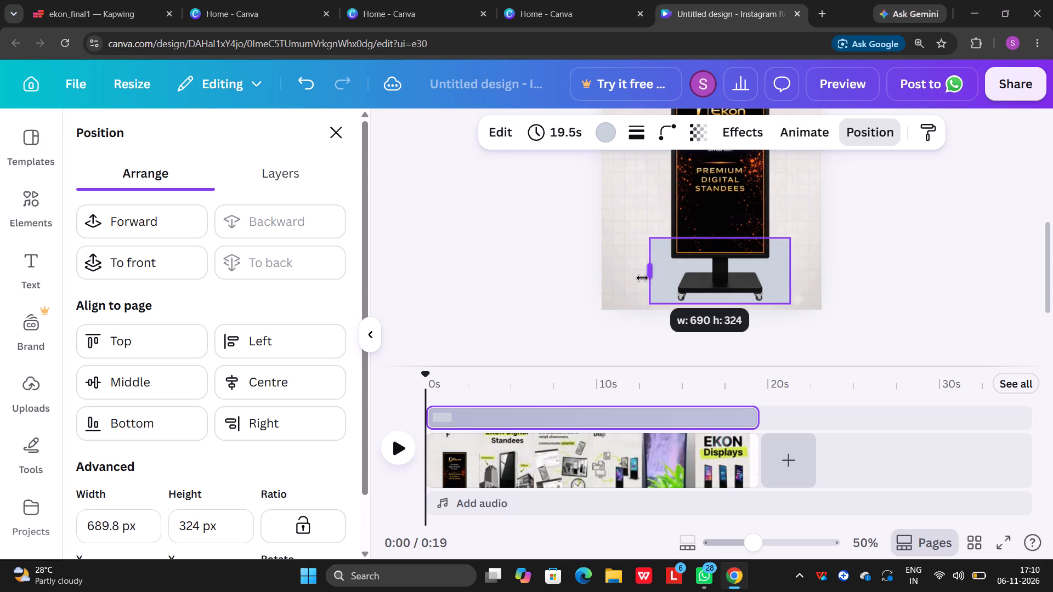
{"action": "left_click_drag", "start_coordinate": [642, 278], "coordinate": [633, 281]}
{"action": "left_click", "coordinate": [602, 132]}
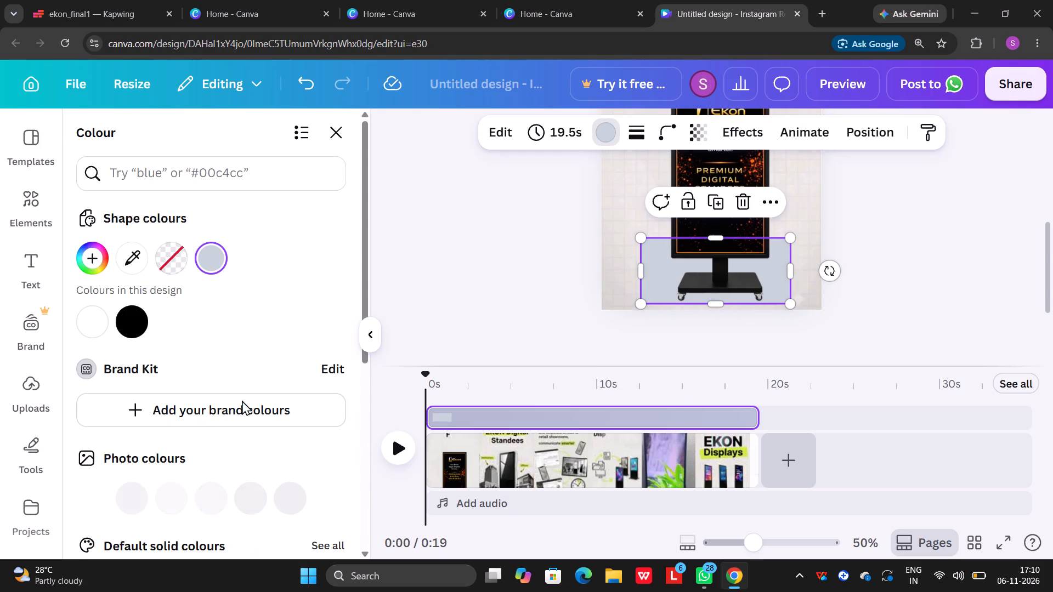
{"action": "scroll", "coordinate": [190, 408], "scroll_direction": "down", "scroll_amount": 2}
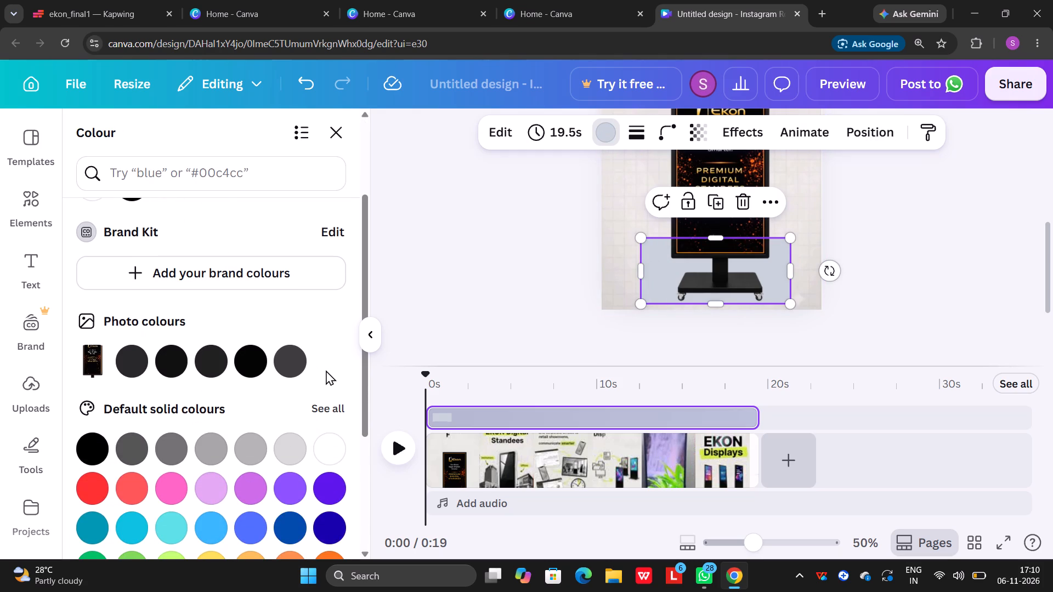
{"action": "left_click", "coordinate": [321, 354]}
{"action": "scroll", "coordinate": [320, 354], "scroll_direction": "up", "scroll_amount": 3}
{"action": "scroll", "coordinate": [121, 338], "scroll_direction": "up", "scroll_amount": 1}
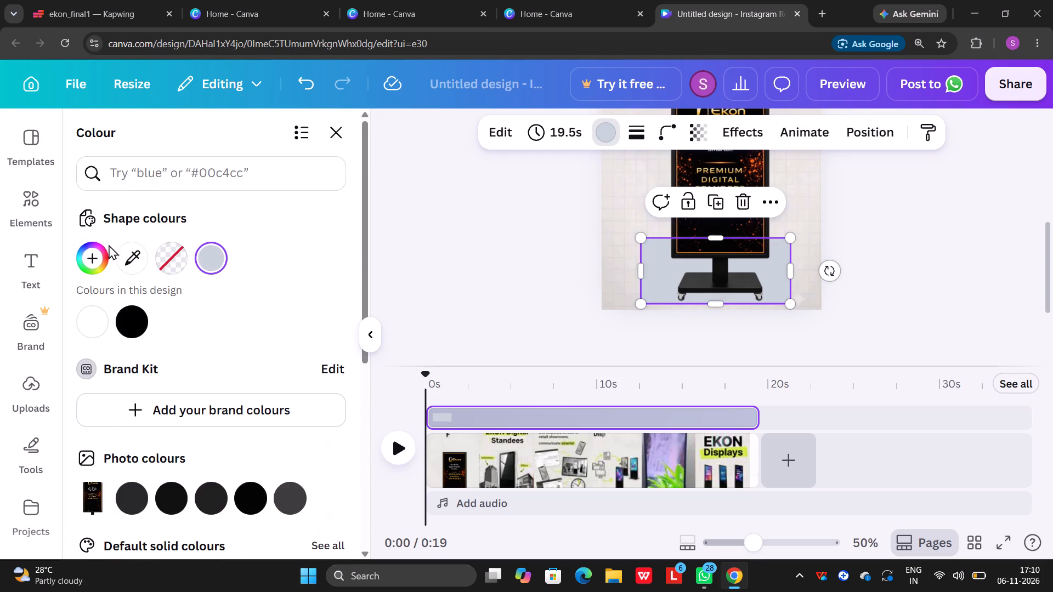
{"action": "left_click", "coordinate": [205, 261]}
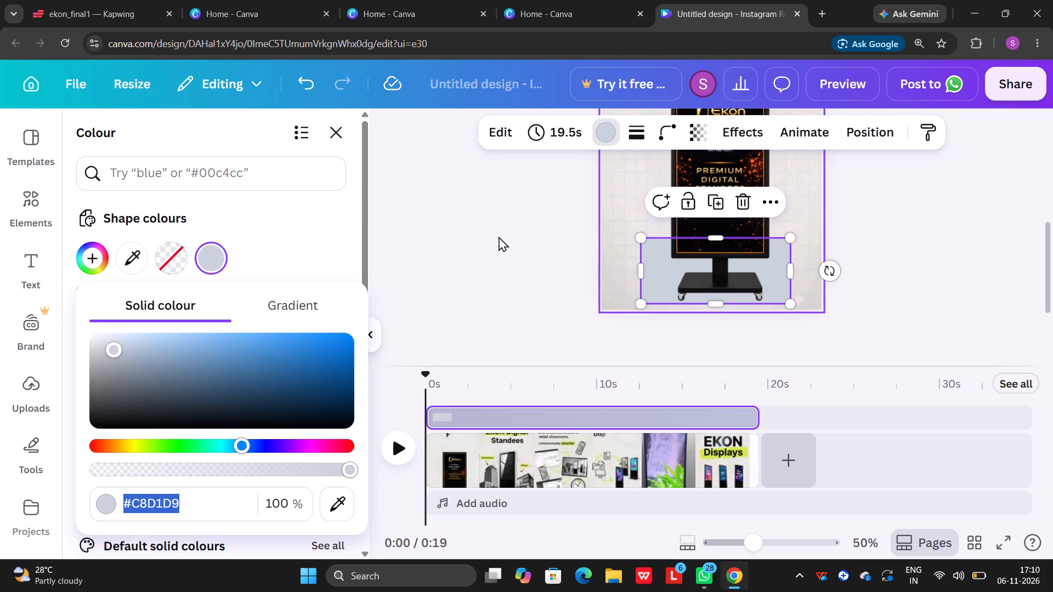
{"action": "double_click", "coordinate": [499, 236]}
Shift the standee image toward the page's left side to uncover part of the rectangle behind it.
{"action": "left_click", "coordinate": [659, 267]}
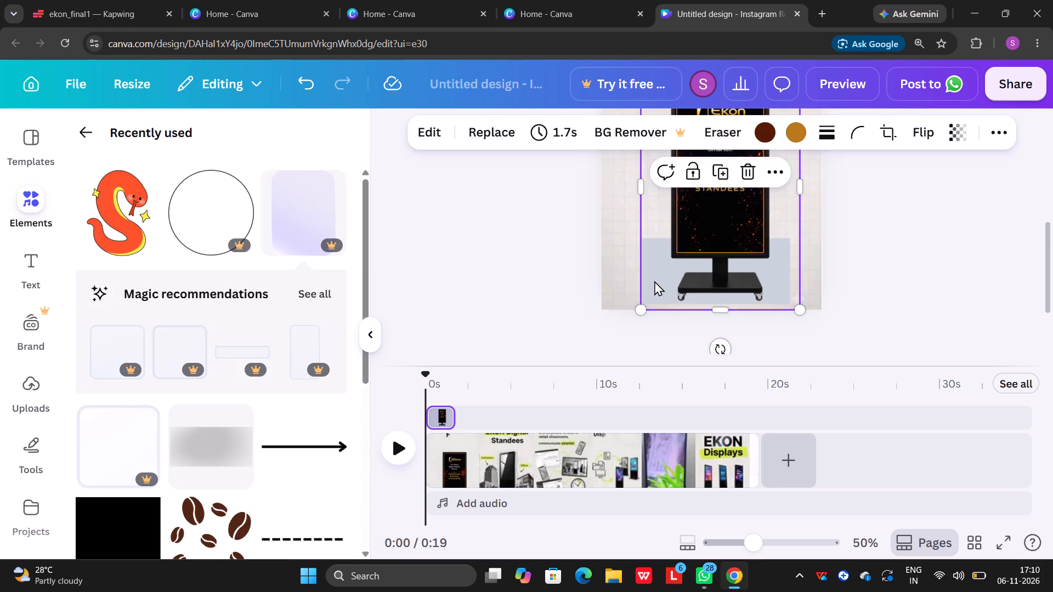
{"action": "left_click", "coordinate": [614, 267]}
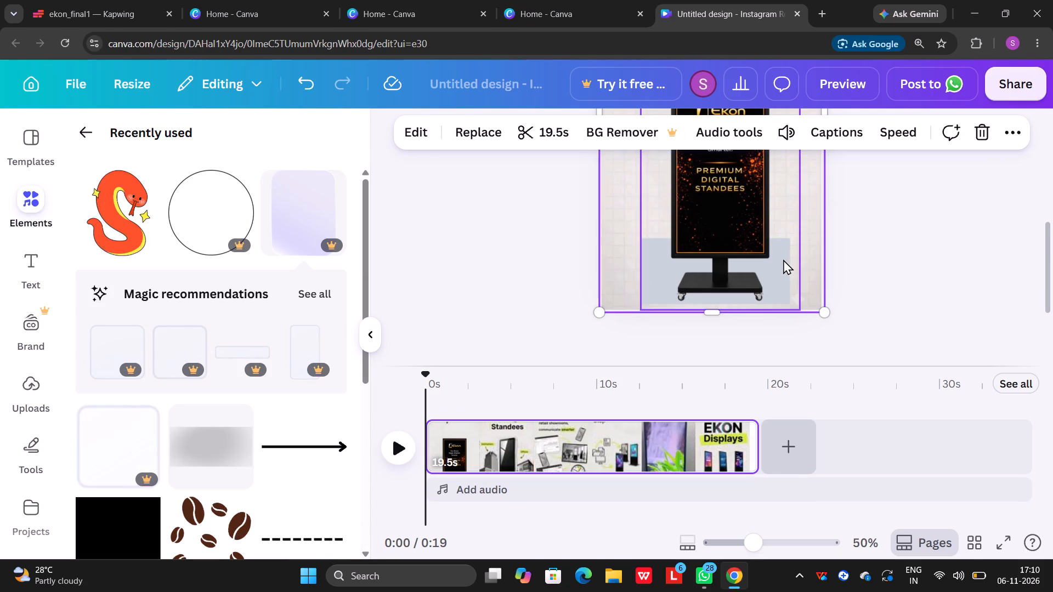
{"action": "left_click_drag", "start_coordinate": [770, 248], "coordinate": [732, 246]}
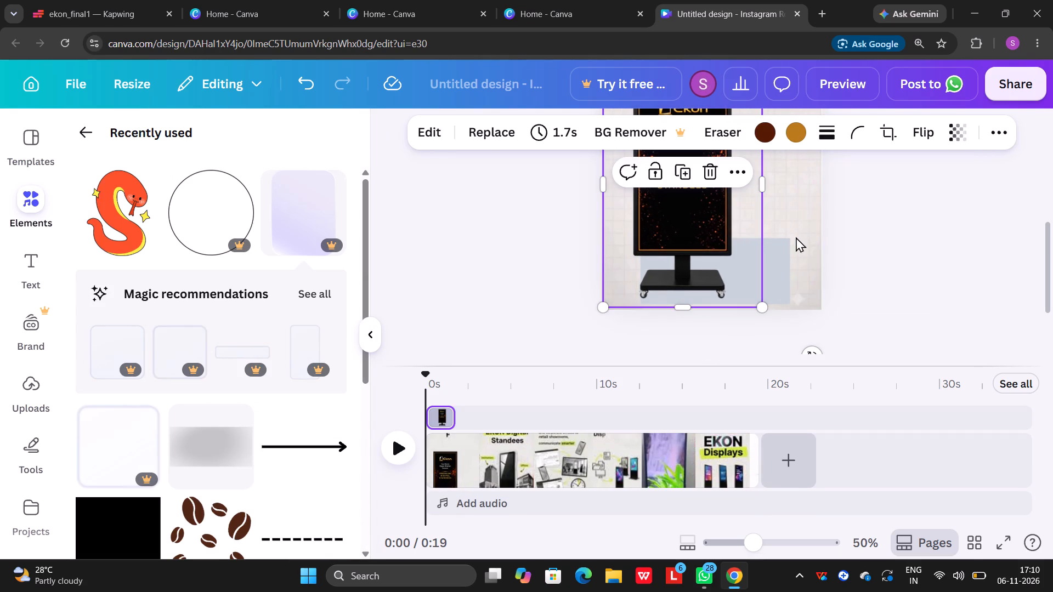
Fill the rectangle behind the standee with the default teal-to-yellow gradient, after trying the yellow-to-orange one.
{"action": "left_click", "coordinate": [781, 260]}
{"action": "left_click", "coordinate": [603, 130]}
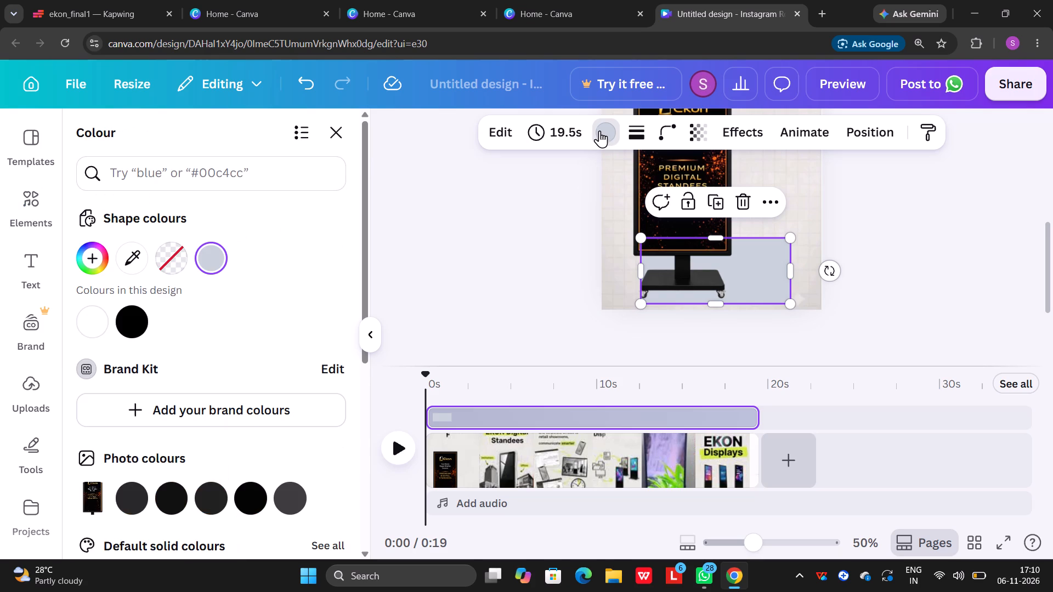
{"action": "scroll", "coordinate": [109, 396], "scroll_direction": "down", "scroll_amount": 4}
{"action": "scroll", "coordinate": [228, 421], "scroll_direction": "down", "scroll_amount": 3}
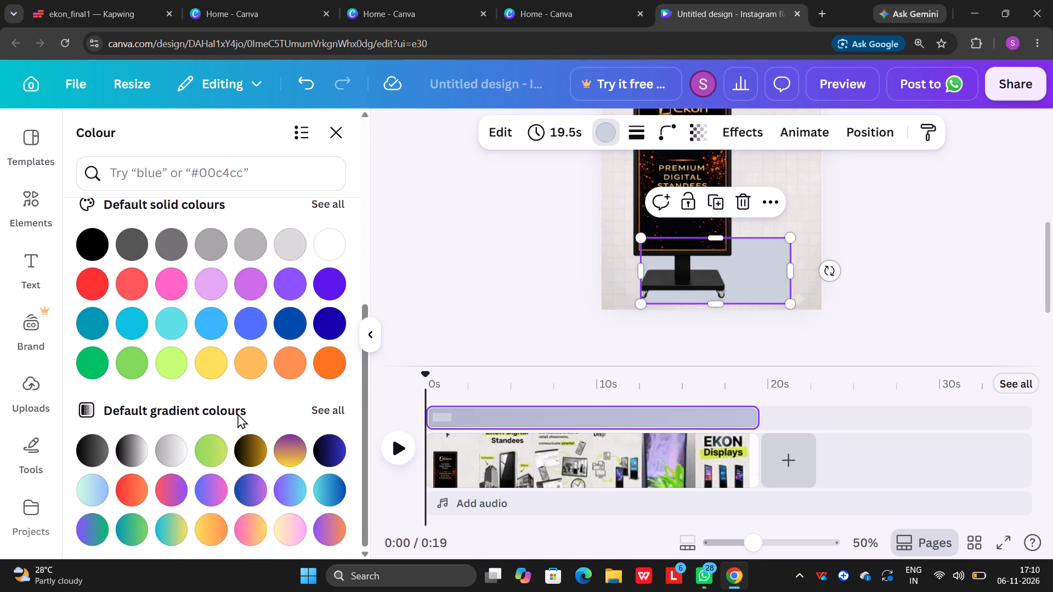
{"action": "scroll", "coordinate": [198, 443], "scroll_direction": "up", "scroll_amount": 6}
{"action": "scroll", "coordinate": [133, 351], "scroll_direction": "down", "scroll_amount": 6}
{"action": "left_click", "coordinate": [183, 528]}
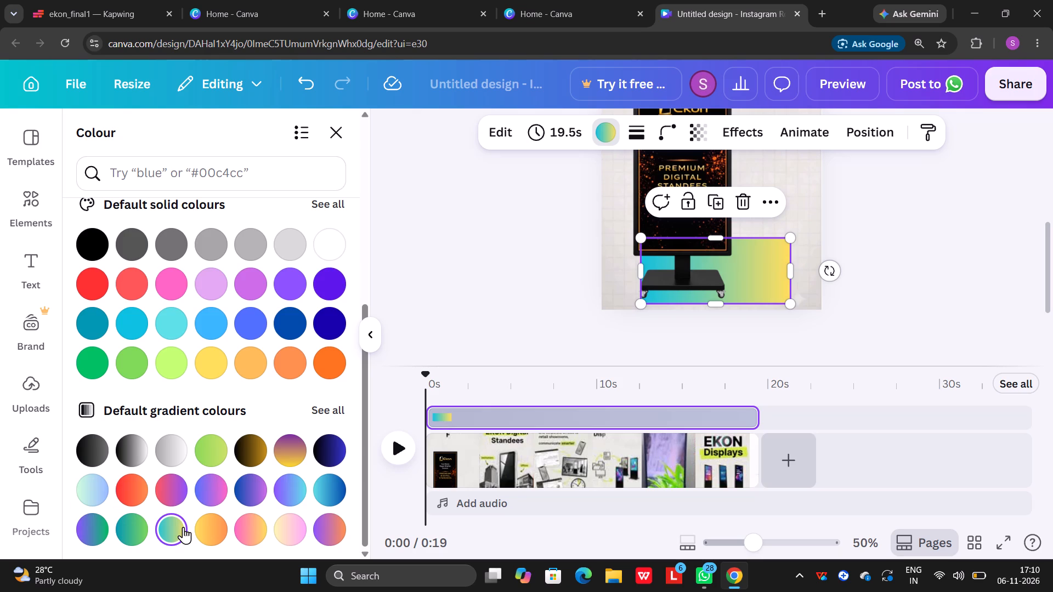
{"action": "left_click", "coordinate": [210, 539]}
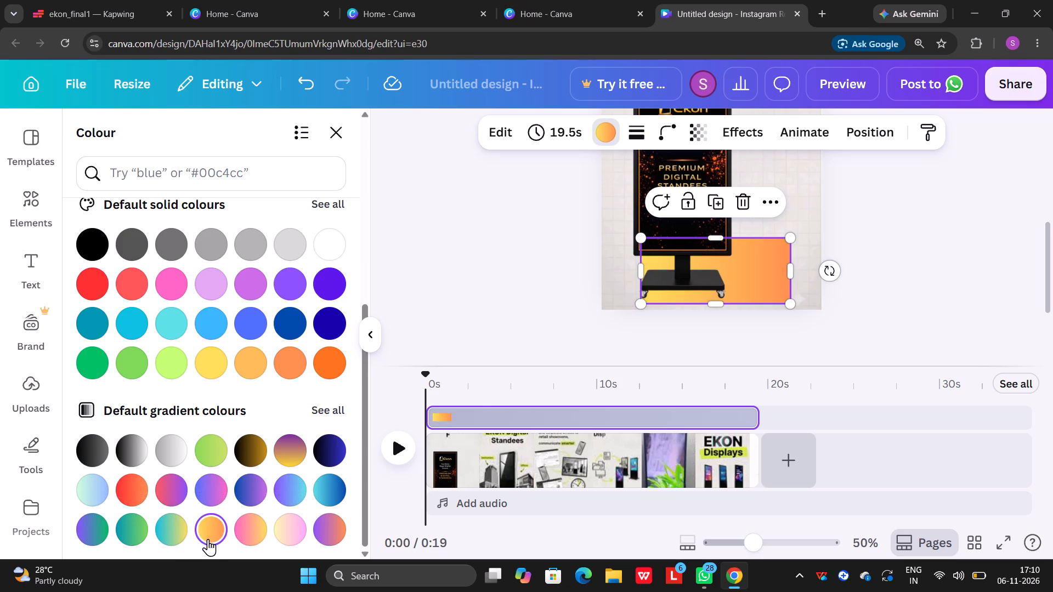
{"action": "left_click", "coordinate": [171, 531]}
{"action": "double_click", "coordinate": [517, 239]}
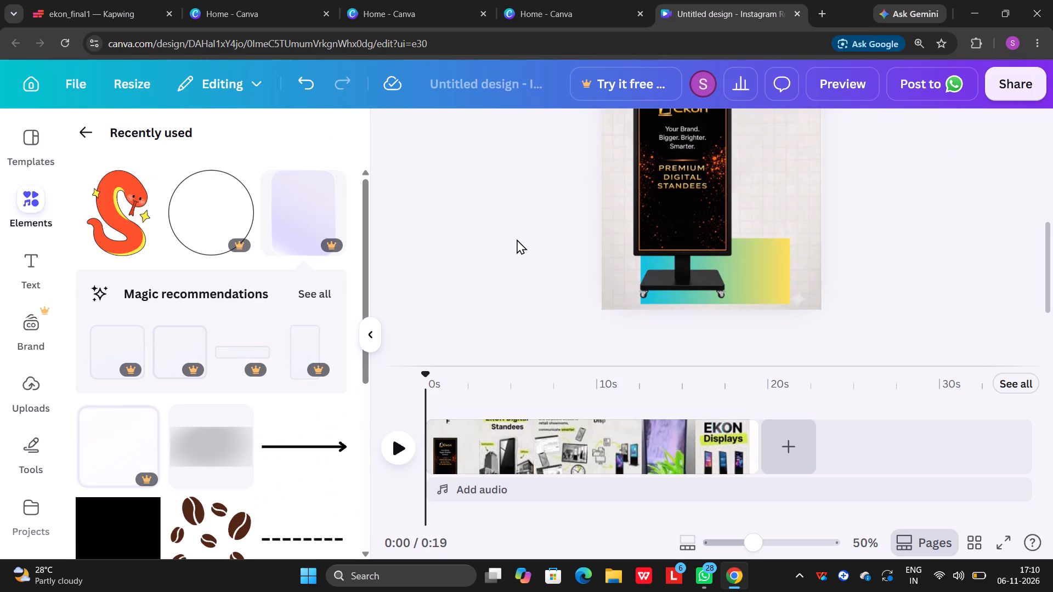
Move the gradient rectangle up and left behind the standee, and narrow it from both sides, keeping the 324 px height.
{"action": "scroll", "coordinate": [517, 238], "scroll_direction": "up", "scroll_amount": 3}
{"action": "scroll", "coordinate": [671, 246], "scroll_direction": "down", "scroll_amount": 3}
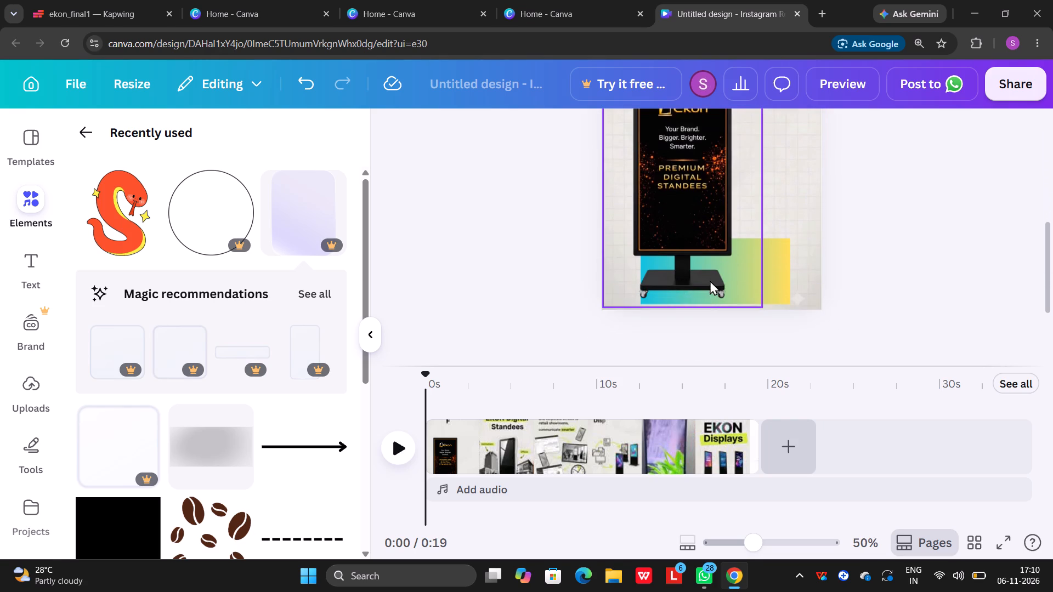
{"action": "scroll", "coordinate": [709, 272], "scroll_direction": "up", "scroll_amount": 2, "text": "ctrl"}
{"action": "scroll", "coordinate": [706, 267], "scroll_direction": "down", "scroll_amount": 2, "text": "ctrl"}
{"action": "left_click_drag", "start_coordinate": [782, 273], "coordinate": [752, 260]}
{"action": "left_click_drag", "start_coordinate": [763, 258], "coordinate": [731, 255]}
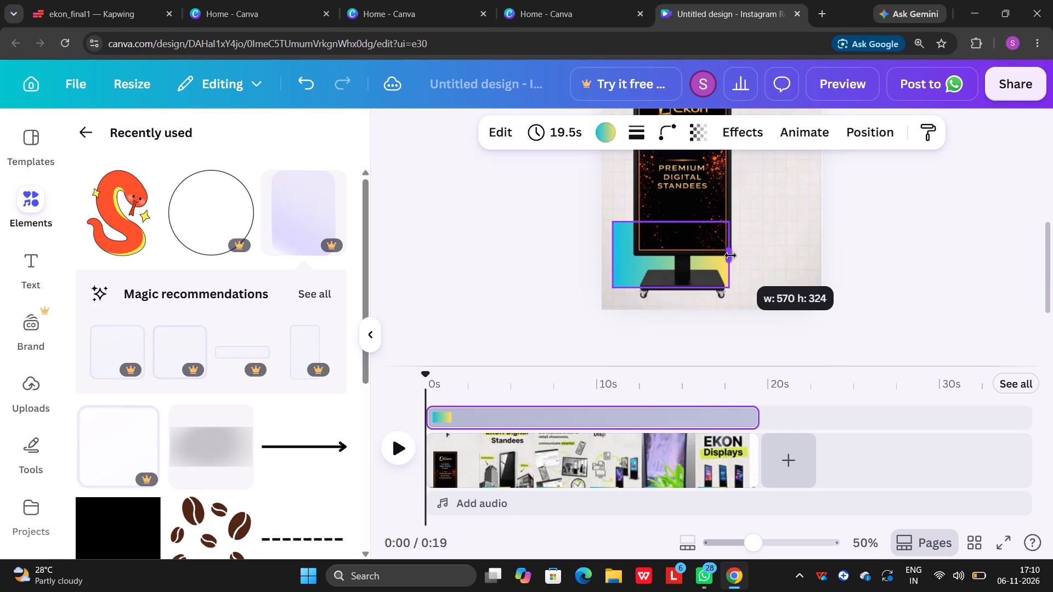
{"action": "left_click_drag", "start_coordinate": [731, 255], "coordinate": [718, 254]}
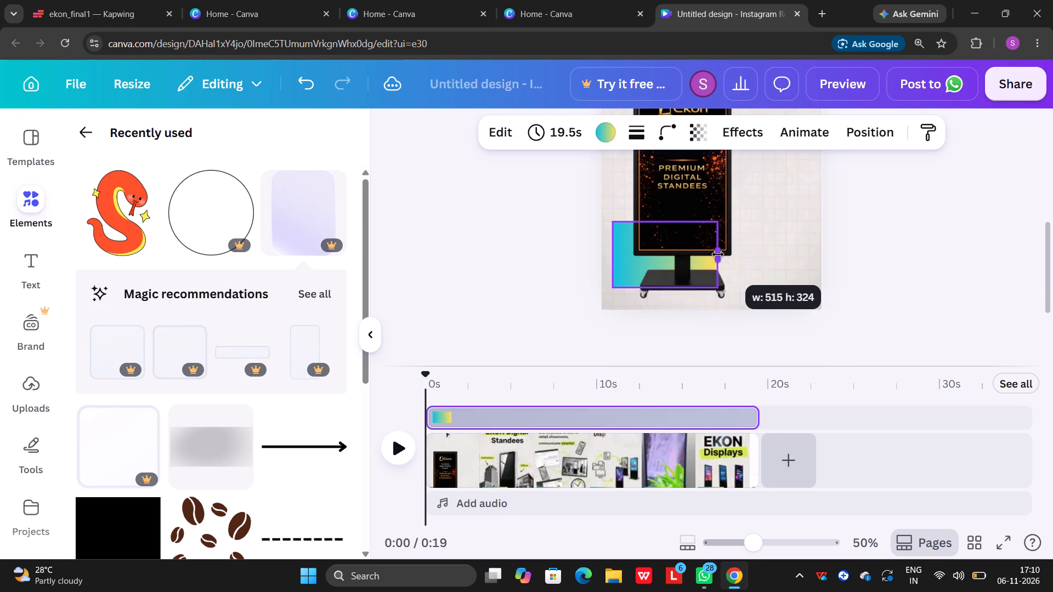
{"action": "left_click_drag", "start_coordinate": [718, 254], "coordinate": [716, 254]}
{"action": "left_click_drag", "start_coordinate": [613, 253], "coordinate": [647, 254]}
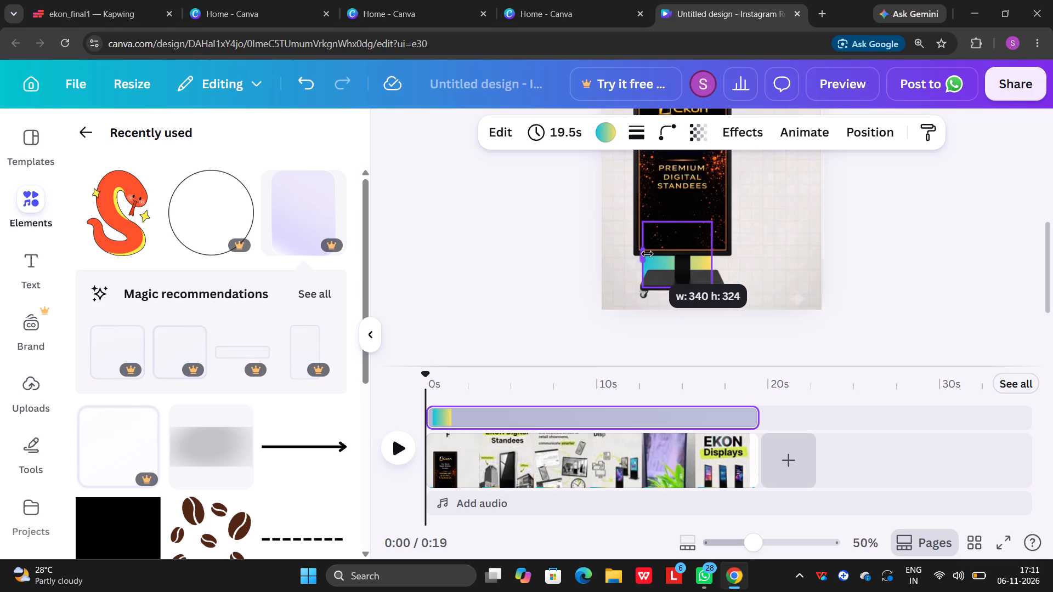
{"action": "left_click_drag", "start_coordinate": [647, 254], "coordinate": [659, 255]}
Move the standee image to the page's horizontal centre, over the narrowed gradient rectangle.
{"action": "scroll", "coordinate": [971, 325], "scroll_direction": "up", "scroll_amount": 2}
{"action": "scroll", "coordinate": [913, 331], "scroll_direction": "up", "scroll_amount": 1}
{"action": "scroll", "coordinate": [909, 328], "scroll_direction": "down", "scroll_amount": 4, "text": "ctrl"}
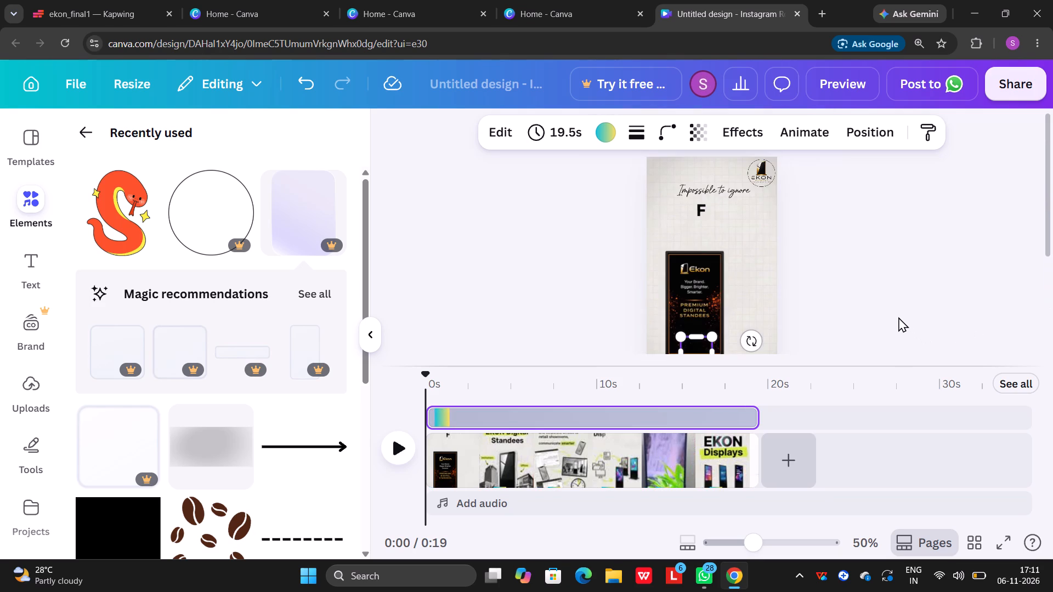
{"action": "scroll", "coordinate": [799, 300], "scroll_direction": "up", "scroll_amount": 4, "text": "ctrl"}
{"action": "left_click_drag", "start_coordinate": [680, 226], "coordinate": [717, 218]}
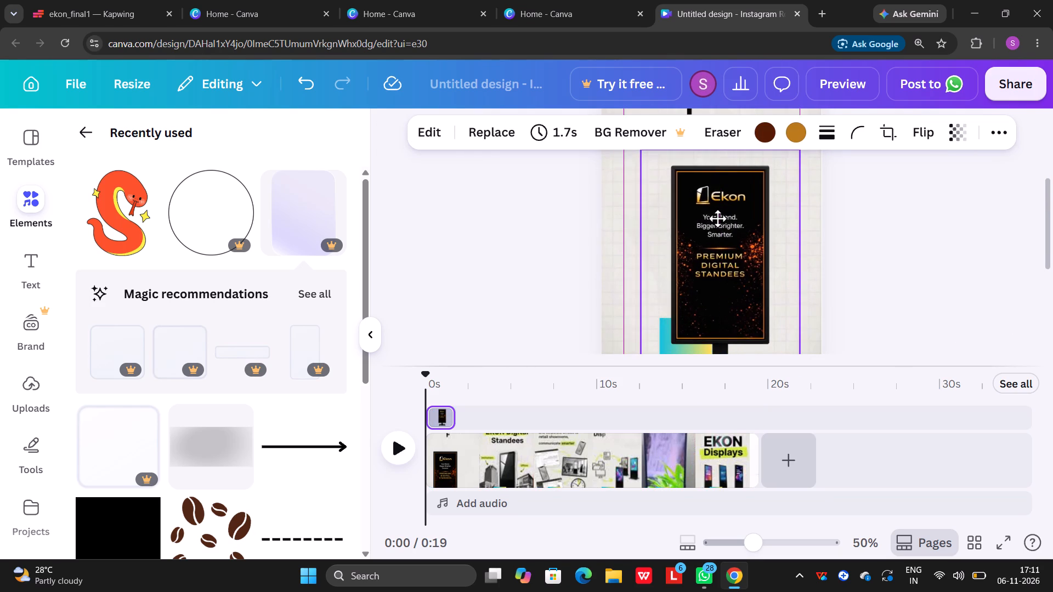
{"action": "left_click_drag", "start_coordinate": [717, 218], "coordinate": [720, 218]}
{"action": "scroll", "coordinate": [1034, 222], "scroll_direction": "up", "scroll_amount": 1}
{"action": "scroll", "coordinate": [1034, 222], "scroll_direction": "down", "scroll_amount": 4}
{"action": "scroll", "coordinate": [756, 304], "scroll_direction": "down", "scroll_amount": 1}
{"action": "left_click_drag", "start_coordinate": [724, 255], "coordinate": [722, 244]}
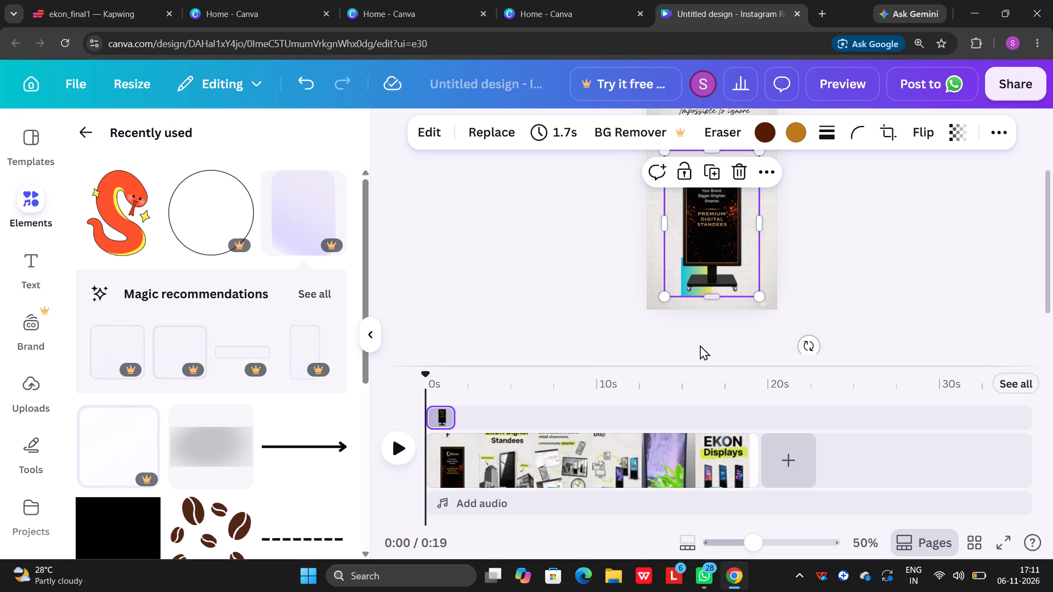
Play the video from the start for about a second to check how the overlay covers its standee.
{"action": "left_click", "coordinate": [427, 373]}
{"action": "left_click", "coordinate": [394, 445]}
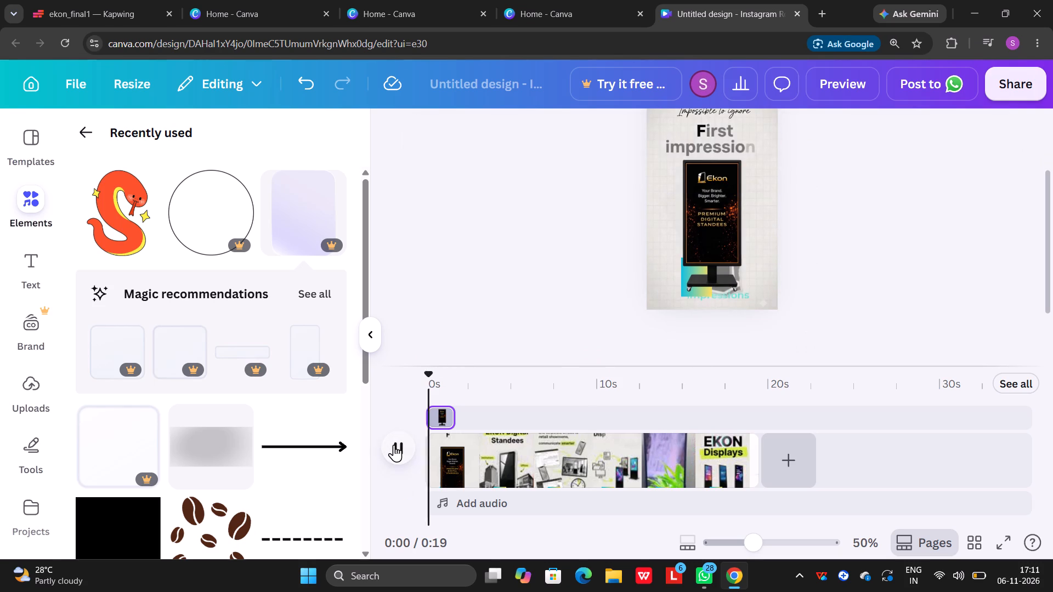
{"action": "left_click", "coordinate": [394, 445]}
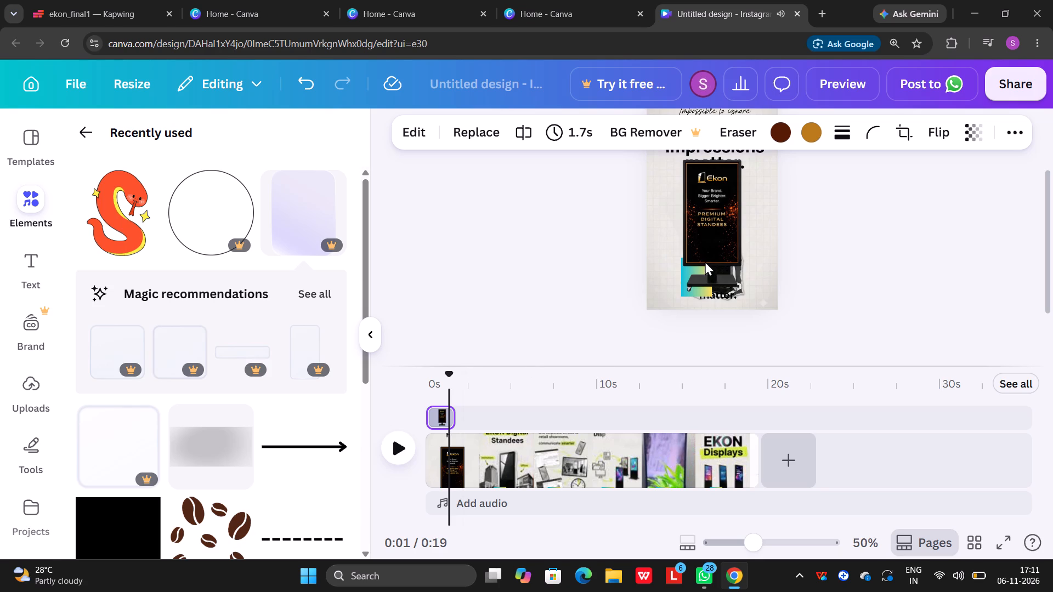
Move the standee image aside to the page's left edge and widen the gradient rectangle toward the right.
{"action": "left_click_drag", "start_coordinate": [706, 255], "coordinate": [681, 247]}
{"action": "left_click_drag", "start_coordinate": [697, 237], "coordinate": [696, 249]}
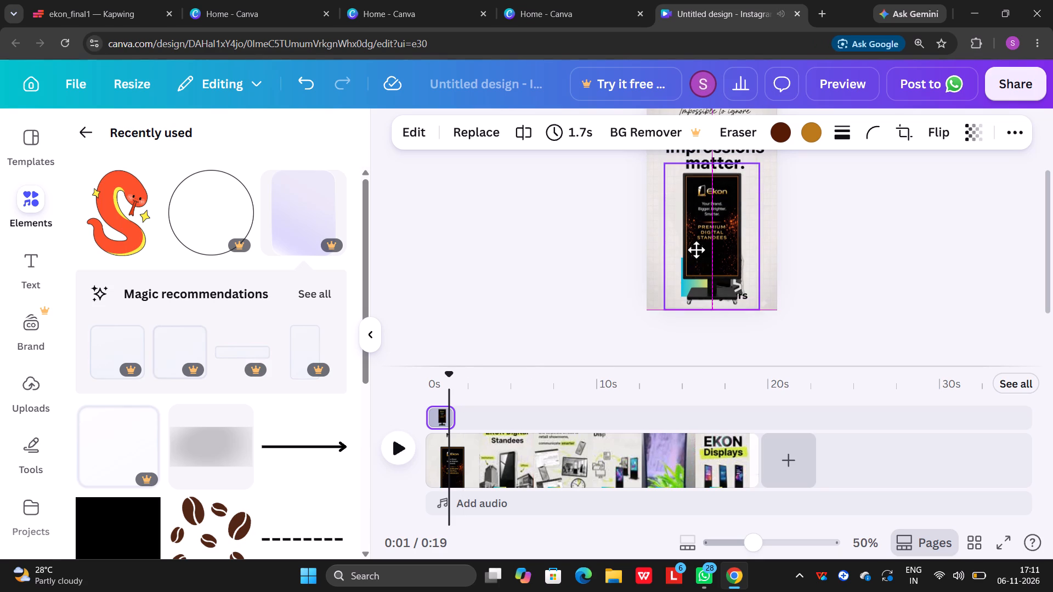
{"action": "left_click_drag", "start_coordinate": [696, 249], "coordinate": [695, 255]}
{"action": "left_click_drag", "start_coordinate": [695, 255], "coordinate": [687, 254]}
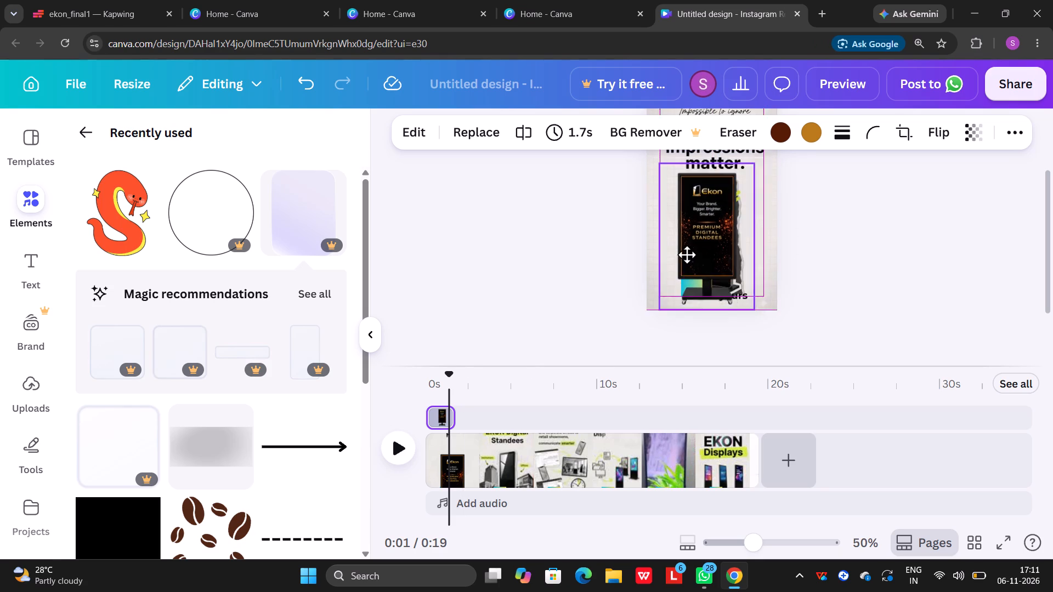
{"action": "left_click_drag", "start_coordinate": [687, 254], "coordinate": [605, 254]}
{"action": "left_click", "coordinate": [700, 270]}
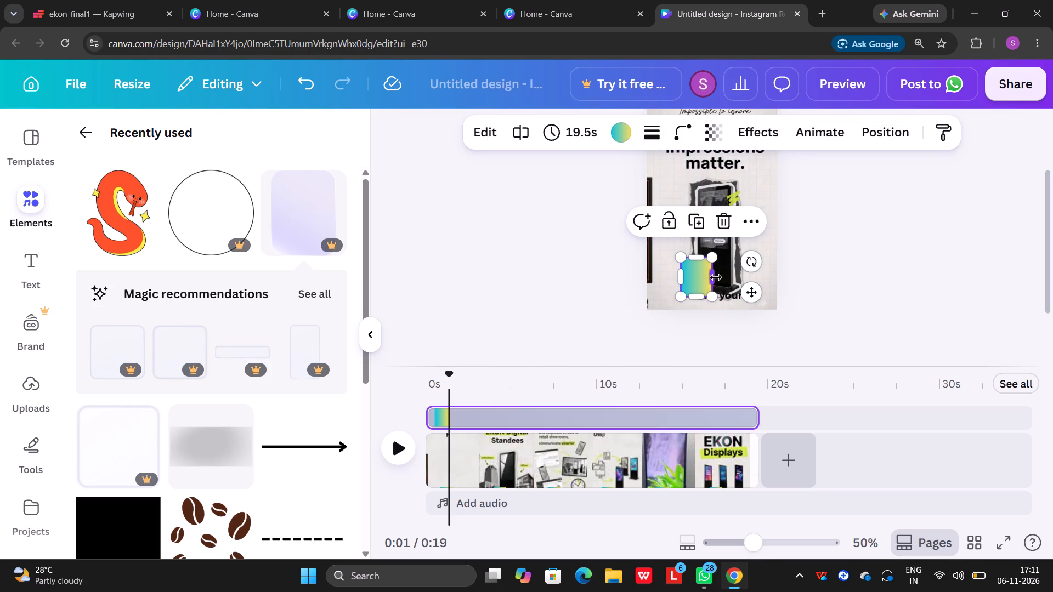
{"action": "left_click_drag", "start_coordinate": [716, 277], "coordinate": [755, 274]}
{"action": "left_click", "coordinate": [853, 291]}
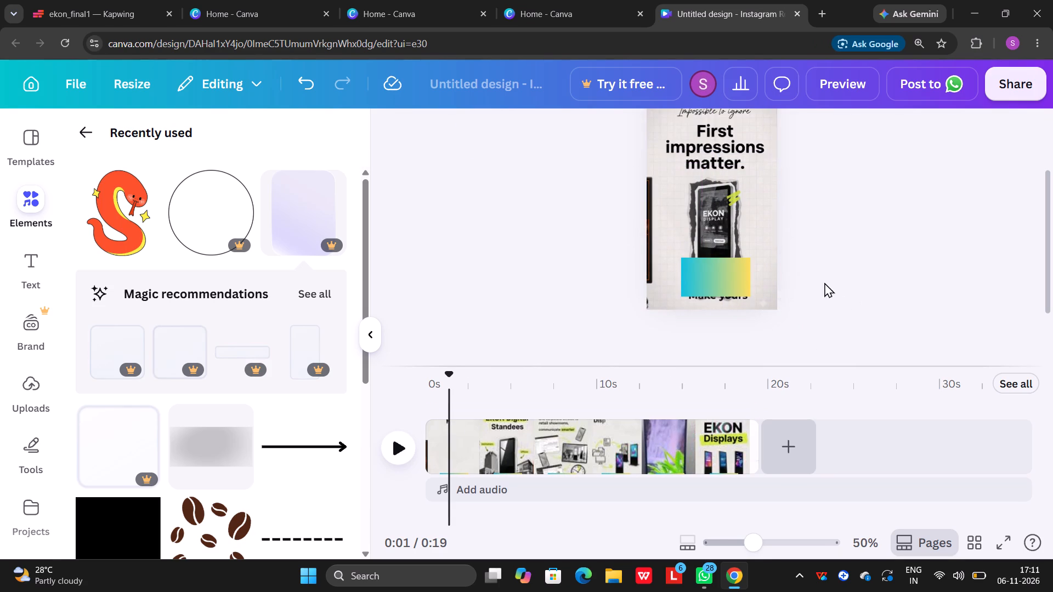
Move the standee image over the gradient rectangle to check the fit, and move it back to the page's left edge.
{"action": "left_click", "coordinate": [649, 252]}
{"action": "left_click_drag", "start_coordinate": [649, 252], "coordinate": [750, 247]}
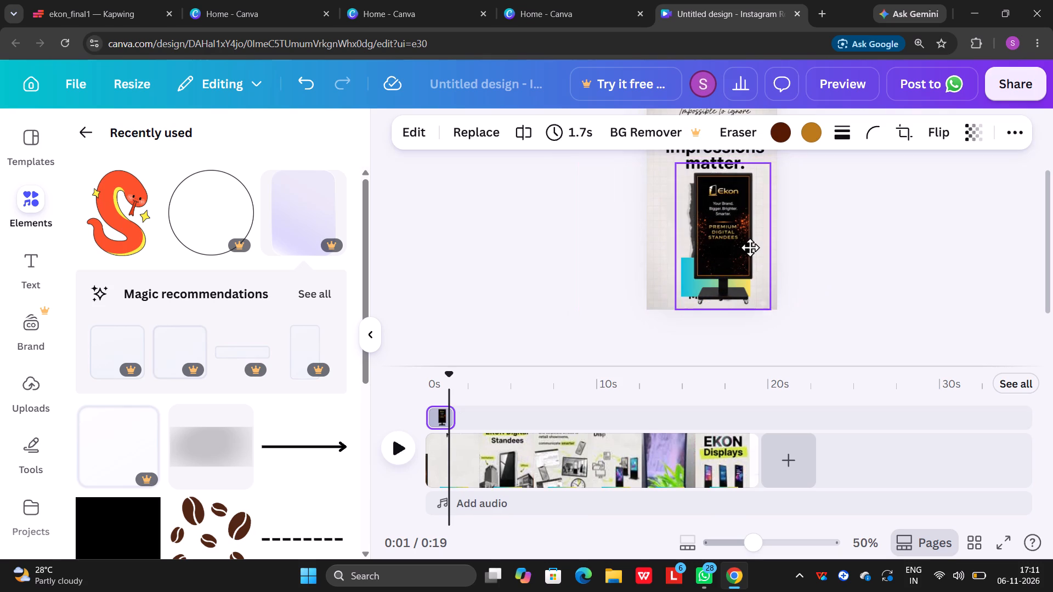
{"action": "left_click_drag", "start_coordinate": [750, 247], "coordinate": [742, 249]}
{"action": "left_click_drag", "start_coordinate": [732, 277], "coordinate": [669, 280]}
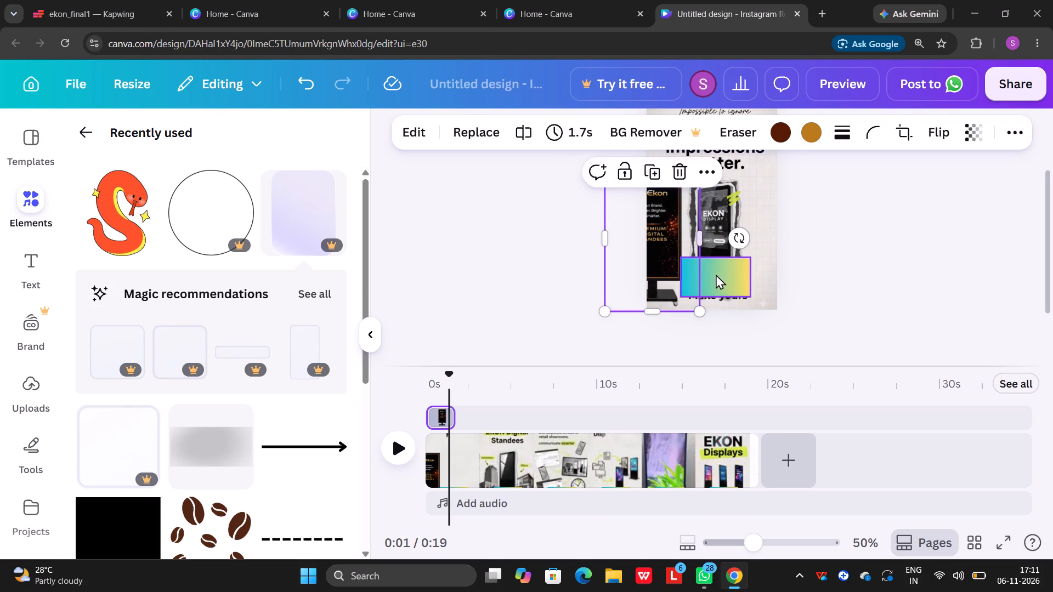
Extend the gradient rectangle's bottom edge slightly downward over the caption text in the video.
{"action": "left_click", "coordinate": [720, 276]}
{"action": "left_click_drag", "start_coordinate": [714, 295], "coordinate": [715, 300]}
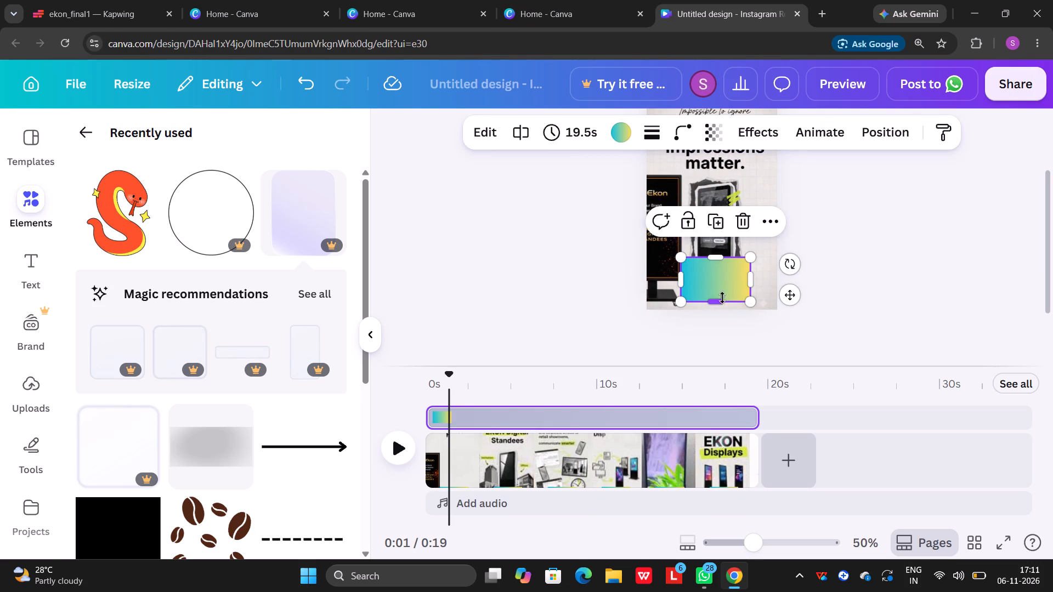
{"action": "left_click", "coordinate": [957, 304]}
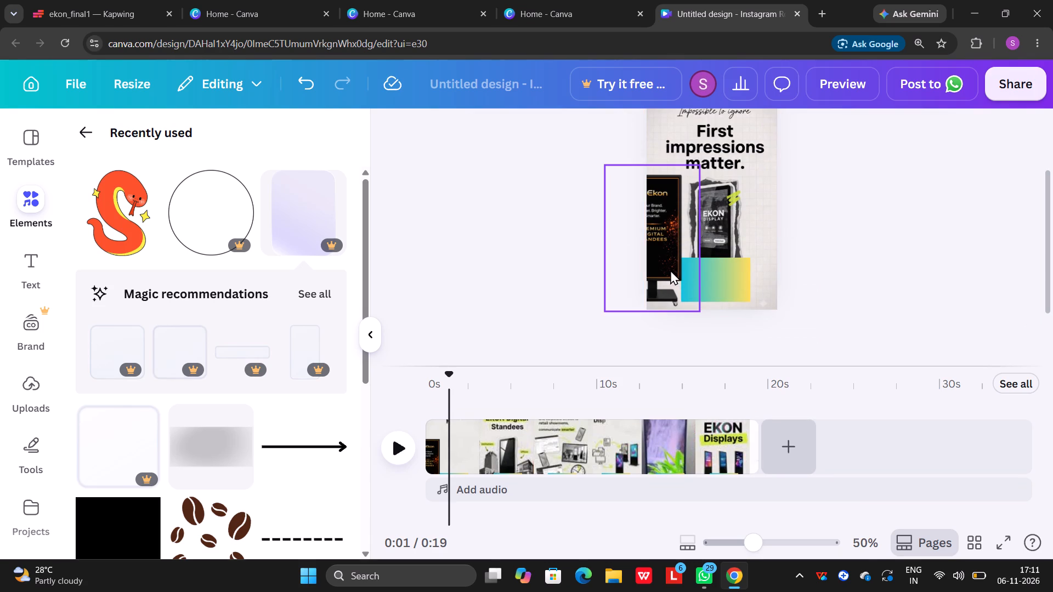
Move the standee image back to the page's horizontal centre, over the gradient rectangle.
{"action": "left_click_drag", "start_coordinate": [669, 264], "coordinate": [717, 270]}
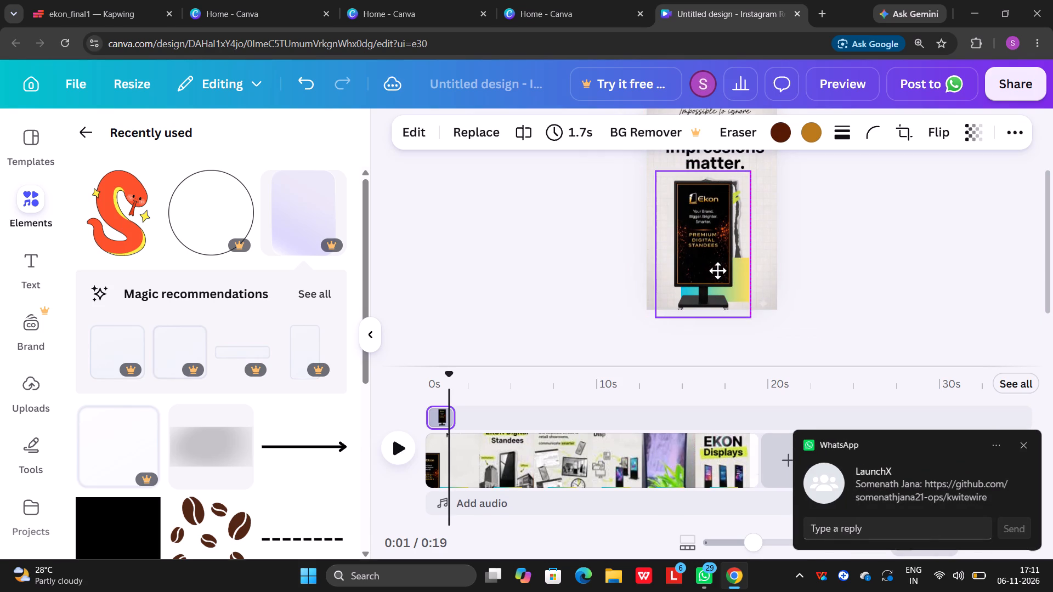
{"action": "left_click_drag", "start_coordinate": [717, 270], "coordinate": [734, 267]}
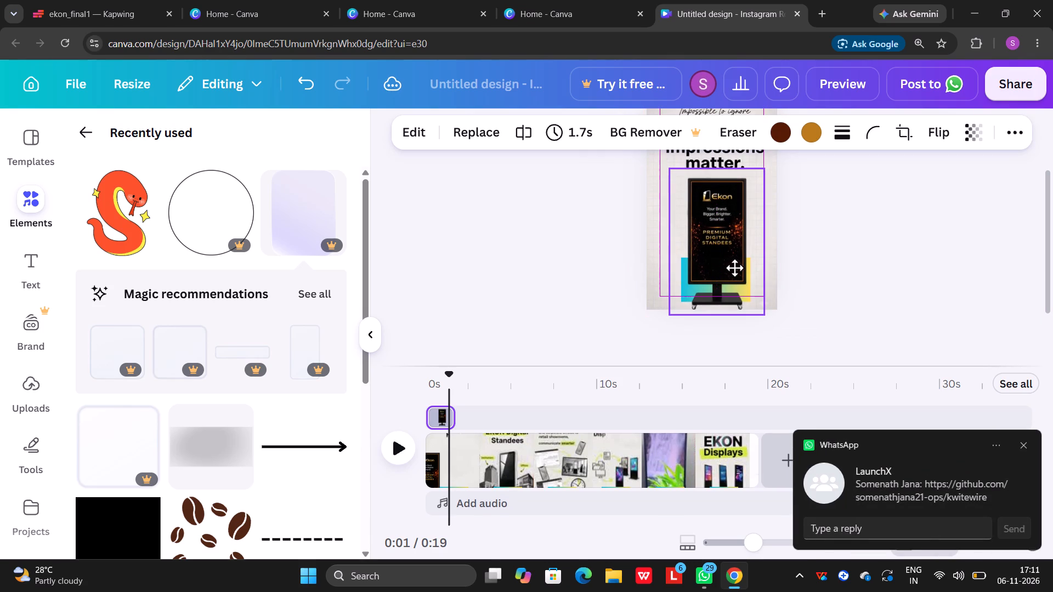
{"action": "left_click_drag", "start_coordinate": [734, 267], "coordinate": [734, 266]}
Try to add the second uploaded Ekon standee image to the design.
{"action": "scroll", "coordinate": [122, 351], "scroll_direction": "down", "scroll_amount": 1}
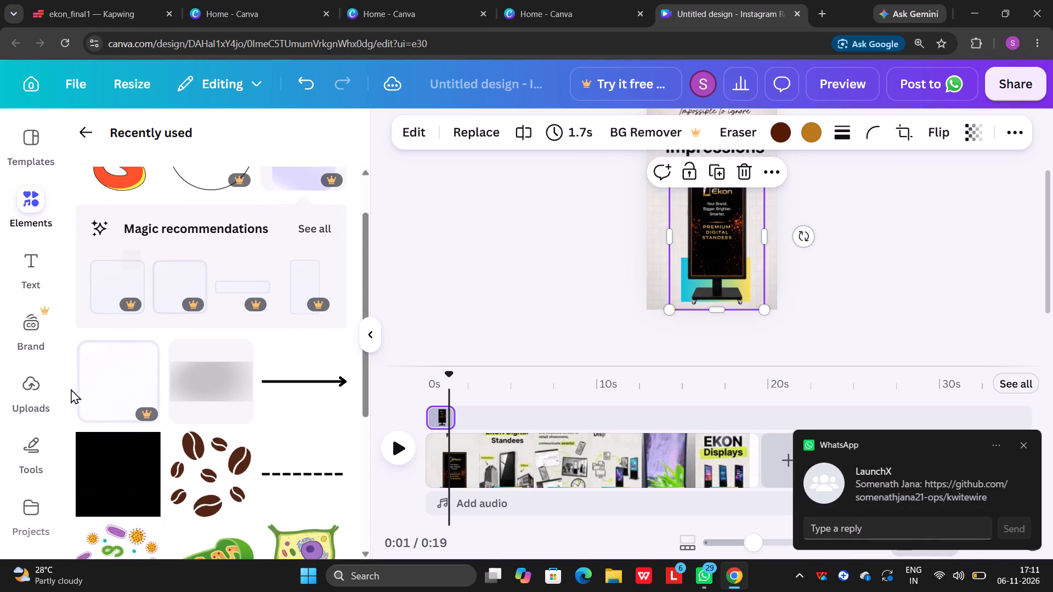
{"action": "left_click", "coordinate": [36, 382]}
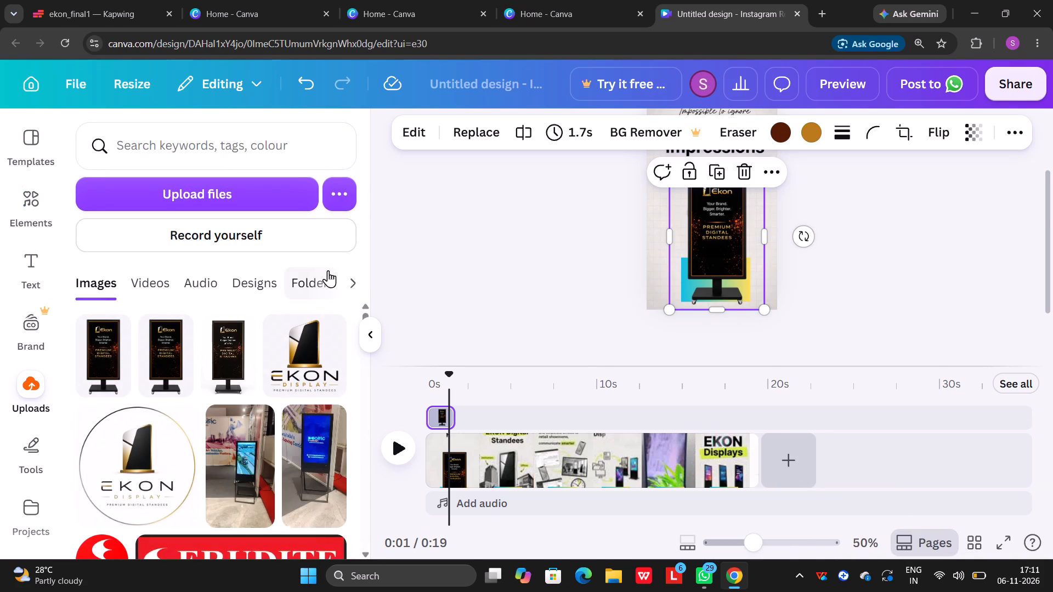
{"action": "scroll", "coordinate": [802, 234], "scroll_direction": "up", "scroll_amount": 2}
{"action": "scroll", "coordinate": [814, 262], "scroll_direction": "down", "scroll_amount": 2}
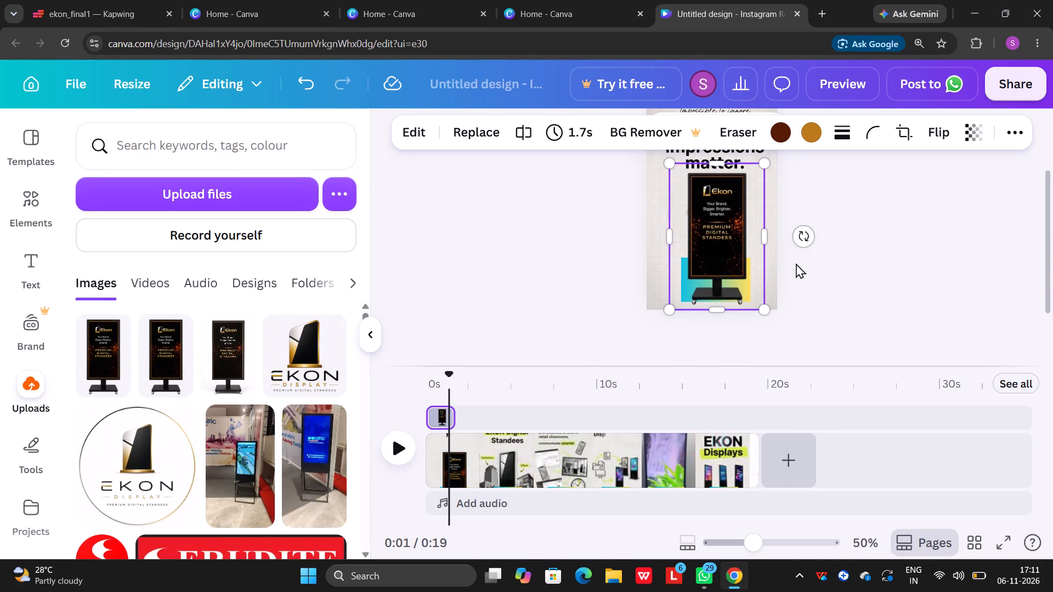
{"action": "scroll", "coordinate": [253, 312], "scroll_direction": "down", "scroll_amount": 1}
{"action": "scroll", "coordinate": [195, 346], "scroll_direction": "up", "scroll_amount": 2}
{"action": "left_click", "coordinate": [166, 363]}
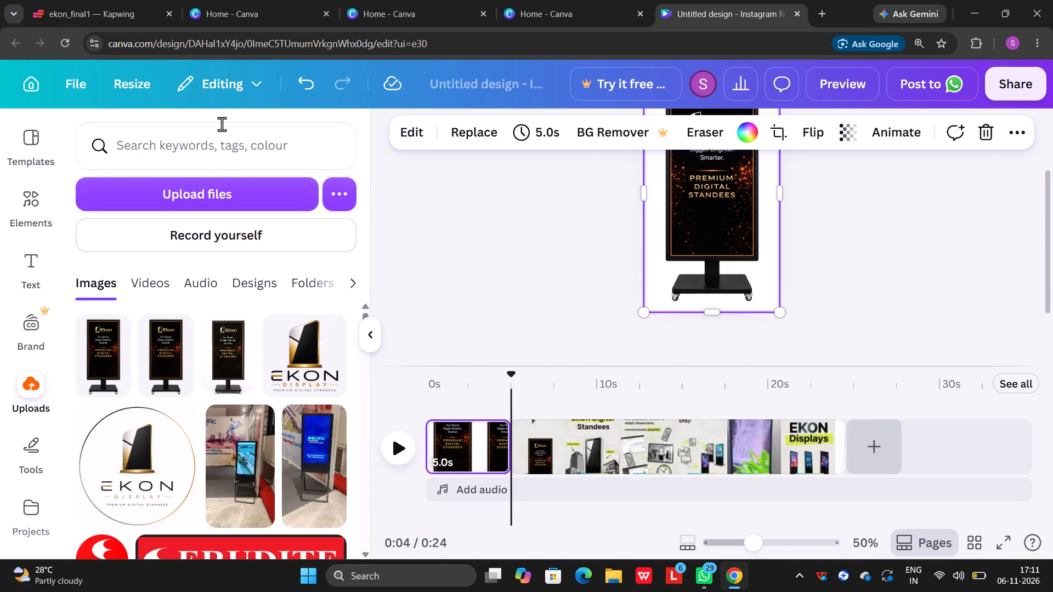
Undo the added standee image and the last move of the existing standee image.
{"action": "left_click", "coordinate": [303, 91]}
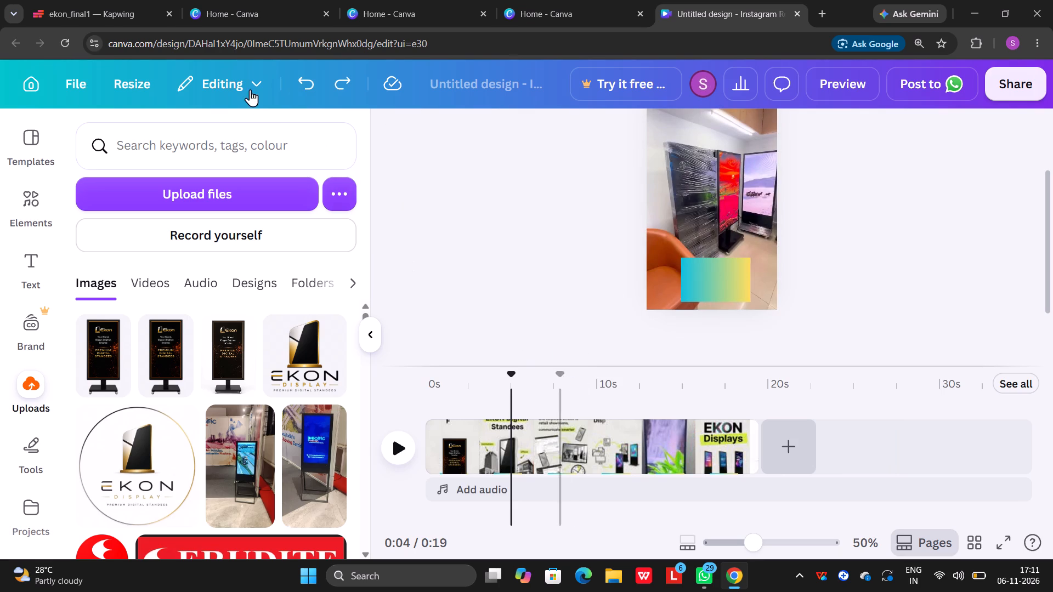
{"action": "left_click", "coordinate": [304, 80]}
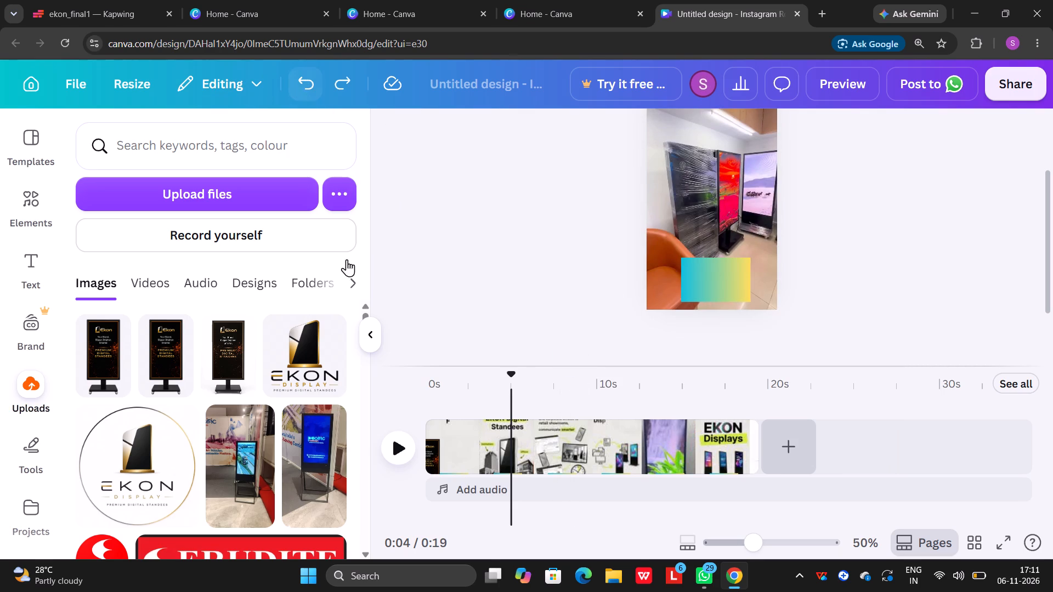
Return to the start of the video and place the standee image over the gradient rectangle, with its base near the page bottom.
{"action": "left_click_drag", "start_coordinate": [506, 369], "coordinate": [459, 368]}
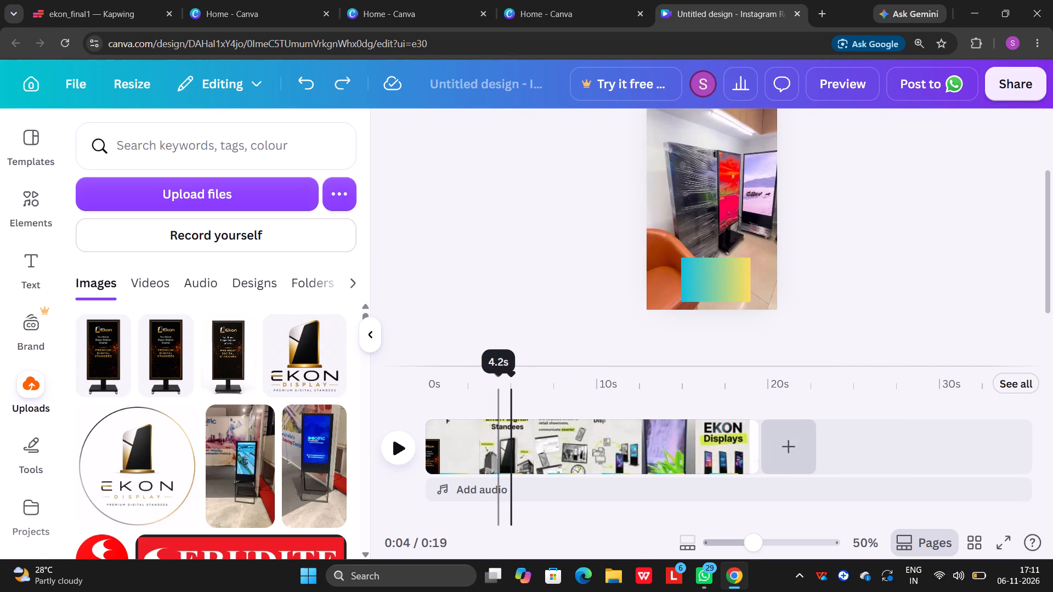
{"action": "left_click_drag", "start_coordinate": [508, 380], "coordinate": [325, 380]}
{"action": "scroll", "coordinate": [676, 311], "scroll_direction": "up", "scroll_amount": 3}
{"action": "scroll", "coordinate": [811, 271], "scroll_direction": "down", "scroll_amount": 1}
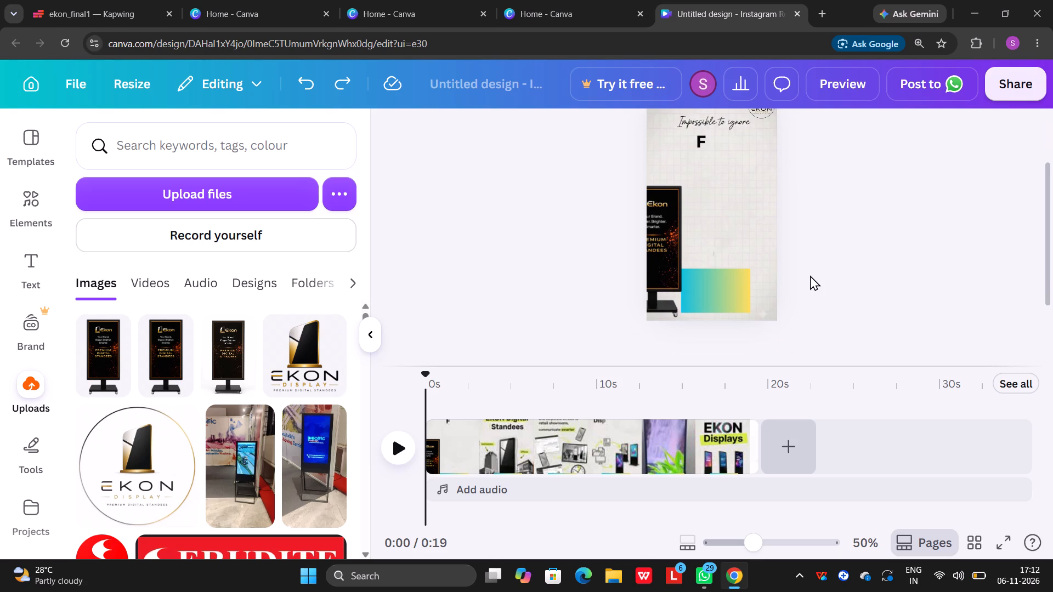
{"action": "left_click_drag", "start_coordinate": [656, 265], "coordinate": [728, 246]}
{"action": "scroll", "coordinate": [746, 243], "scroll_direction": "up", "scroll_amount": 5, "text": "ctrl"}
{"action": "scroll", "coordinate": [929, 227], "scroll_direction": "up", "scroll_amount": 5}
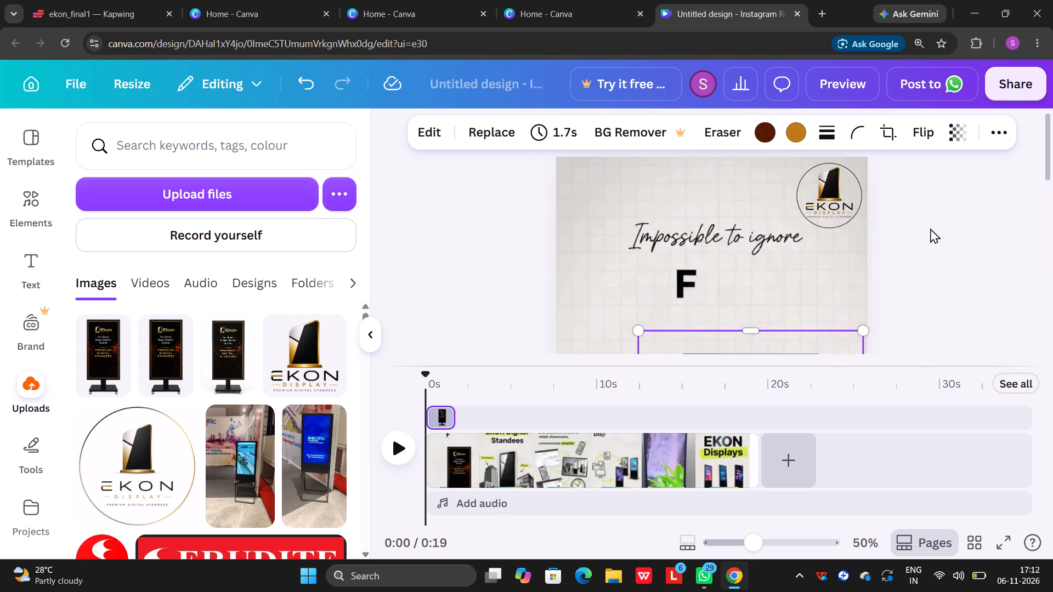
{"action": "scroll", "coordinate": [930, 229], "scroll_direction": "down", "scroll_amount": 3}
{"action": "scroll", "coordinate": [931, 231], "scroll_direction": "down", "scroll_amount": 5, "text": "ctrl"}
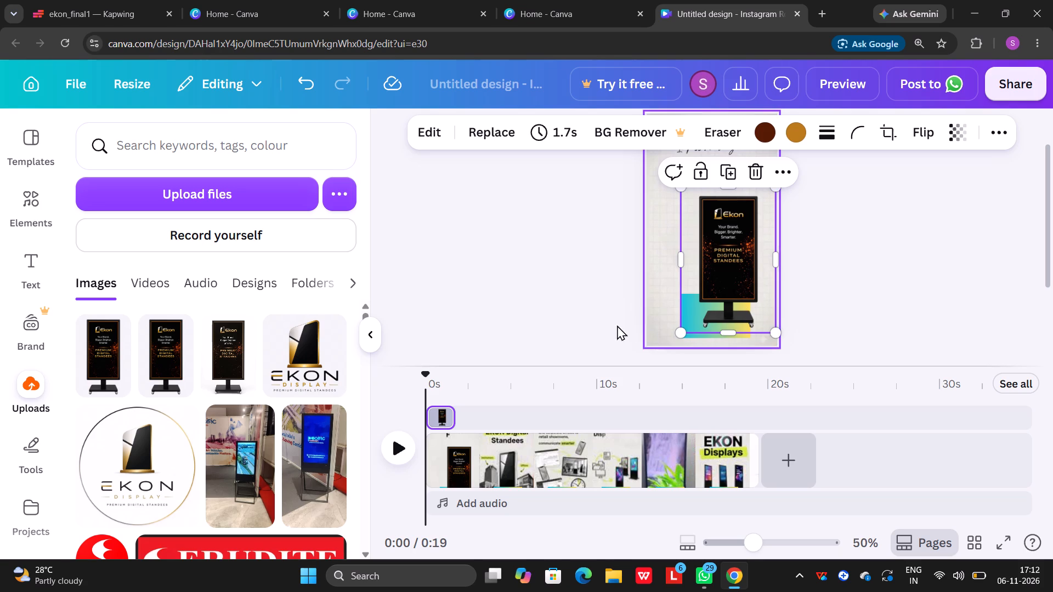
{"action": "left_click_drag", "start_coordinate": [728, 285], "coordinate": [716, 287]}
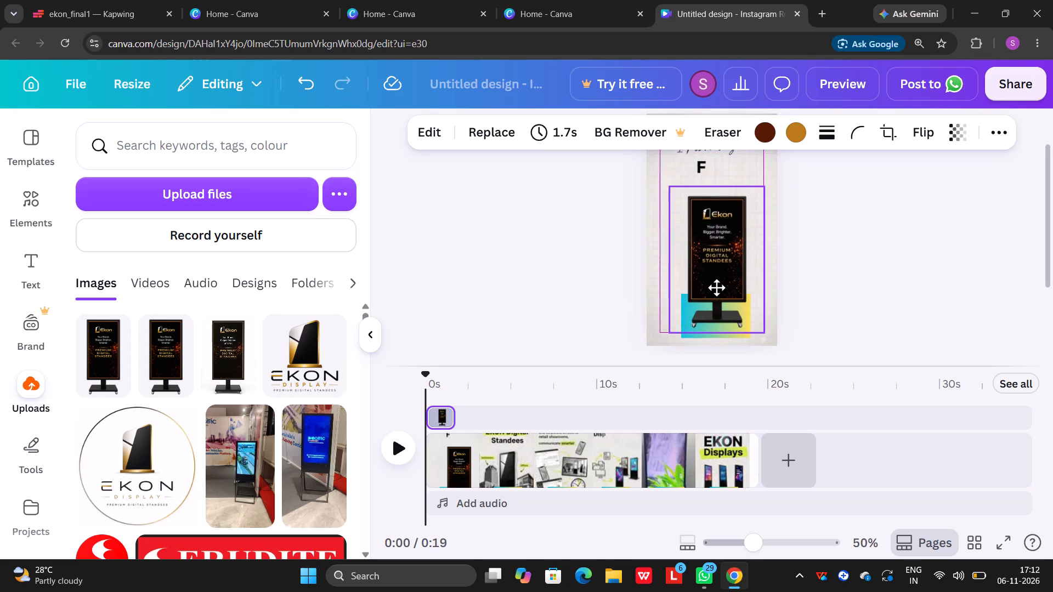
{"action": "left_click_drag", "start_coordinate": [716, 287], "coordinate": [718, 294]}
{"action": "left_click", "coordinate": [857, 293]}
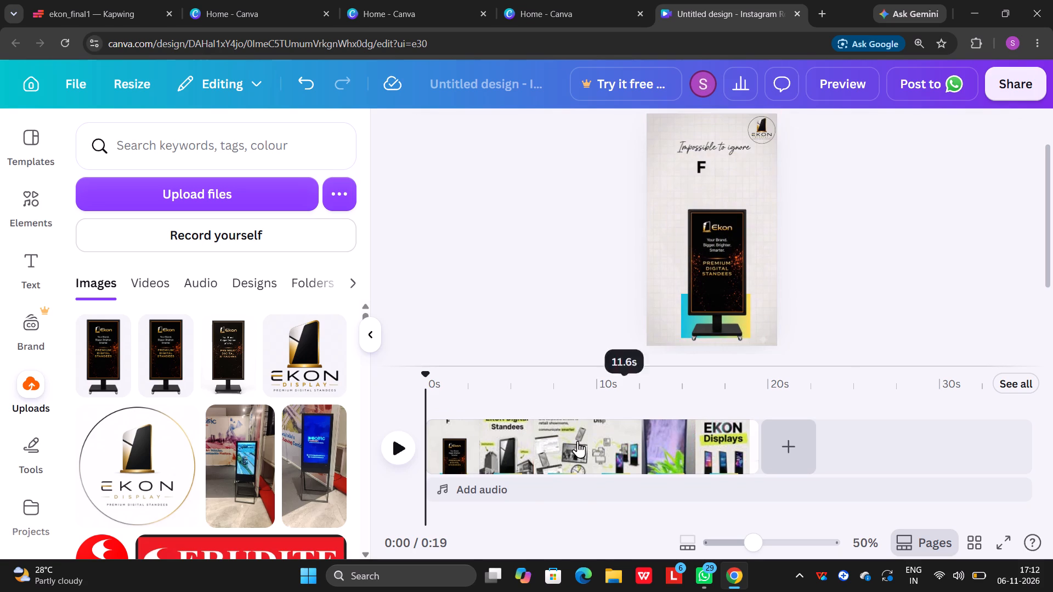
Play the first seconds of the design to check the overlay's timing, and return to the start.
{"action": "left_click", "coordinate": [394, 447]}
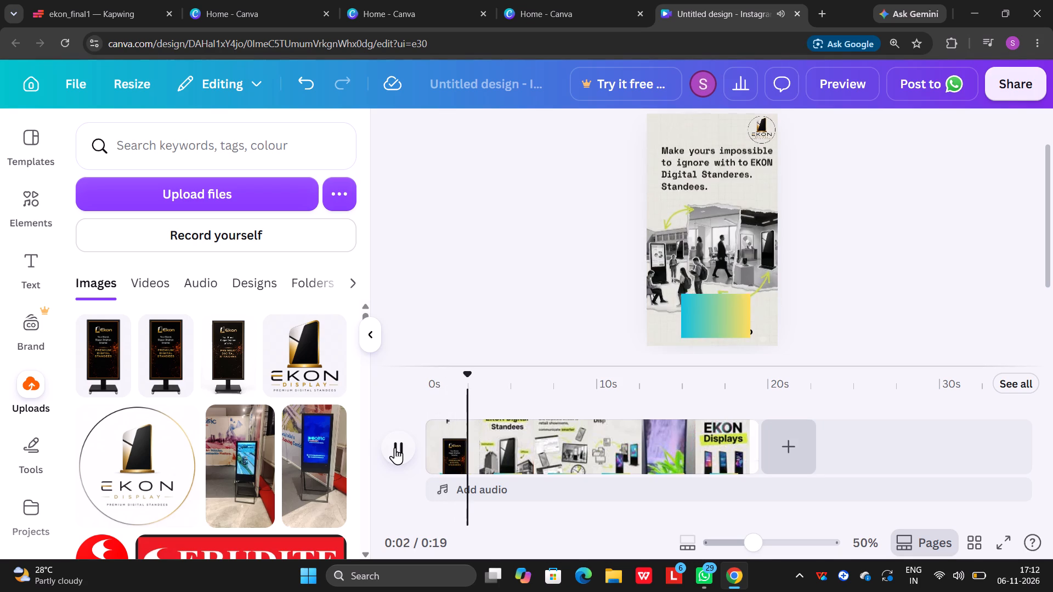
{"action": "left_click", "coordinate": [395, 447]}
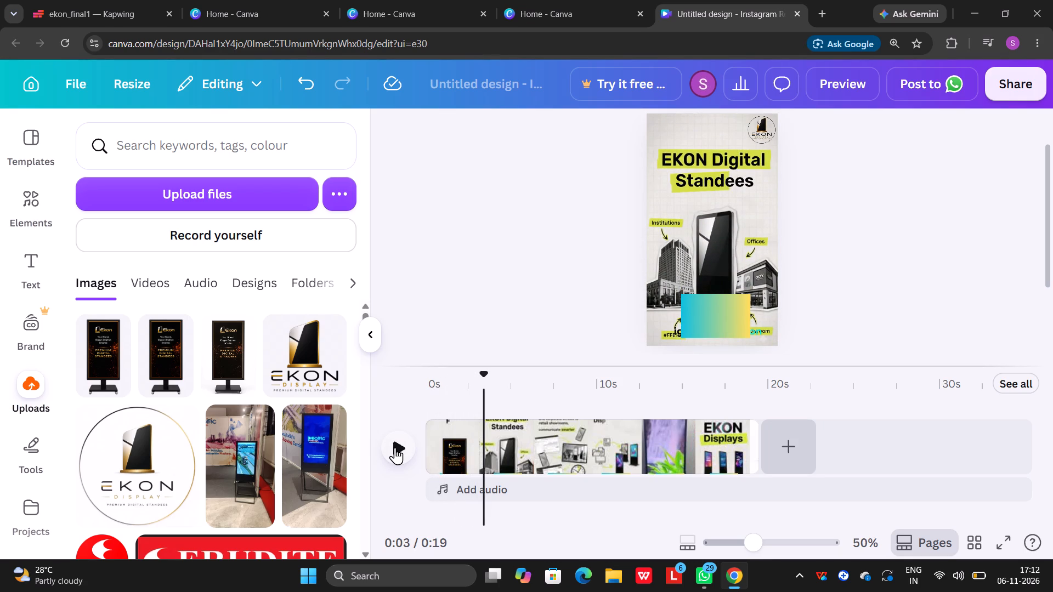
{"action": "left_click_drag", "start_coordinate": [484, 389], "coordinate": [446, 390]}
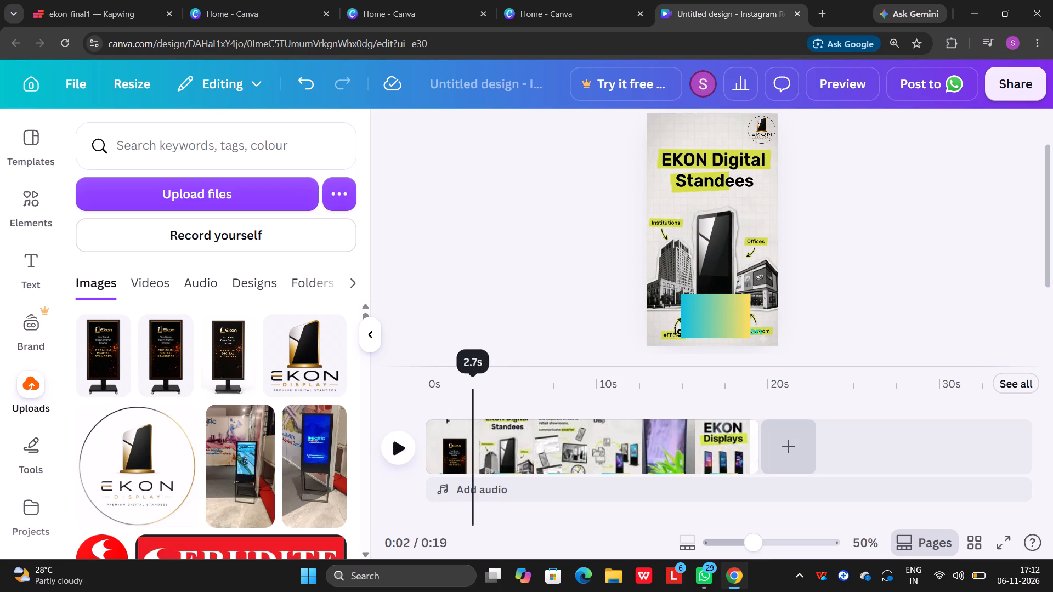
{"action": "left_click_drag", "start_coordinate": [446, 390], "coordinate": [360, 393]}
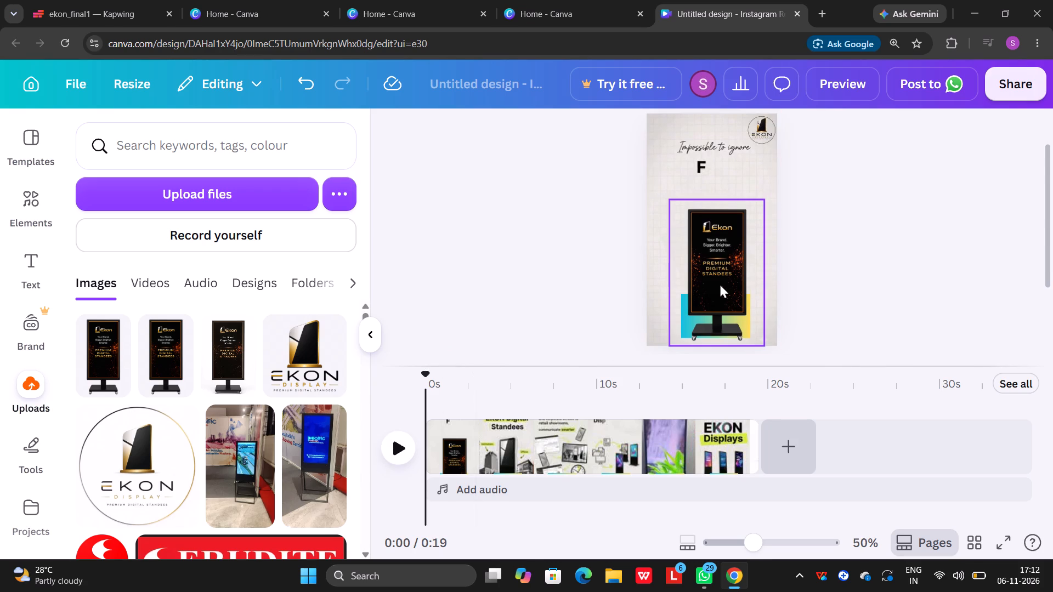
Move the standee image up and slightly left so its base sits over the gradient rectangle's upper part.
{"action": "left_click_drag", "start_coordinate": [719, 283], "coordinate": [708, 261]}
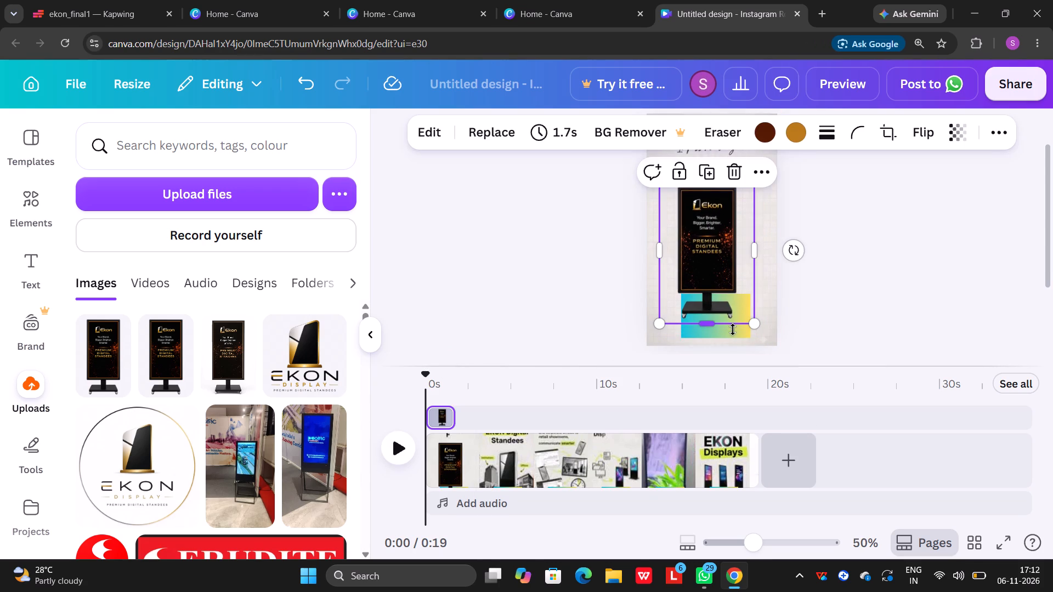
Shorten the gradient rectangle's duration on the timeline so it ends with the standee image's 1.7 s clip.
{"action": "left_click", "coordinate": [747, 335]}
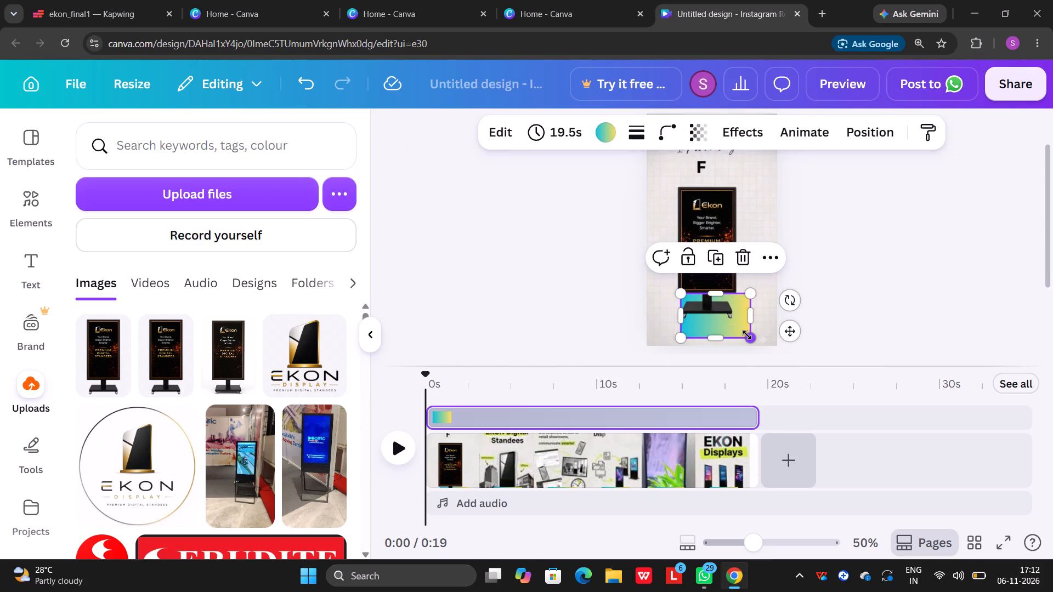
{"action": "left_click_drag", "start_coordinate": [757, 420], "coordinate": [546, 431]}
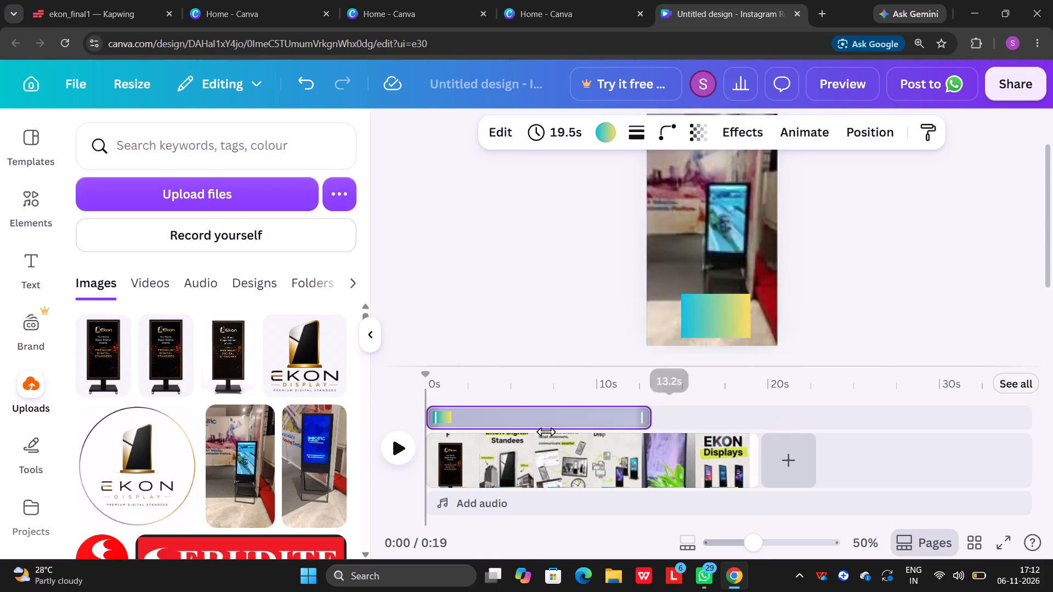
{"action": "left_click_drag", "start_coordinate": [546, 431], "coordinate": [454, 462]}
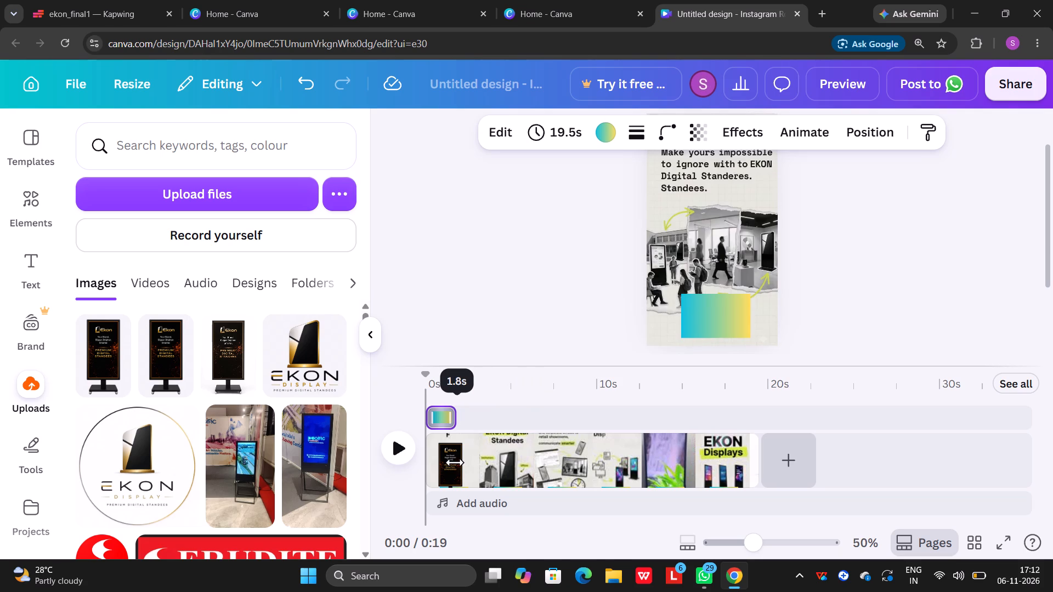
{"action": "left_click_drag", "start_coordinate": [454, 462], "coordinate": [451, 463]}
{"action": "left_click", "coordinate": [446, 461]}
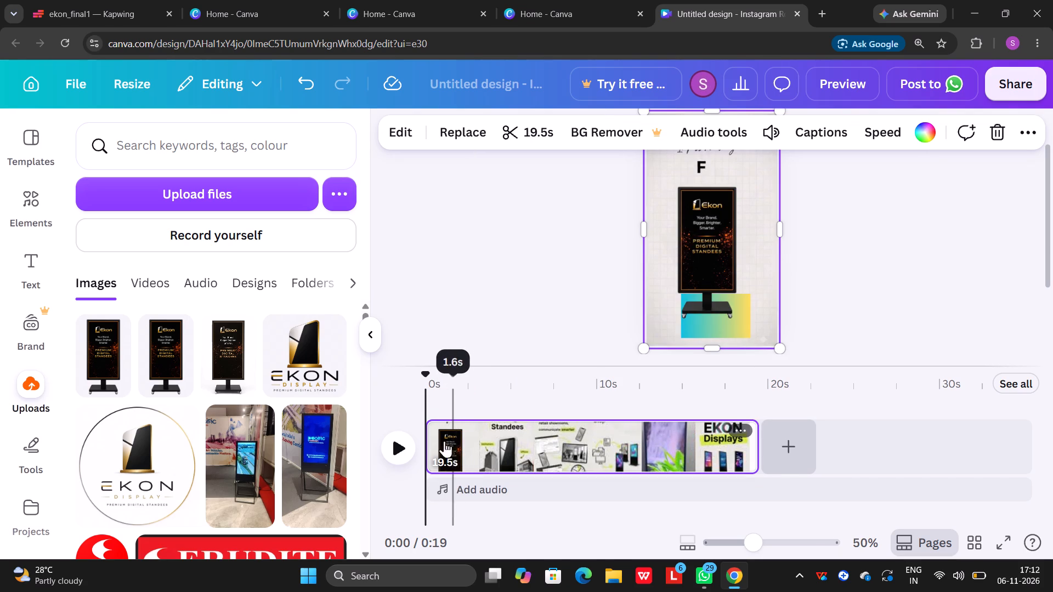
Undo the last edit and widen the gradient rectangle so it extends past both sides of the standee's base.
{"action": "left_click", "coordinate": [310, 87]}
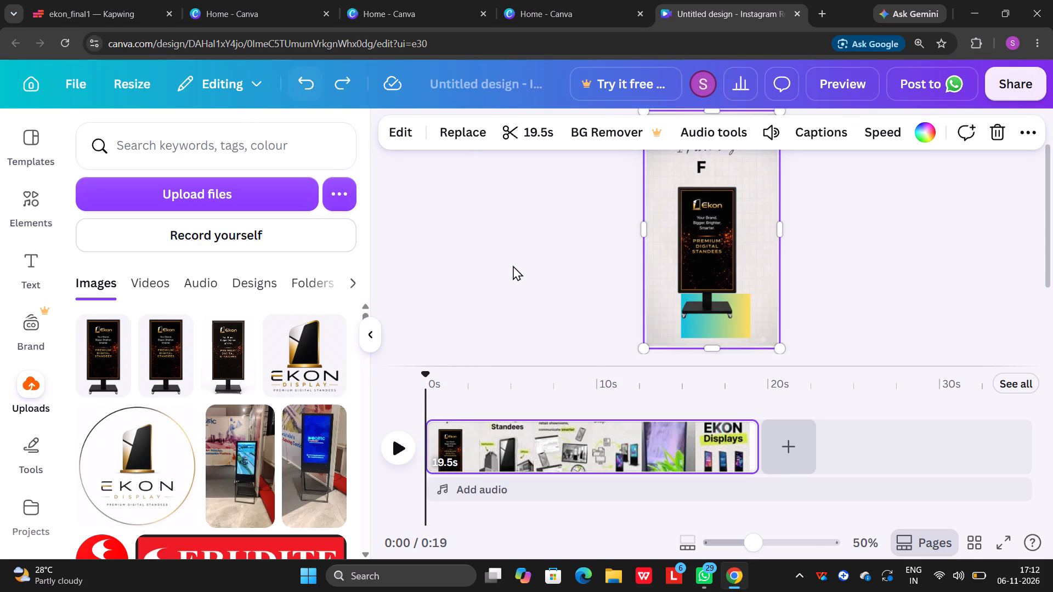
{"action": "left_click", "coordinate": [745, 332]}
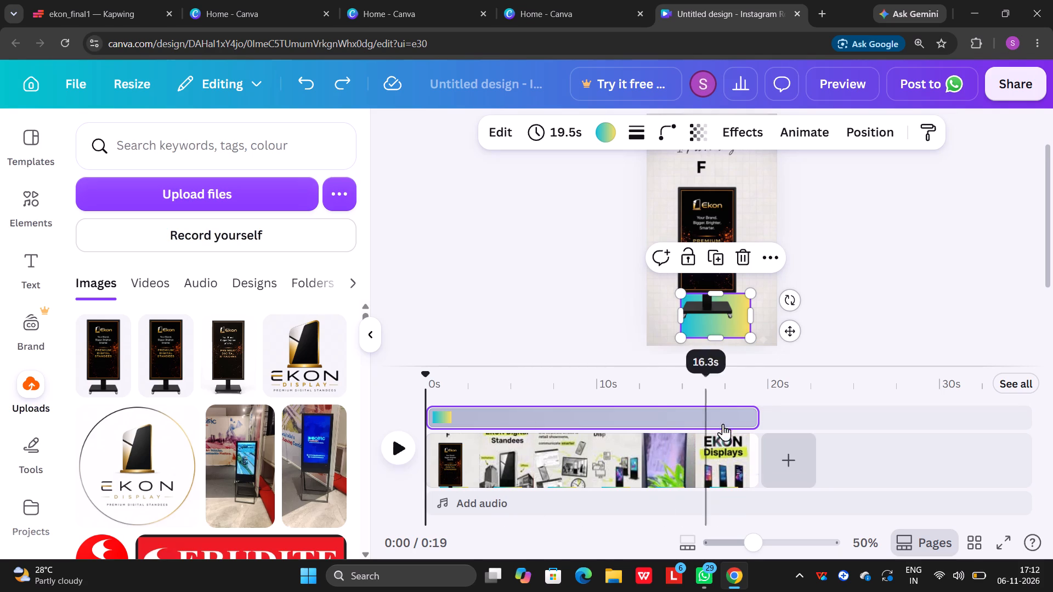
Shorten the gradient rectangle's duration on the timeline to 0.9 s.
{"action": "left_click_drag", "start_coordinate": [752, 413], "coordinate": [485, 451]}
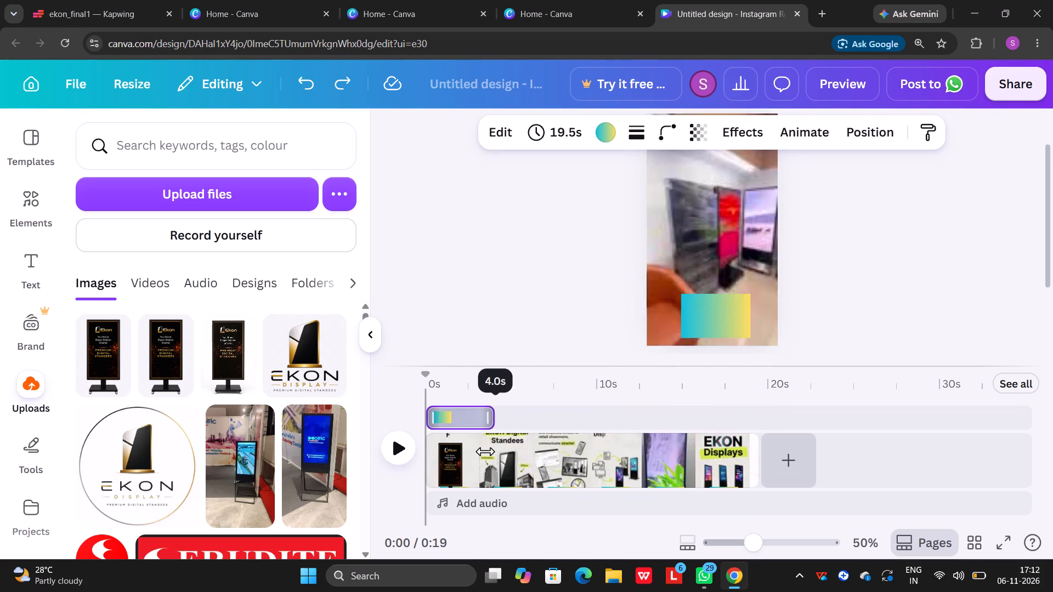
{"action": "left_click_drag", "start_coordinate": [485, 451], "coordinate": [449, 453]}
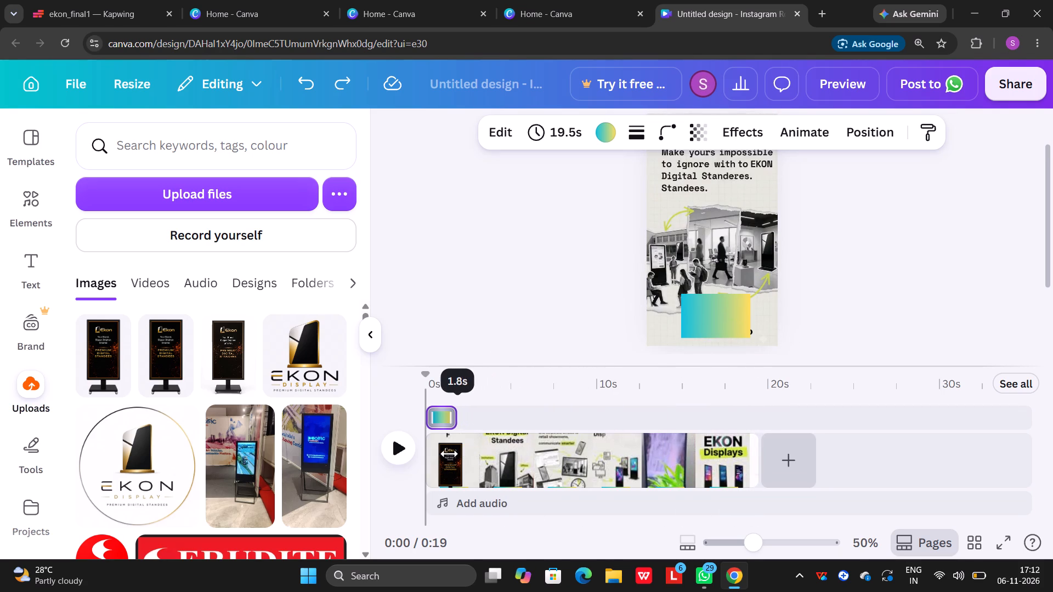
{"action": "left_click_drag", "start_coordinate": [449, 453], "coordinate": [449, 454]}
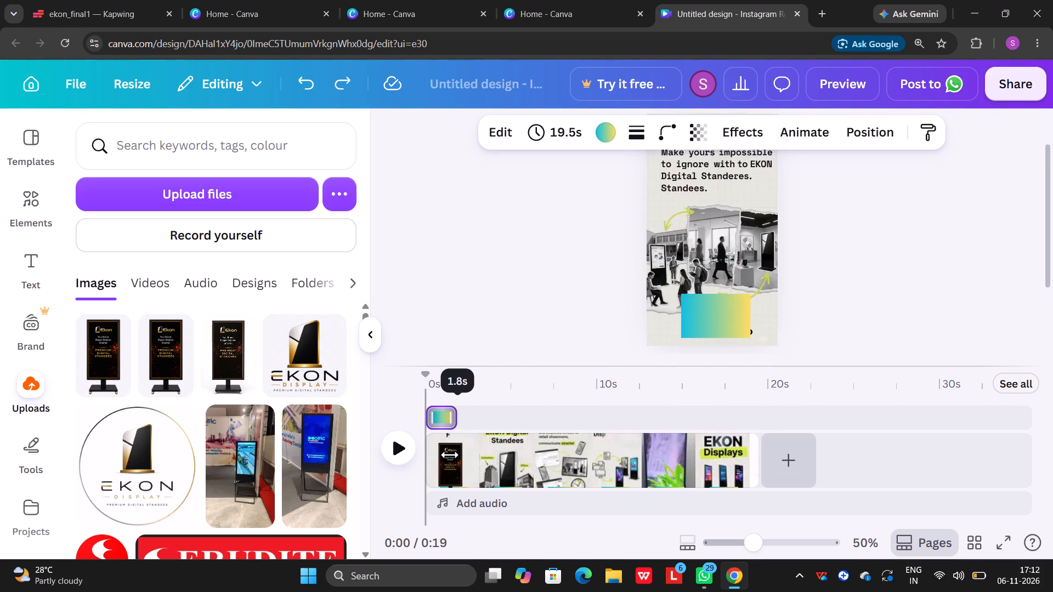
{"action": "left_click_drag", "start_coordinate": [449, 454], "coordinate": [436, 456]}
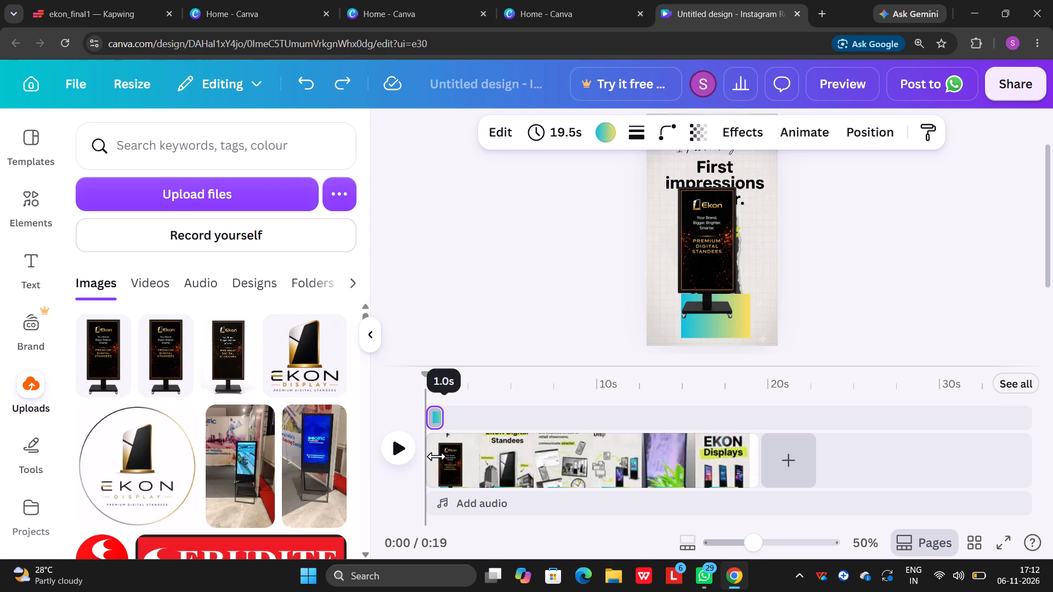
{"action": "left_click_drag", "start_coordinate": [436, 456], "coordinate": [433, 456]}
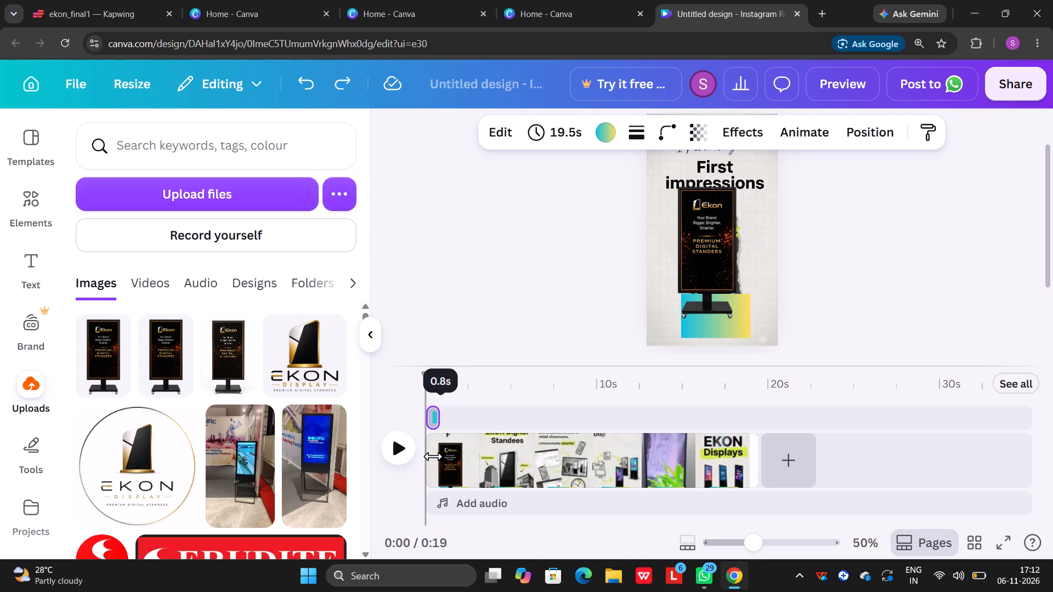
{"action": "left_click_drag", "start_coordinate": [433, 456], "coordinate": [429, 456]}
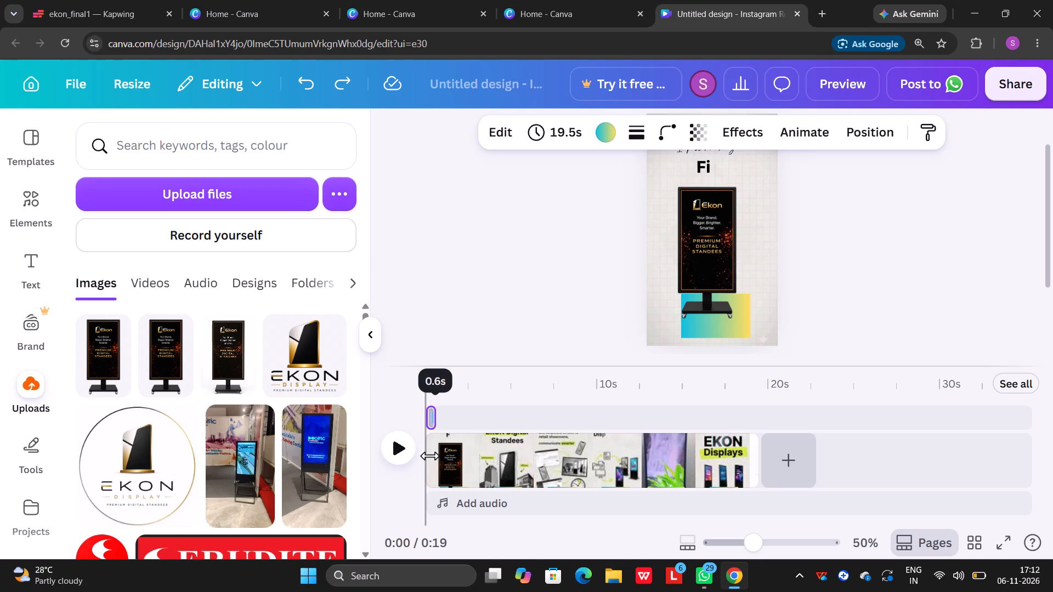
{"action": "left_click_drag", "start_coordinate": [429, 456], "coordinate": [451, 449]}
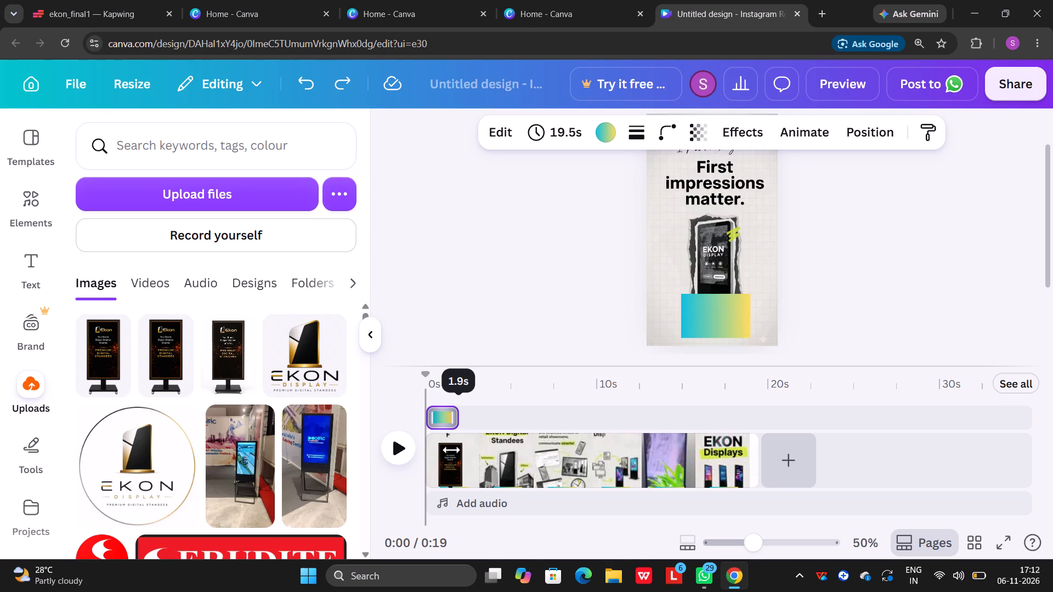
{"action": "left_click_drag", "start_coordinate": [451, 449], "coordinate": [434, 451]}
Play the opening seconds to check the rectangle's timing, dismiss the chat notification, and replay from the start, pausing within the first second.
{"action": "left_click", "coordinate": [392, 447]}
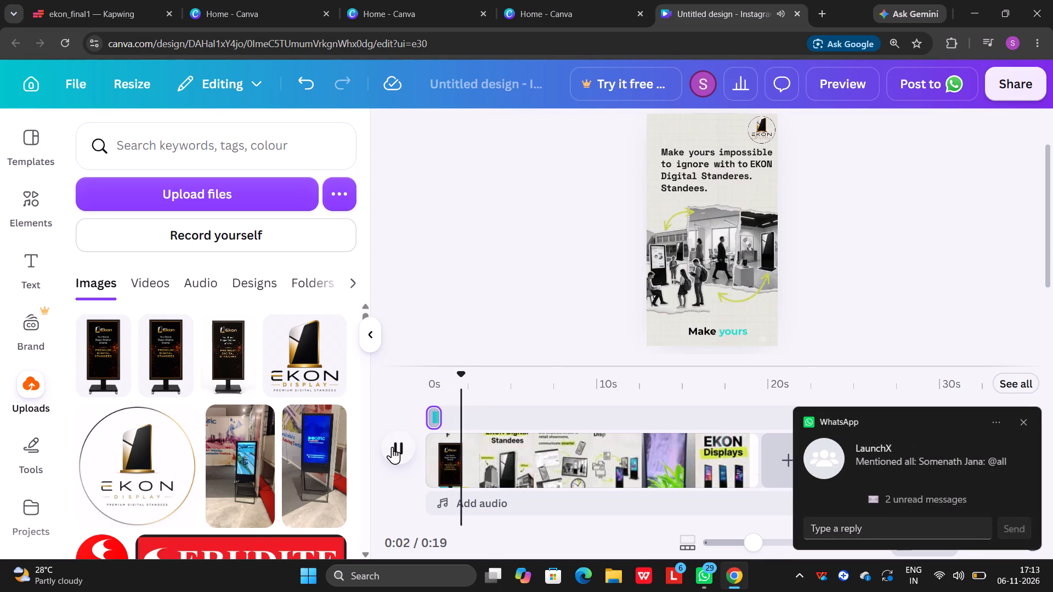
{"action": "left_click", "coordinate": [392, 447]}
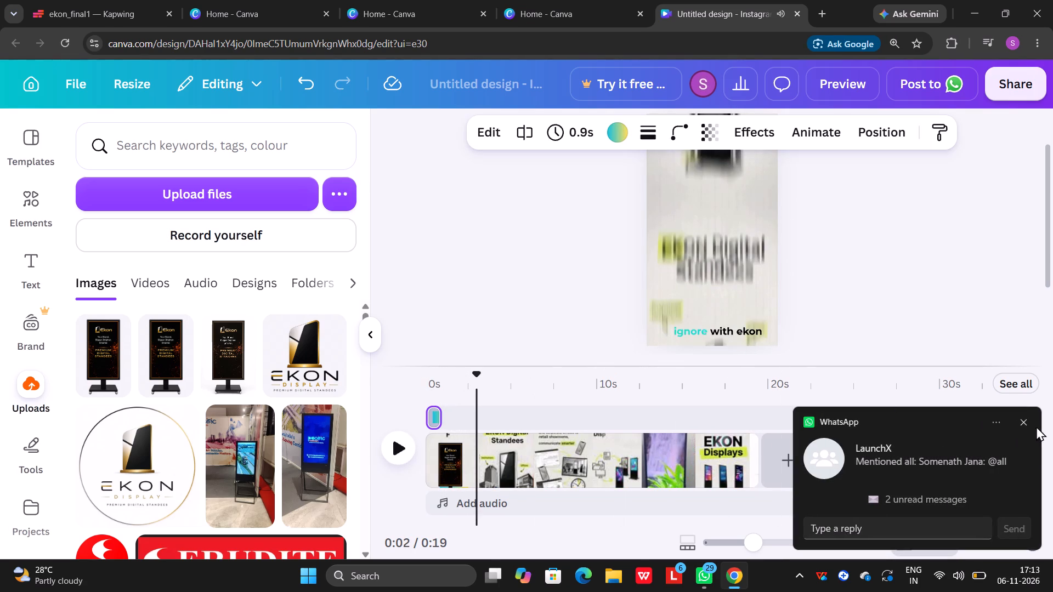
{"action": "left_click", "coordinate": [1019, 401]}
{"action": "left_click", "coordinate": [1027, 415]}
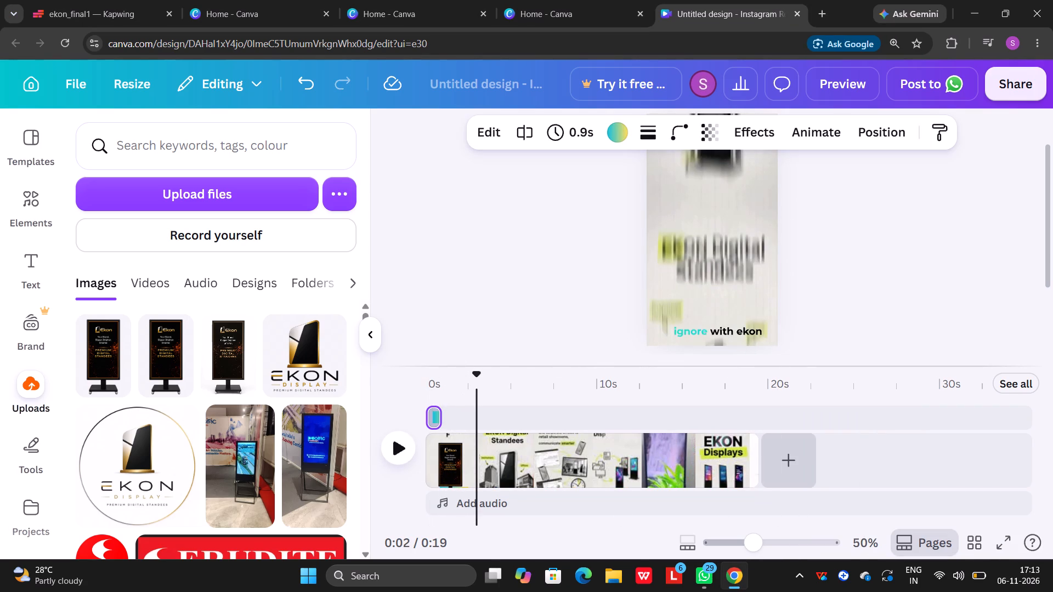
{"action": "left_click_drag", "start_coordinate": [483, 371], "coordinate": [394, 379]}
{"action": "left_click", "coordinate": [399, 443]}
{"action": "left_click", "coordinate": [399, 443]}
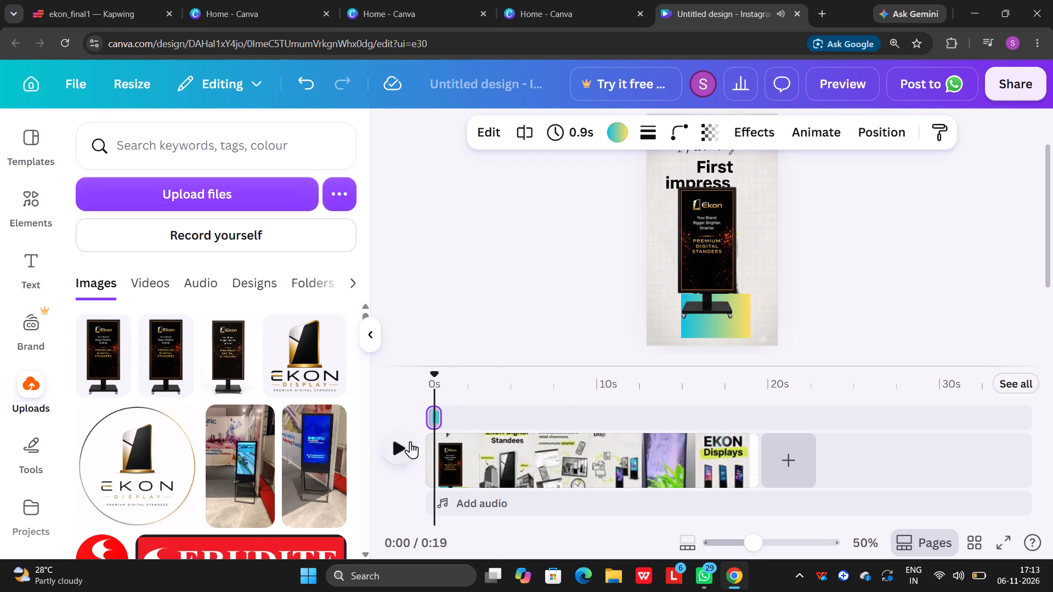
Shift the gradient rectangle slightly up and left, then enlarge it downward and on both sides around the standee's base.
{"action": "left_click", "coordinate": [733, 321]}
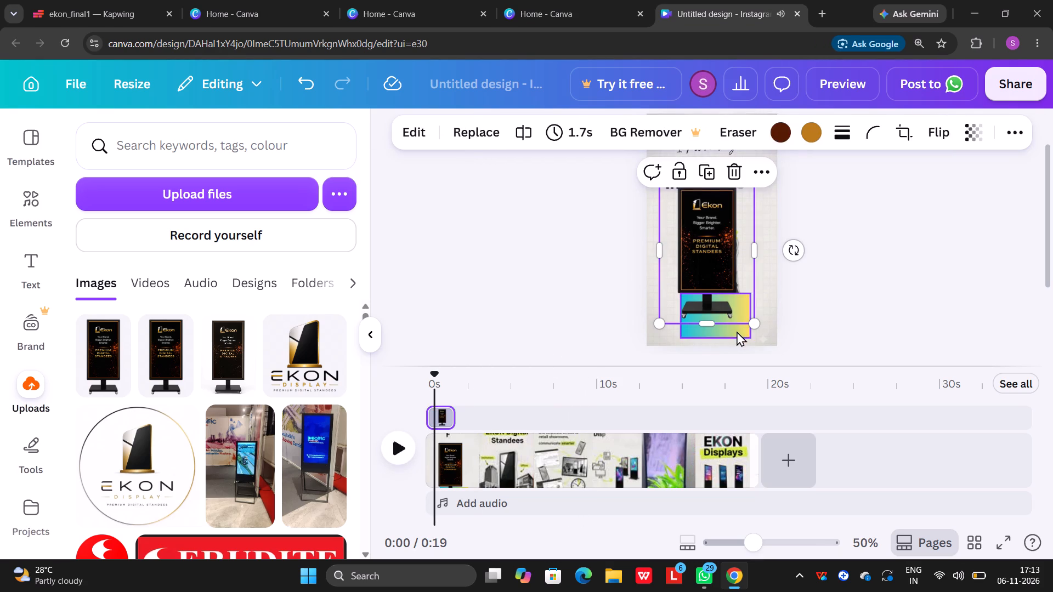
{"action": "left_click", "coordinate": [737, 331]}
{"action": "left_click", "coordinate": [737, 331]}
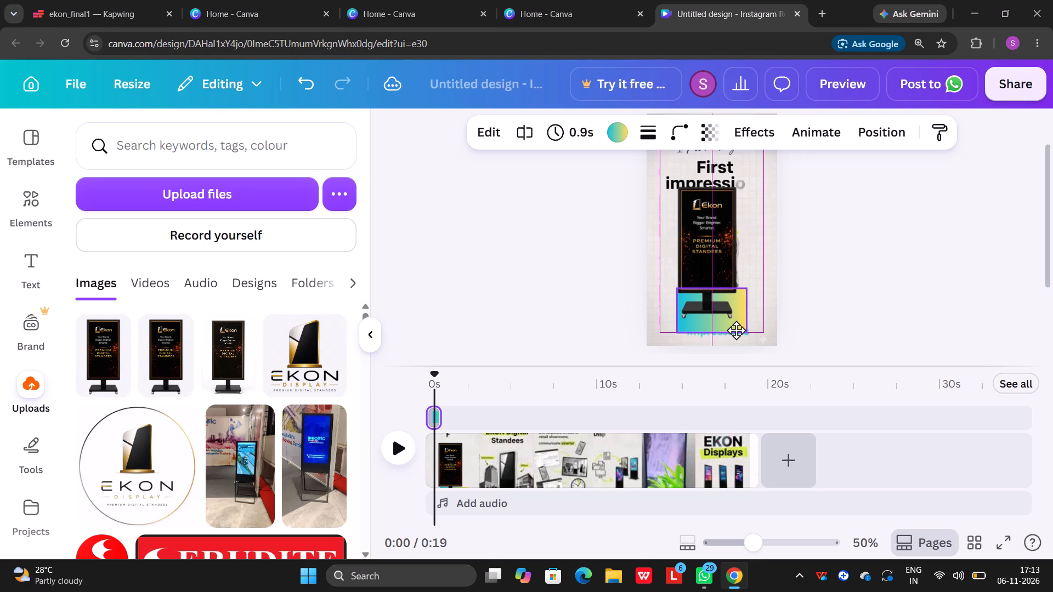
{"action": "left_click_drag", "start_coordinate": [716, 335], "coordinate": [717, 345]}
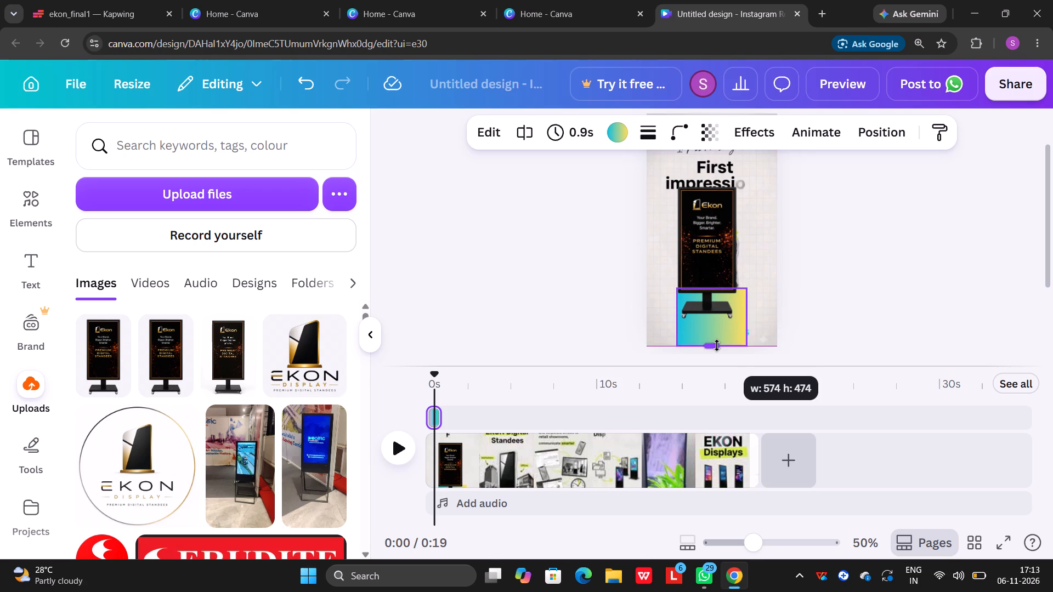
{"action": "left_click_drag", "start_coordinate": [717, 345], "coordinate": [720, 341]}
{"action": "left_click_drag", "start_coordinate": [744, 309], "coordinate": [745, 309]}
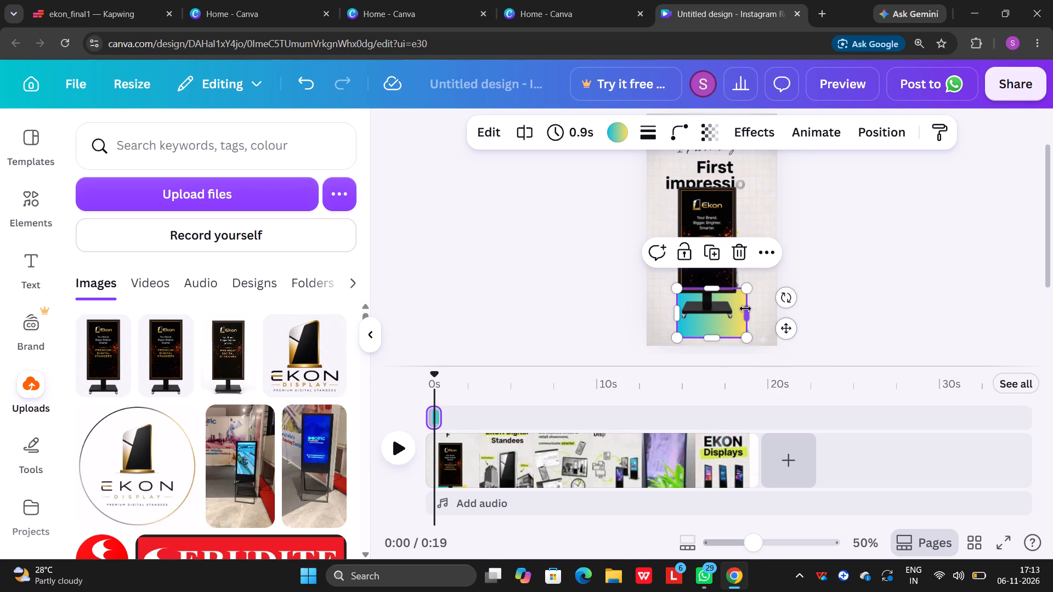
{"action": "left_click_drag", "start_coordinate": [745, 309], "coordinate": [749, 308]}
{"action": "left_click_drag", "start_coordinate": [677, 316], "coordinate": [669, 316]}
{"action": "left_click", "coordinate": [839, 321]}
Move the standee image down and slightly right so its base sits near the gradient rectangle's bottom edge.
{"action": "left_click", "coordinate": [721, 251]}
{"action": "left_click_drag", "start_coordinate": [721, 251], "coordinate": [729, 268]}
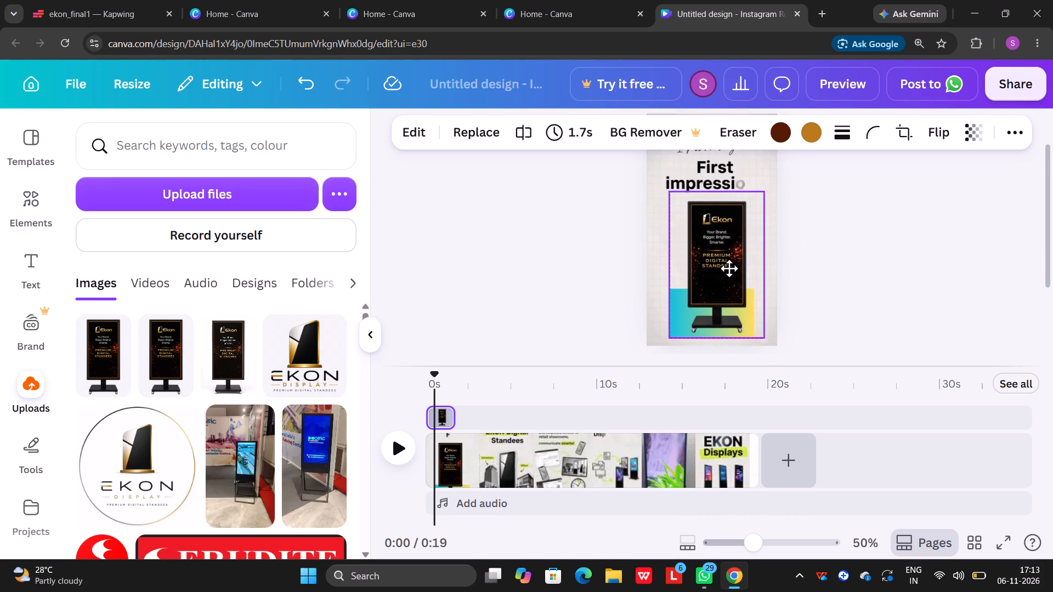
{"action": "left_click_drag", "start_coordinate": [729, 268], "coordinate": [728, 268]}
{"action": "left_click", "coordinate": [864, 316]}
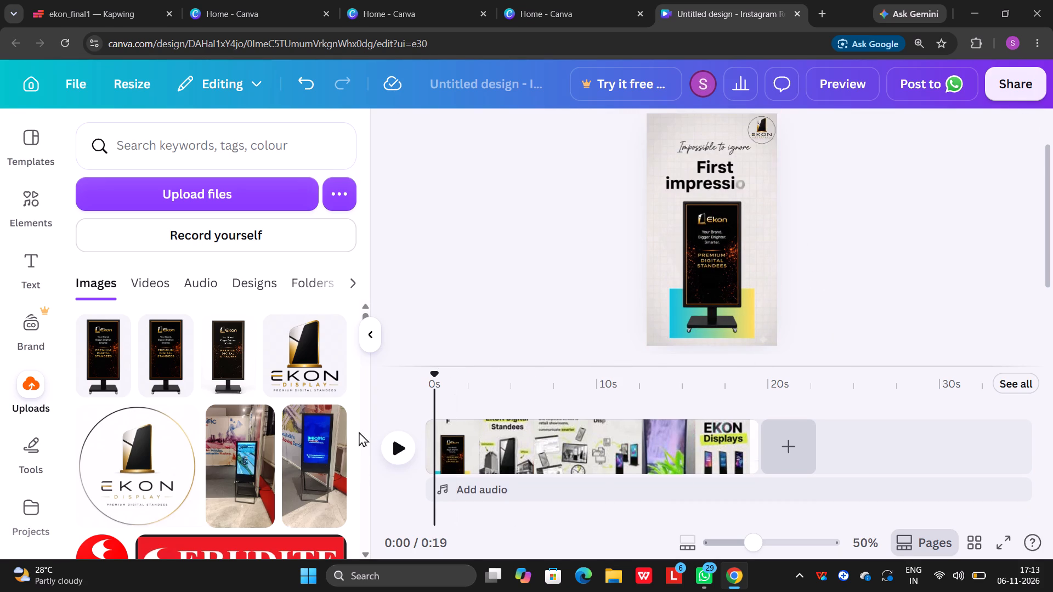
Play the opening seconds to check the overlay, return to the start, and scale the standee image down slightly toward its lower-right corner.
{"action": "left_click", "coordinate": [401, 441]}
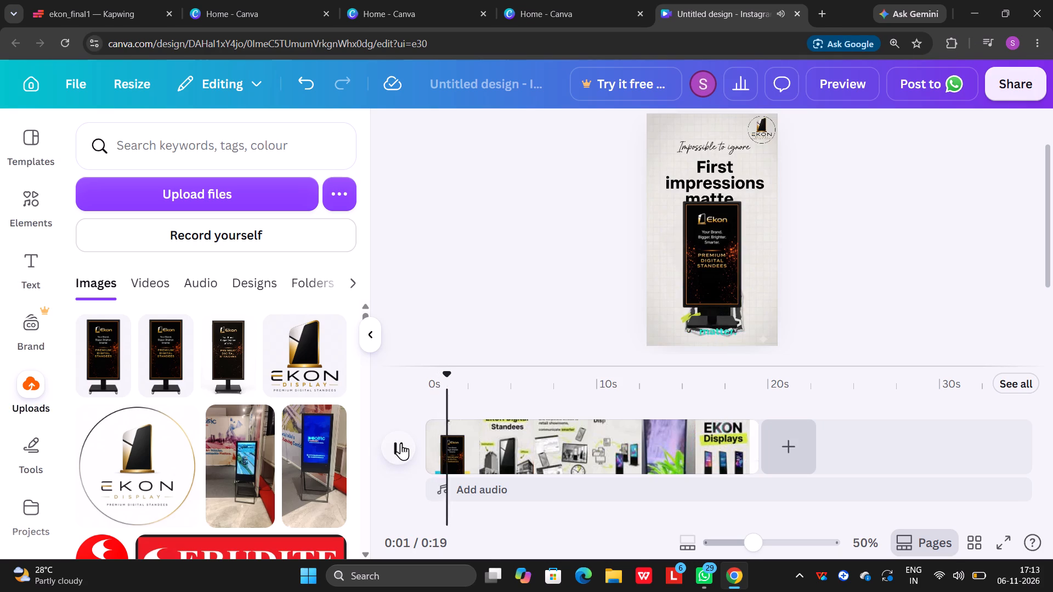
{"action": "left_click", "coordinate": [401, 443]}
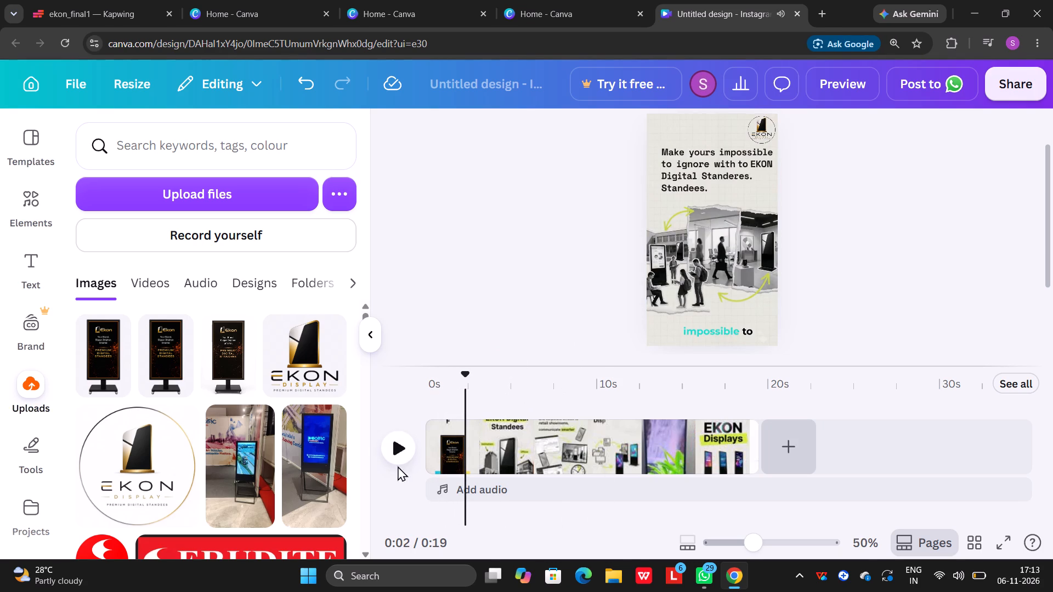
{"action": "left_click_drag", "start_coordinate": [462, 382], "coordinate": [401, 388]}
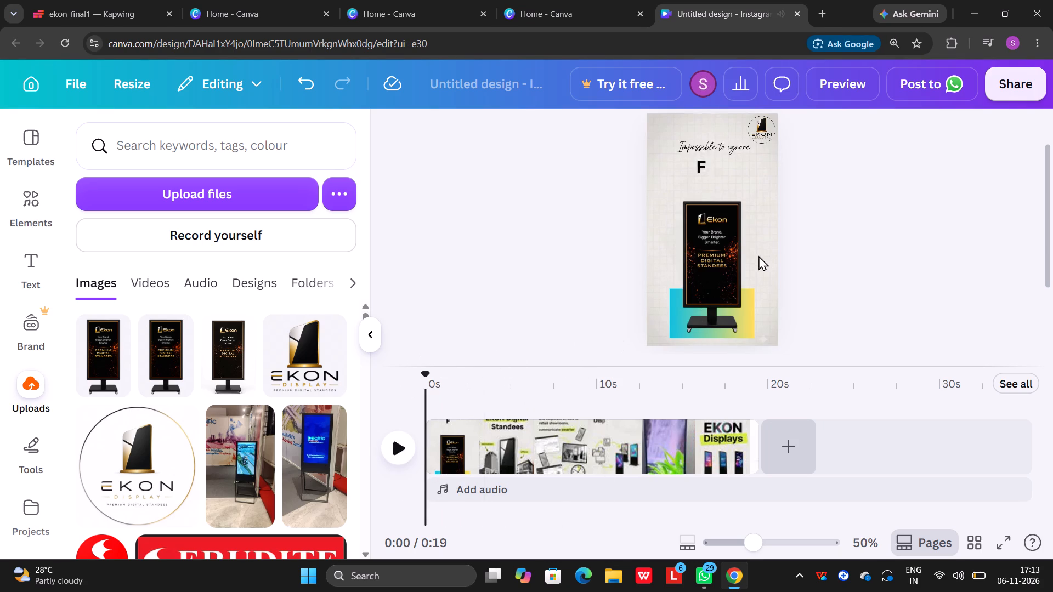
{"action": "left_click", "coordinate": [718, 258]}
{"action": "left_click_drag", "start_coordinate": [666, 192], "coordinate": [672, 194]}
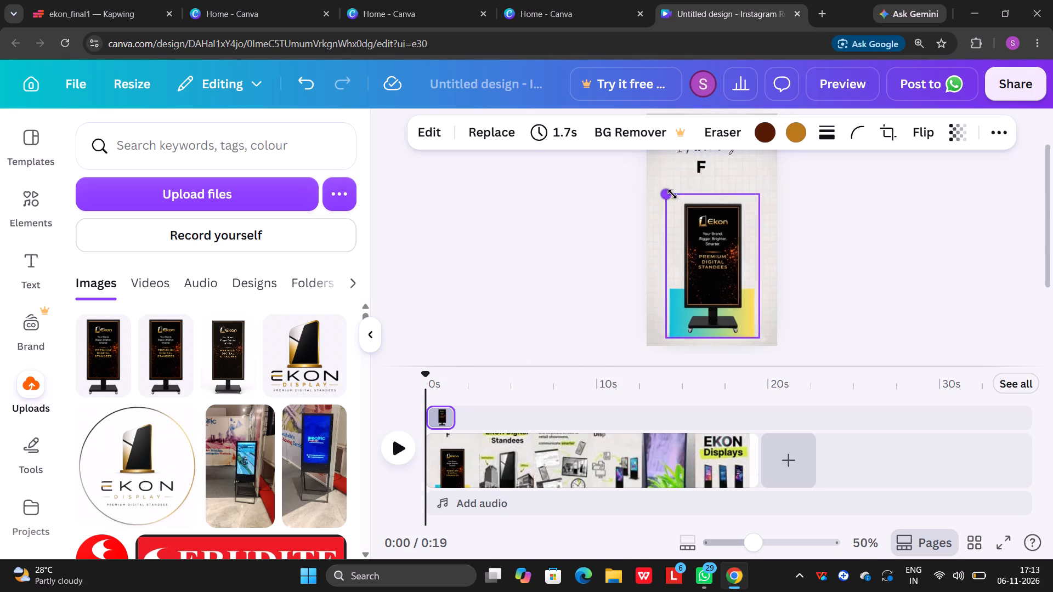
{"action": "left_click_drag", "start_coordinate": [672, 194], "coordinate": [684, 202]}
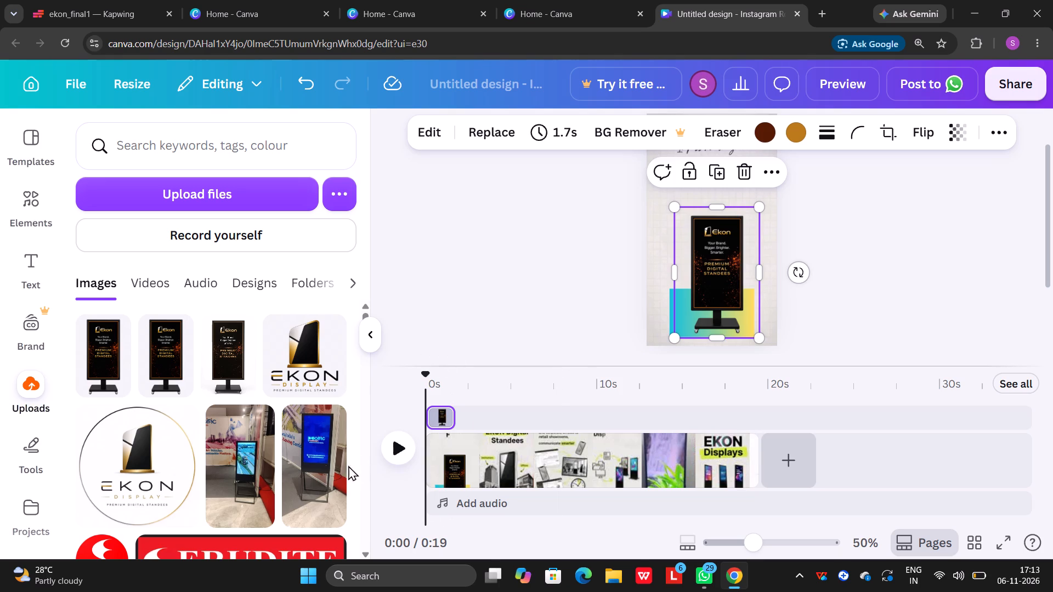
Play the opening twice to check where the overlay ends, and extend the standee image's duration to 2.3 s.
{"action": "left_click", "coordinate": [403, 447]}
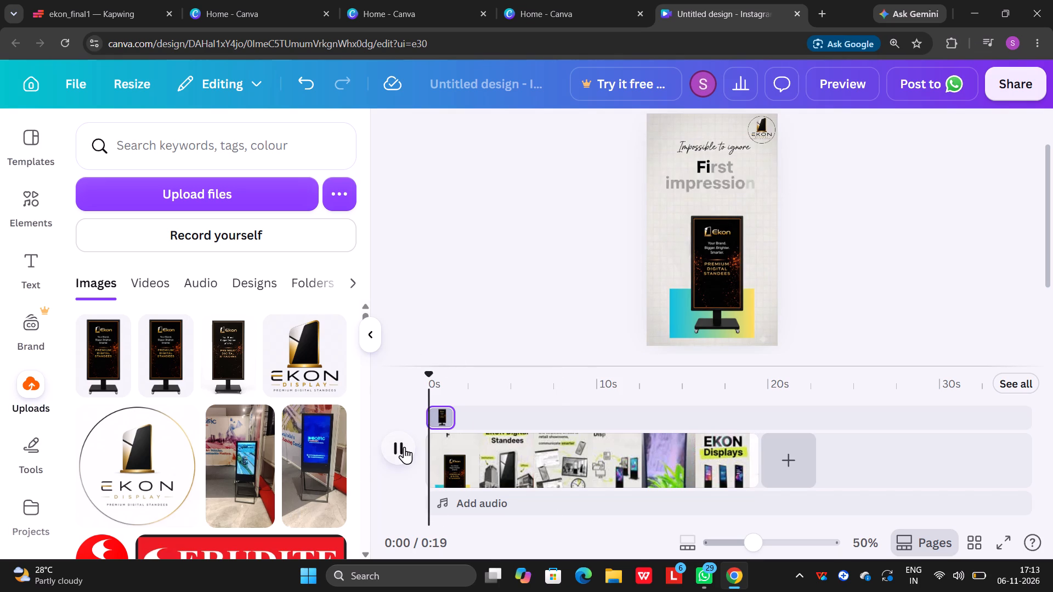
{"action": "left_click", "coordinate": [404, 447]}
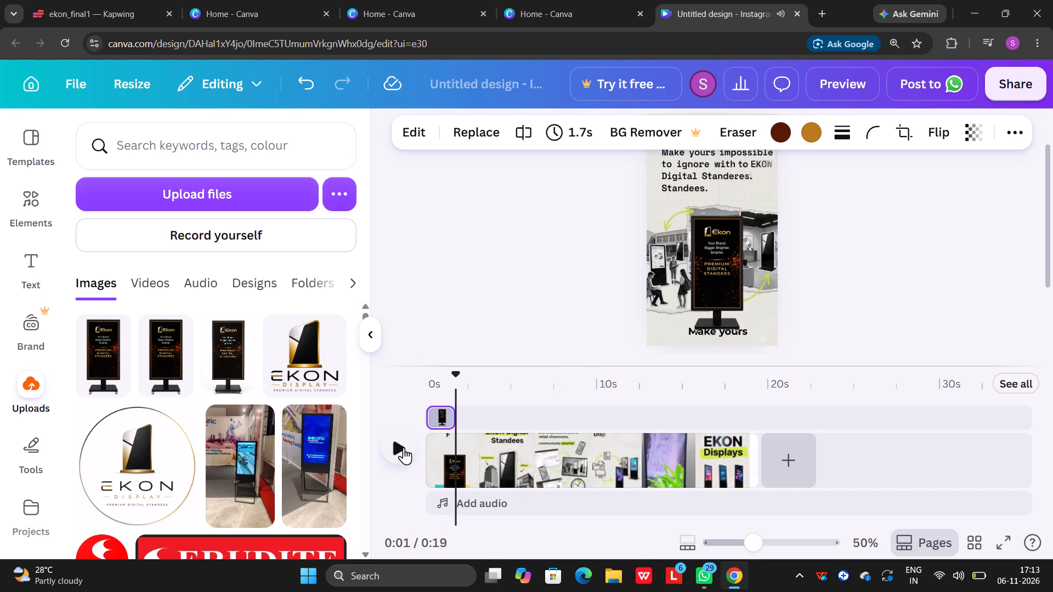
{"action": "left_click_drag", "start_coordinate": [457, 374], "coordinate": [402, 383]}
{"action": "left_click", "coordinate": [395, 444]}
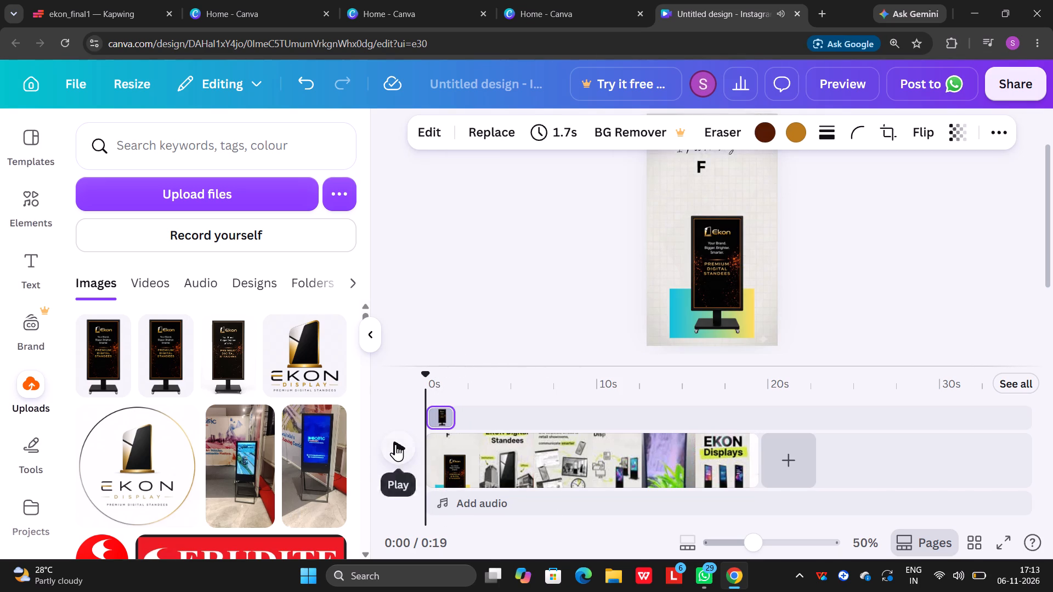
{"action": "left_click", "coordinate": [395, 444]}
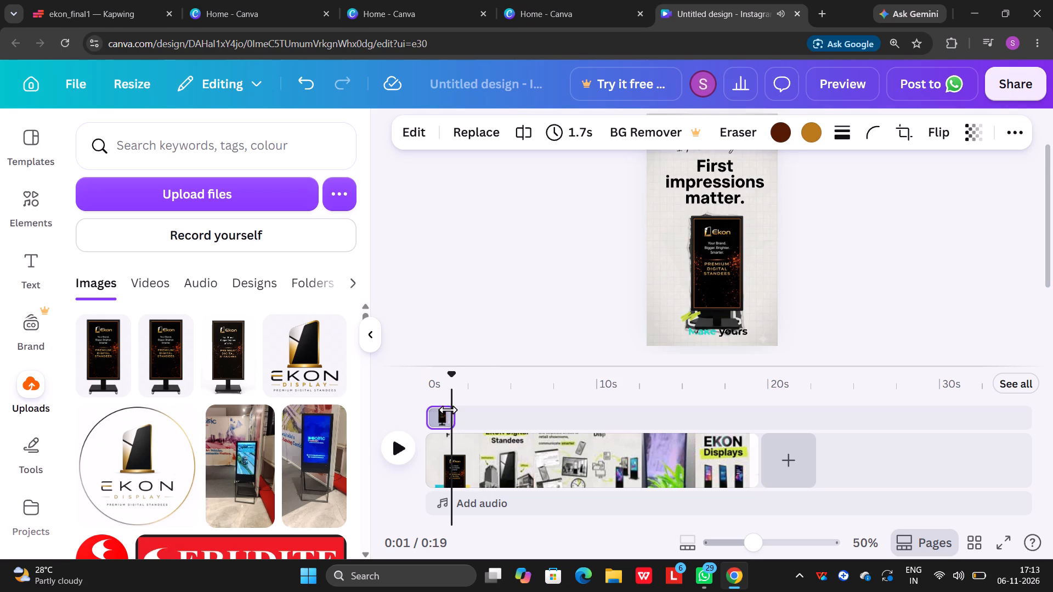
{"action": "left_click_drag", "start_coordinate": [451, 415], "coordinate": [460, 413]}
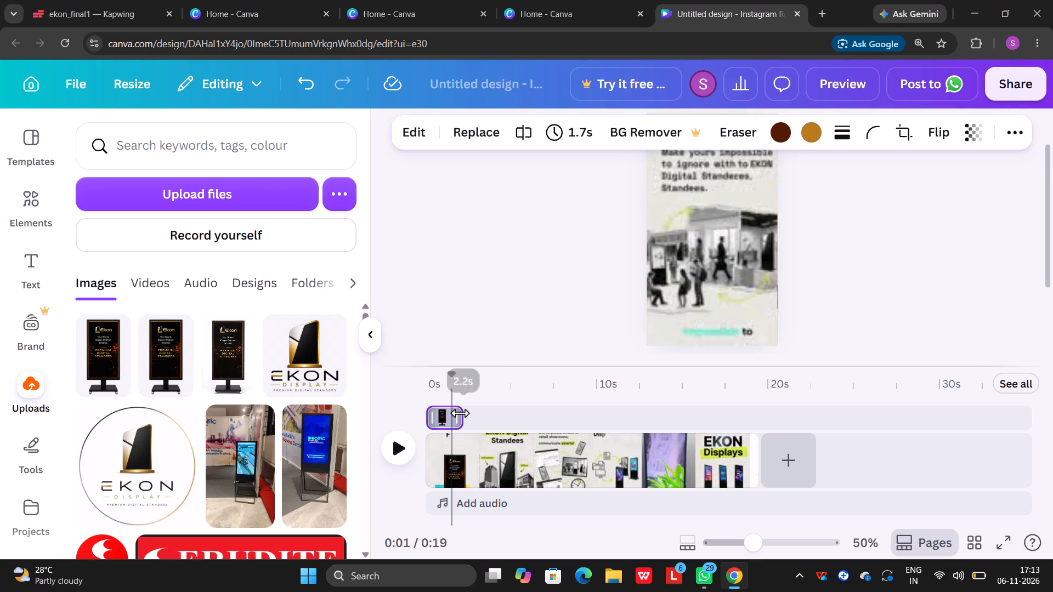
{"action": "left_click_drag", "start_coordinate": [460, 413], "coordinate": [461, 413]}
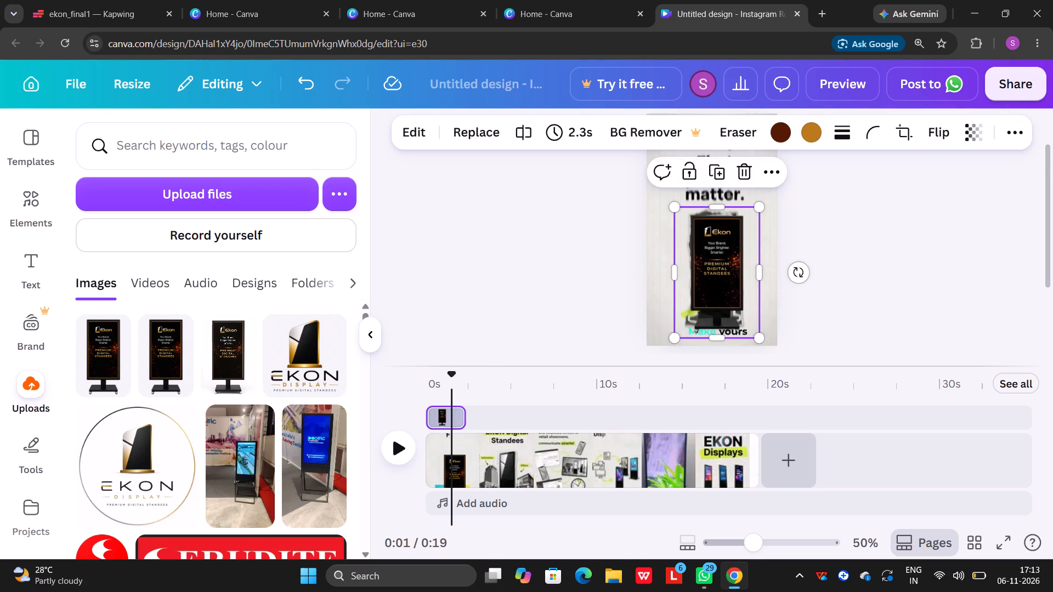
Play the video from the start to the Display Announcements & Promotions scene to check the standee overlay and the scenes after it.
{"action": "left_click_drag", "start_coordinate": [449, 382], "coordinate": [416, 382]}
{"action": "left_click", "coordinate": [393, 449]}
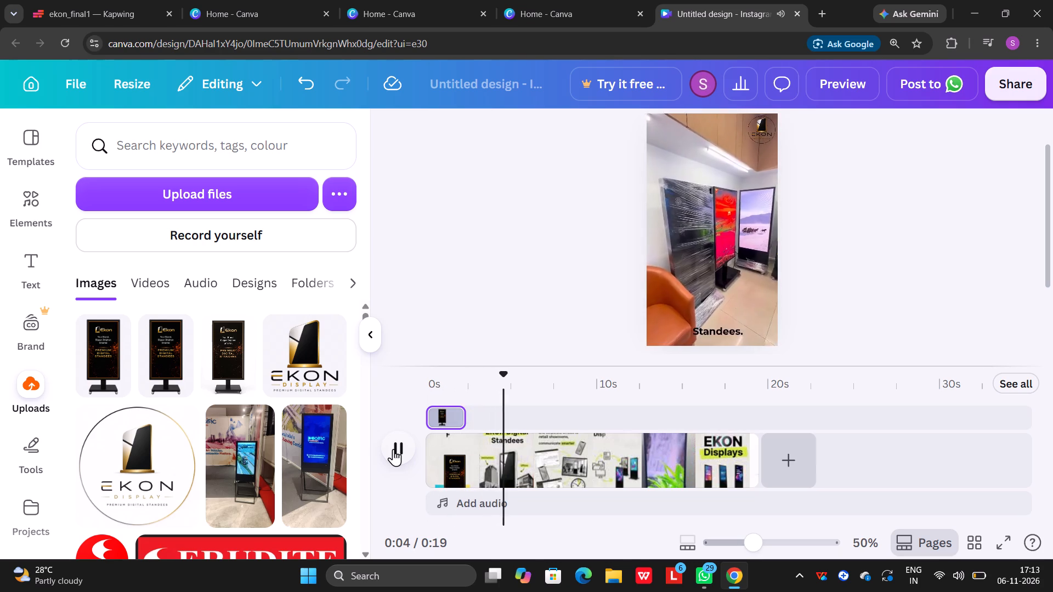
{"action": "left_click", "coordinate": [393, 449]}
{"action": "left_click", "coordinate": [393, 449]}
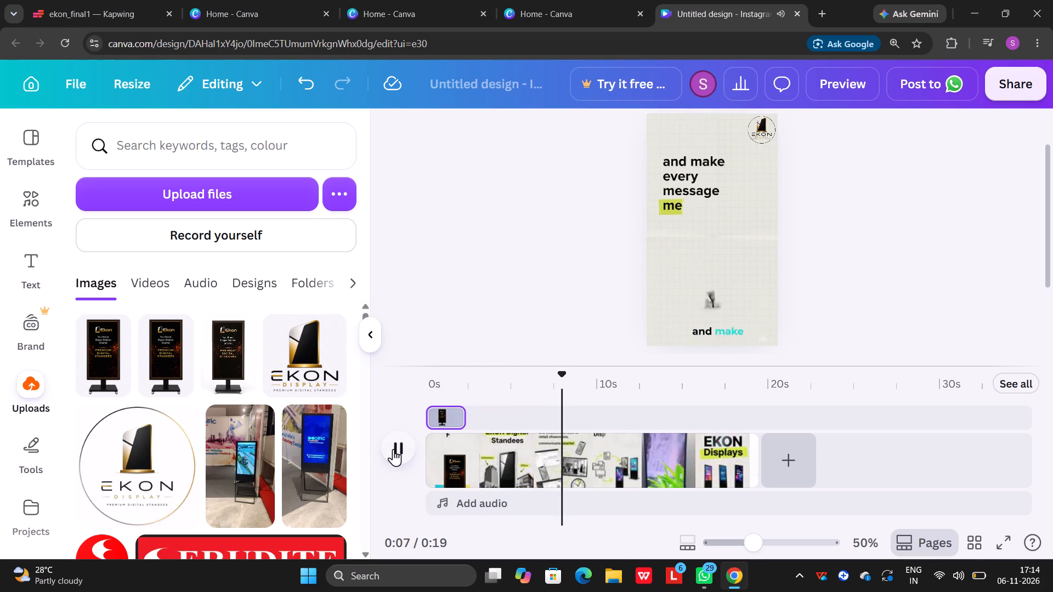
{"action": "left_click", "coordinate": [393, 449]}
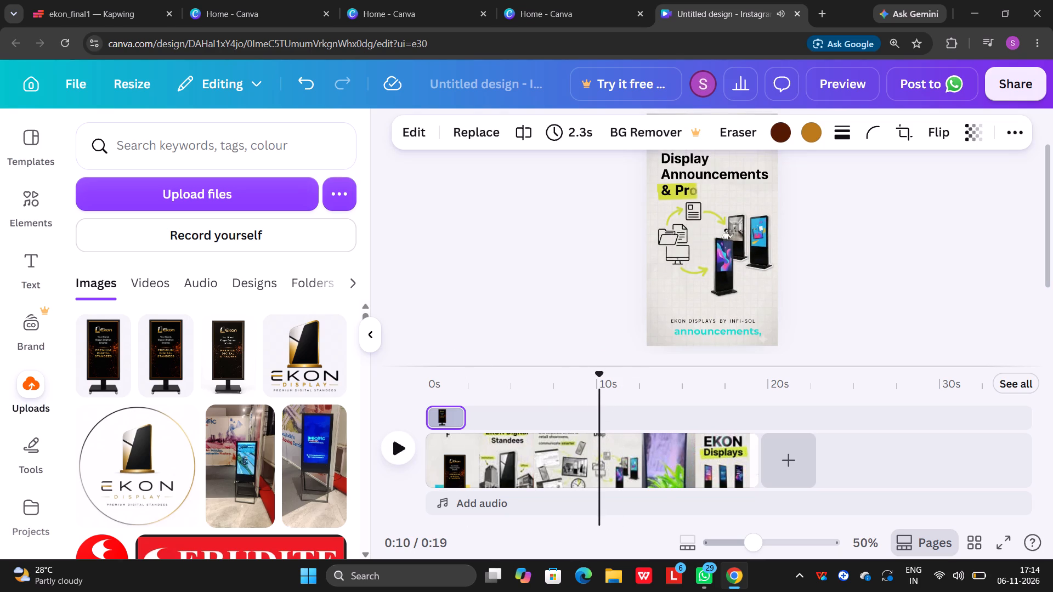
Replay the EKON Digital Standees scene around 3 s in short bursts to examine where it starts and ends, and return to its beginning.
{"action": "left_click_drag", "start_coordinate": [600, 373], "coordinate": [508, 379]}
{"action": "left_click", "coordinate": [480, 377]}
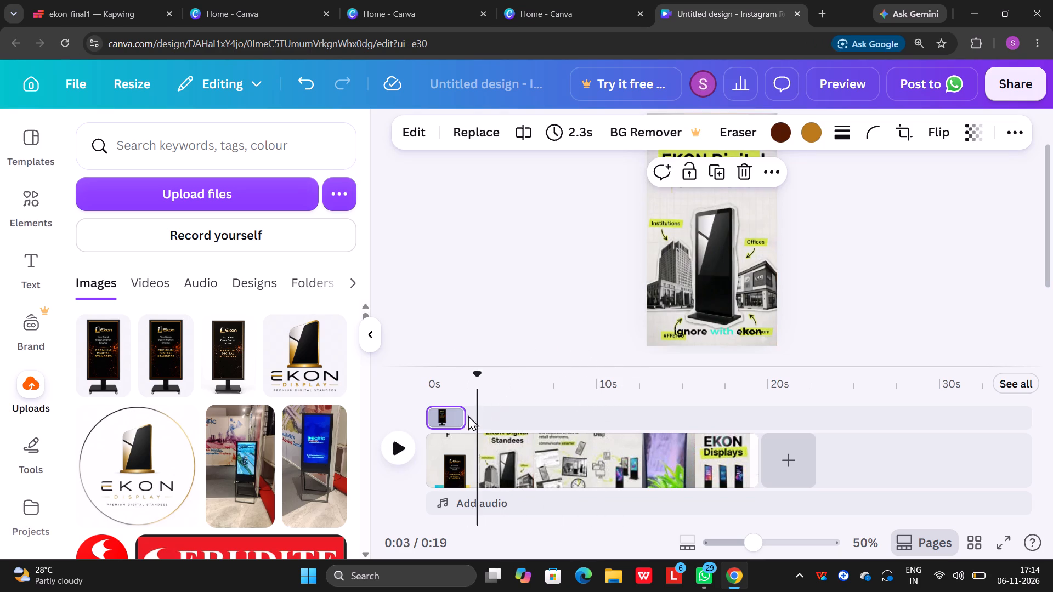
{"action": "left_click", "coordinate": [393, 446]}
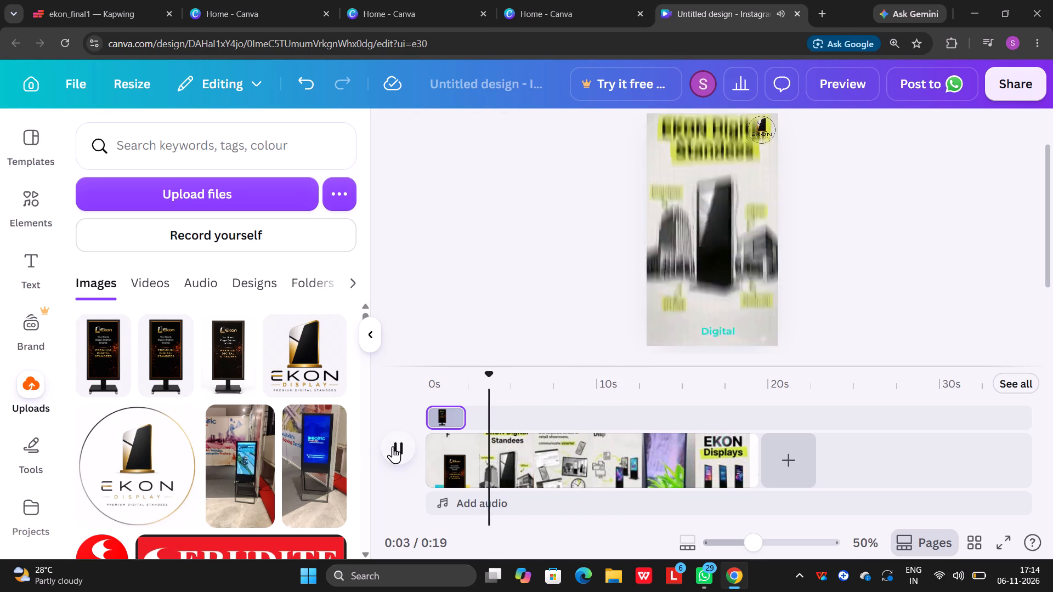
{"action": "left_click", "coordinate": [393, 446]}
{"action": "left_click_drag", "start_coordinate": [494, 378], "coordinate": [482, 379]}
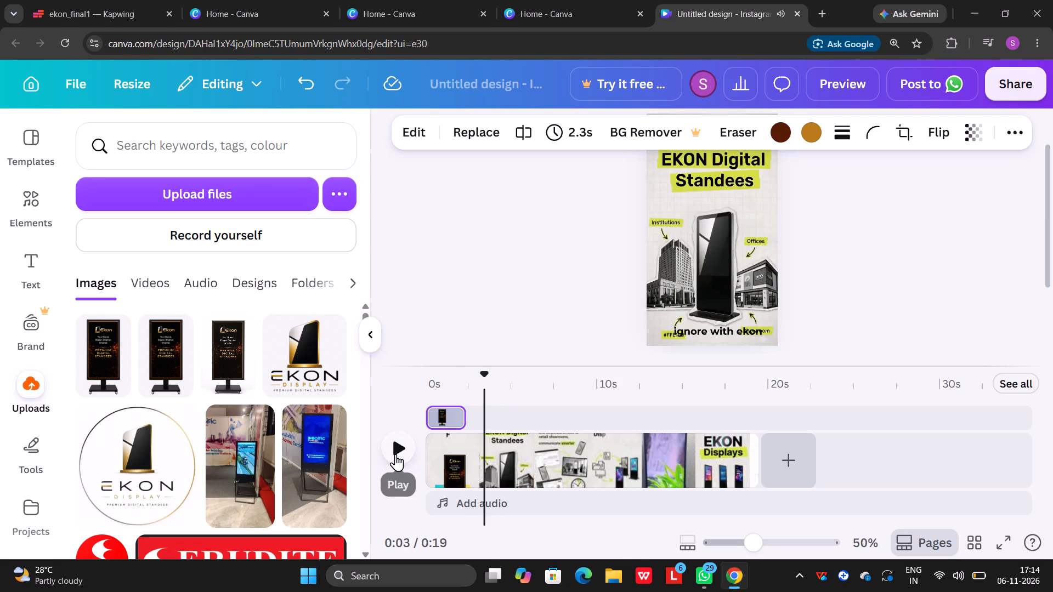
{"action": "left_click", "coordinate": [395, 454]}
{"action": "left_click", "coordinate": [395, 453]}
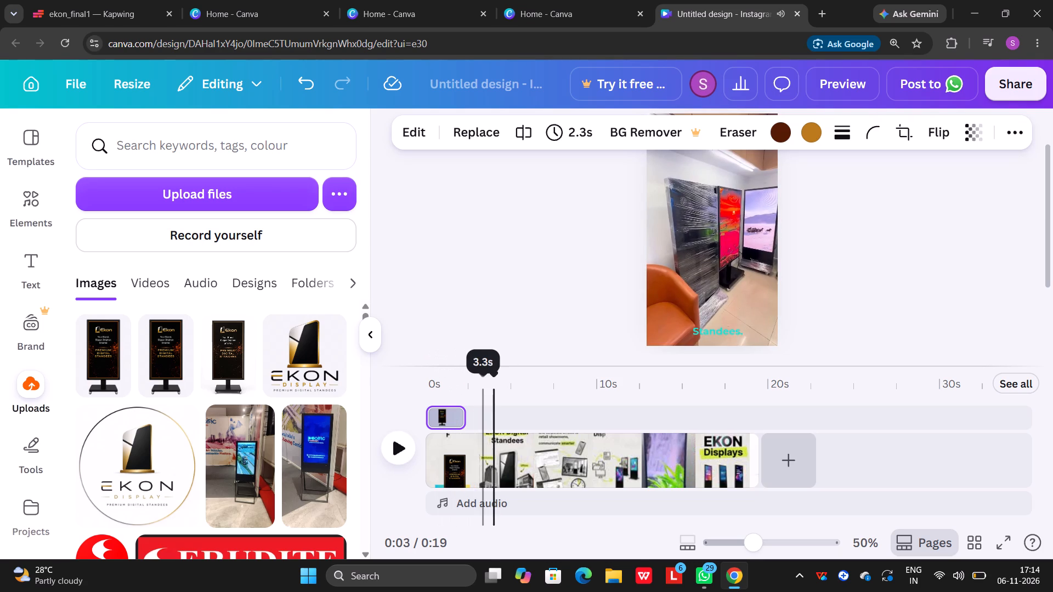
{"action": "left_click_drag", "start_coordinate": [492, 378], "coordinate": [472, 378]}
{"action": "left_click", "coordinate": [475, 377]}
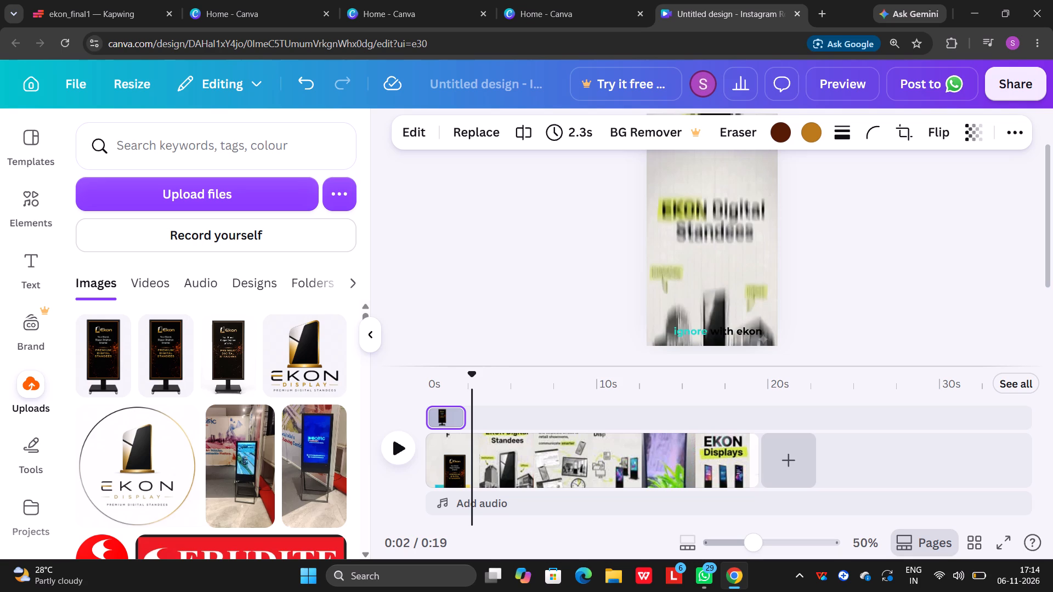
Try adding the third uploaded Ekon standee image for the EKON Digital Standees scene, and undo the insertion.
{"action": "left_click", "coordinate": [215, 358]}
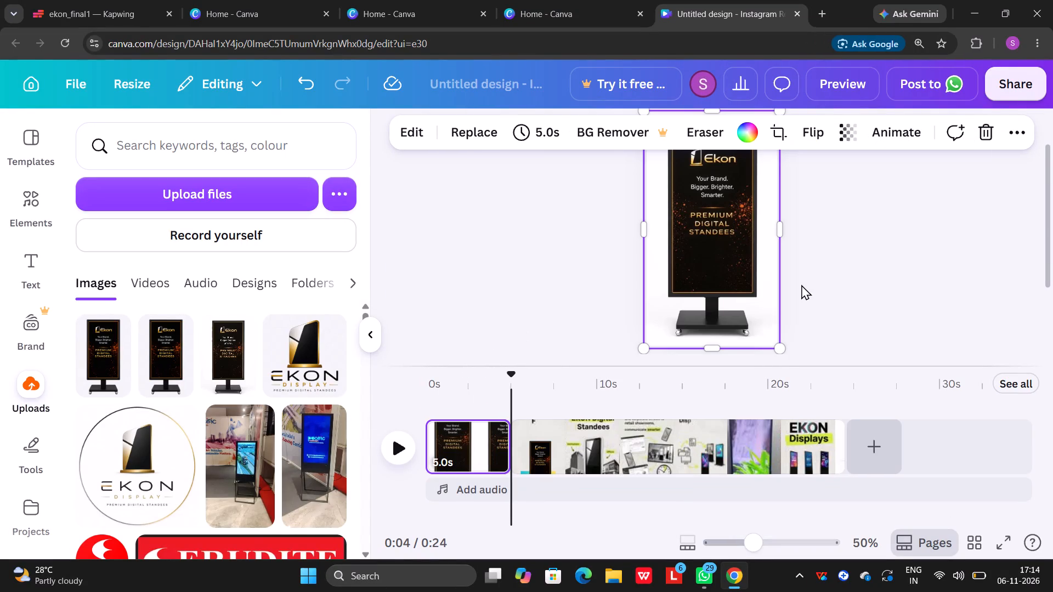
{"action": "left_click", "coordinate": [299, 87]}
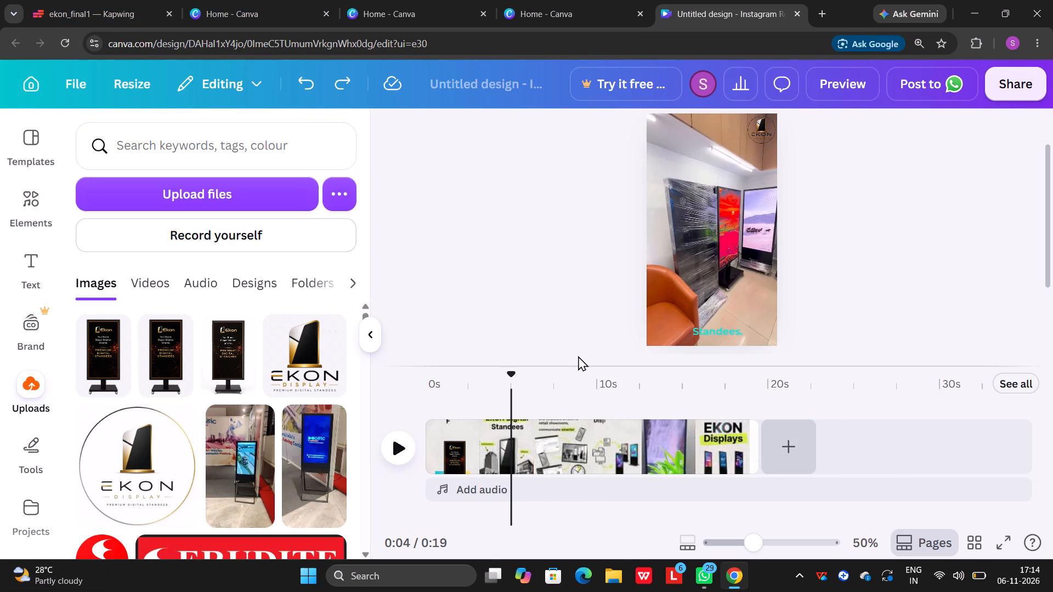
Play the video from the showroom clip to the Display Announcements & Promotions scene to review the standees shown there.
{"action": "left_click", "coordinate": [407, 449]}
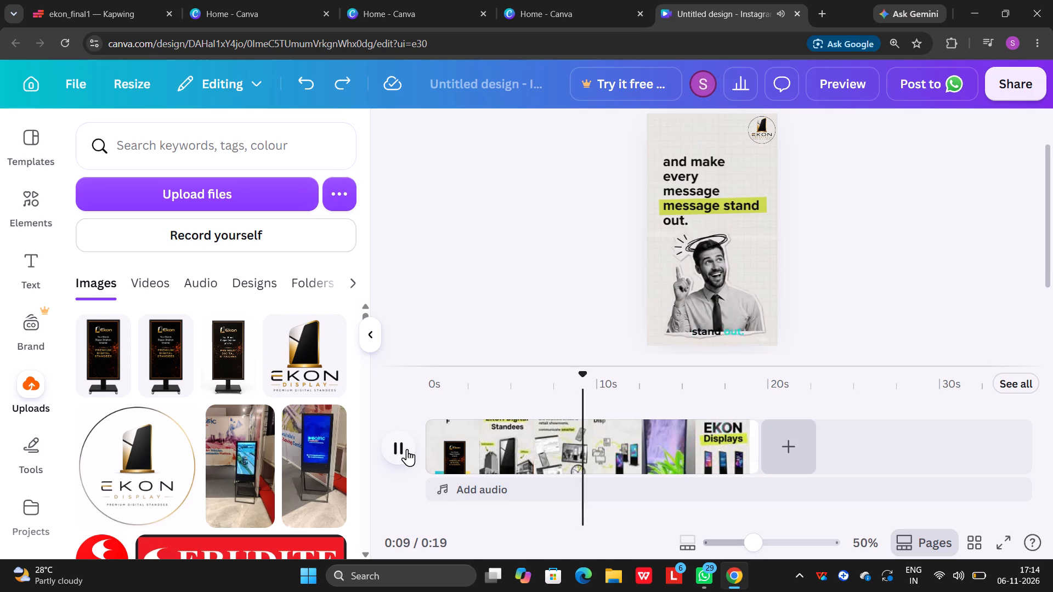
{"action": "left_click", "coordinate": [407, 449]}
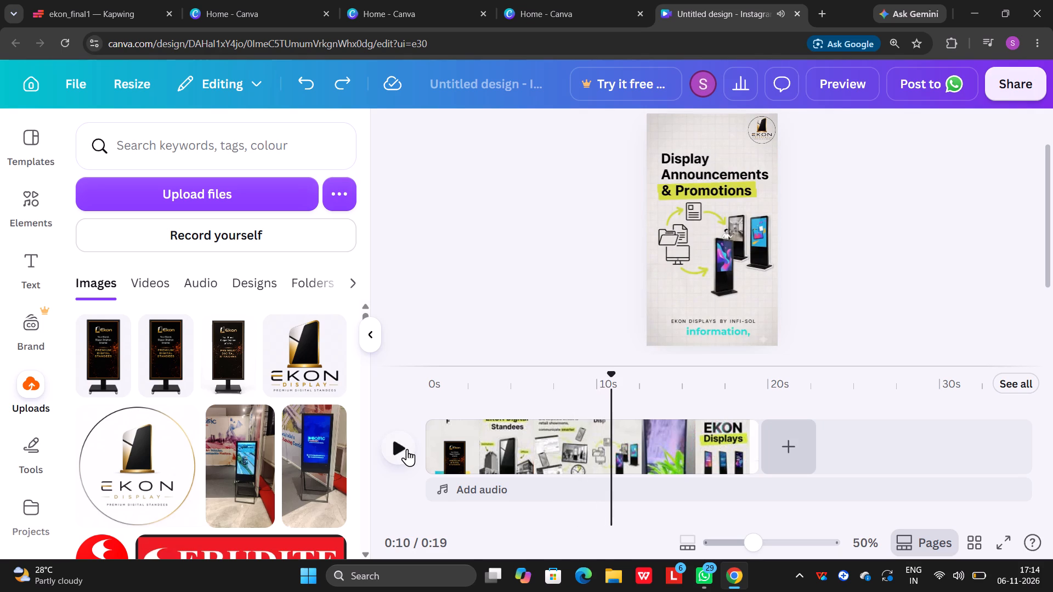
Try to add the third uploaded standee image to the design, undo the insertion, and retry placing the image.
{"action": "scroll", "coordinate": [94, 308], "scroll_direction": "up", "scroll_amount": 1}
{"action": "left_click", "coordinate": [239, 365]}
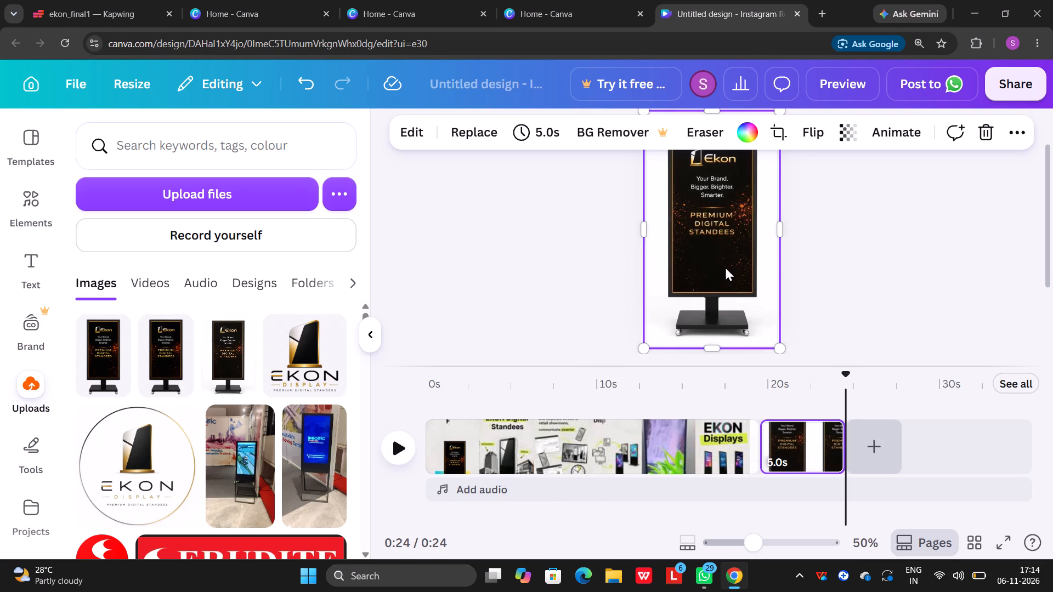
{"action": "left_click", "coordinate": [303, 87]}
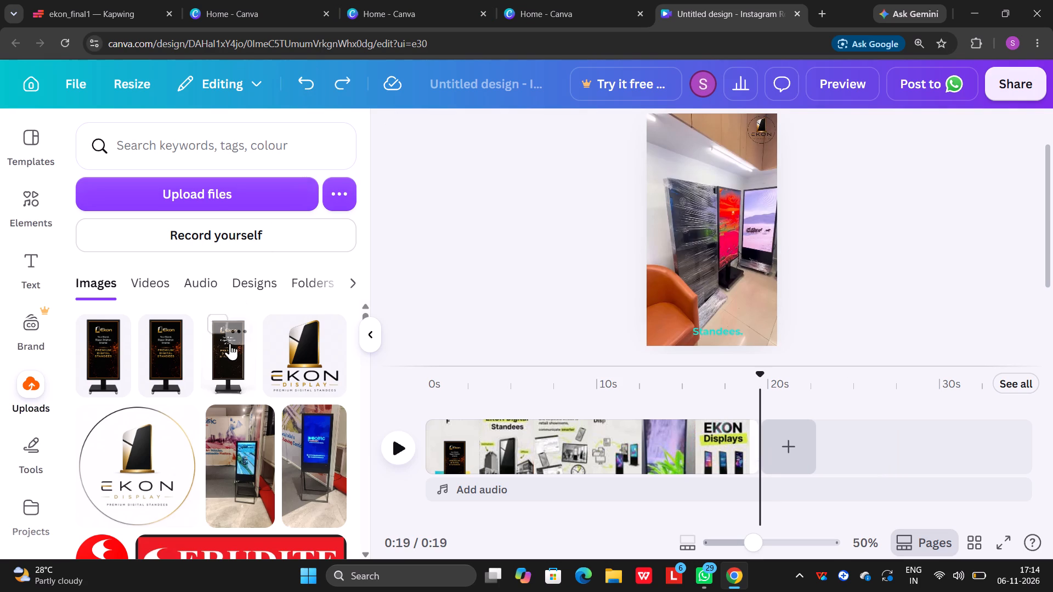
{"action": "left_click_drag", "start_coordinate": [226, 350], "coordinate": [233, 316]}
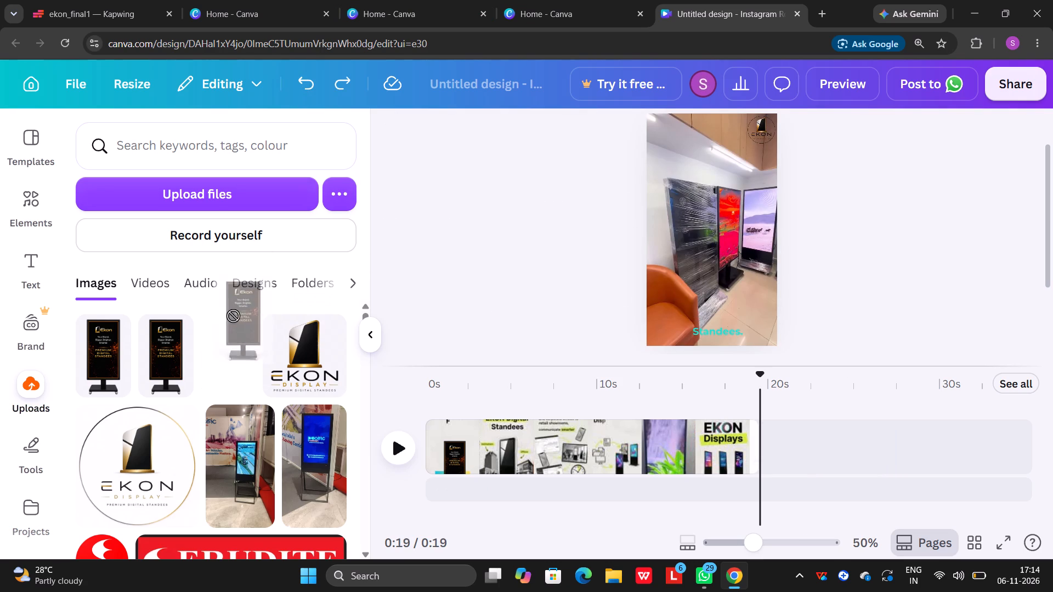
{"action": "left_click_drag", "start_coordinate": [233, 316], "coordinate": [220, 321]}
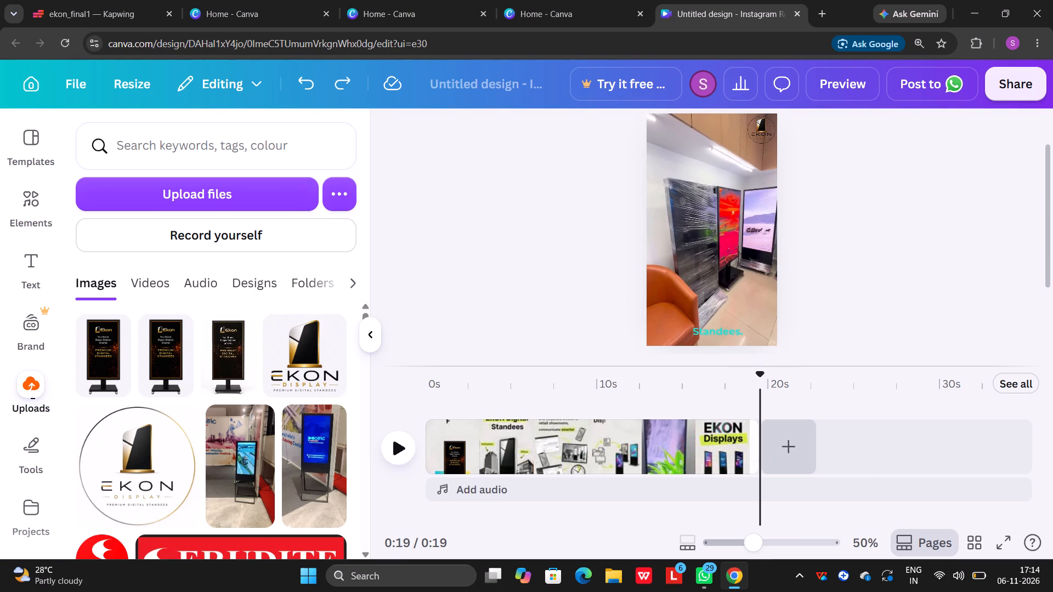
Play parts of the video's middle and end to examine their standee scenes, stopping about 9 s in at Display Announcements.
{"action": "left_click_drag", "start_coordinate": [756, 373], "coordinate": [682, 383]}
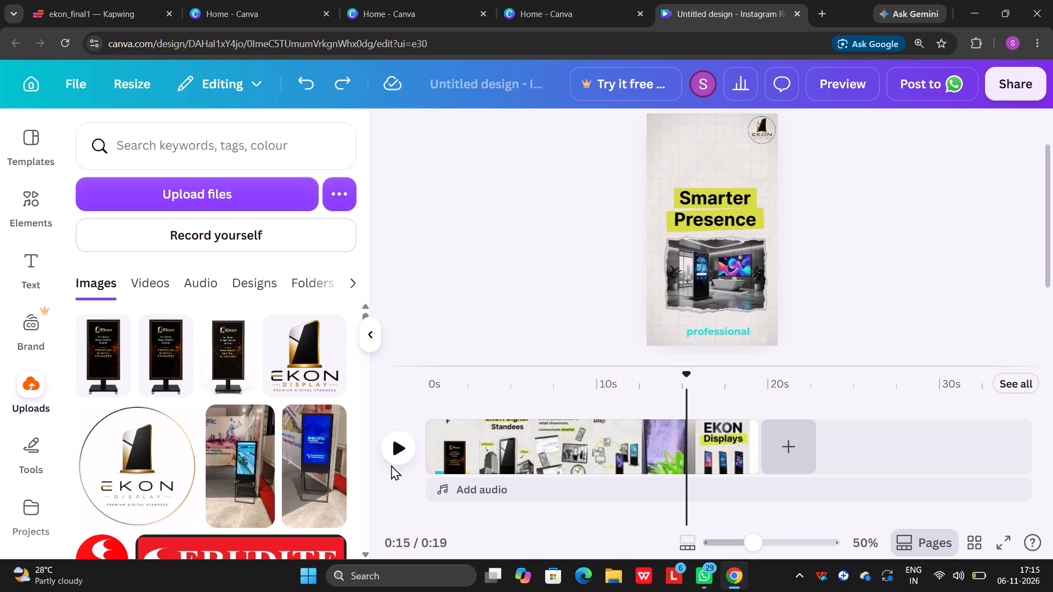
{"action": "left_click", "coordinate": [400, 461]}
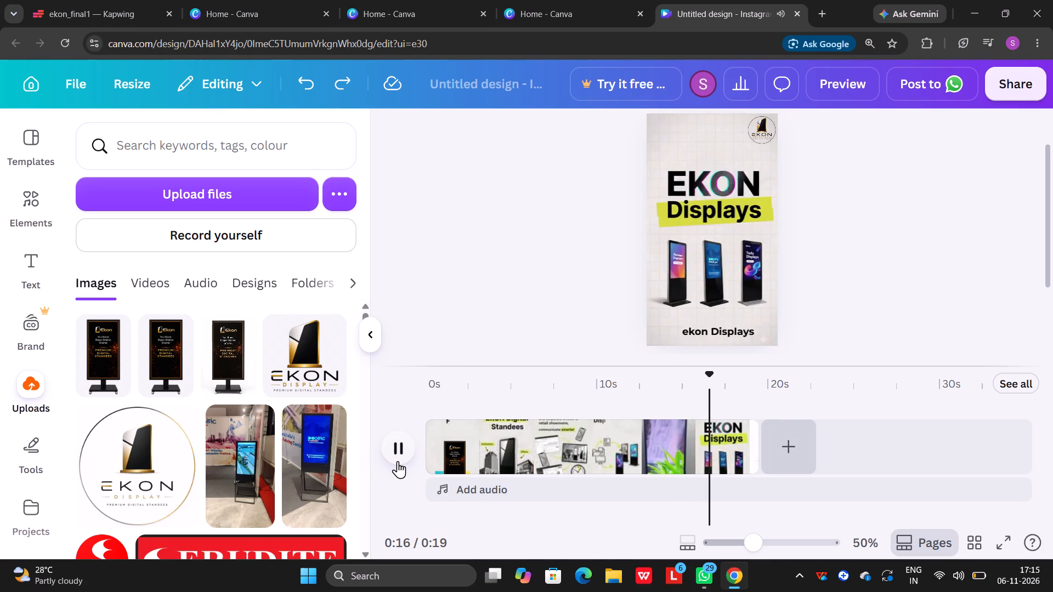
{"action": "left_click", "coordinate": [398, 461]}
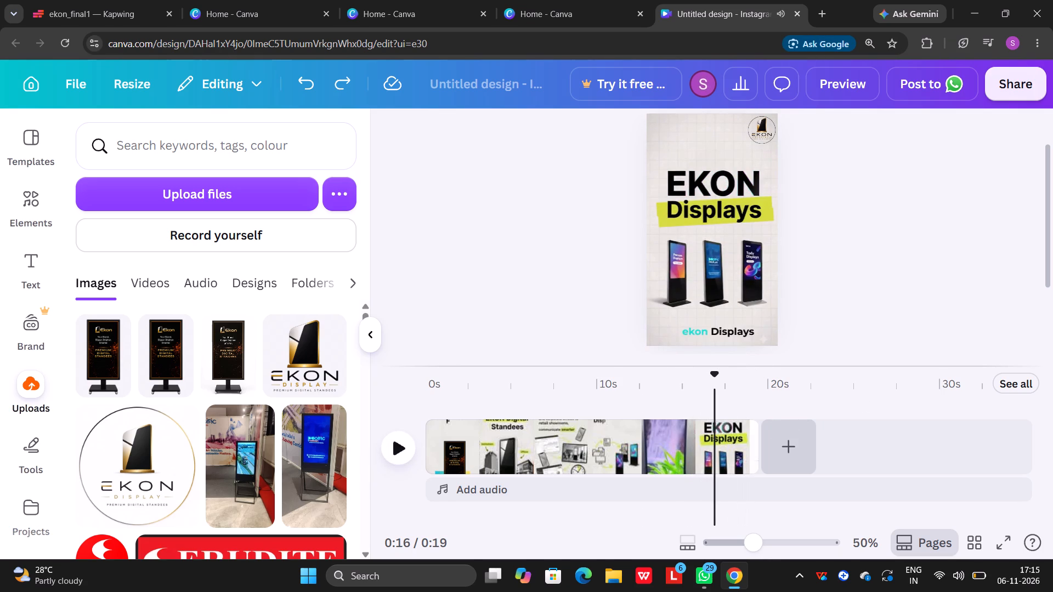
{"action": "left_click_drag", "start_coordinate": [716, 382], "coordinate": [589, 403]}
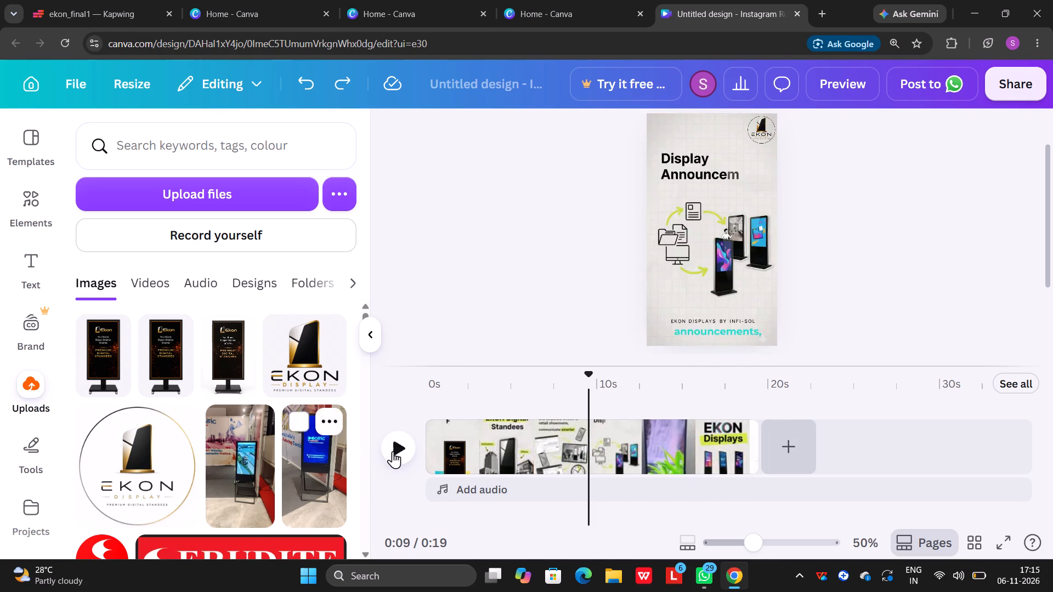
{"action": "left_click", "coordinate": [404, 447]}
{"action": "left_click", "coordinate": [400, 447]}
{"action": "left_click", "coordinate": [400, 447]}
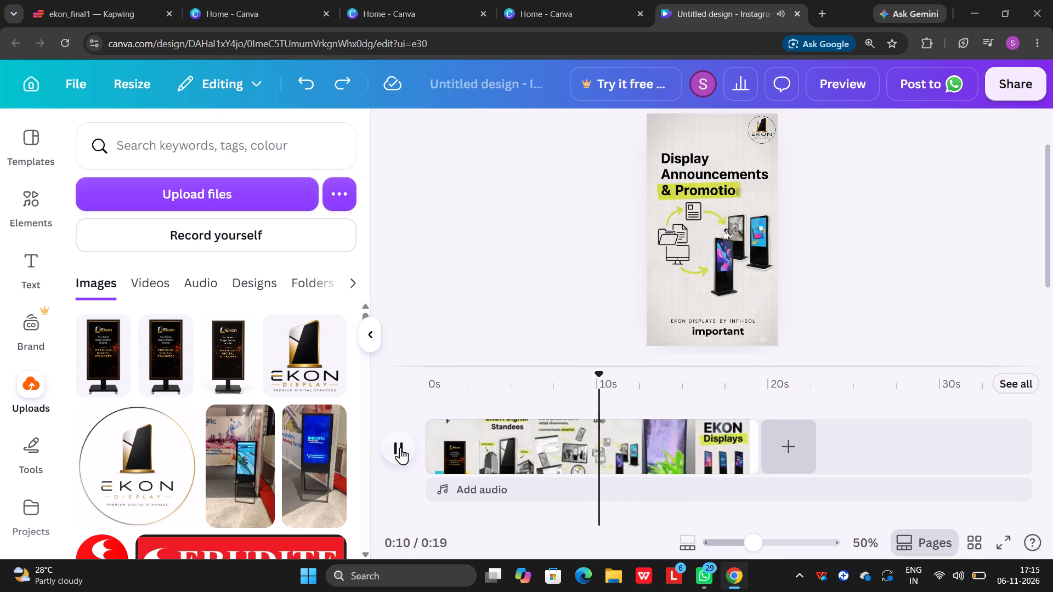
{"action": "left_click", "coordinate": [400, 447]}
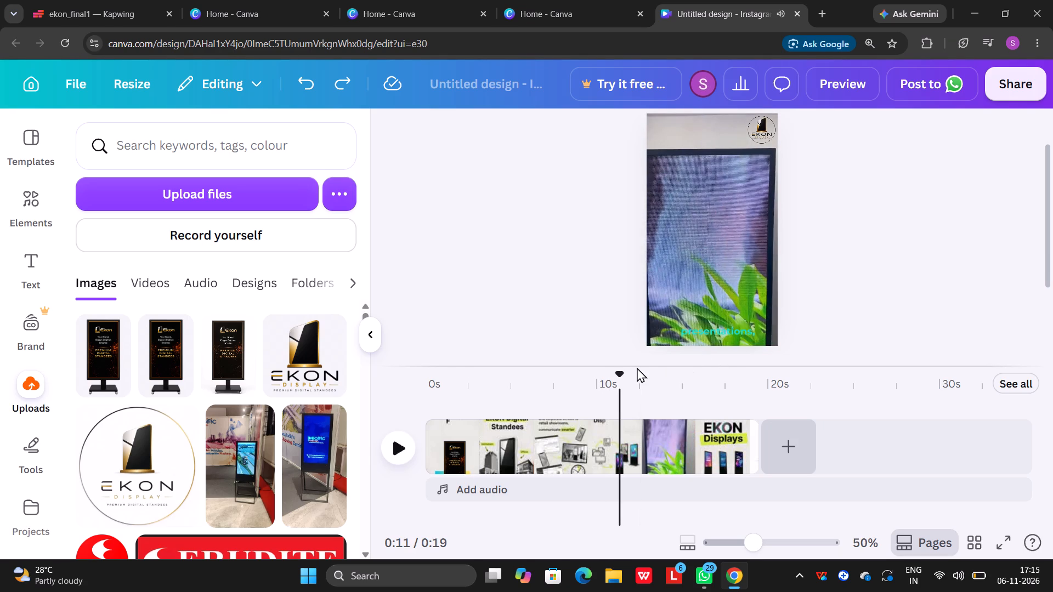
{"action": "left_click_drag", "start_coordinate": [614, 372], "coordinate": [567, 384]}
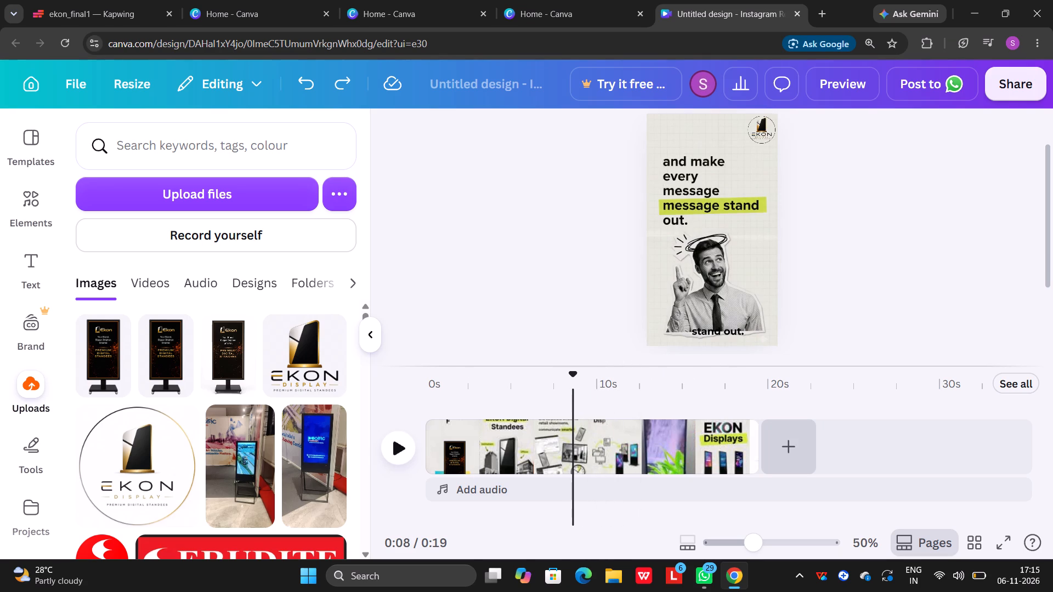
{"action": "left_click", "coordinate": [397, 439]}
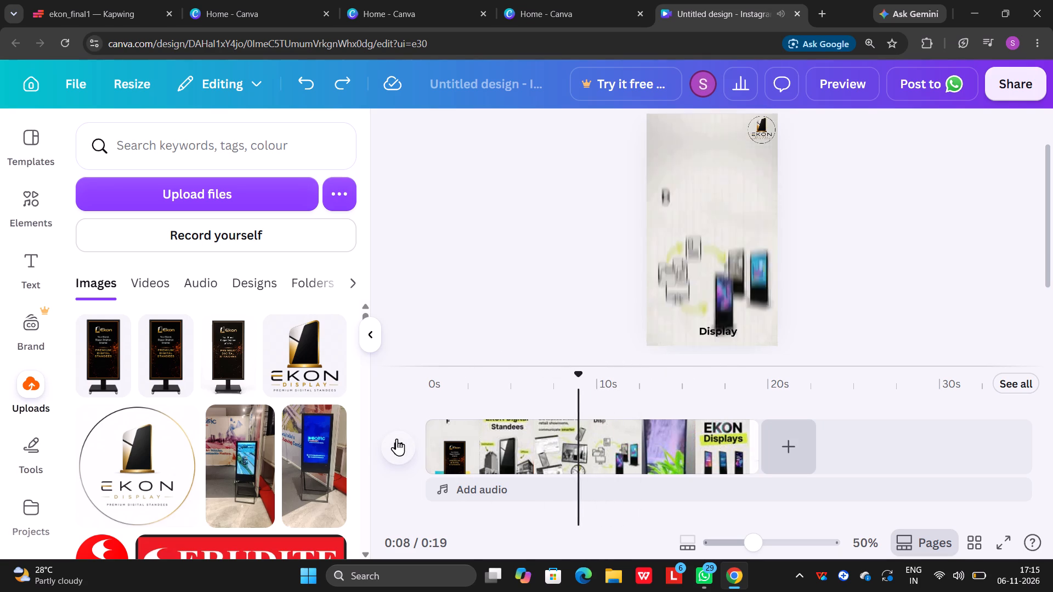
{"action": "left_click", "coordinate": [397, 439]}
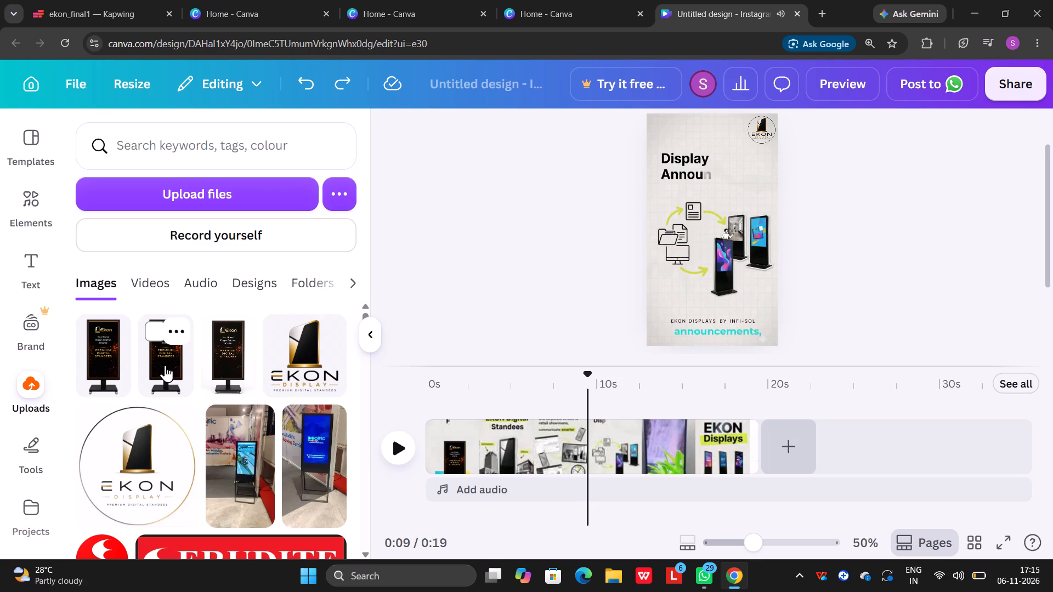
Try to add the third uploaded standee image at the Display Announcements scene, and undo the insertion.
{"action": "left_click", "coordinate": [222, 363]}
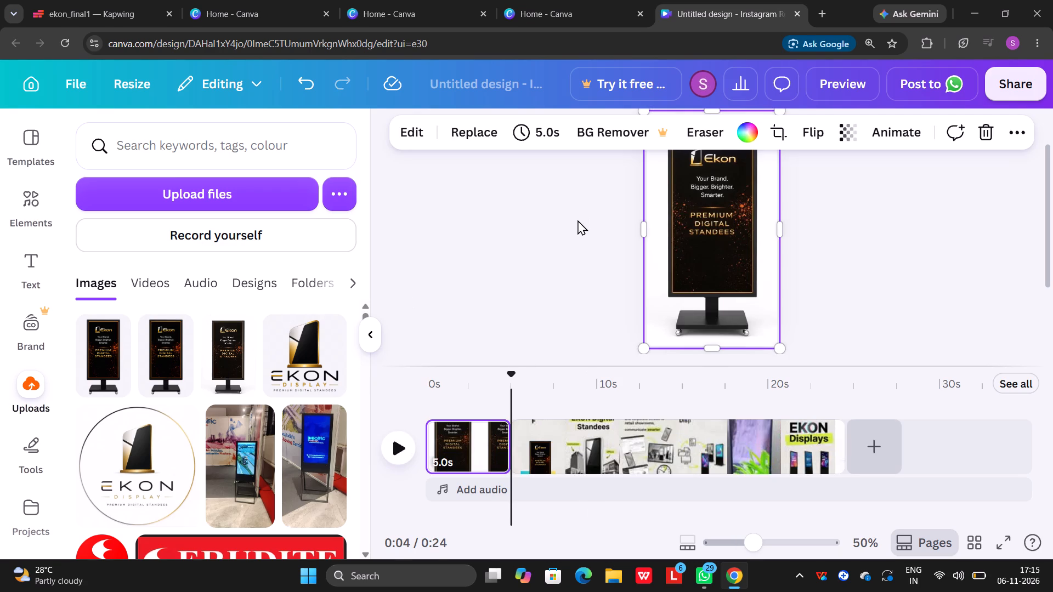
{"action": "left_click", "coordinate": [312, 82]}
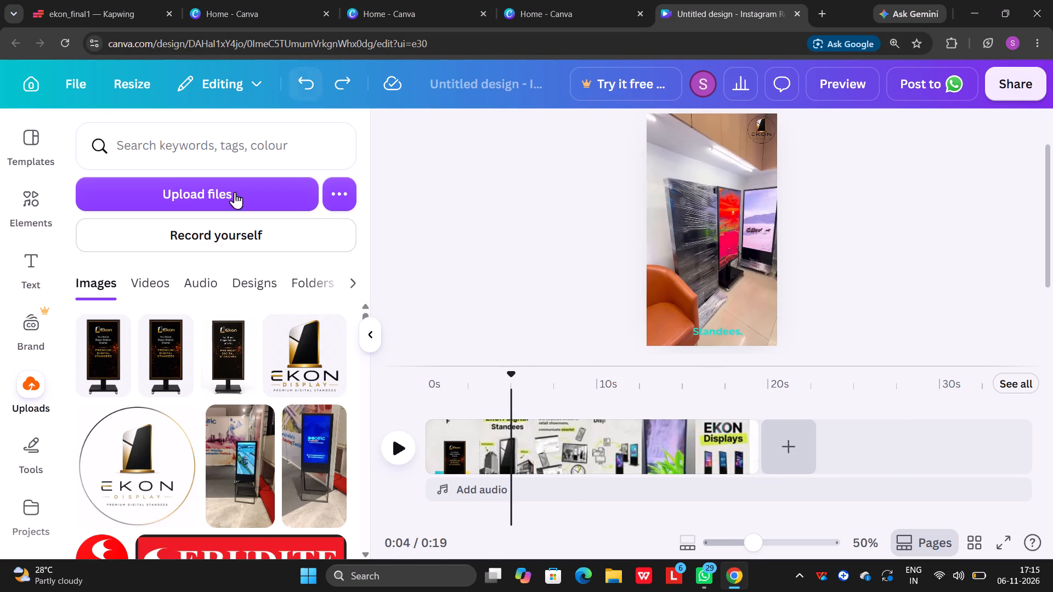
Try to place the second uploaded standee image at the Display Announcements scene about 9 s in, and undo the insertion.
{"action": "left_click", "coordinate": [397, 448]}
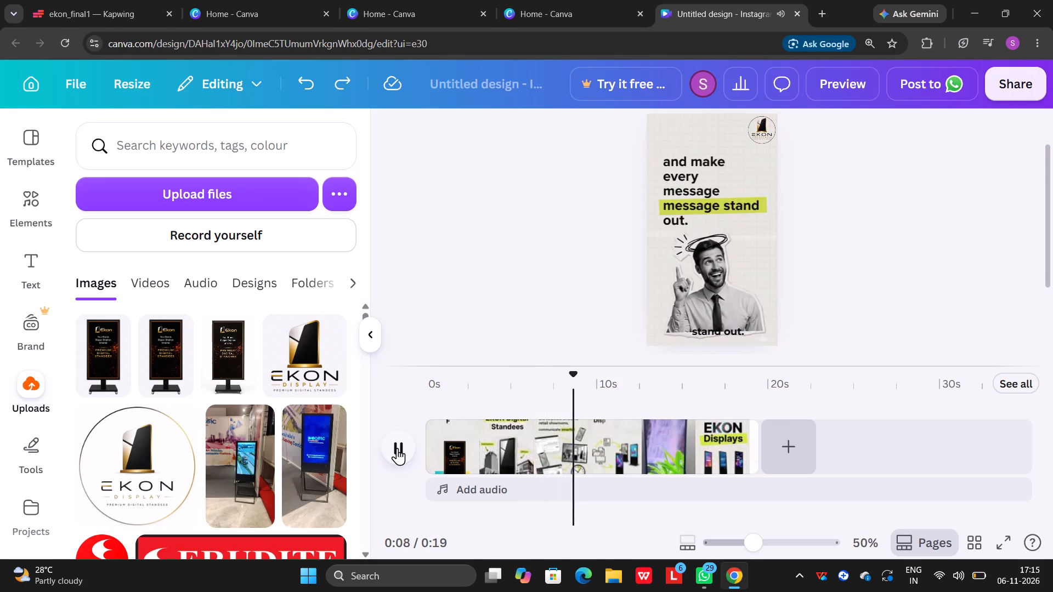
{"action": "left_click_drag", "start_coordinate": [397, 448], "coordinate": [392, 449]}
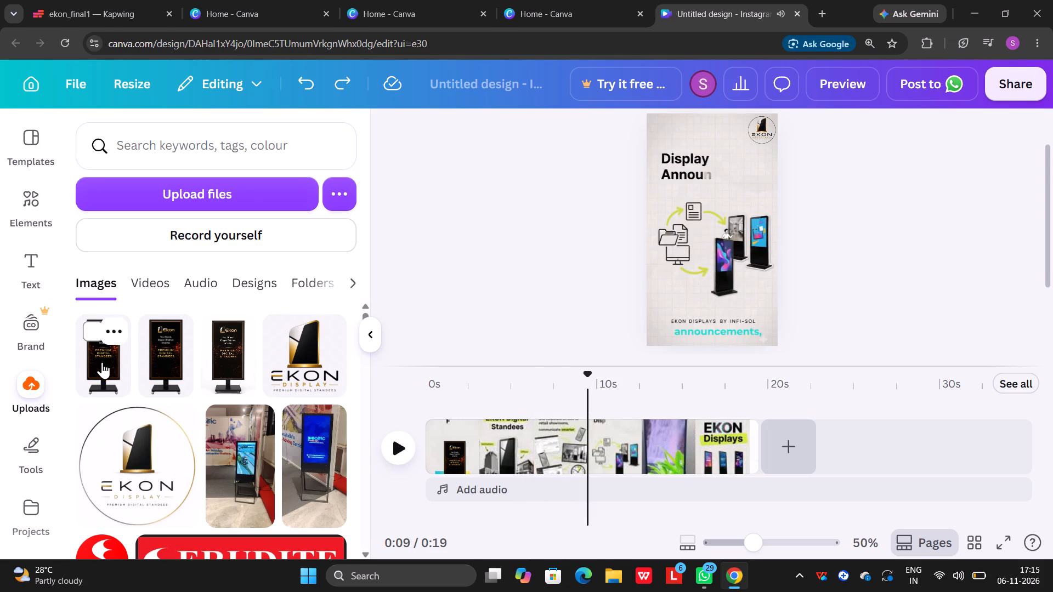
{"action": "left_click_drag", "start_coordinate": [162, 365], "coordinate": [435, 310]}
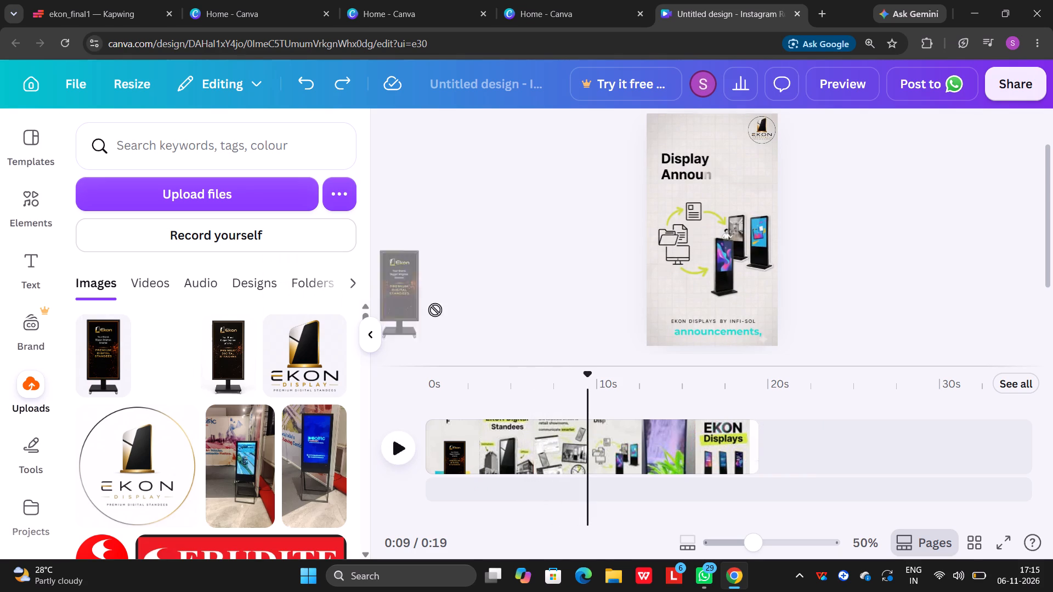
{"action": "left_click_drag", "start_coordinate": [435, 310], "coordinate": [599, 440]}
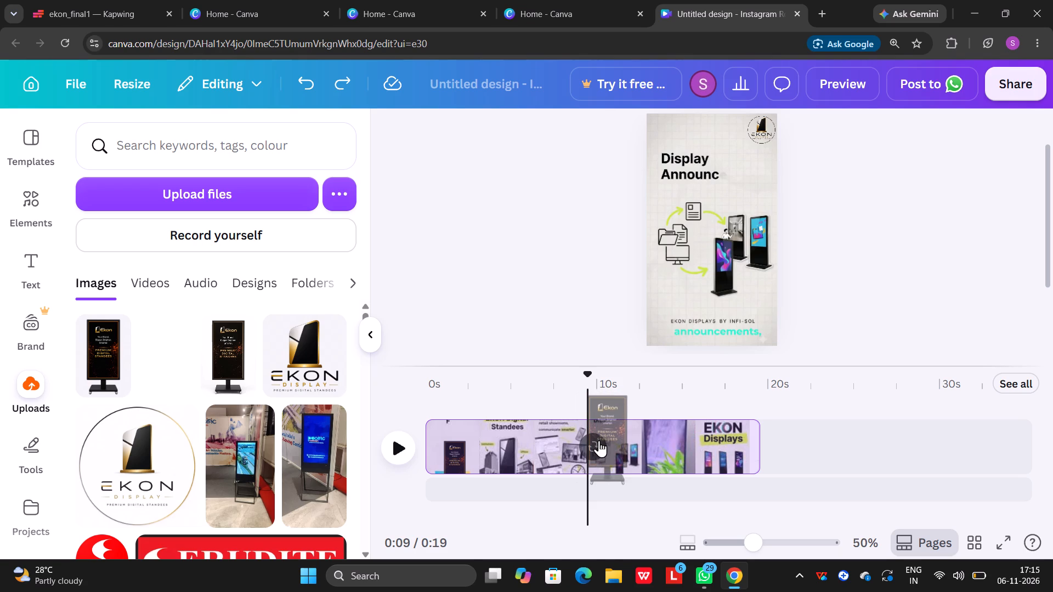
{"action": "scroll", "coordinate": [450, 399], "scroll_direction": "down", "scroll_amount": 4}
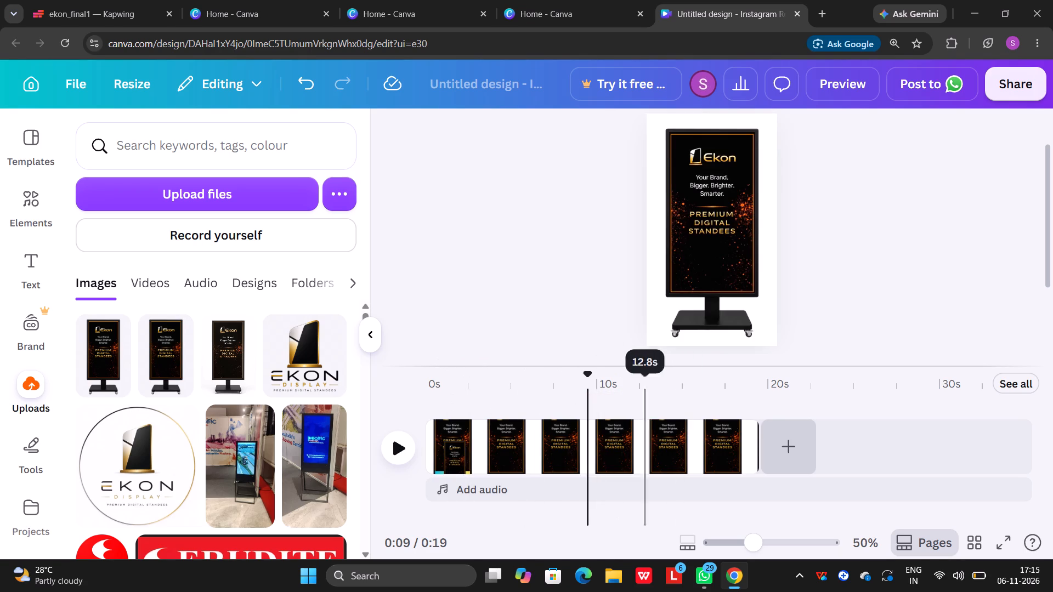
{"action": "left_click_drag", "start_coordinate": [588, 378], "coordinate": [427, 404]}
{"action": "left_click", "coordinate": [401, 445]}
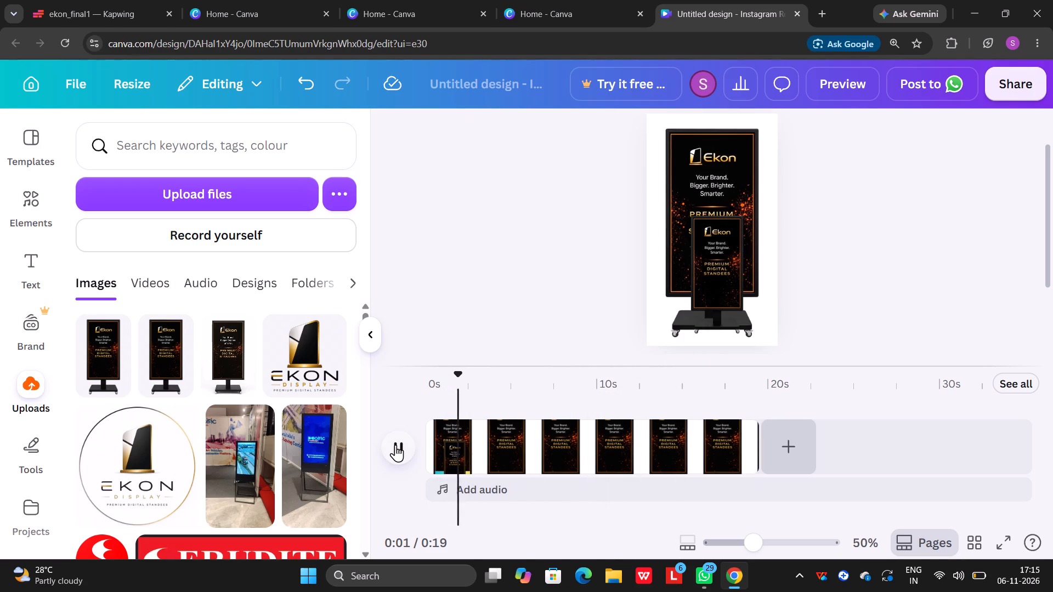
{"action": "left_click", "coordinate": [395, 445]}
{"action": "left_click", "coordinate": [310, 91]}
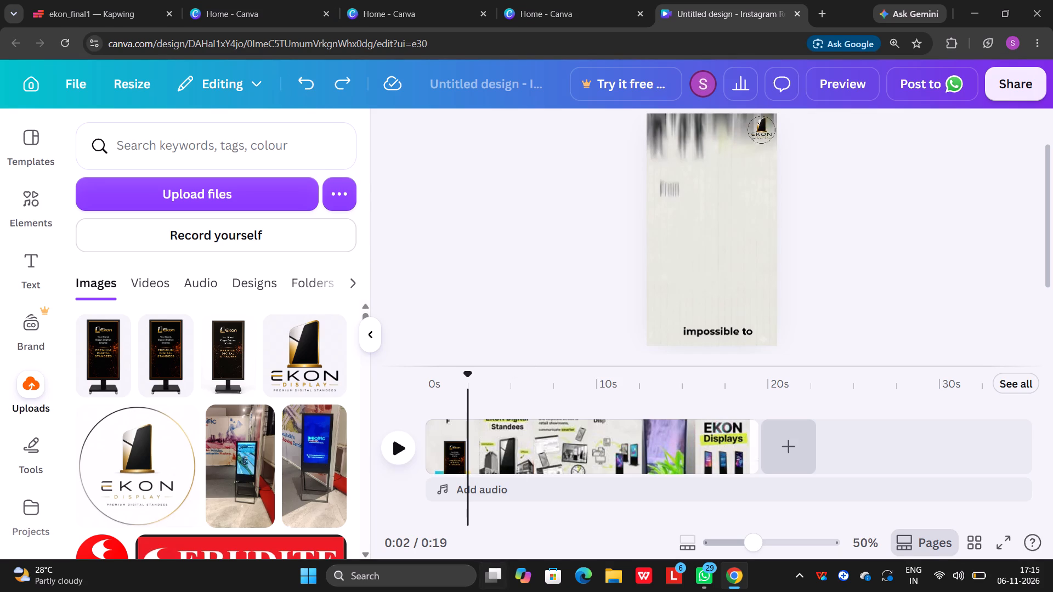
Play and step through the first three seconds to examine how long the standee overlay should stay over the opening scene.
{"action": "left_click", "coordinate": [400, 452]}
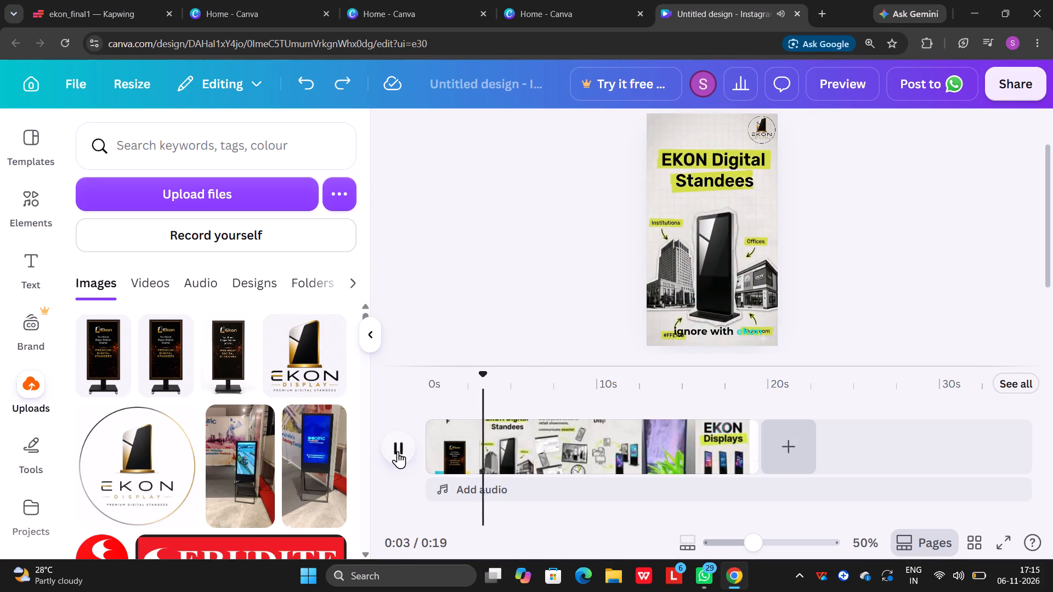
{"action": "left_click", "coordinate": [398, 451]}
{"action": "left_click_drag", "start_coordinate": [488, 377], "coordinate": [459, 380]}
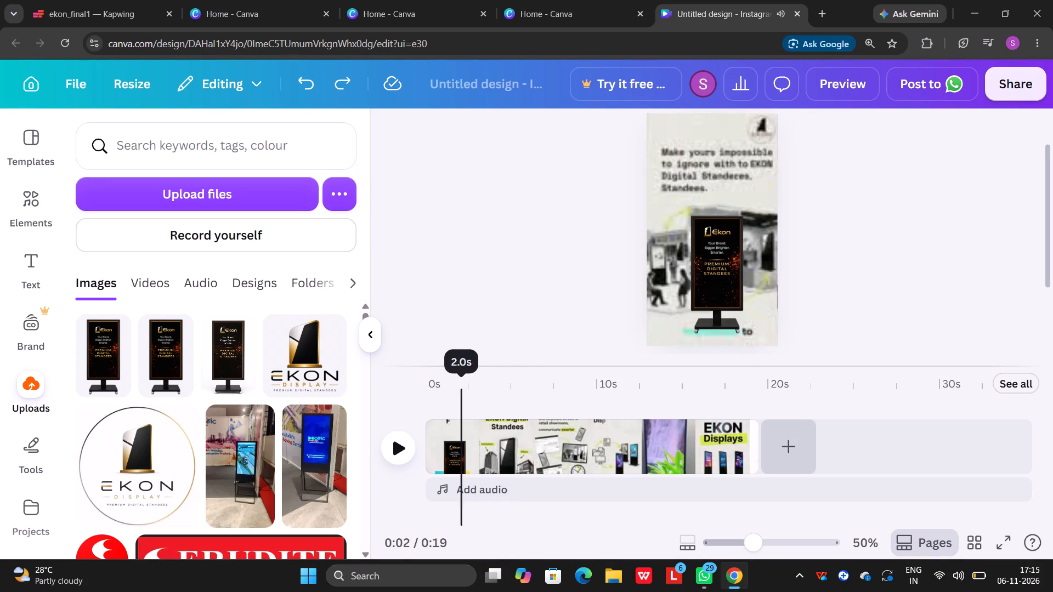
{"action": "left_click_drag", "start_coordinate": [459, 380], "coordinate": [465, 380]}
{"action": "left_click_drag", "start_coordinate": [468, 373], "coordinate": [454, 376]}
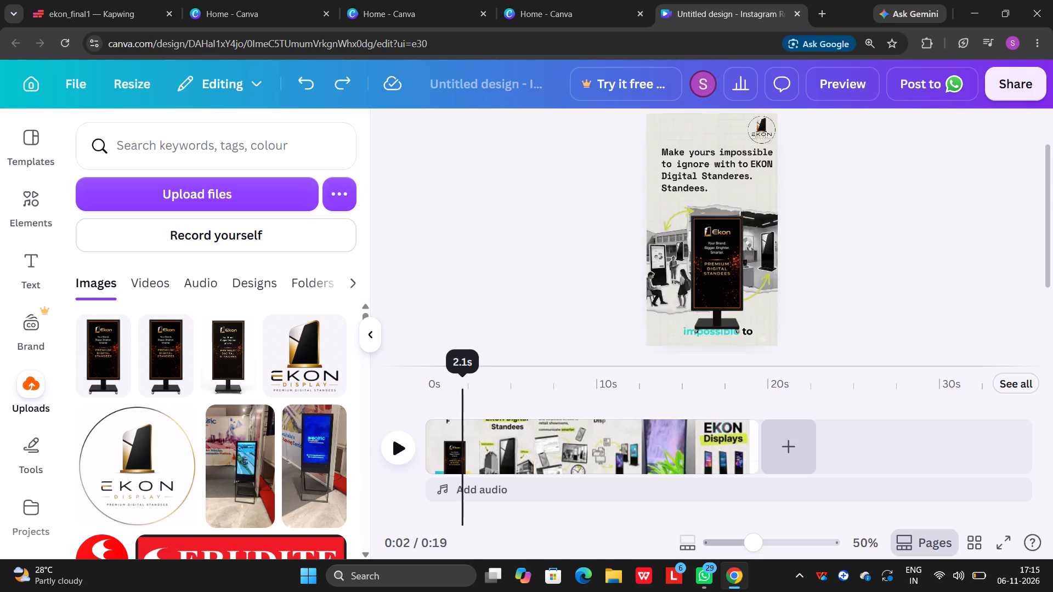
{"action": "left_click_drag", "start_coordinate": [454, 376], "coordinate": [452, 376]}
{"action": "left_click", "coordinate": [400, 454]}
{"action": "left_click", "coordinate": [400, 454]}
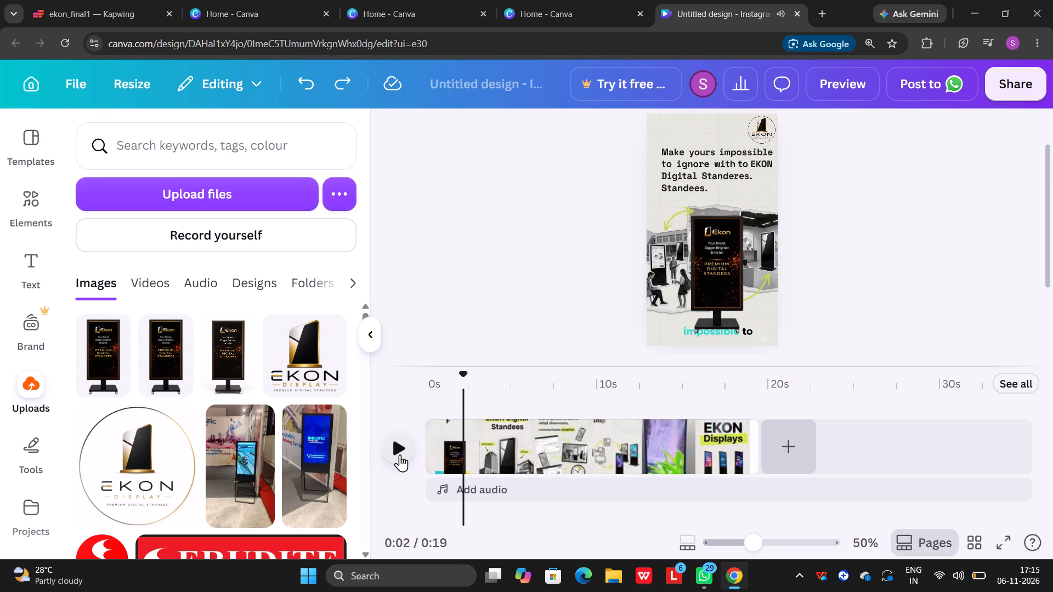
{"action": "left_click", "coordinate": [450, 451]}
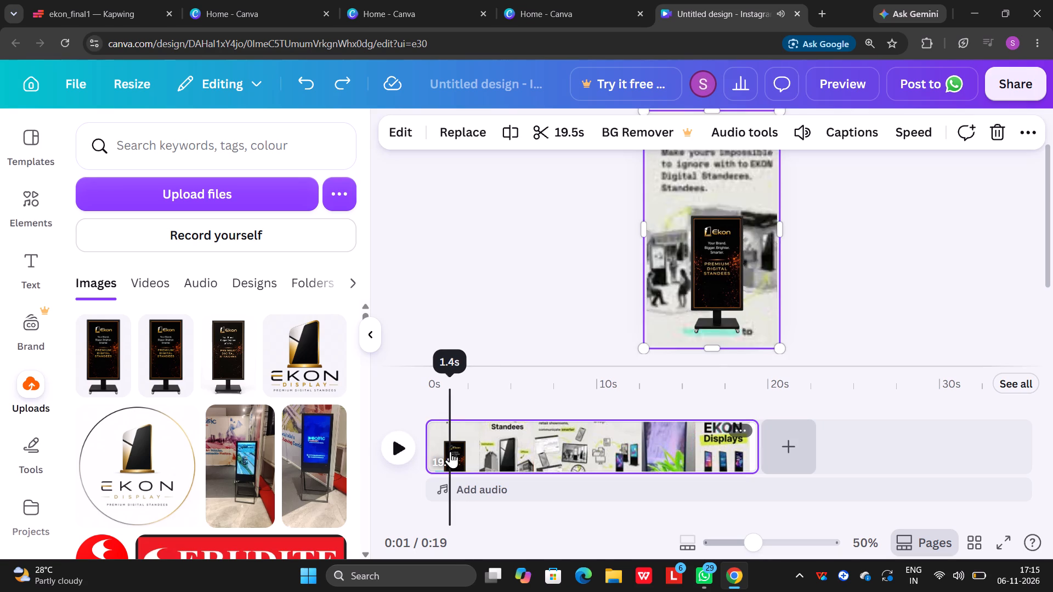
{"action": "left_click", "coordinate": [450, 451]}
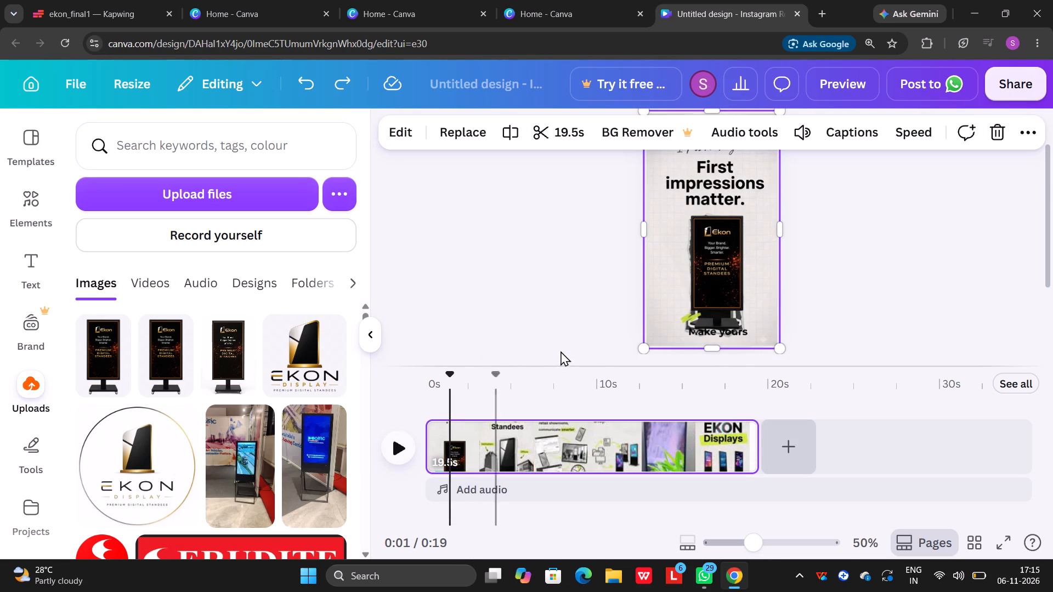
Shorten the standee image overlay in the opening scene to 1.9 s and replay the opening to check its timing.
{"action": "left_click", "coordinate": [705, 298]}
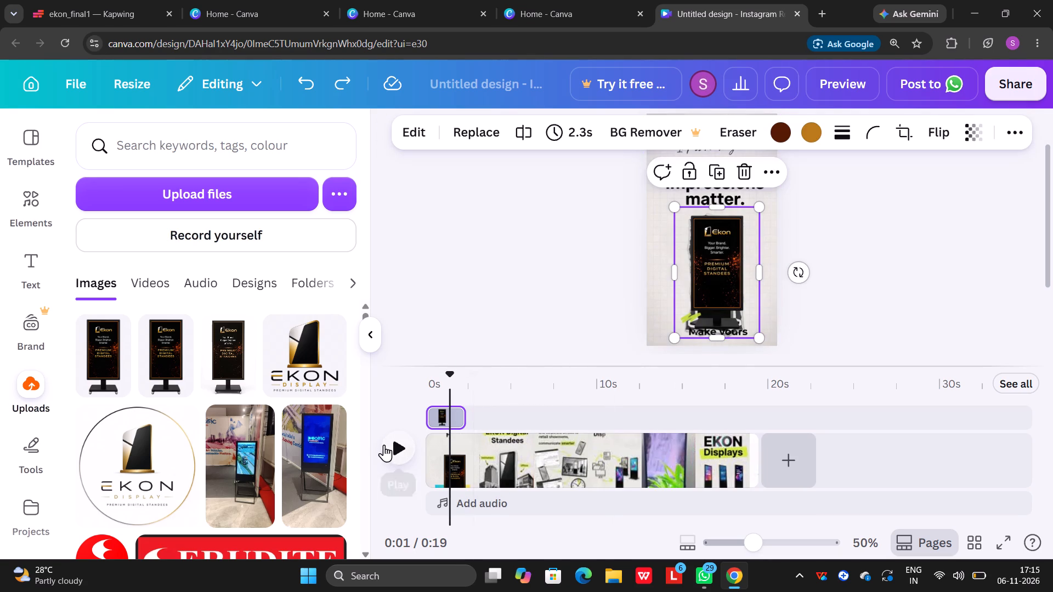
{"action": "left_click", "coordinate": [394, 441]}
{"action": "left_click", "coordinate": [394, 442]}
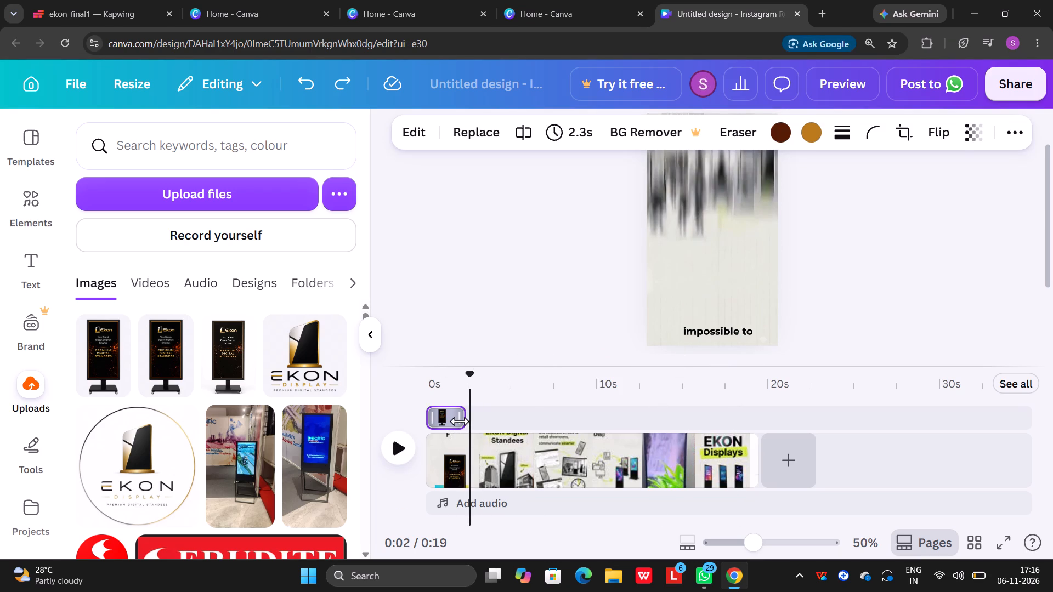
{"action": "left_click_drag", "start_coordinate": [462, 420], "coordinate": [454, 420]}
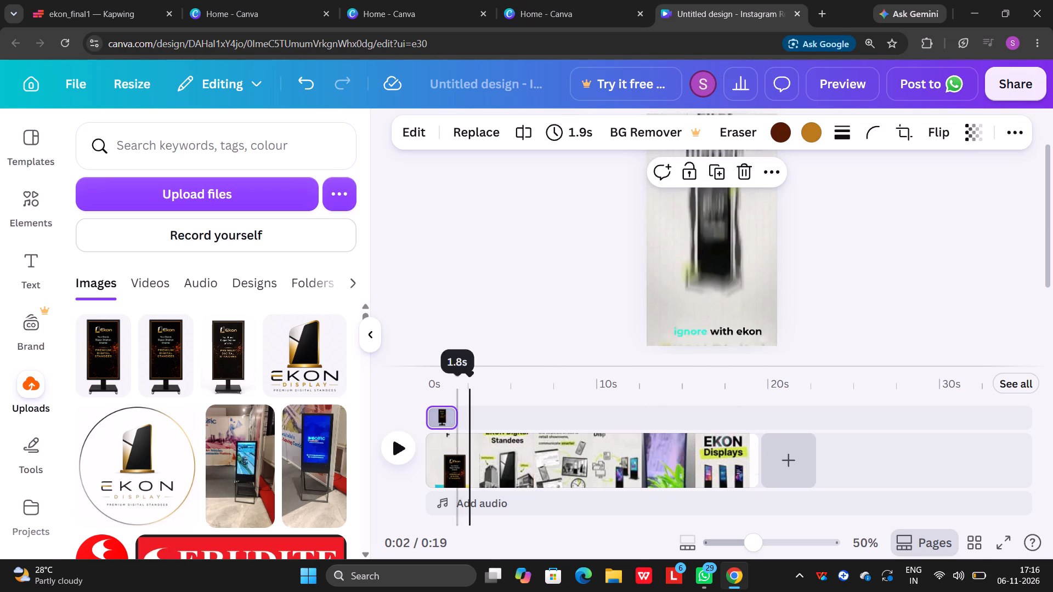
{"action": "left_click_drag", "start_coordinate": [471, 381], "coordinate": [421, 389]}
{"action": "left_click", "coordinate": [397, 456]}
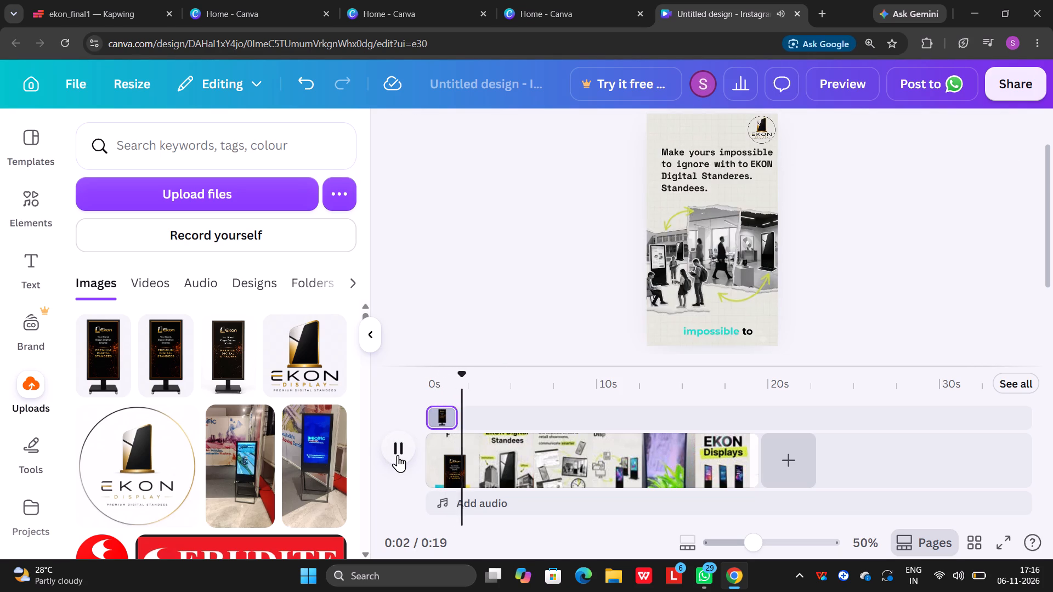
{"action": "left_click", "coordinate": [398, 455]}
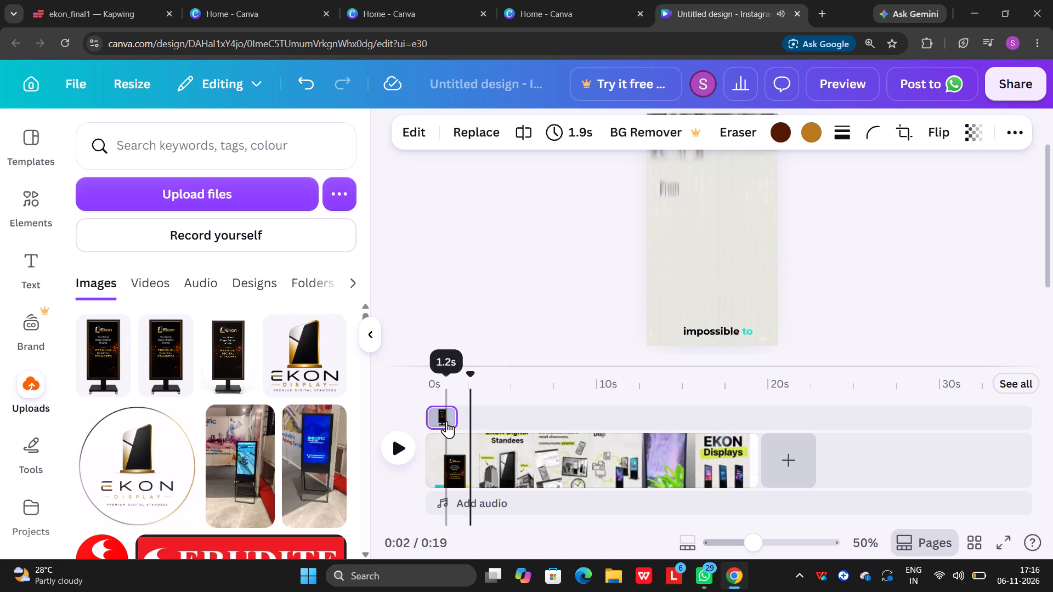
Shorten the opening standee overlay to 1.6 s and replay the video from the start to about 3 s.
{"action": "left_click_drag", "start_coordinate": [455, 414], "coordinate": [450, 414]}
{"action": "left_click_drag", "start_coordinate": [471, 378], "coordinate": [469, 378]}
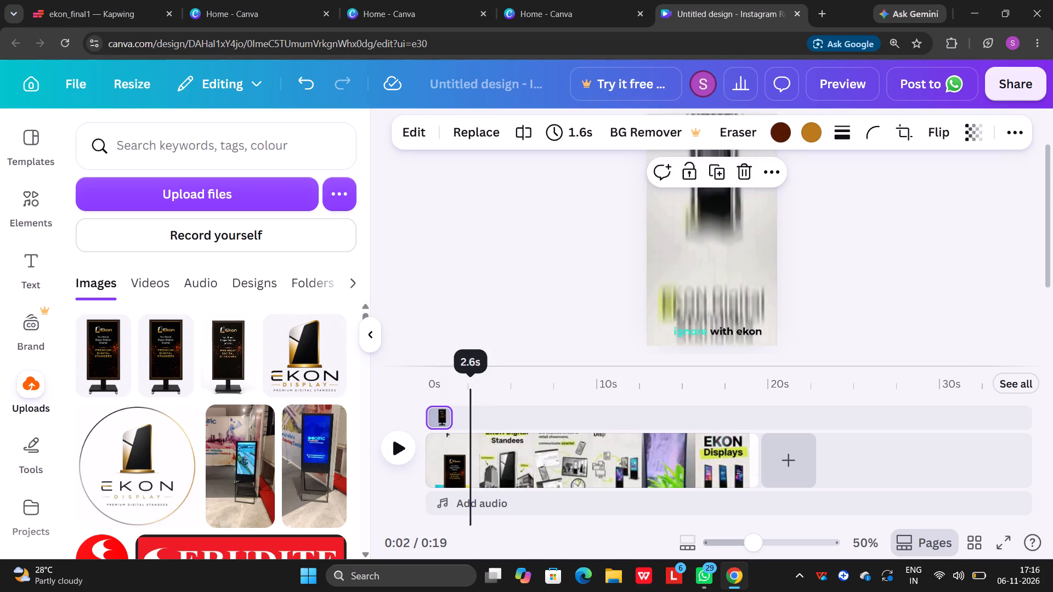
{"action": "left_click_drag", "start_coordinate": [469, 378], "coordinate": [417, 382]}
{"action": "left_click", "coordinate": [400, 457]}
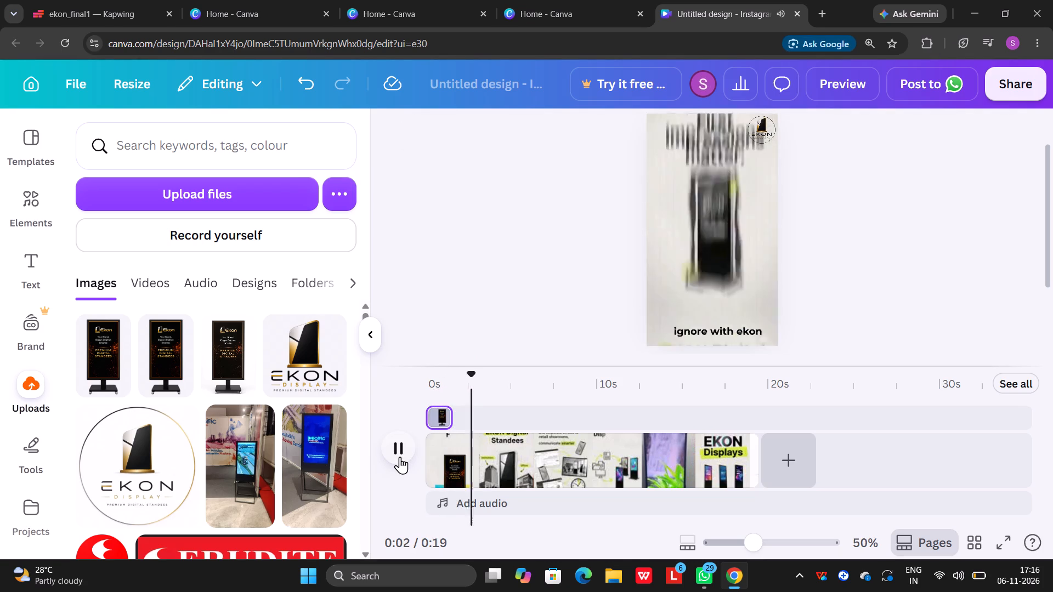
{"action": "left_click", "coordinate": [400, 457]}
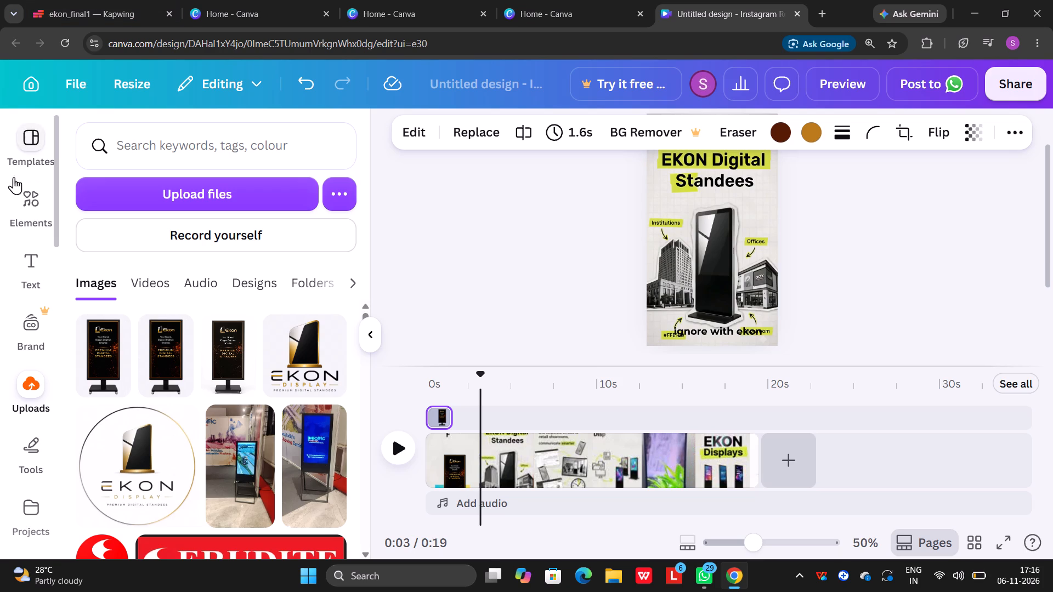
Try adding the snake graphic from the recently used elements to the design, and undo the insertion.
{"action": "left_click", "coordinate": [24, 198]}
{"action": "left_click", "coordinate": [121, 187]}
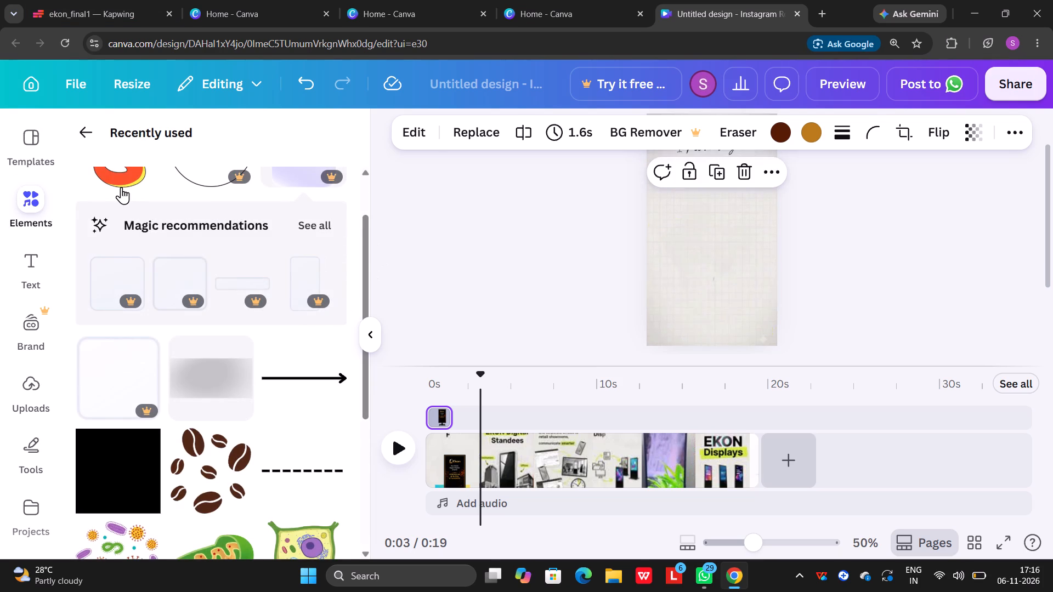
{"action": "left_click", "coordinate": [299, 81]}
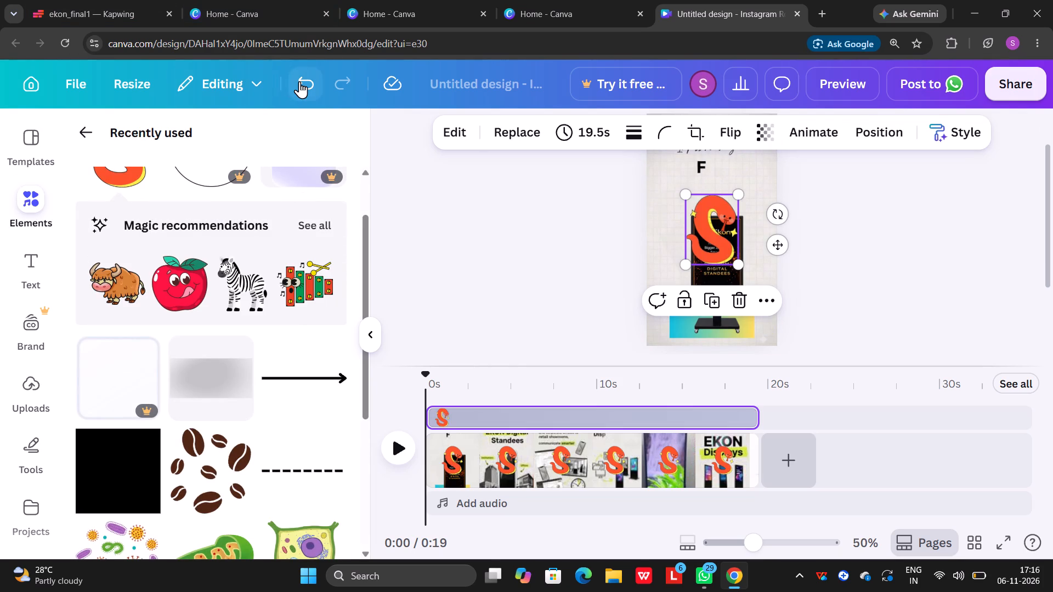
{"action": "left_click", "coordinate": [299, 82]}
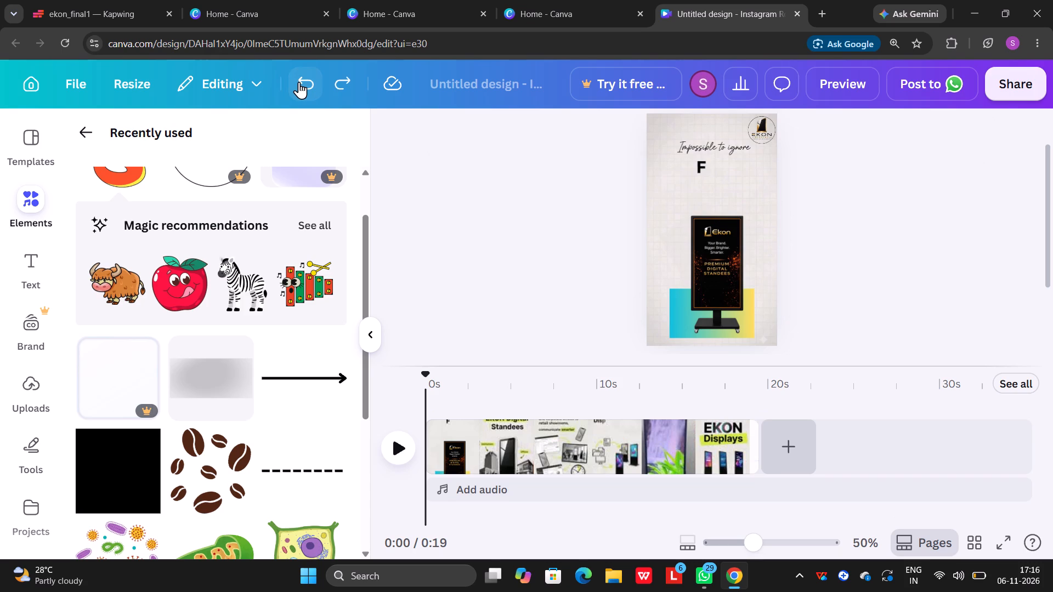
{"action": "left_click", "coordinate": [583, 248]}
Play the video from about 1 s into the EKON Digital Standees scene to examine the overlay timing and scenes.
{"action": "left_click", "coordinate": [452, 458]}
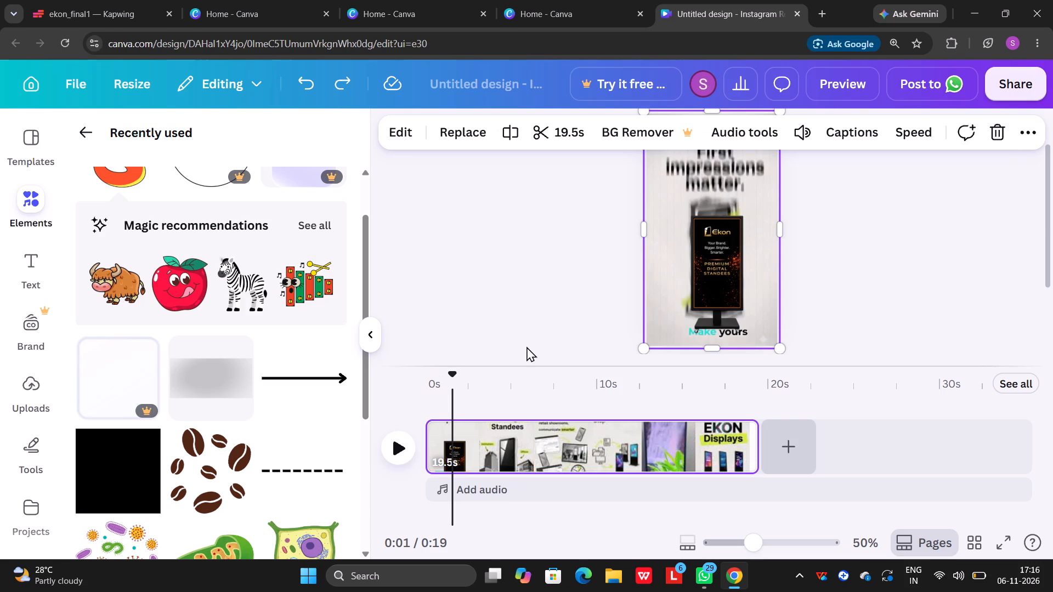
{"action": "scroll", "coordinate": [569, 313], "scroll_direction": "down", "scroll_amount": 1}
{"action": "scroll", "coordinate": [551, 368], "scroll_direction": "up", "scroll_amount": 1}
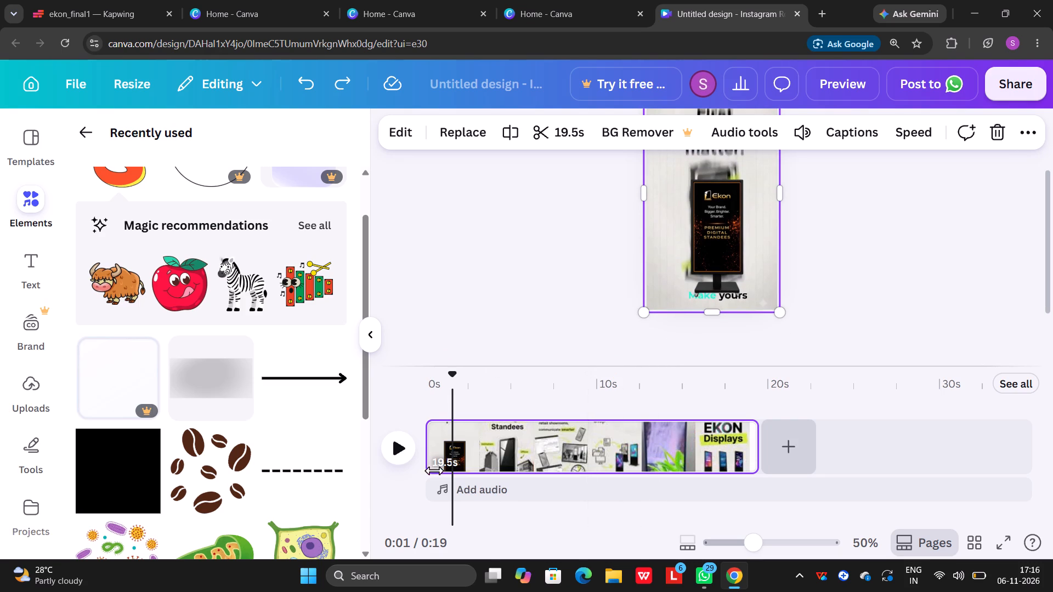
{"action": "left_click", "coordinate": [404, 446]}
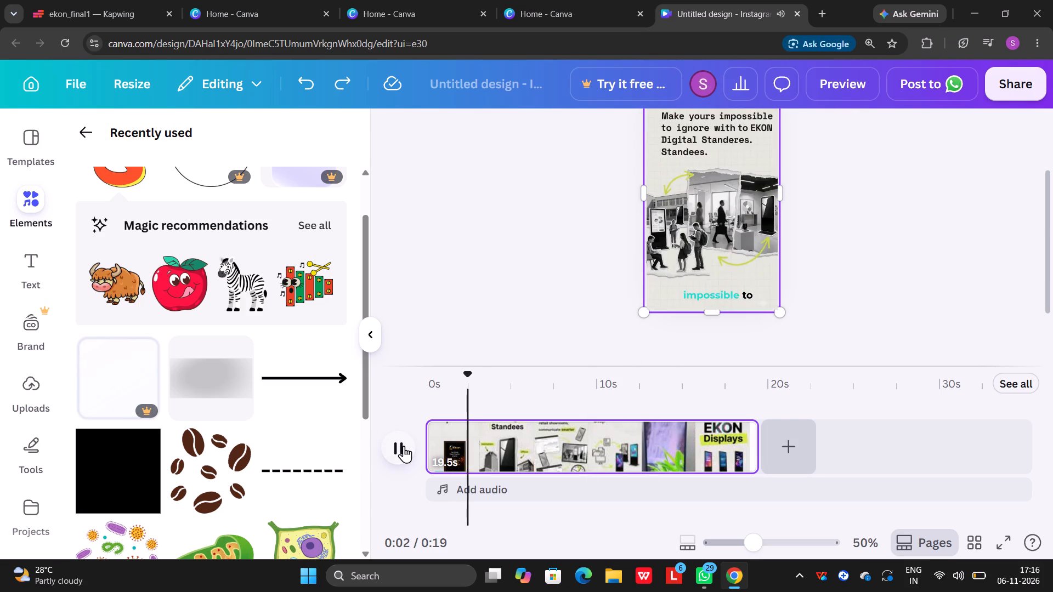
{"action": "left_click", "coordinate": [404, 446]}
{"action": "scroll", "coordinate": [455, 373], "scroll_direction": "up", "scroll_amount": 2}
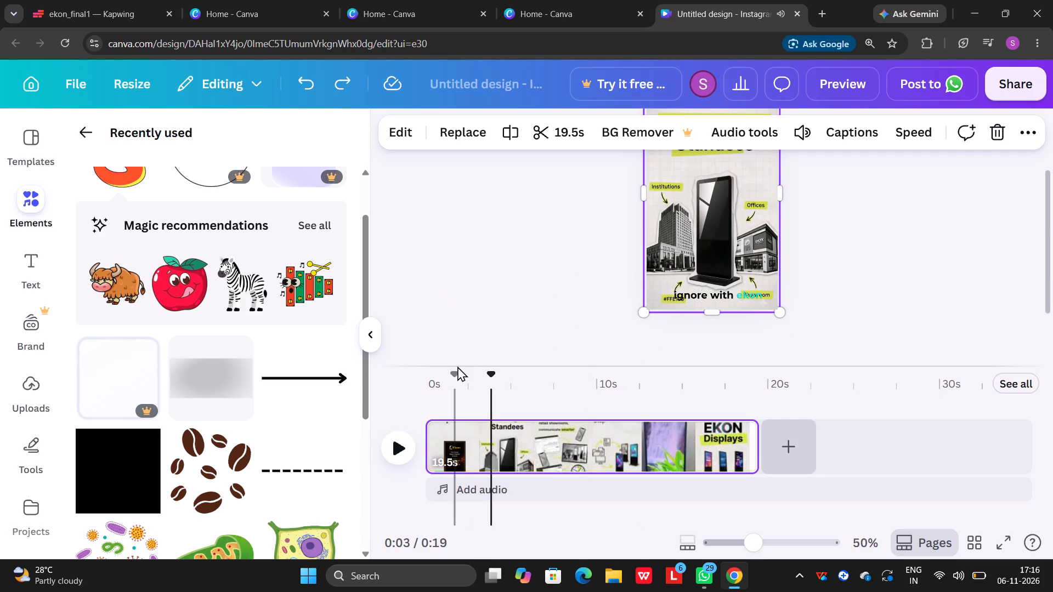
{"action": "scroll", "coordinate": [667, 295], "scroll_direction": "up", "scroll_amount": 2}
{"action": "scroll", "coordinate": [328, 315], "scroll_direction": "up", "scroll_amount": 11}
{"action": "scroll", "coordinate": [333, 309], "scroll_direction": "down", "scroll_amount": 3}
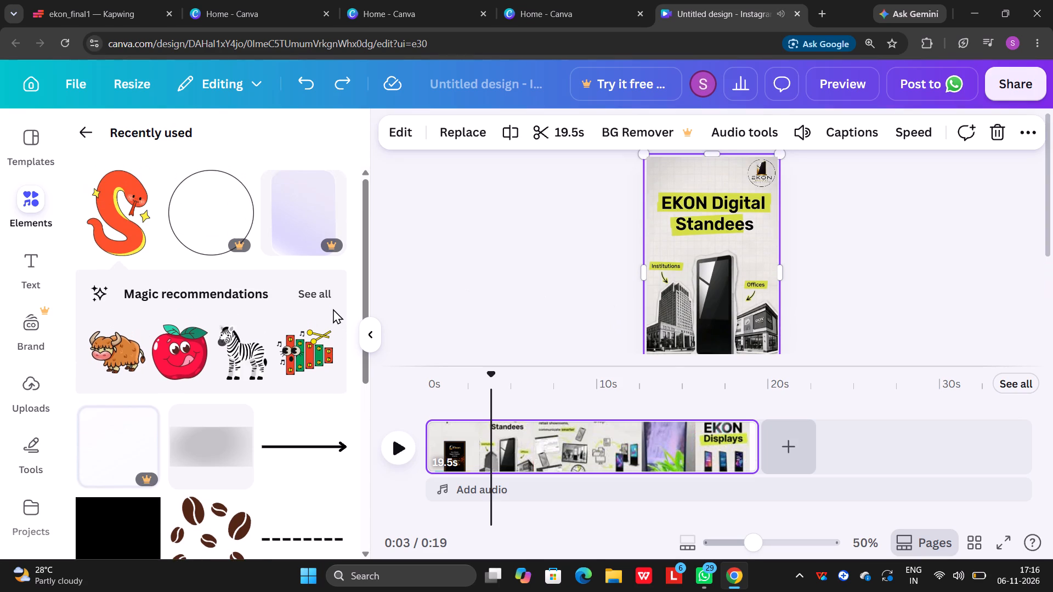
{"action": "scroll", "coordinate": [333, 309], "scroll_direction": "down", "scroll_amount": 4}
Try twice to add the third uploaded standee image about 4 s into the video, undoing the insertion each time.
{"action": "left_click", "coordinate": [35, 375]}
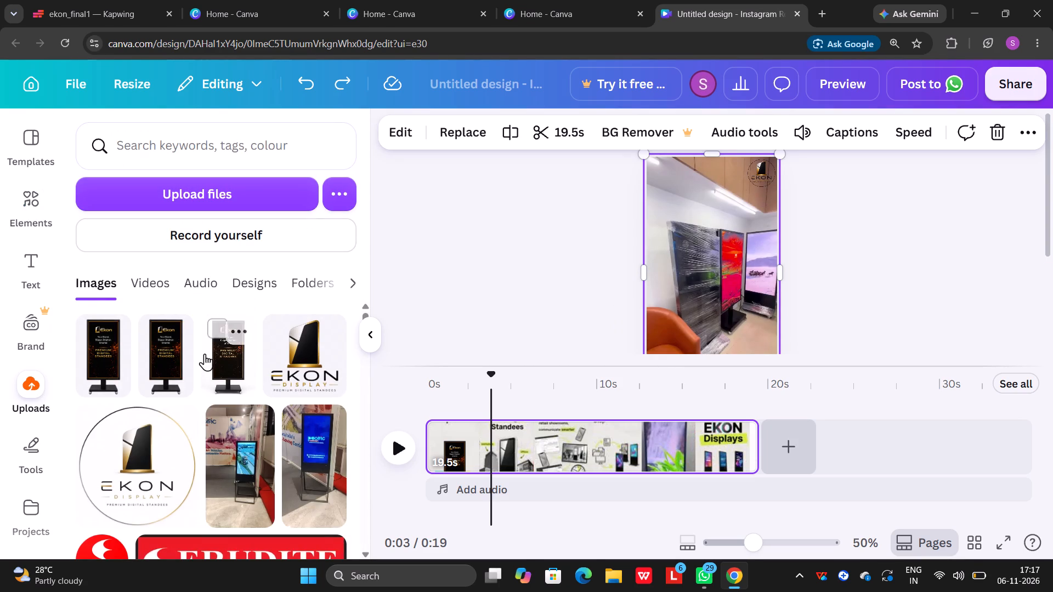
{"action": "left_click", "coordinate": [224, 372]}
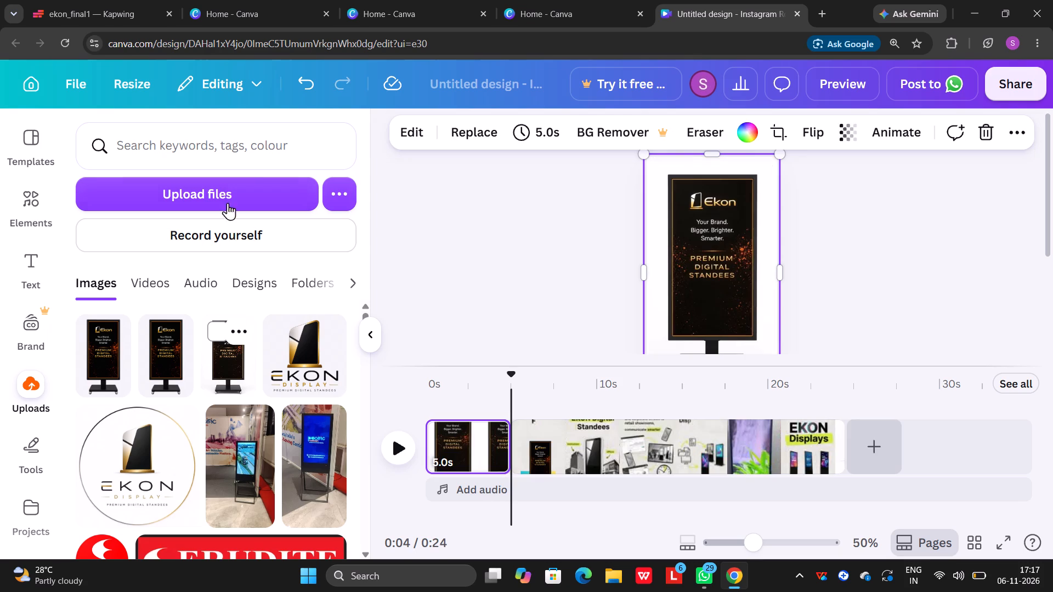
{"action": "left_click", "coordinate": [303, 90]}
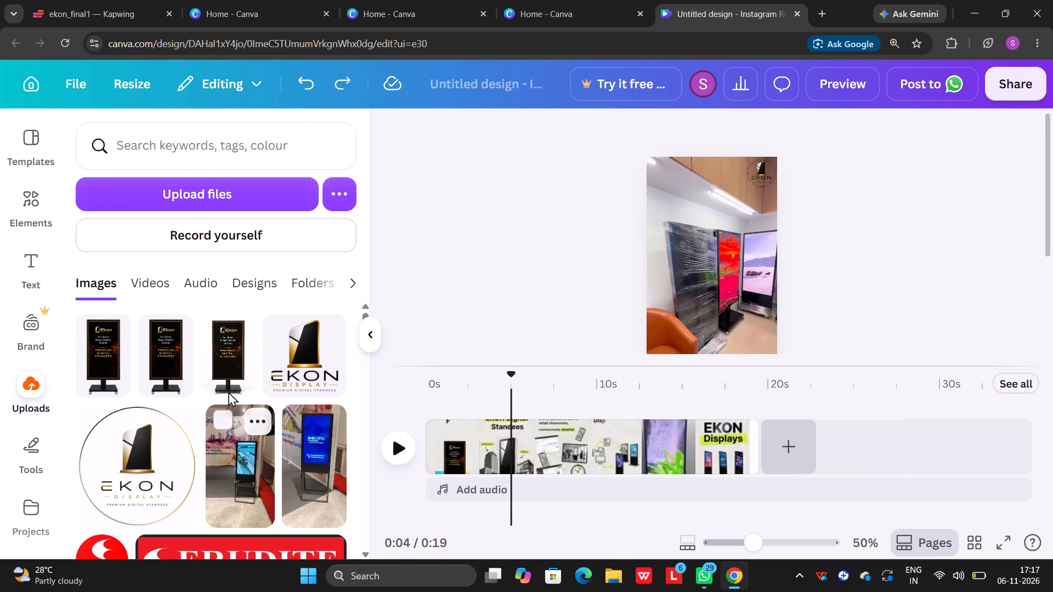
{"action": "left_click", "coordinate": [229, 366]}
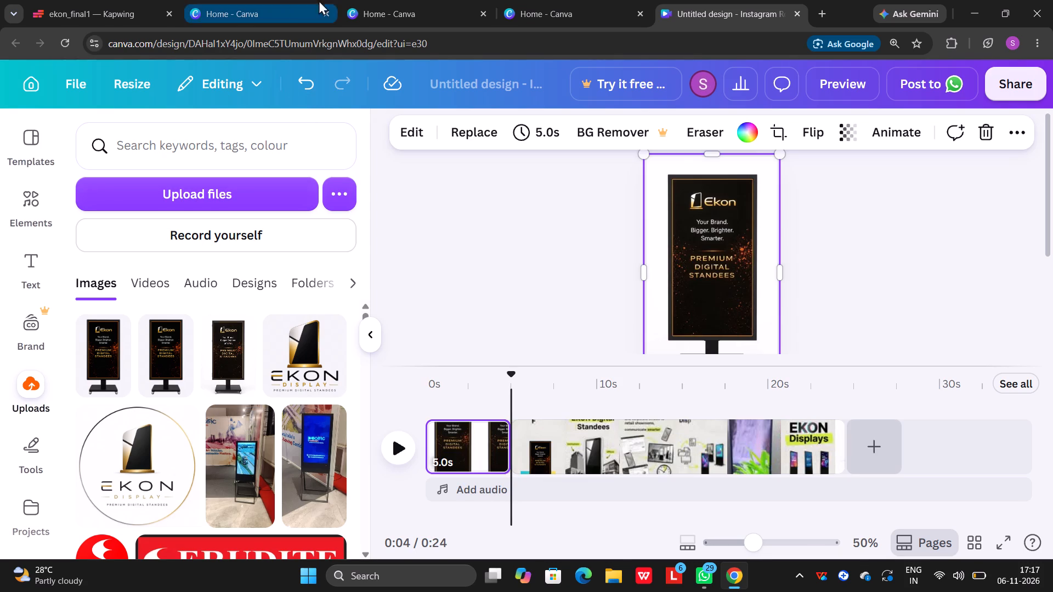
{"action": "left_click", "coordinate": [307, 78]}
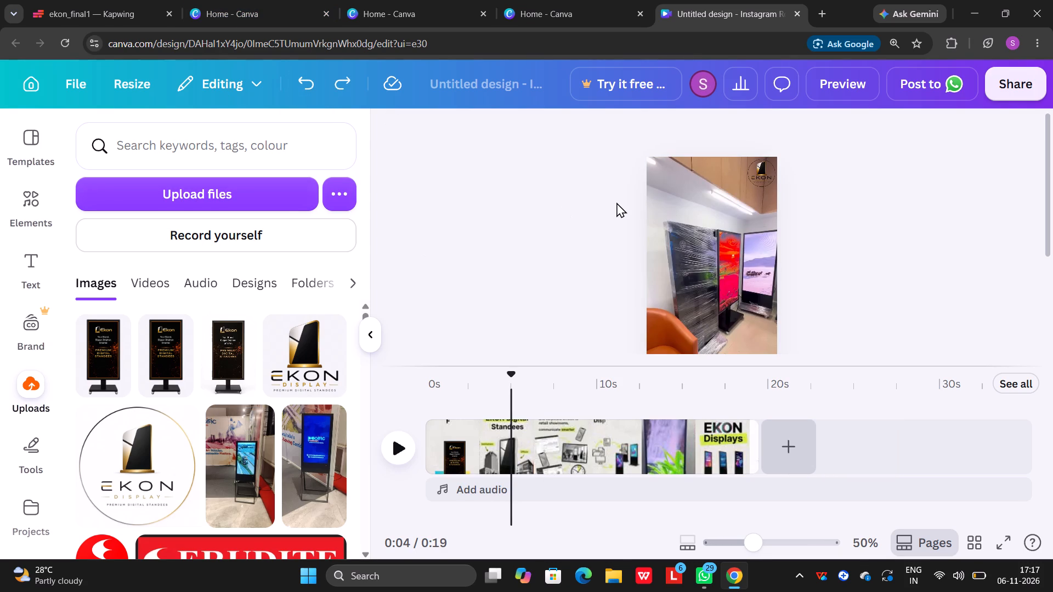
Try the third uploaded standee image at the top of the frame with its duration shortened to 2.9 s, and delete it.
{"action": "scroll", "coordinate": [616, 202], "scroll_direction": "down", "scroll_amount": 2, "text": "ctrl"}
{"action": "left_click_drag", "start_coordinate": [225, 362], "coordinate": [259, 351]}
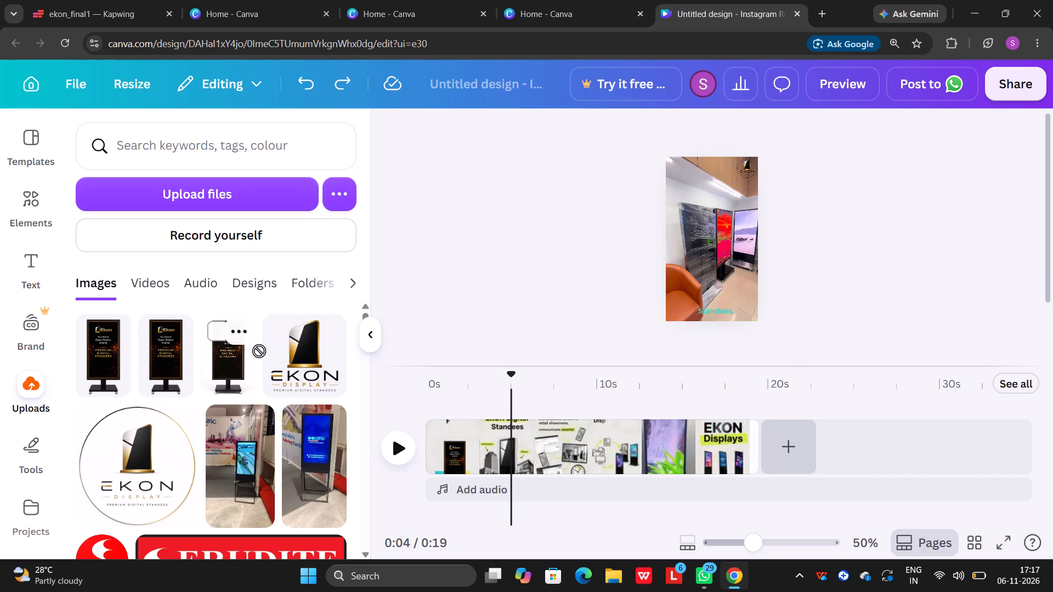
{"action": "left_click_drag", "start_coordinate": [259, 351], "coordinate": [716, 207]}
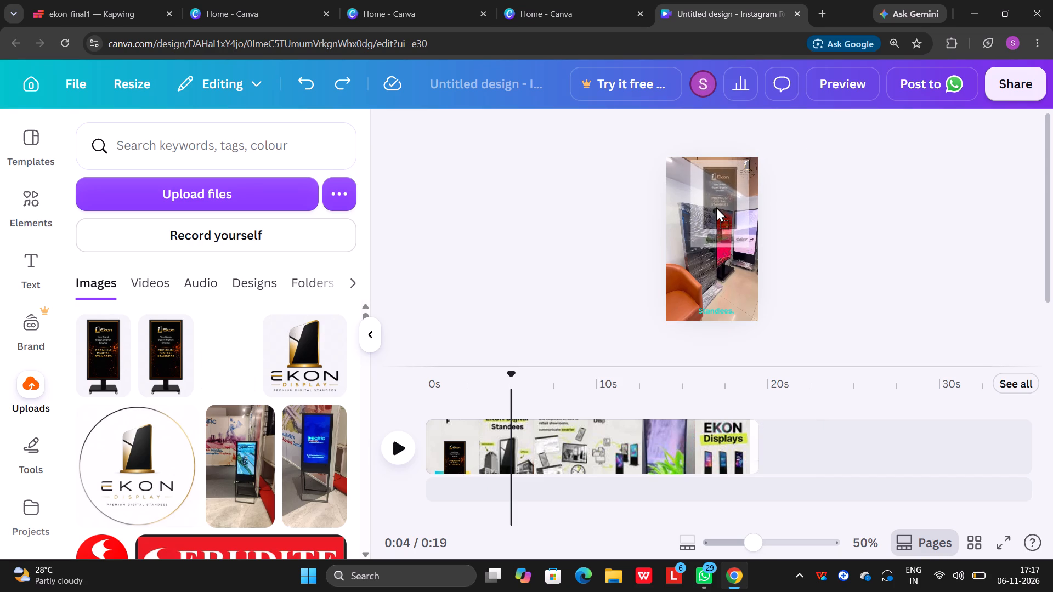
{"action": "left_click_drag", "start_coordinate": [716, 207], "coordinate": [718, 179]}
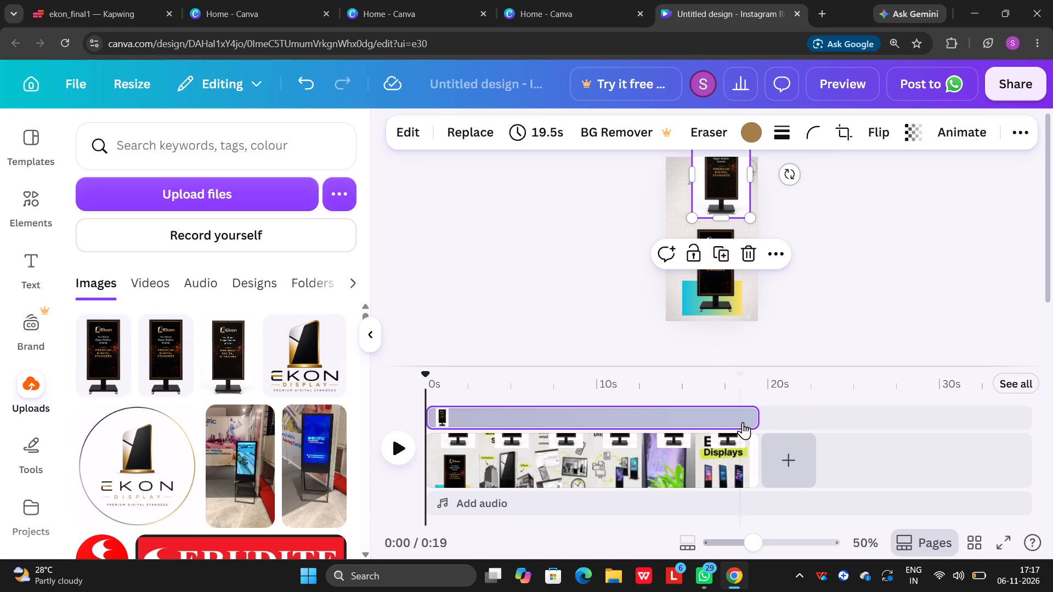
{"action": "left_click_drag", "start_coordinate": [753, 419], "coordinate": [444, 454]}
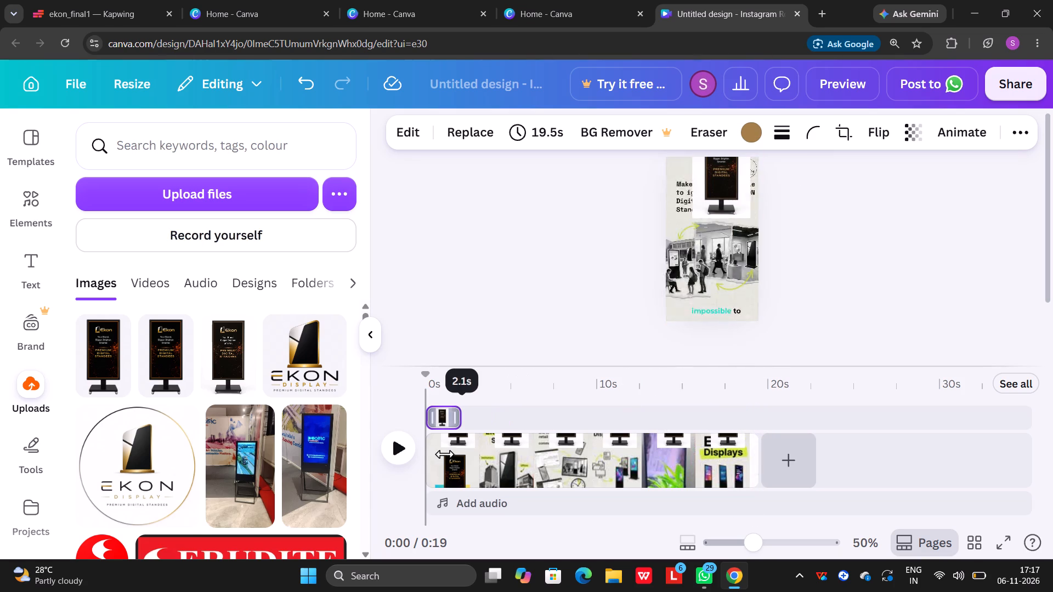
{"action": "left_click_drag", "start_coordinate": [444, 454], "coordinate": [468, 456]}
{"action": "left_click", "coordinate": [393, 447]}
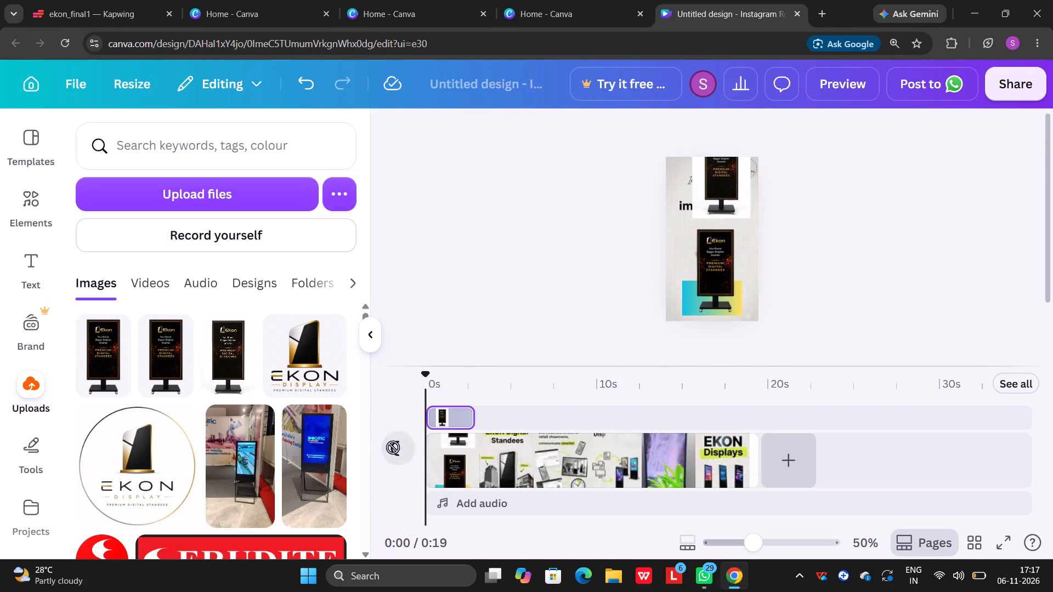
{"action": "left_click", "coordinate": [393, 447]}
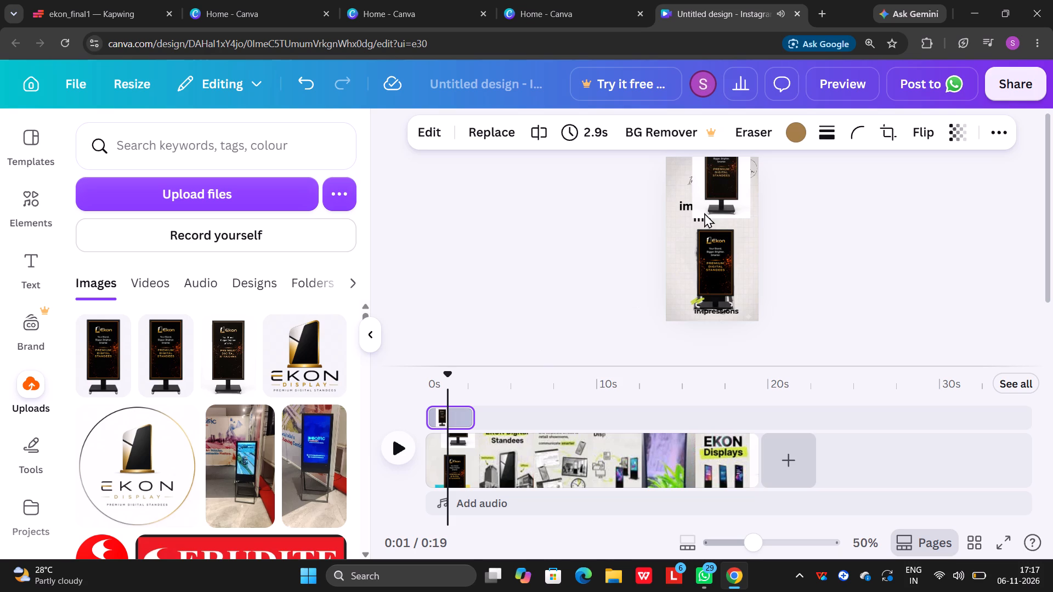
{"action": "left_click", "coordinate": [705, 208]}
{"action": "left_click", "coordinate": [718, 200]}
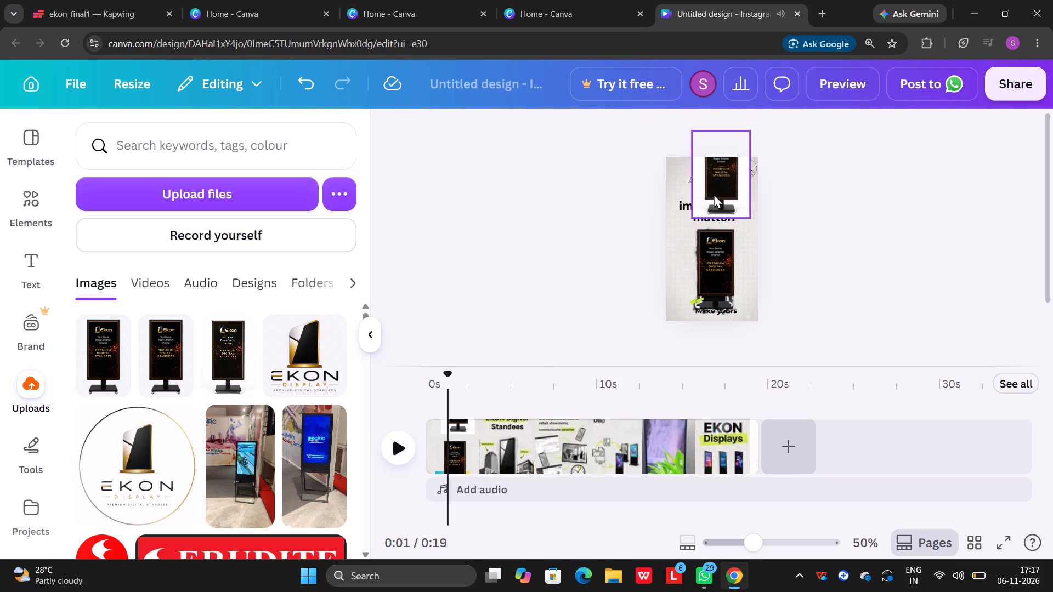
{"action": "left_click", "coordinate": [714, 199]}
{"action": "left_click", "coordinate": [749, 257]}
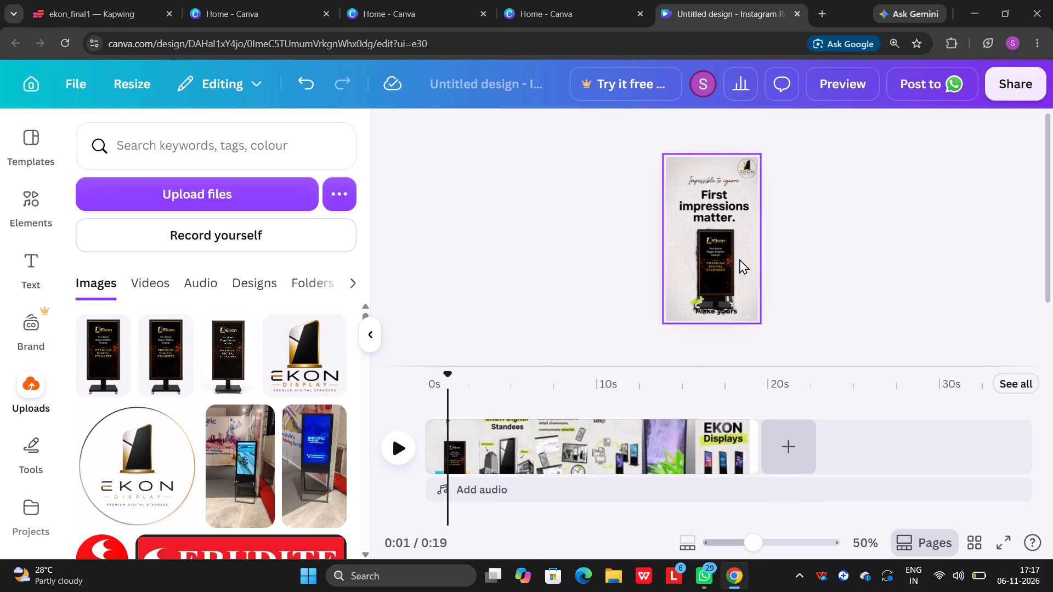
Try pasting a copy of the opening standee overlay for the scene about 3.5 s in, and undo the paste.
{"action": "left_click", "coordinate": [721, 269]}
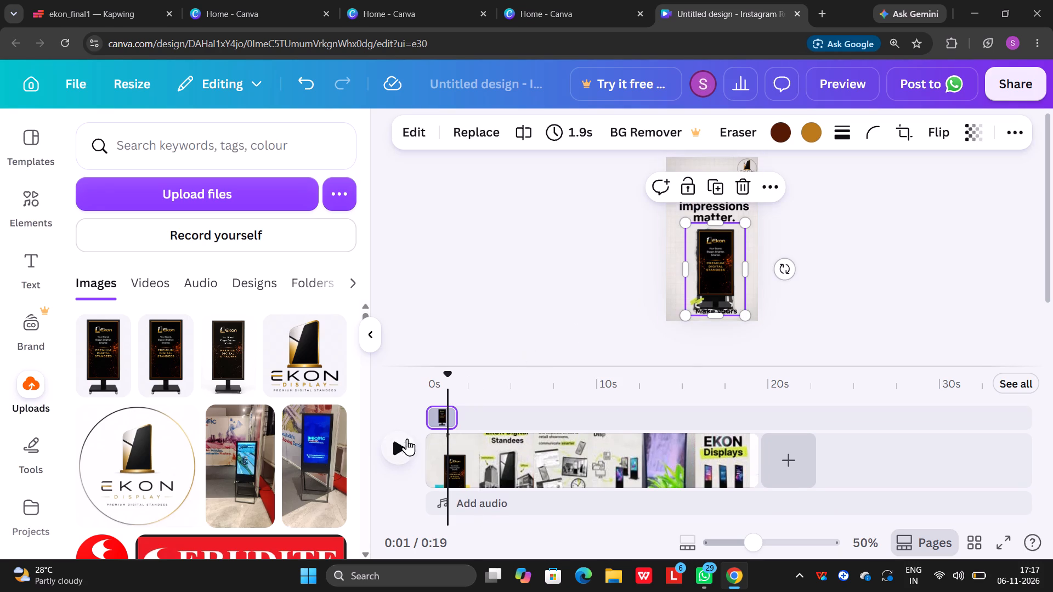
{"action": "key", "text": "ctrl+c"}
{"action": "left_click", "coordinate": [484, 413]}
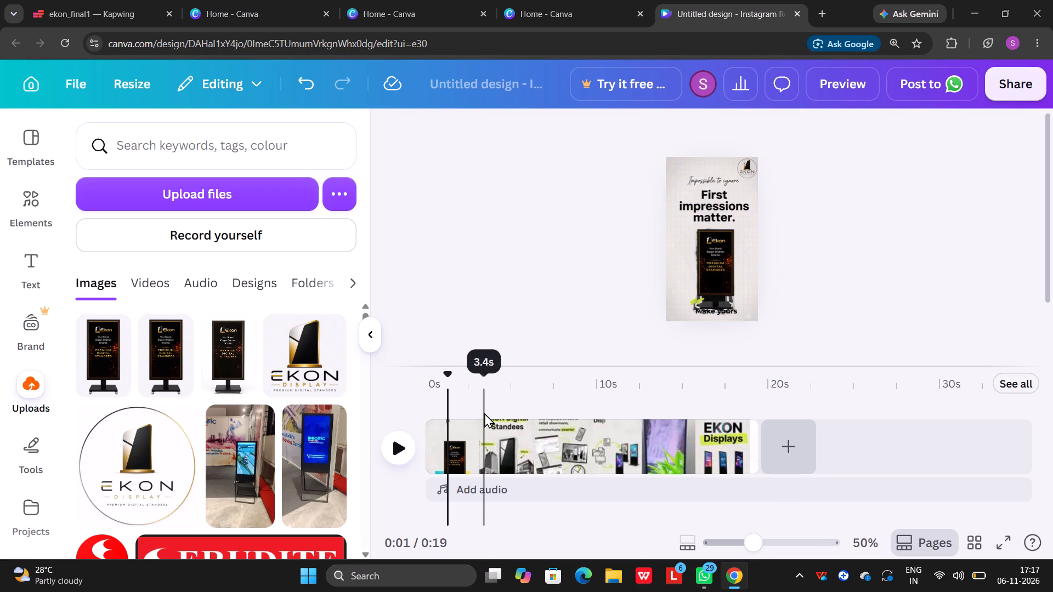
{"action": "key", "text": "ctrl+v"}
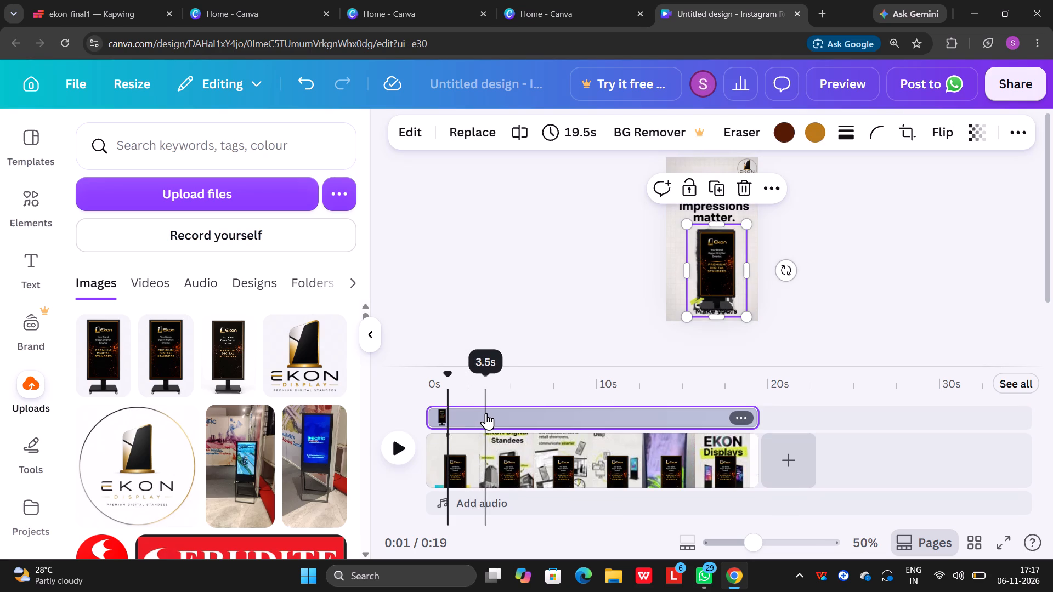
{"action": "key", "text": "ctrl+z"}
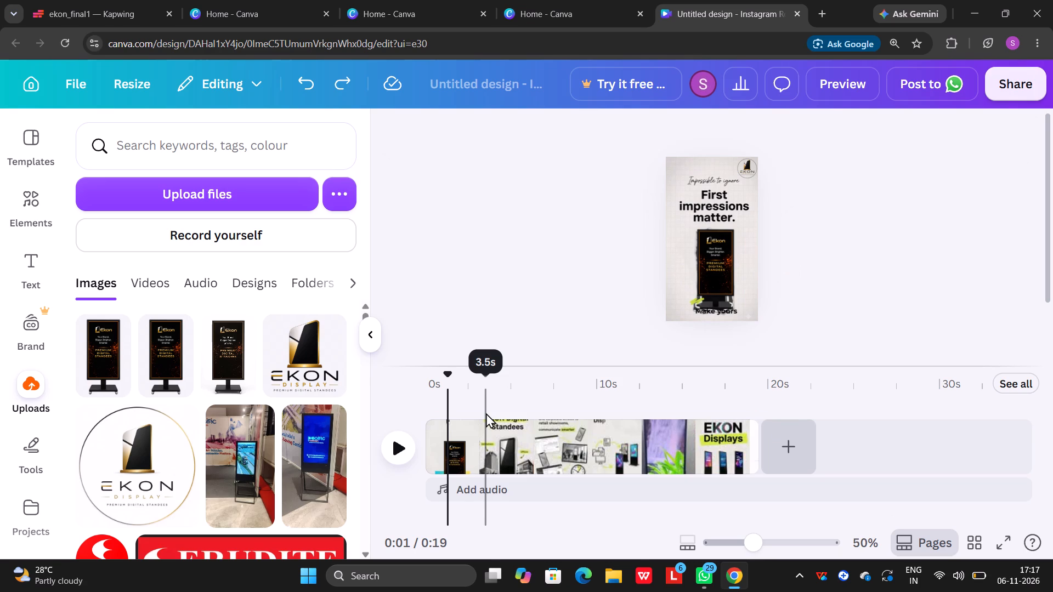
Play the video from about 1 s into the EKON Digital Standees scene.
{"action": "left_click", "coordinate": [396, 457]}
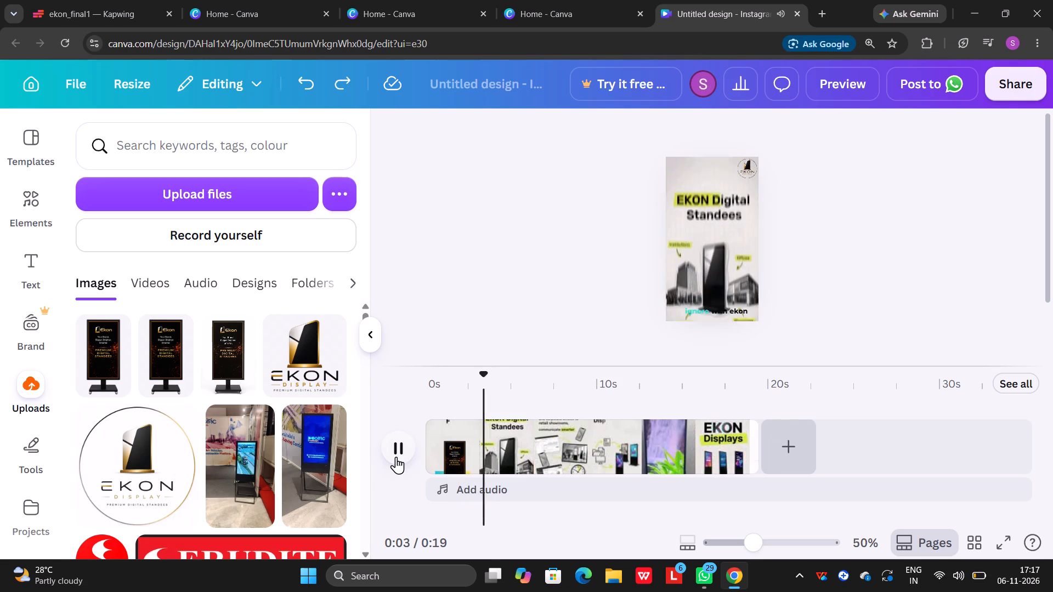
{"action": "left_click", "coordinate": [396, 457]}
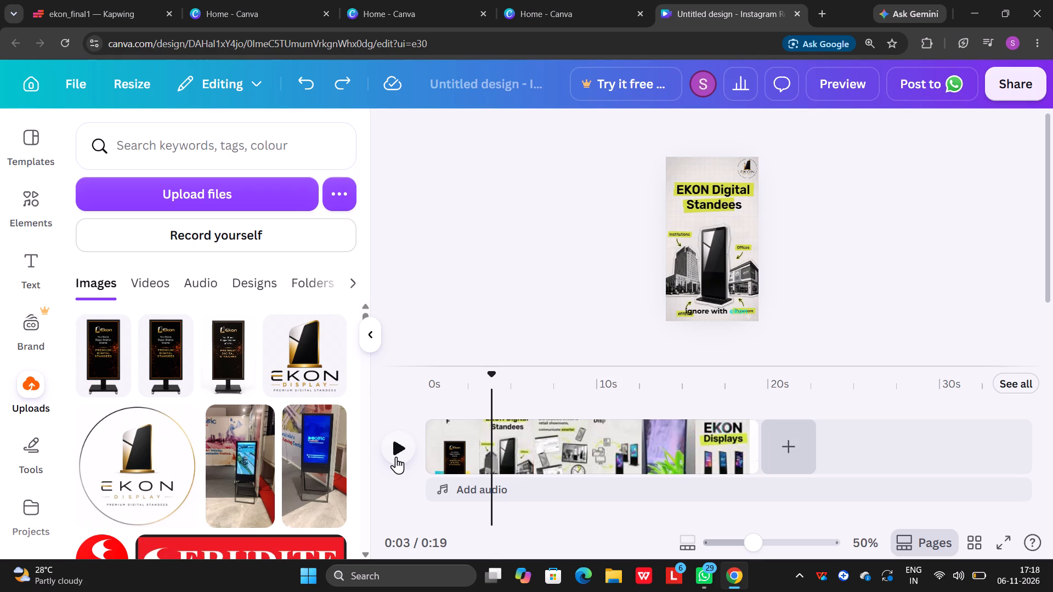
Return to the home page, reopen the untitled Instagram Reel from the recent designs, and show all its timeline tracks.
{"action": "left_click", "coordinate": [20, 86]}
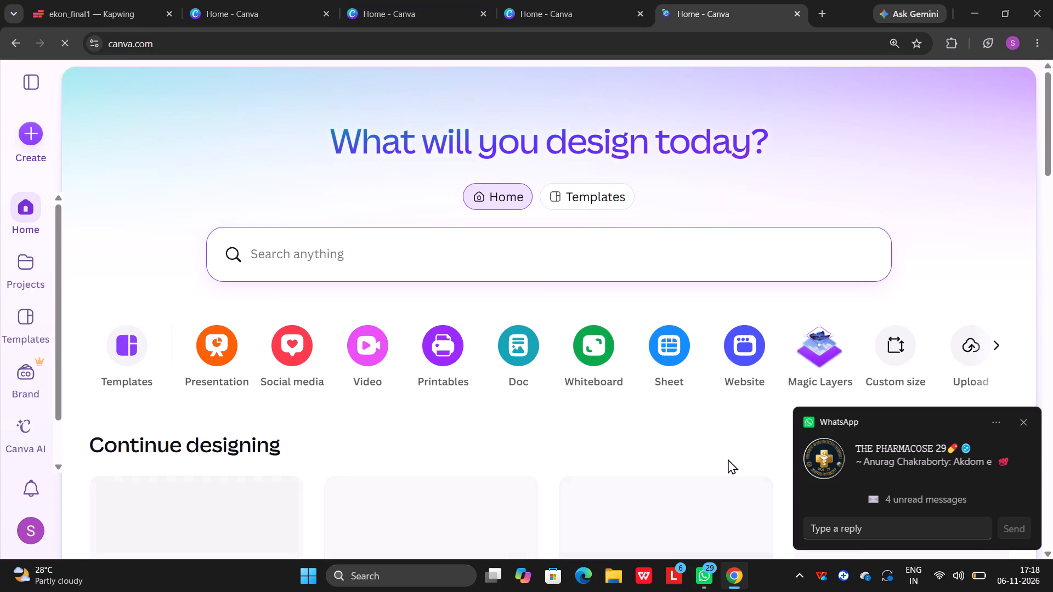
{"action": "left_click", "coordinate": [1026, 420]}
{"action": "scroll", "coordinate": [460, 501], "scroll_direction": "down", "scroll_amount": 3}
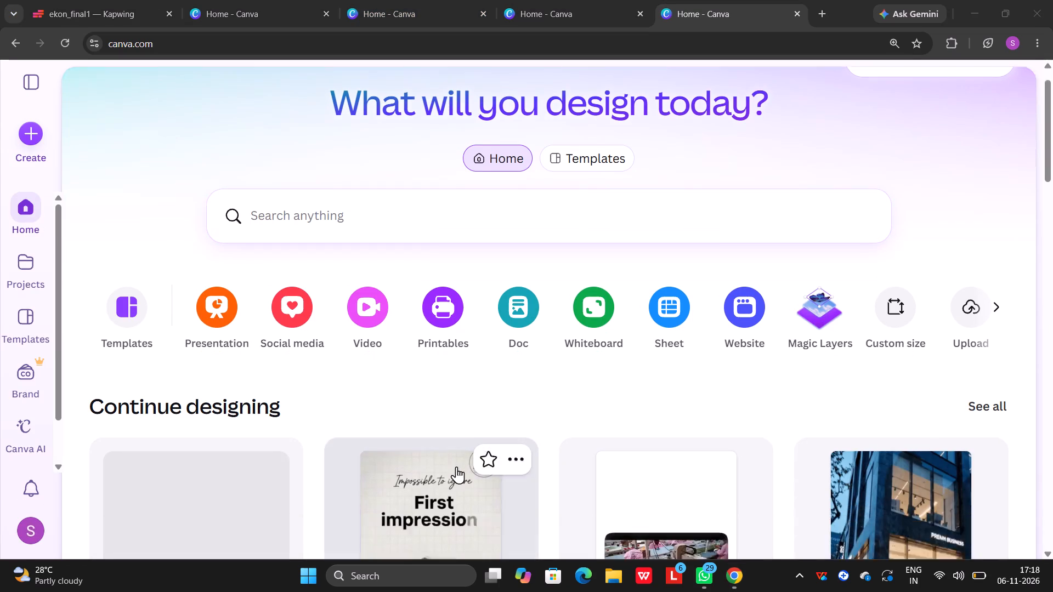
{"action": "scroll", "coordinate": [456, 466], "scroll_direction": "down", "scroll_amount": 2}
{"action": "left_click", "coordinate": [202, 260]}
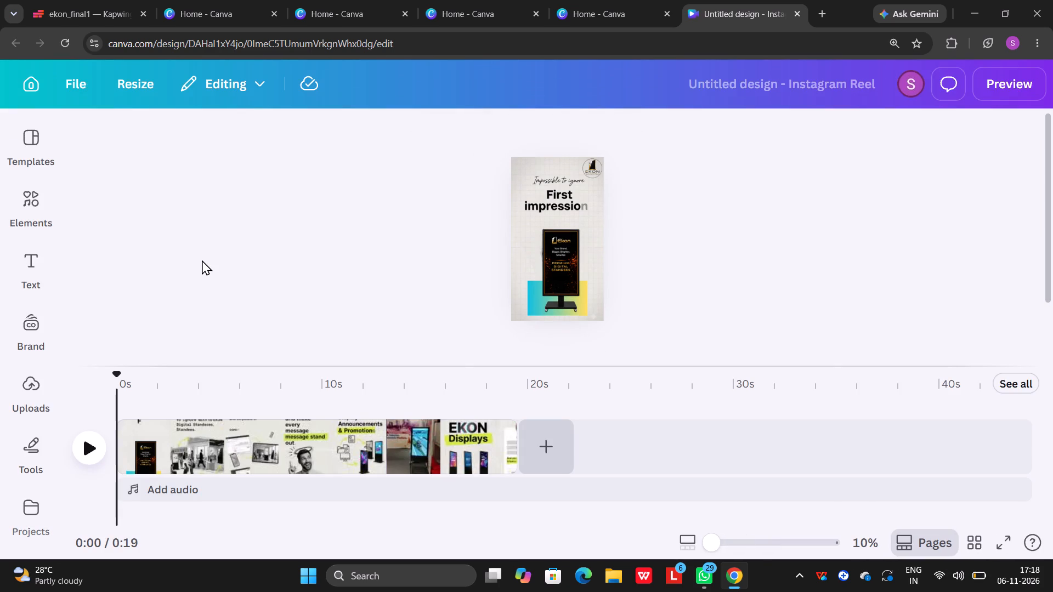
{"action": "left_click", "coordinate": [1012, 382]}
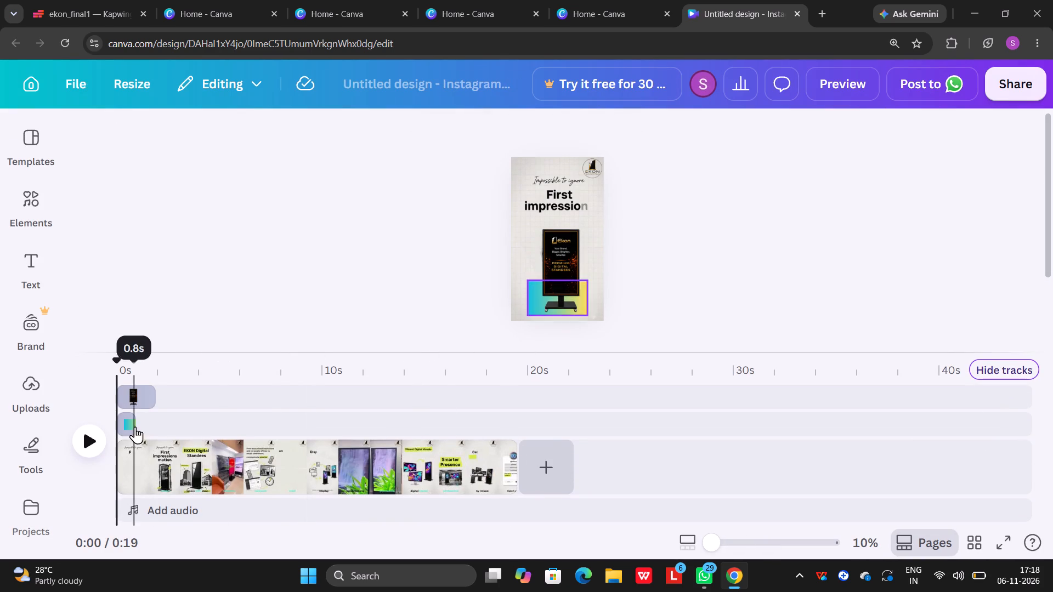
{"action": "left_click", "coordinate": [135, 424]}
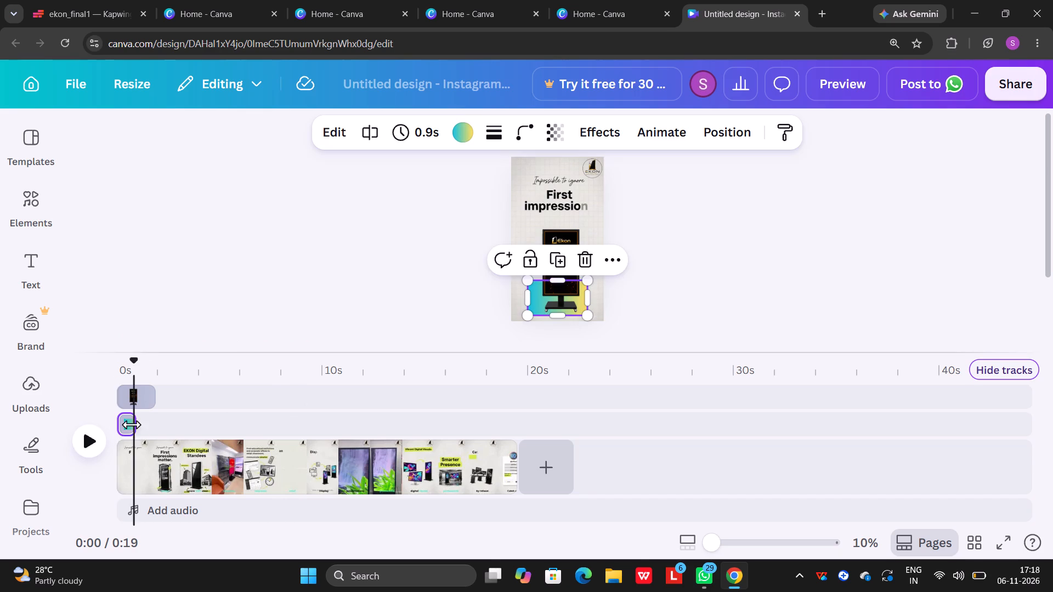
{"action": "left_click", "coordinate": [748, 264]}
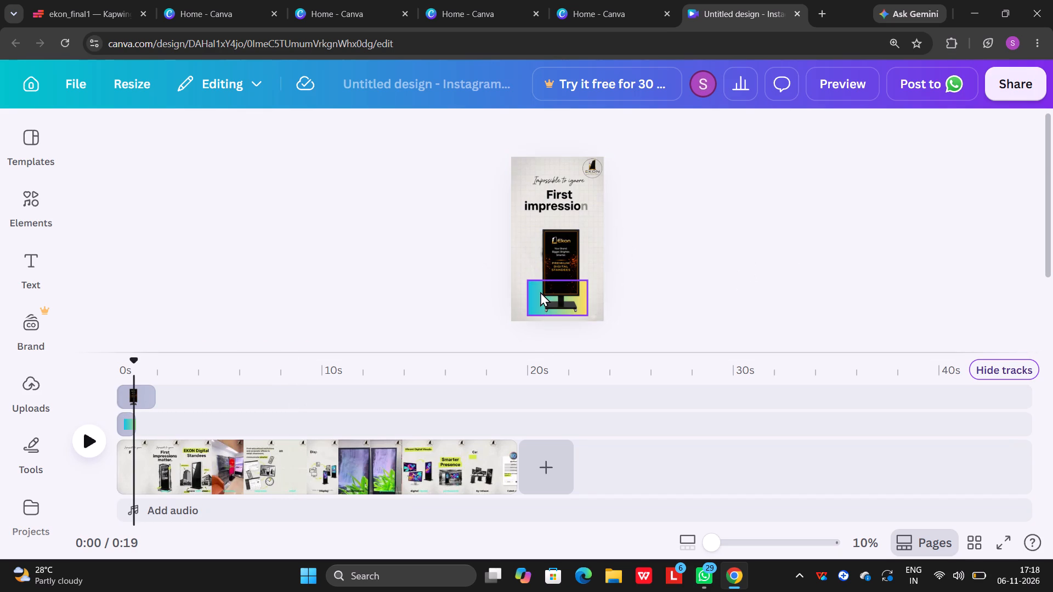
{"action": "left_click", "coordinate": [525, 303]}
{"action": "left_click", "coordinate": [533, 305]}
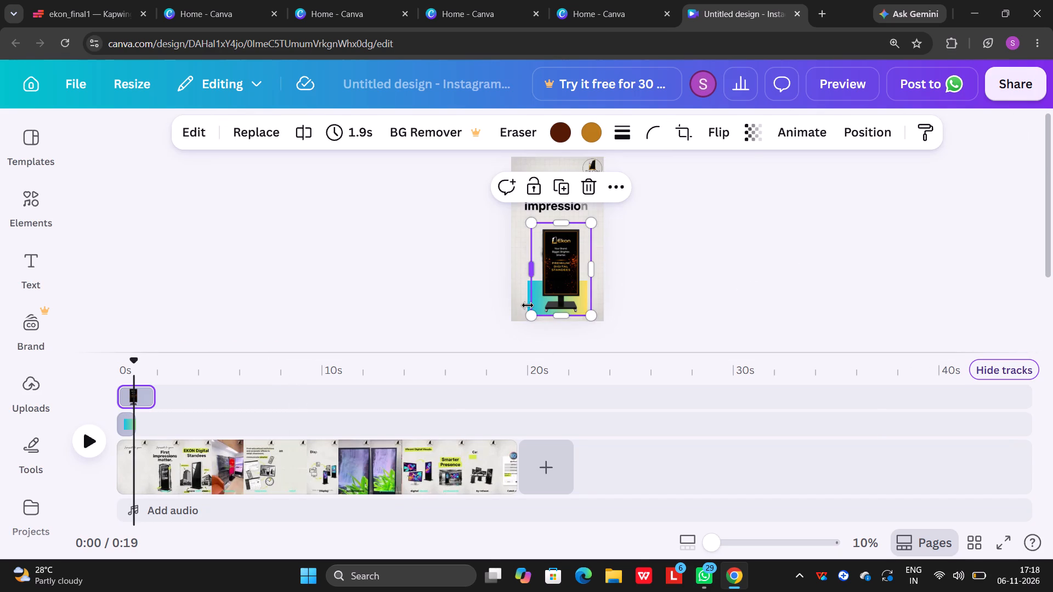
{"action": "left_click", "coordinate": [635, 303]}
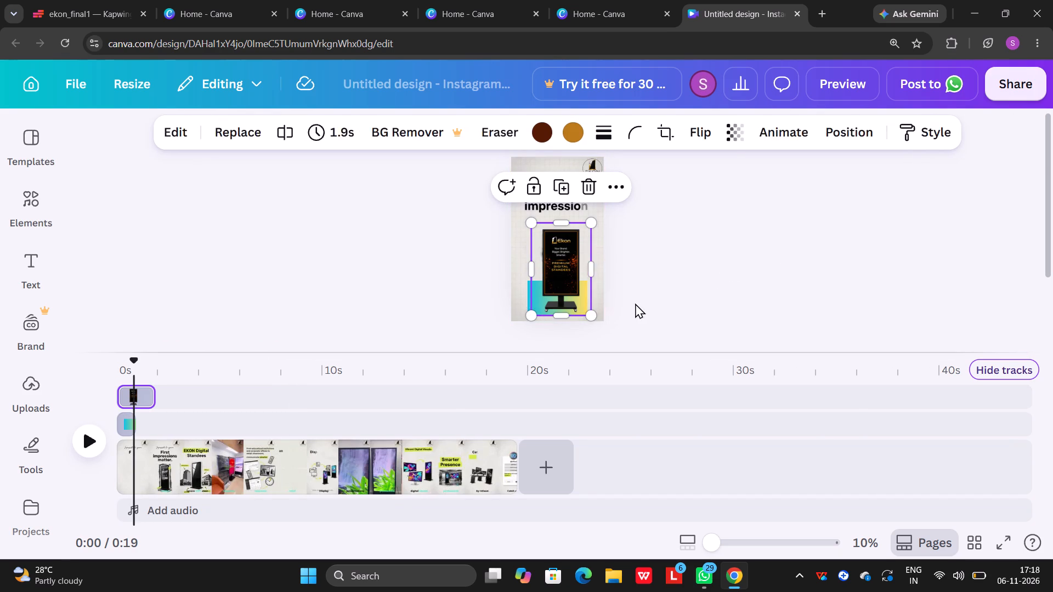
Narrow the gradient rectangle behind the opening standee slightly by bringing in its left edge.
{"action": "left_click", "coordinate": [528, 302]}
{"action": "left_click_drag", "start_coordinate": [528, 302], "coordinate": [536, 302]}
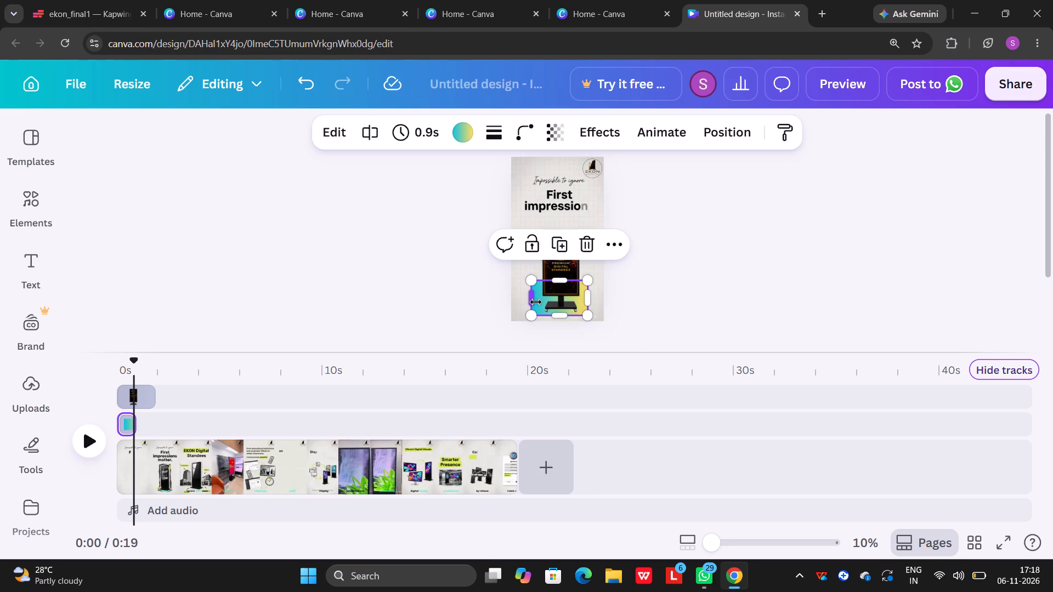
{"action": "left_click", "coordinate": [720, 274]}
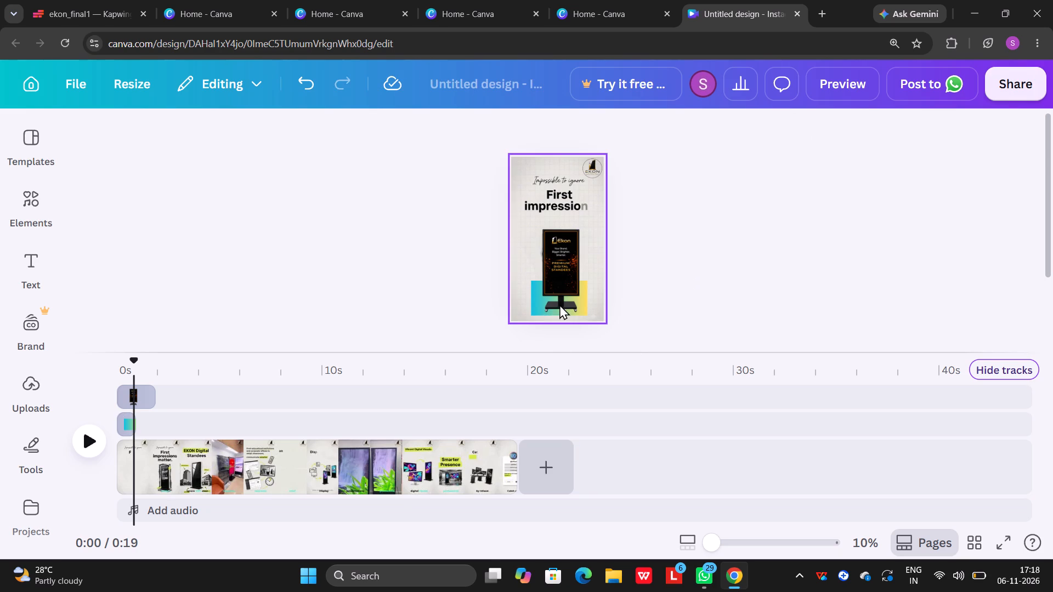
Centre the opening standee overlay horizontally on the page.
{"action": "left_click", "coordinate": [635, 305]}
{"action": "left_click", "coordinate": [573, 277]}
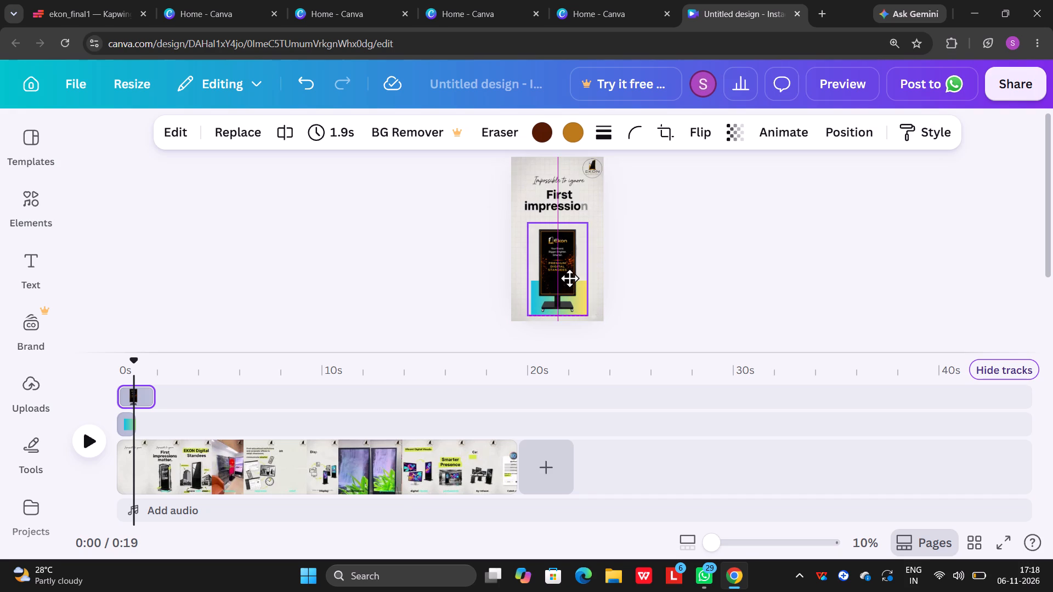
{"action": "left_click", "coordinate": [684, 274]}
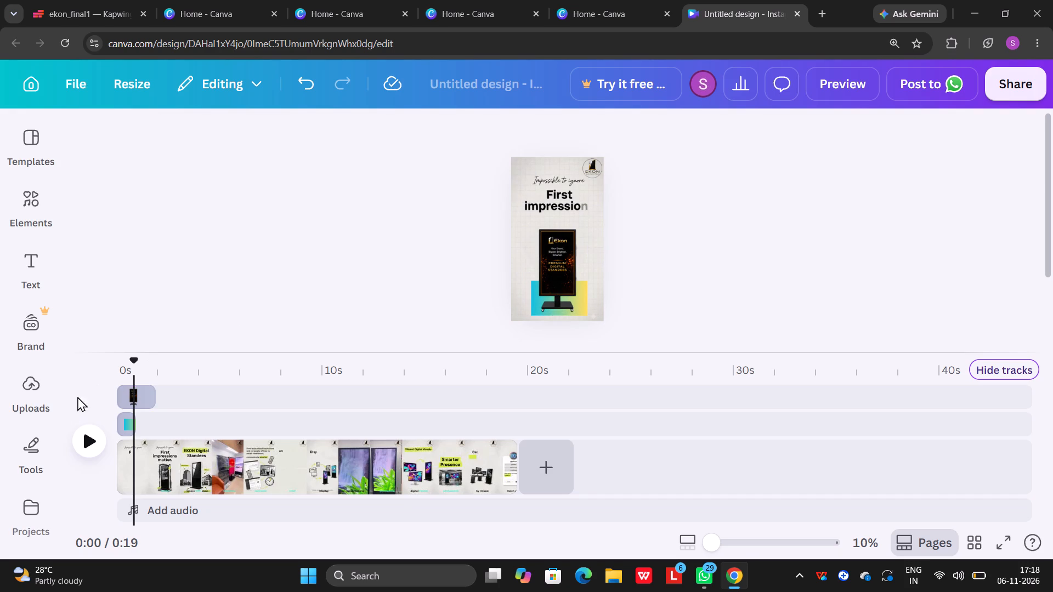
Replay the opening scene from the start several times to examine the timing of the standee and gradient rectangle overlays.
{"action": "left_click_drag", "start_coordinate": [133, 361], "coordinate": [94, 364]}
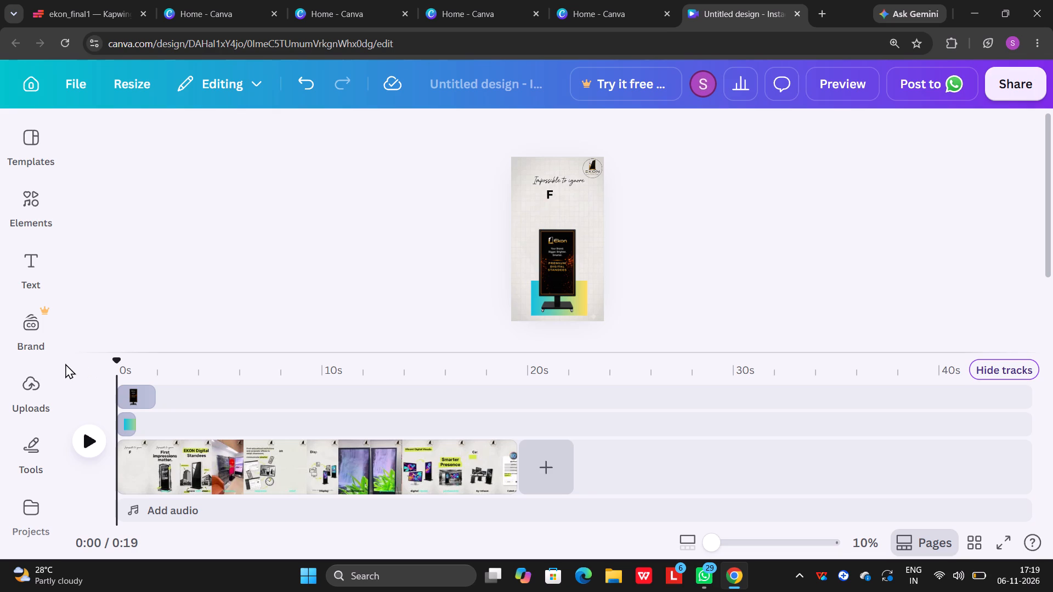
{"action": "left_click", "coordinate": [92, 440]}
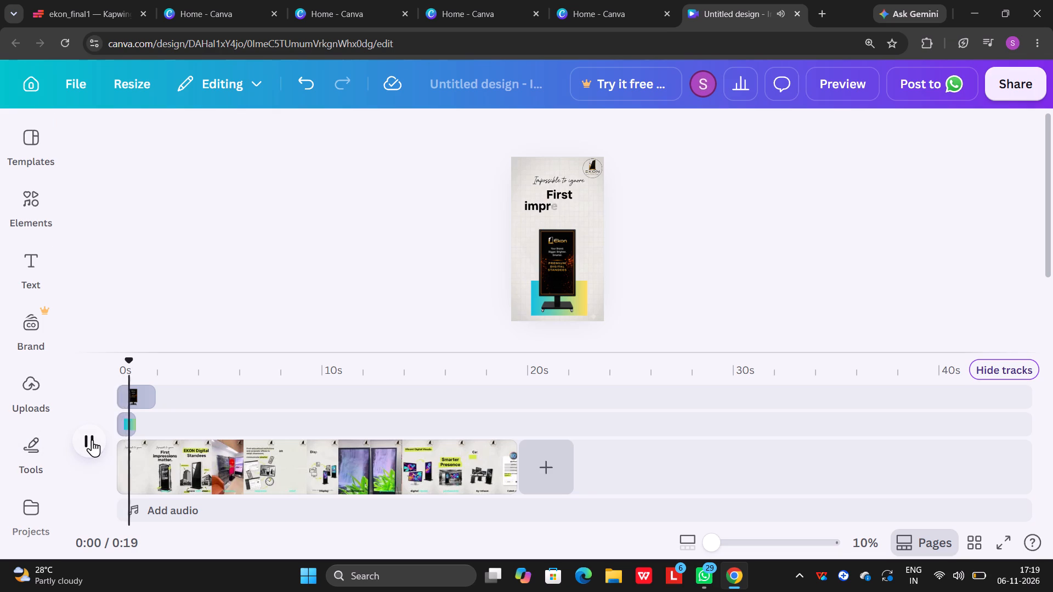
{"action": "left_click", "coordinate": [92, 440]}
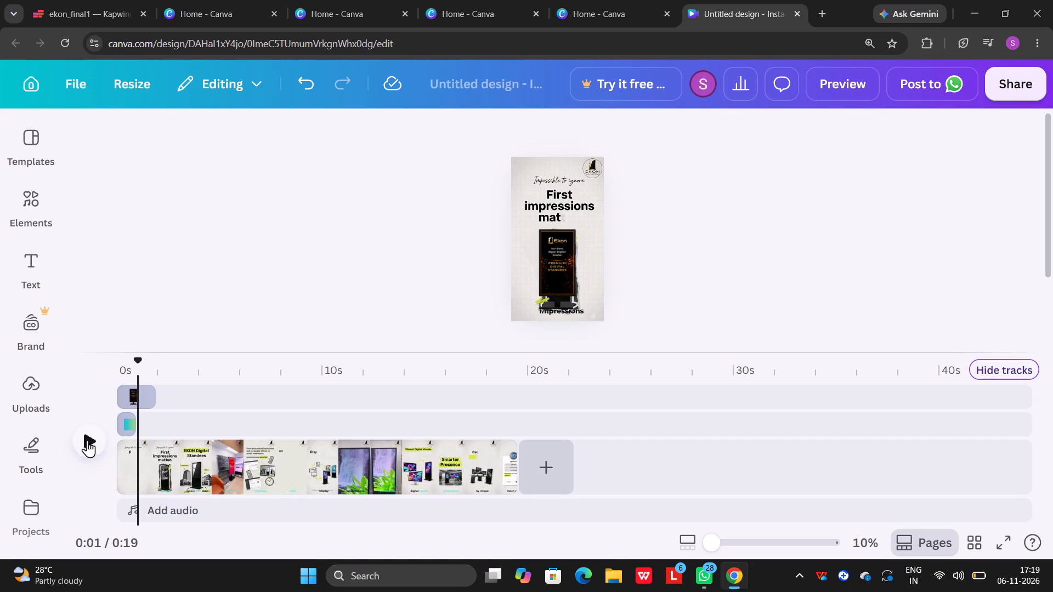
{"action": "left_click_drag", "start_coordinate": [138, 362], "coordinate": [101, 365]}
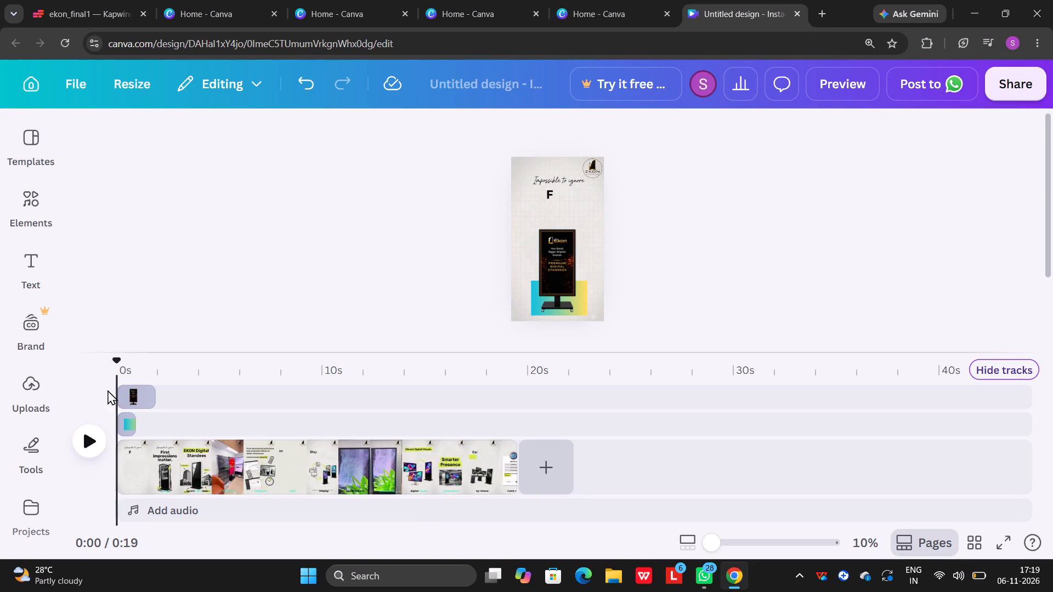
{"action": "left_click", "coordinate": [88, 442]}
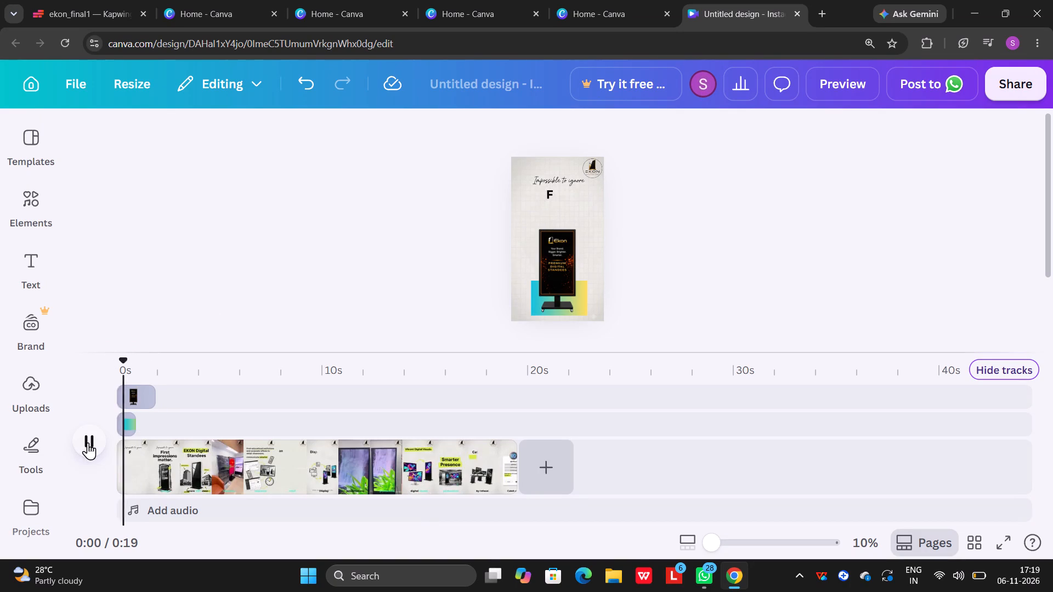
{"action": "left_click", "coordinate": [88, 442]}
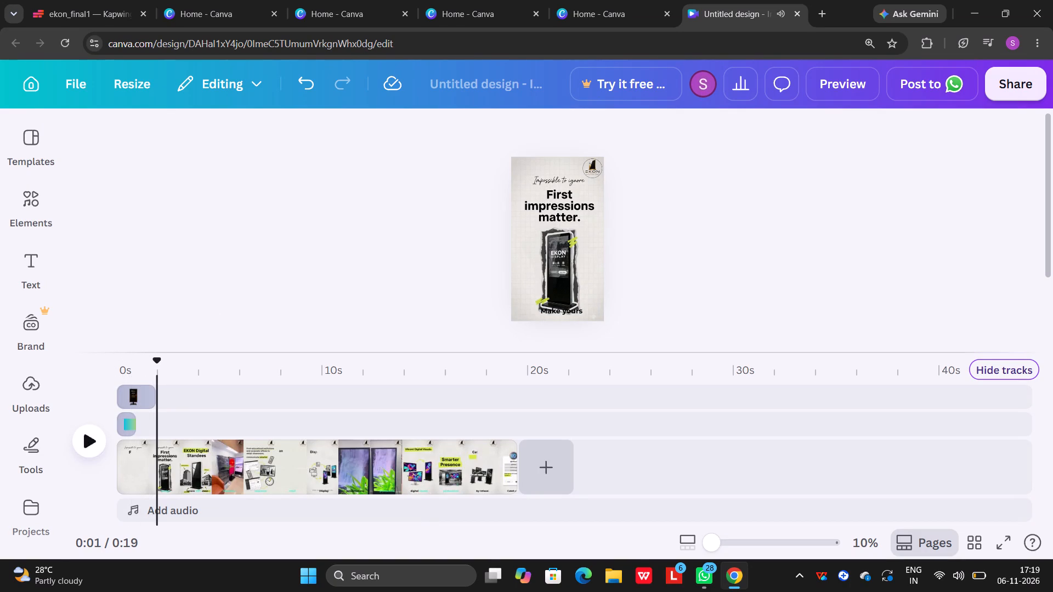
{"action": "left_click_drag", "start_coordinate": [155, 366], "coordinate": [87, 366]}
{"action": "left_click", "coordinate": [87, 437]}
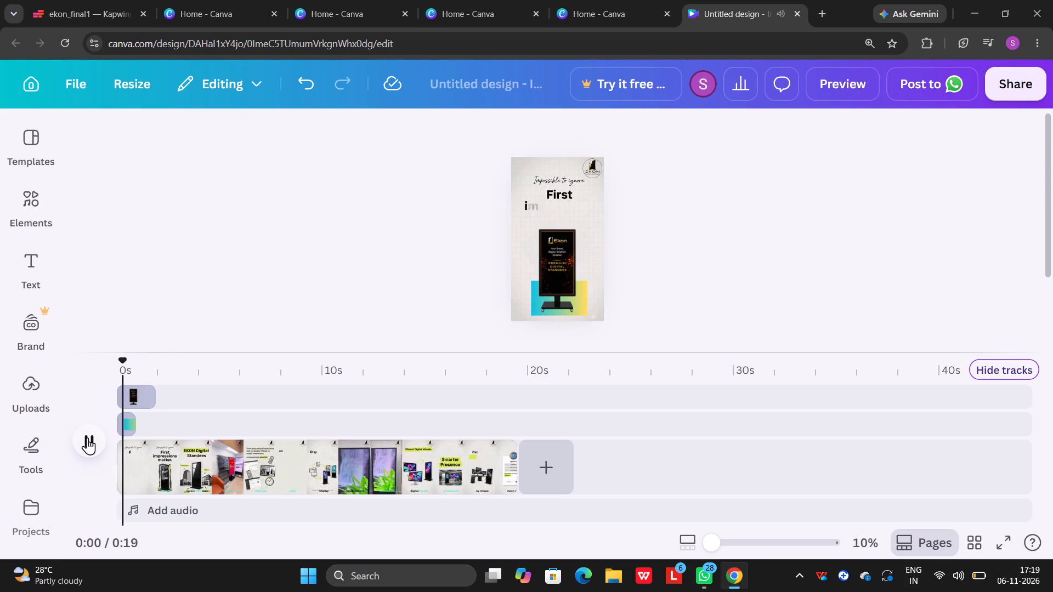
{"action": "left_click", "coordinate": [87, 437]}
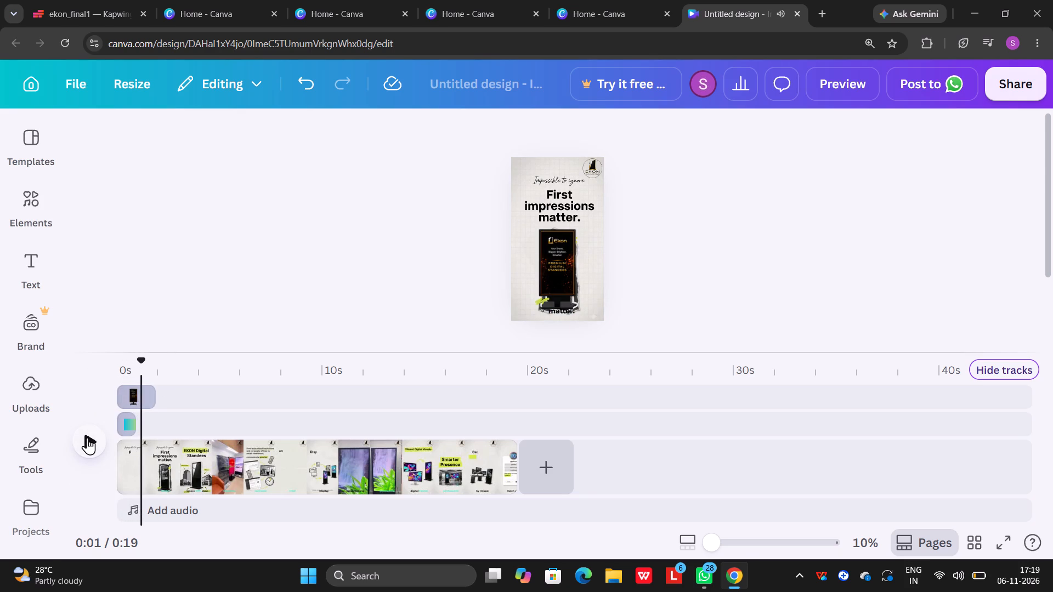
Extend the gradient rectangle's duration to 1.9 s to match the standee overlay, and replay the opening from the start.
{"action": "left_click", "coordinate": [128, 429]}
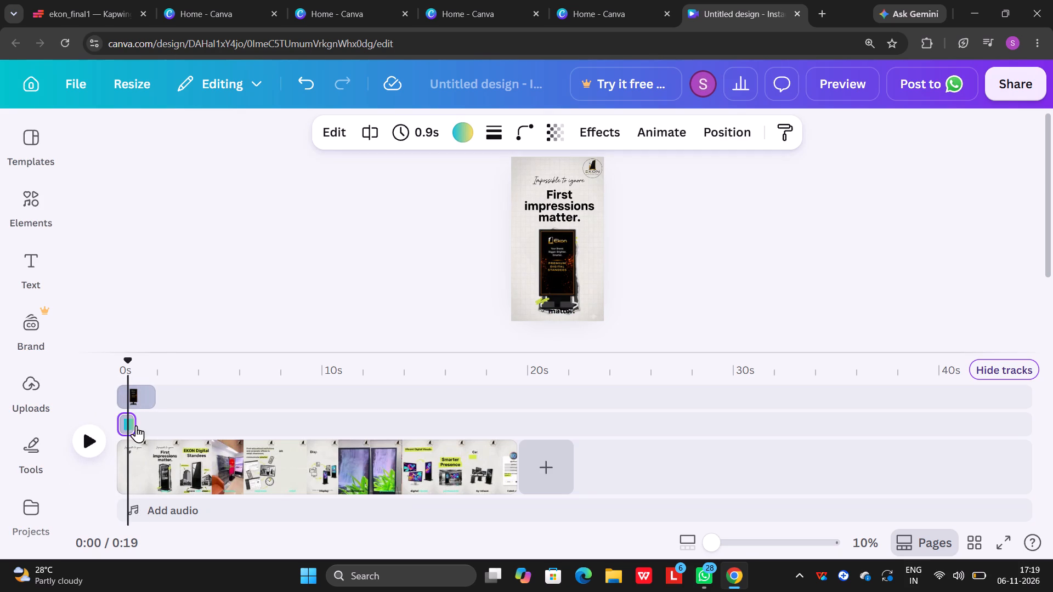
{"action": "left_click_drag", "start_coordinate": [132, 425], "coordinate": [148, 424]}
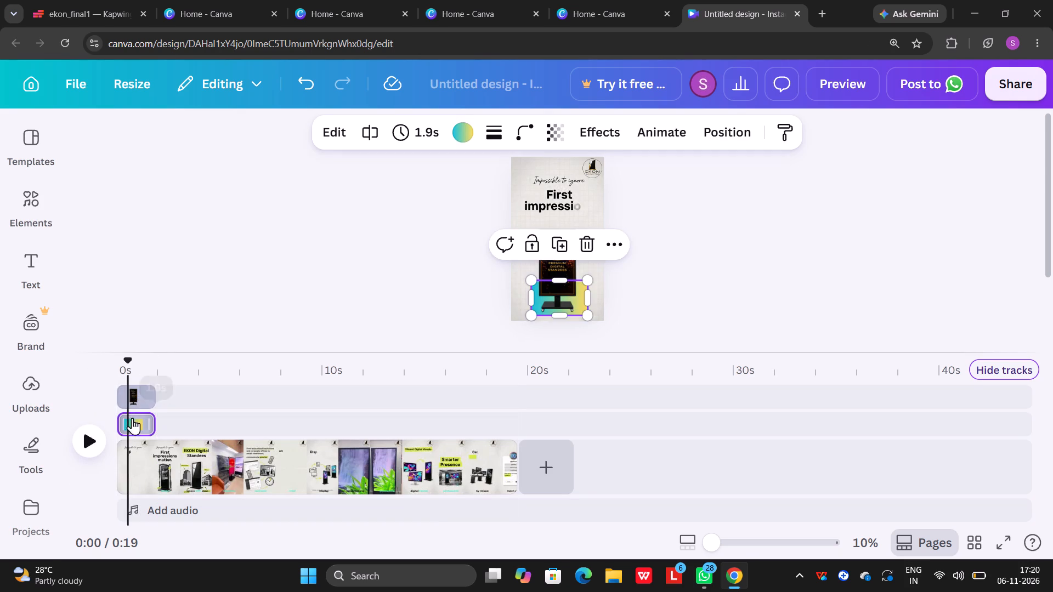
{"action": "left_click_drag", "start_coordinate": [128, 361], "coordinate": [92, 367]}
{"action": "left_click", "coordinate": [84, 447]}
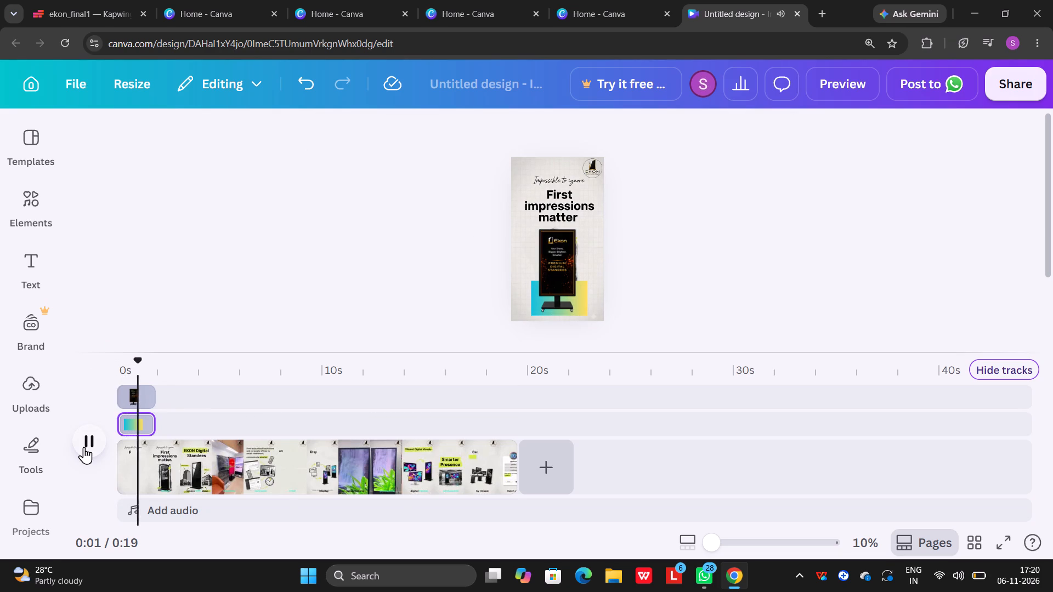
{"action": "left_click", "coordinate": [84, 447]}
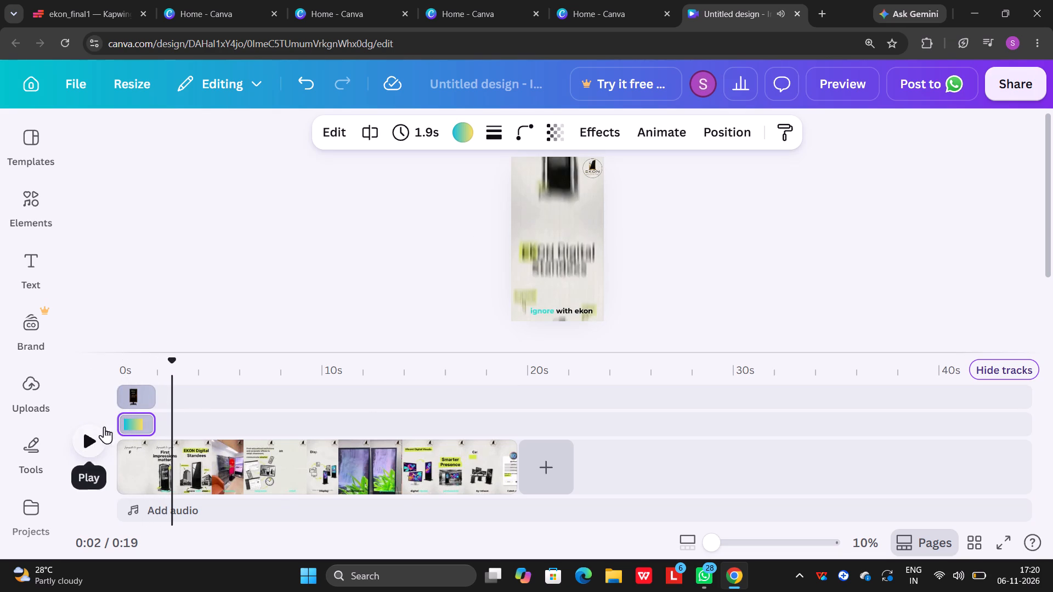
{"action": "left_click_drag", "start_coordinate": [173, 371], "coordinate": [101, 373]}
{"action": "left_click", "coordinate": [90, 445]}
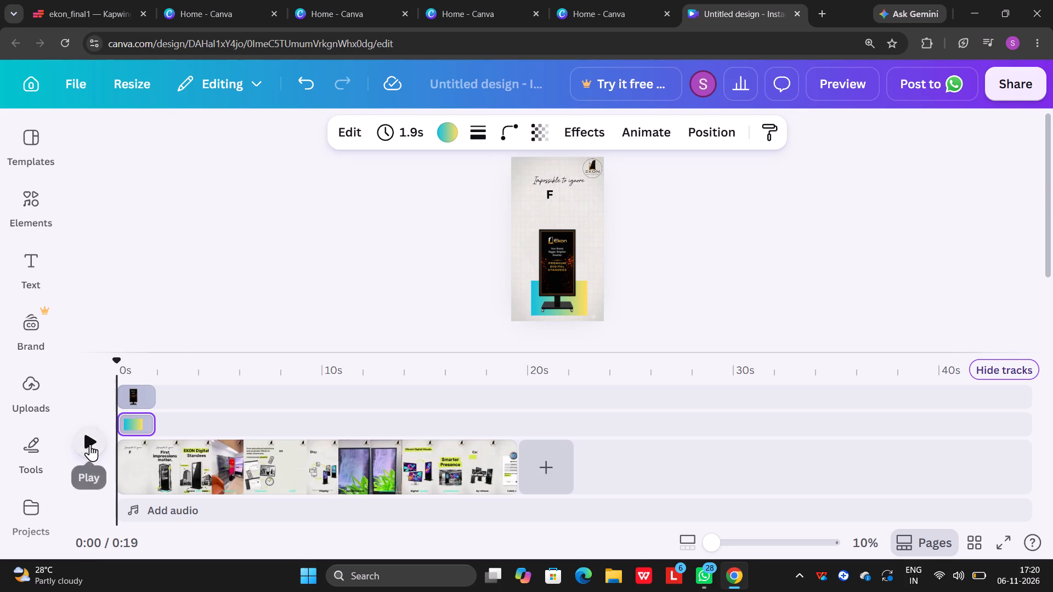
{"action": "left_click", "coordinate": [90, 444]}
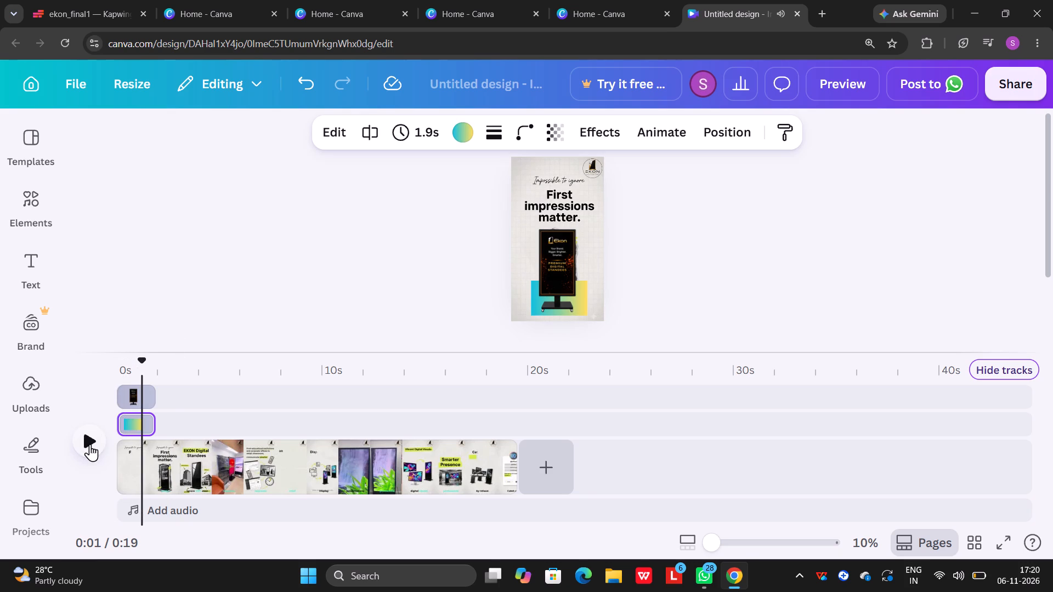
Enlarge the opening standee overlay to about 739 by 1,142 and replay the opening scene from the start.
{"action": "left_click", "coordinate": [552, 278]}
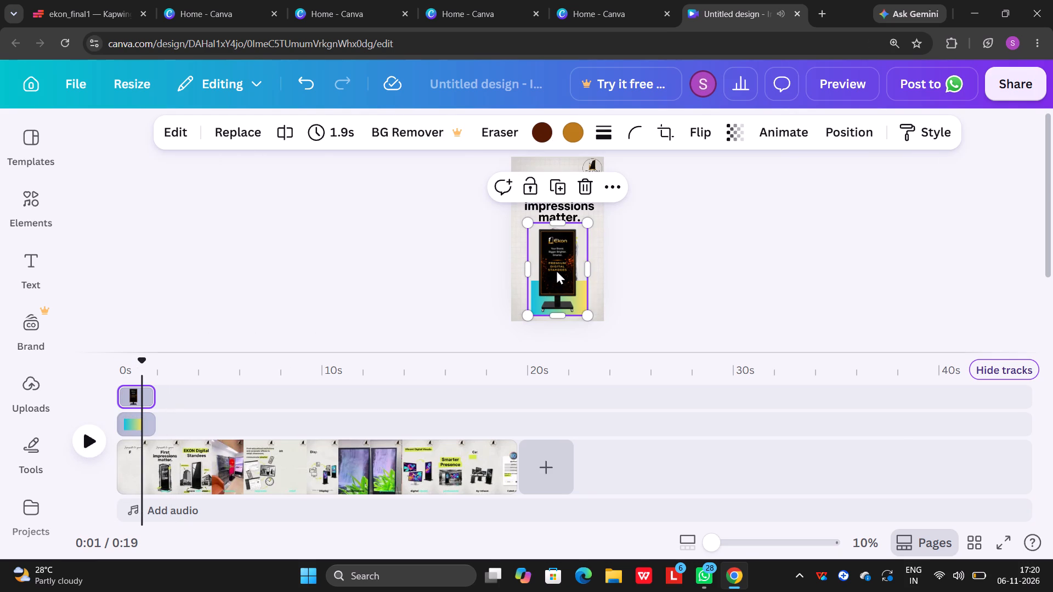
{"action": "left_click_drag", "start_coordinate": [590, 222], "coordinate": [599, 219]}
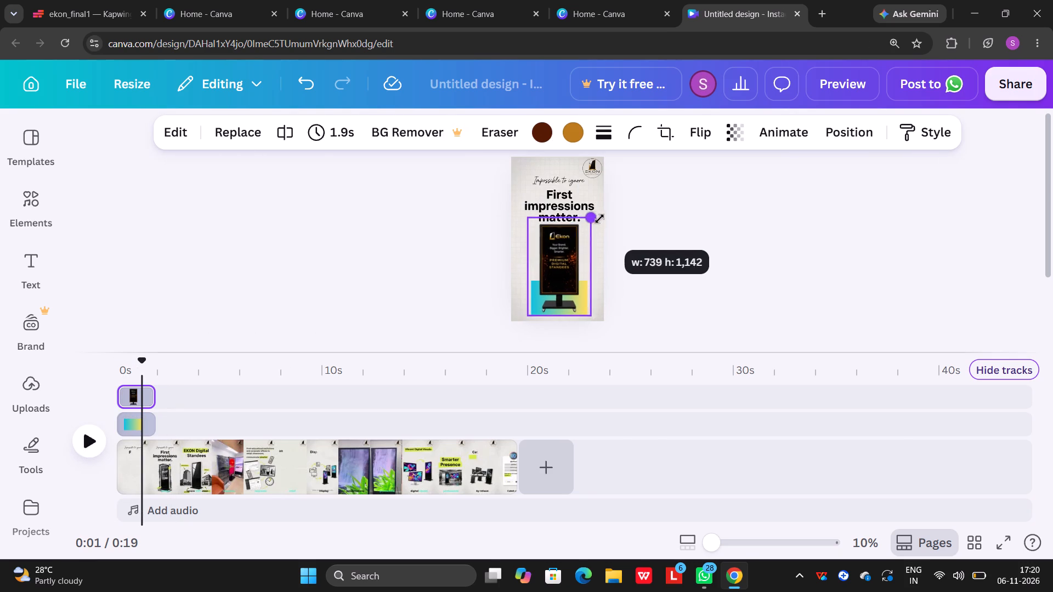
{"action": "left_click_drag", "start_coordinate": [599, 219], "coordinate": [599, 220]}
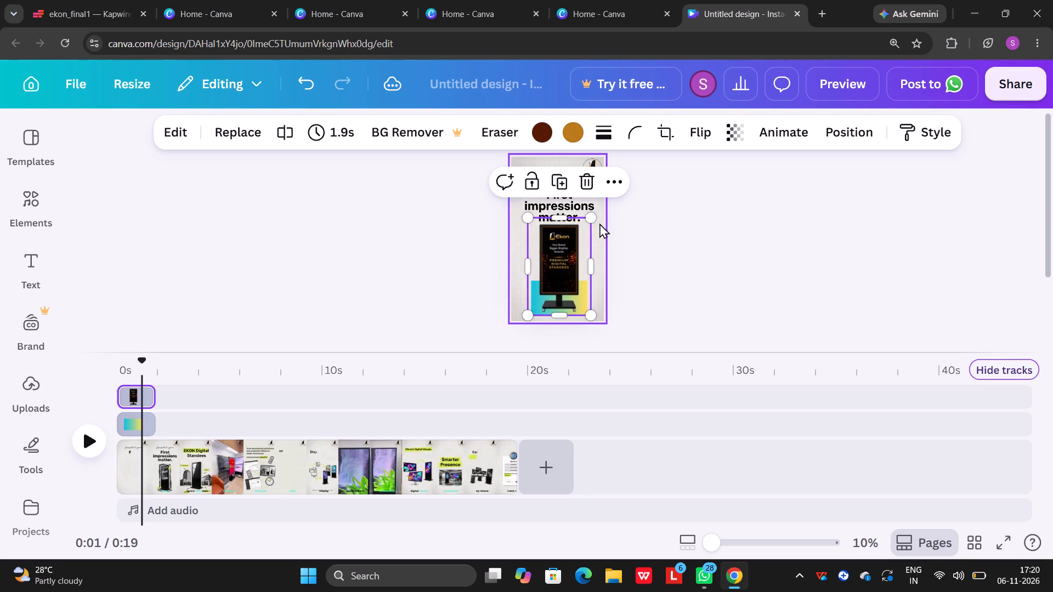
{"action": "left_click", "coordinate": [623, 229]}
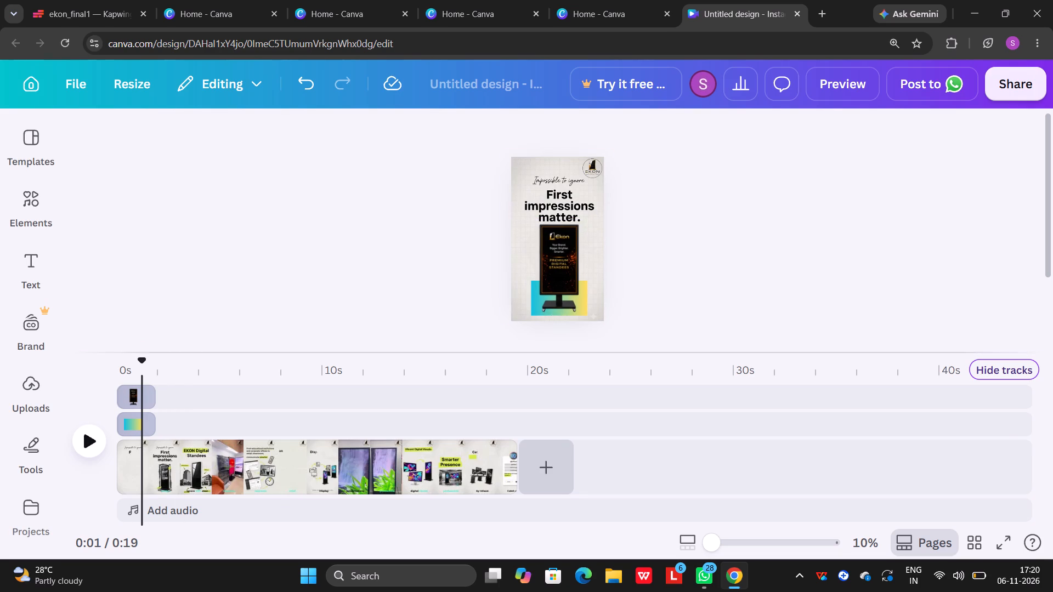
{"action": "left_click_drag", "start_coordinate": [144, 363], "coordinate": [100, 366]}
{"action": "left_click", "coordinate": [91, 442]}
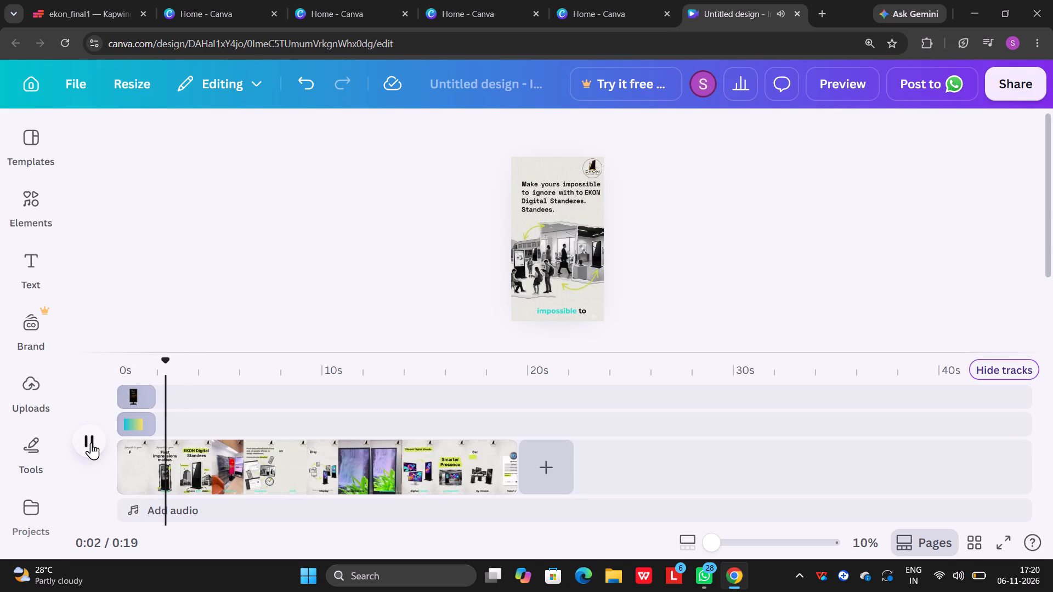
{"action": "left_click", "coordinate": [91, 442]}
Shorten both the opening standee overlay and its gradient rectangle to 1.7 s, and replay the opening scene.
{"action": "left_click", "coordinate": [143, 396]}
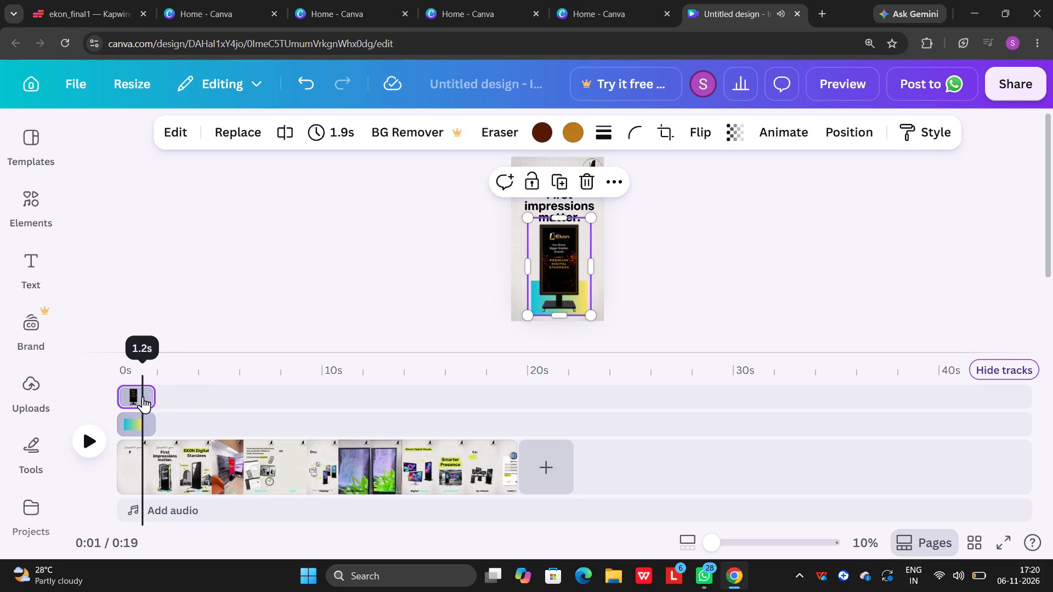
{"action": "left_click", "coordinate": [153, 398]}
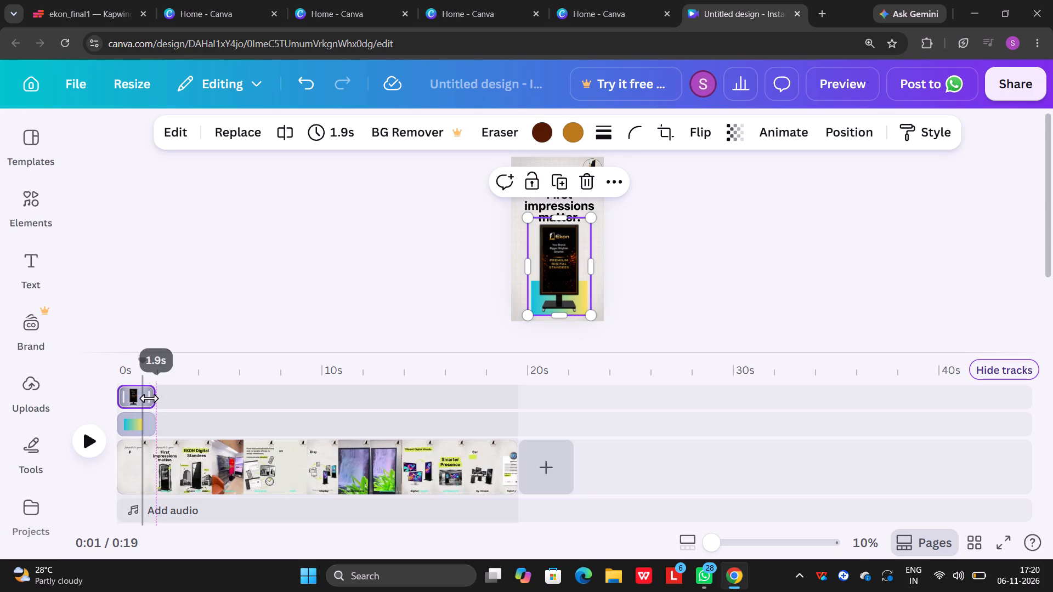
{"action": "left_click", "coordinate": [149, 422]}
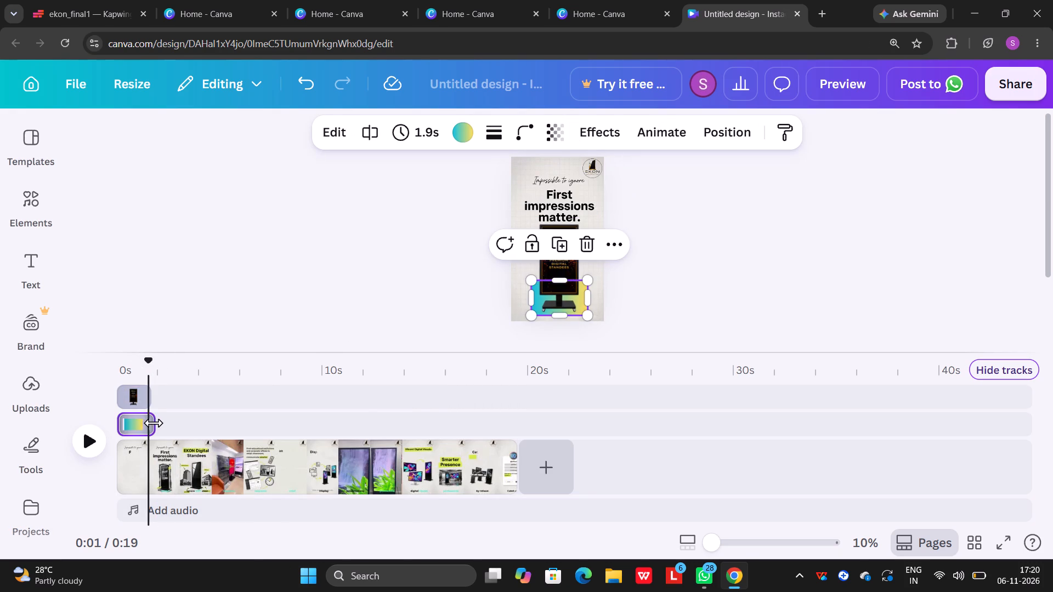
{"action": "left_click_drag", "start_coordinate": [153, 423], "coordinate": [148, 423]}
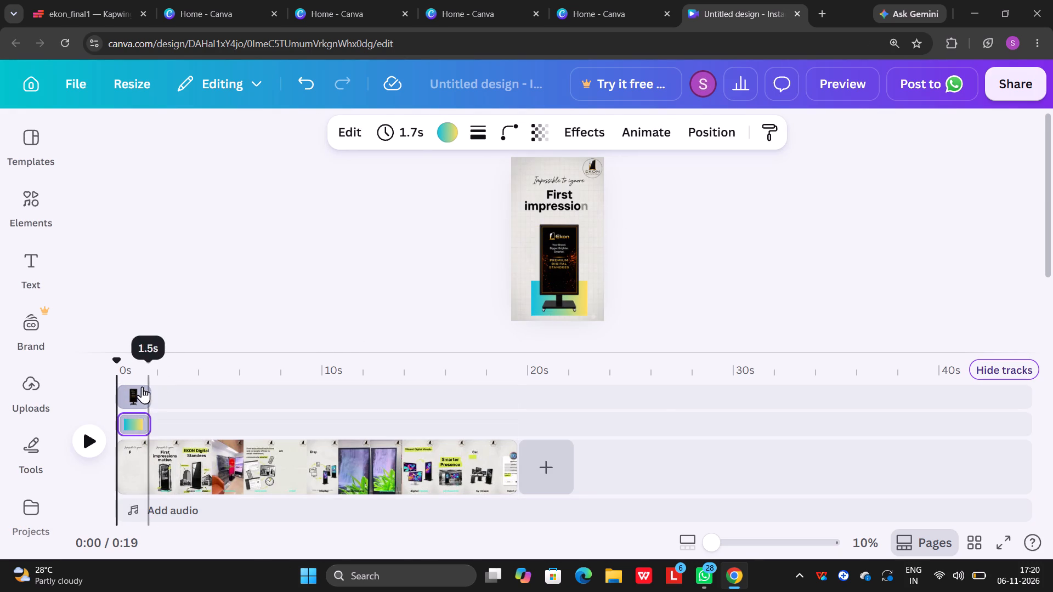
{"action": "left_click", "coordinate": [79, 441]}
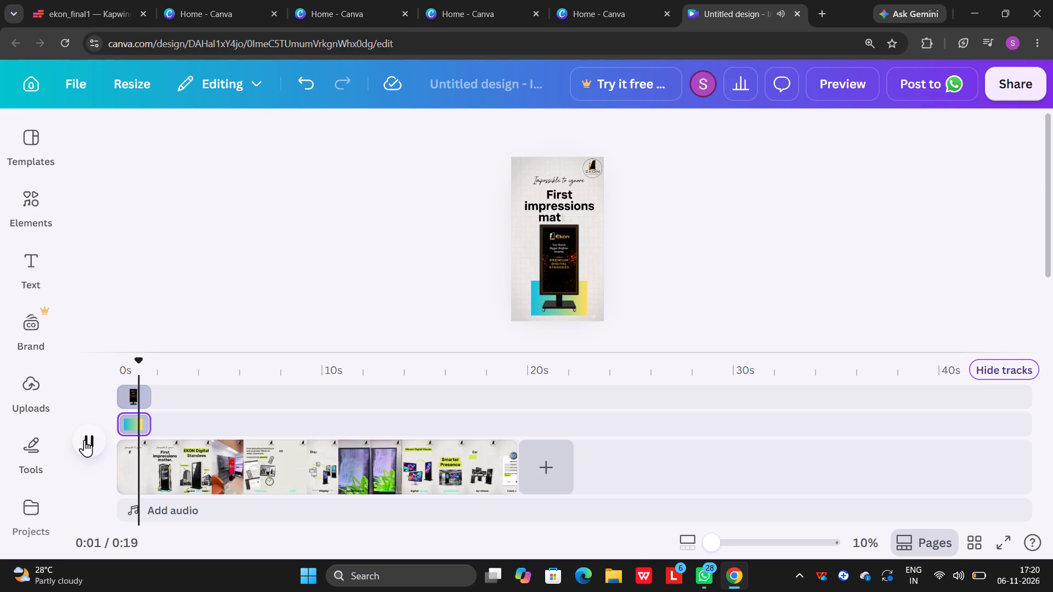
{"action": "left_click", "coordinate": [84, 440]}
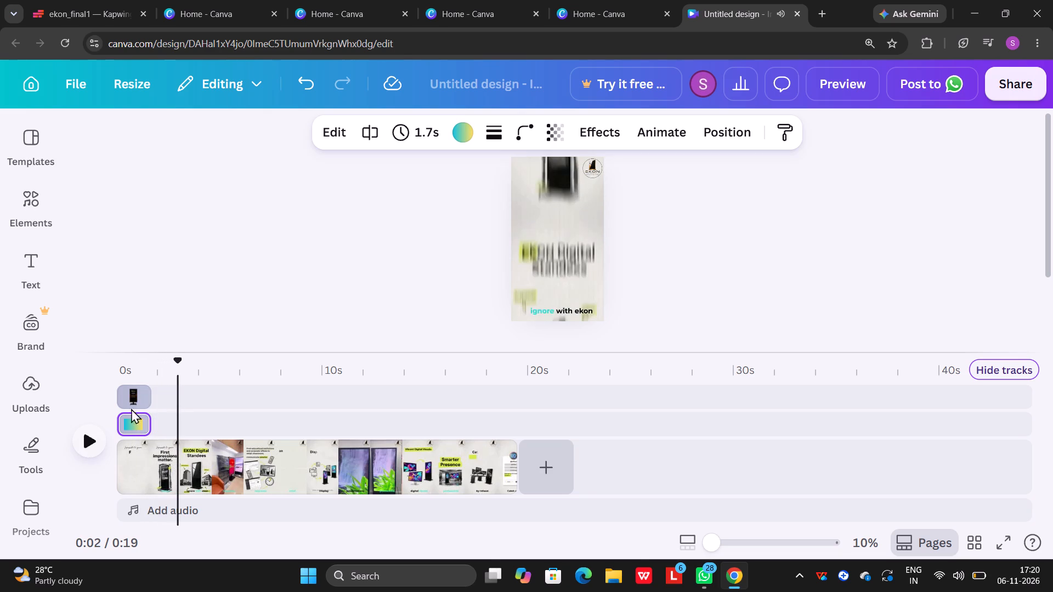
Examine where the opening standee and gradient rectangle overlays end against the scene change, scrubbing and replaying the opening at a larger timeline scale.
{"action": "left_click", "coordinate": [146, 397]}
{"action": "left_click", "coordinate": [149, 397]}
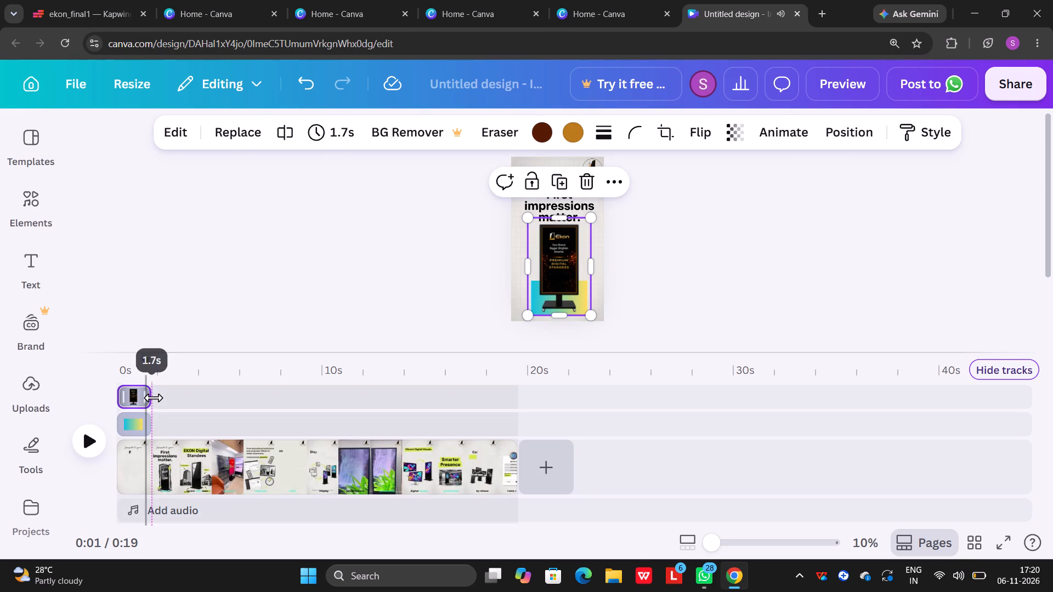
{"action": "left_click_drag", "start_coordinate": [144, 362], "coordinate": [132, 363]}
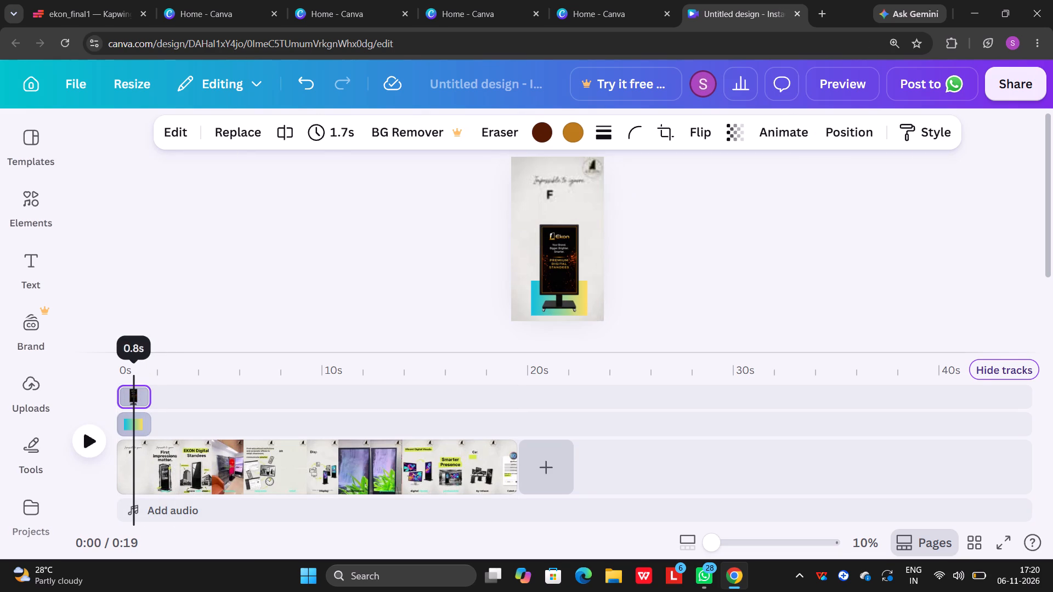
{"action": "left_click", "coordinate": [150, 395]}
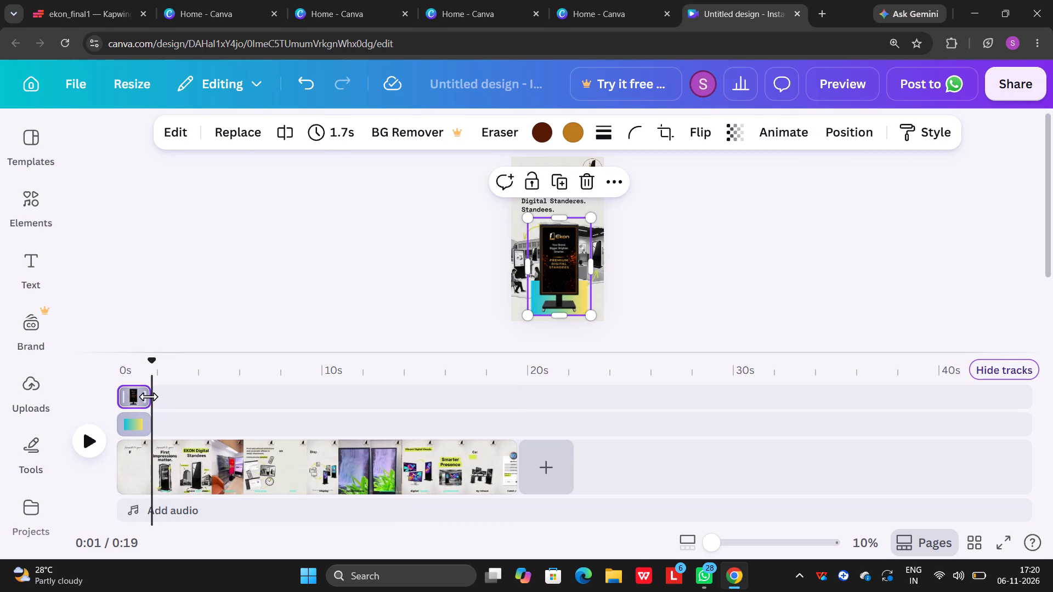
{"action": "left_click_drag", "start_coordinate": [156, 360], "coordinate": [139, 363]}
{"action": "left_click", "coordinate": [150, 397]}
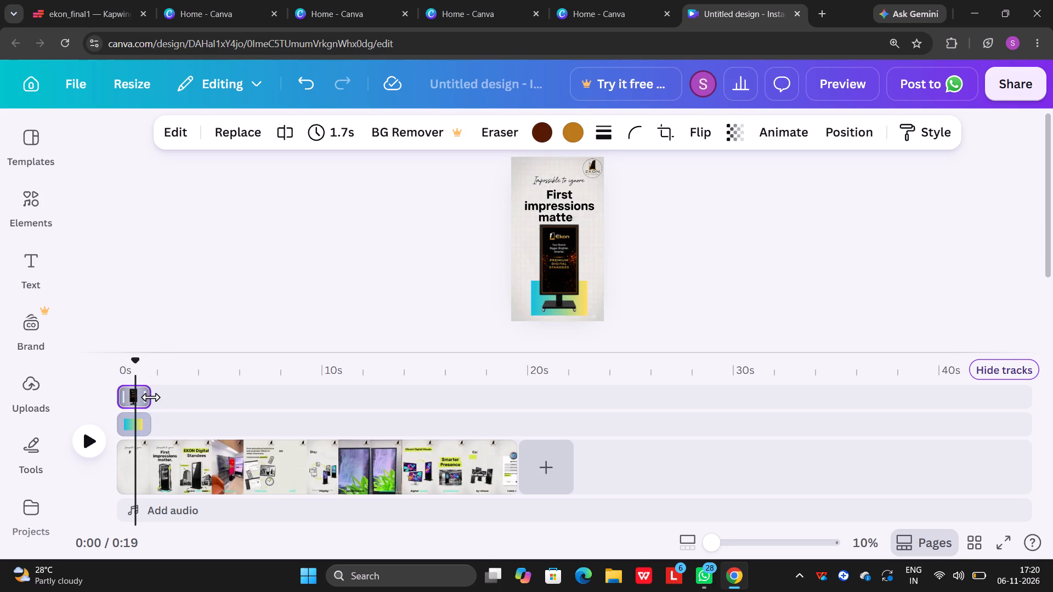
{"action": "left_click_drag", "start_coordinate": [152, 370], "coordinate": [139, 370]}
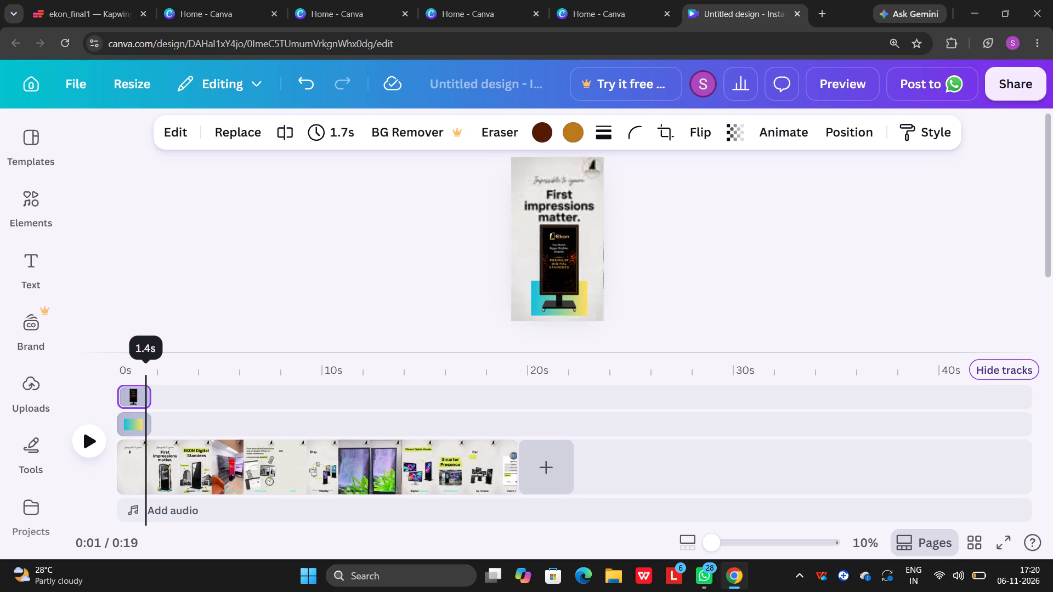
{"action": "left_click_drag", "start_coordinate": [139, 370], "coordinate": [137, 370]}
{"action": "scroll", "coordinate": [121, 392], "scroll_direction": "up", "scroll_amount": 5, "text": "ctrl"}
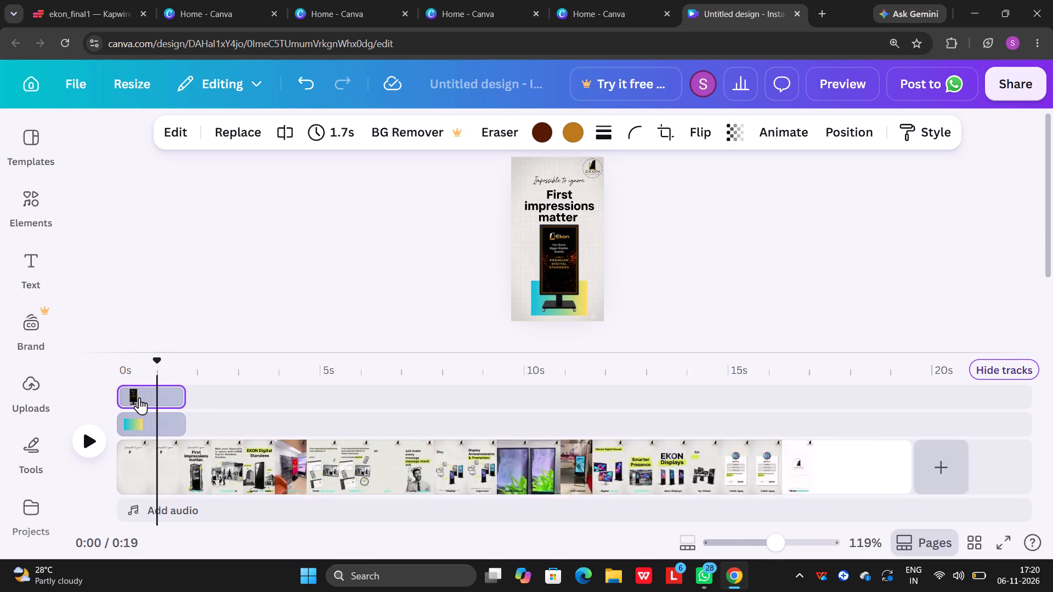
{"action": "scroll", "coordinate": [139, 397], "scroll_direction": "up", "scroll_amount": 3, "text": "ctrl"}
{"action": "left_click_drag", "start_coordinate": [200, 396], "coordinate": [205, 395]}
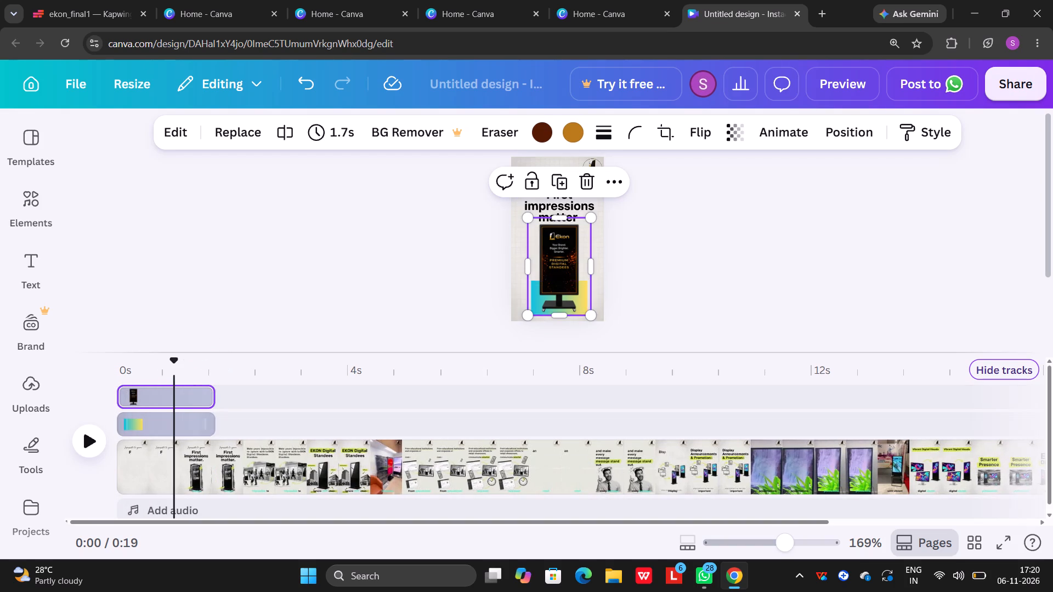
{"action": "left_click_drag", "start_coordinate": [168, 362], "coordinate": [107, 365]}
{"action": "double_click", "coordinate": [93, 442]}
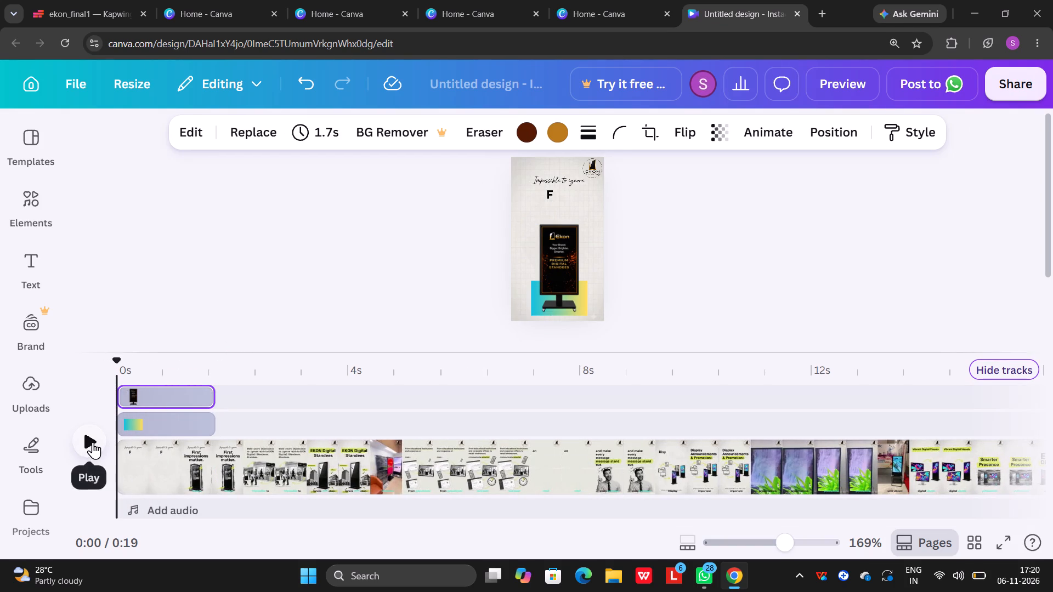
{"action": "left_click", "coordinate": [92, 442]}
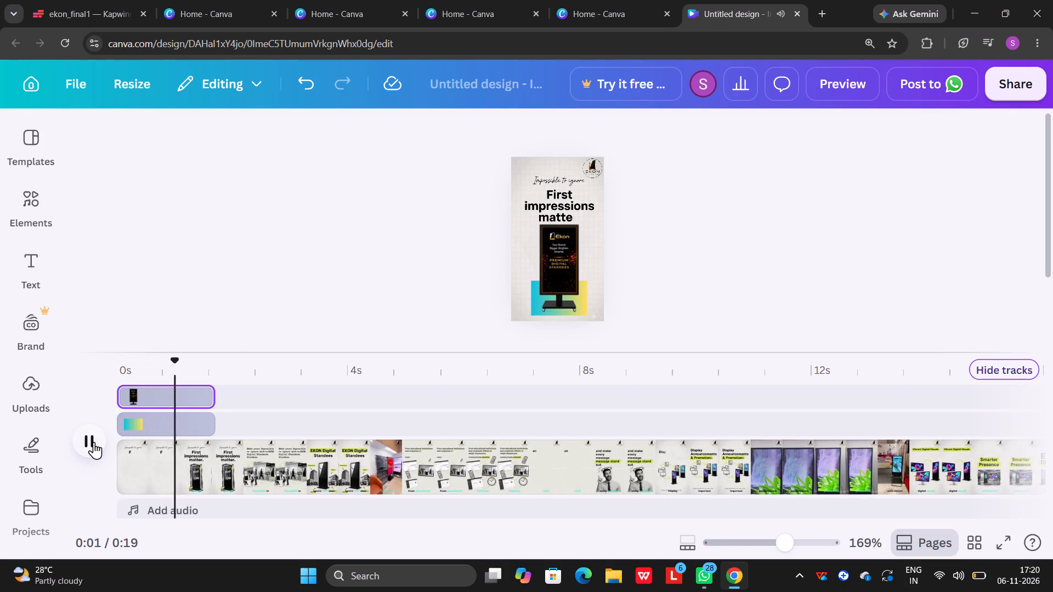
{"action": "left_click", "coordinate": [94, 442]}
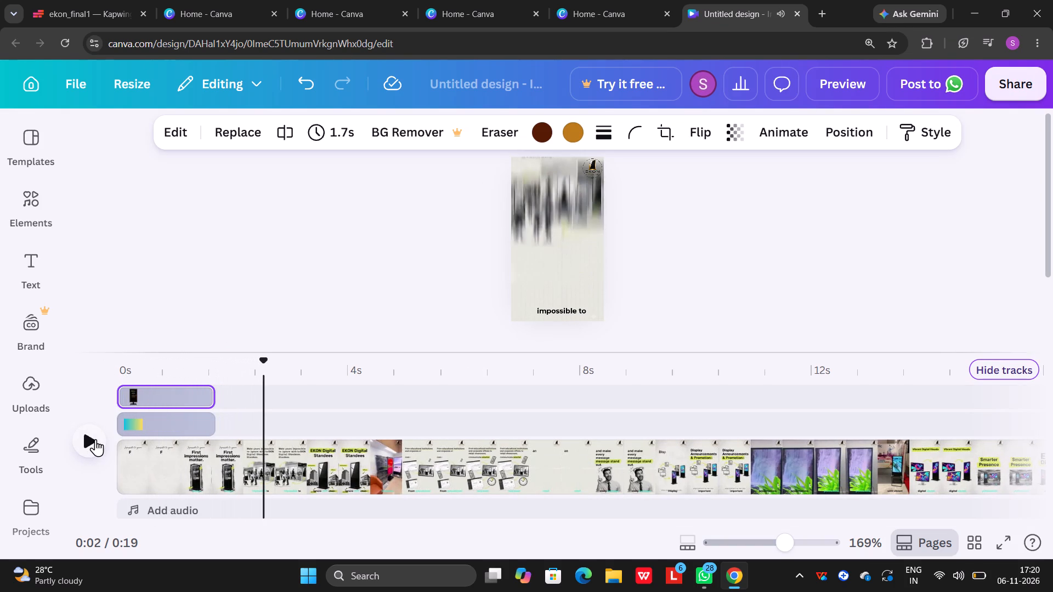
{"action": "left_click", "coordinate": [96, 439]}
{"action": "left_click", "coordinate": [96, 439]}
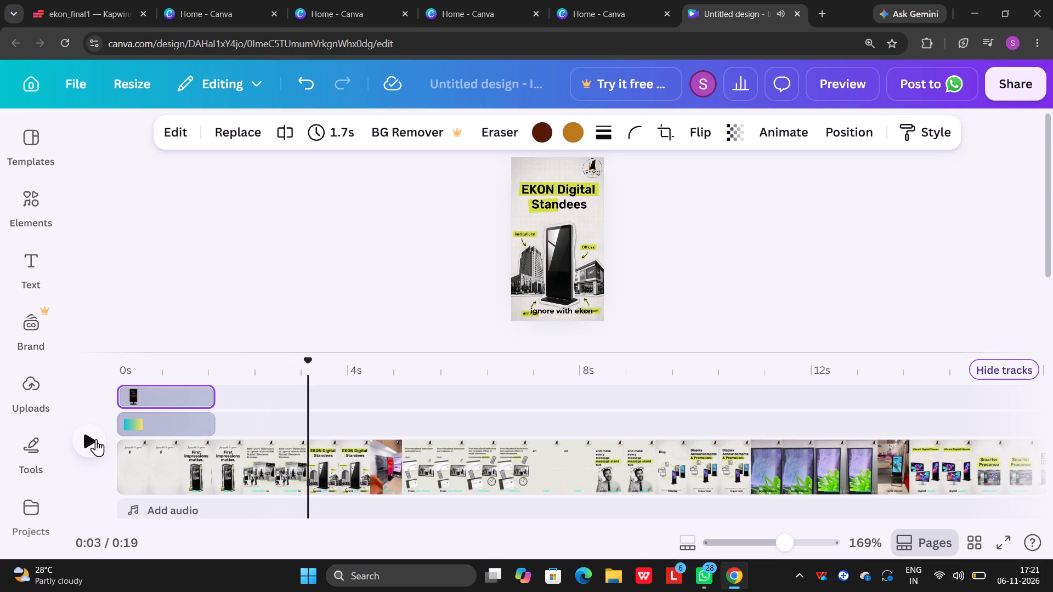
Copy the opening standee overlay into the EKON Digital Standees scene, starting the copy at about 2.7 s as the scene comes in.
{"action": "left_click_drag", "start_coordinate": [307, 363], "coordinate": [294, 365]}
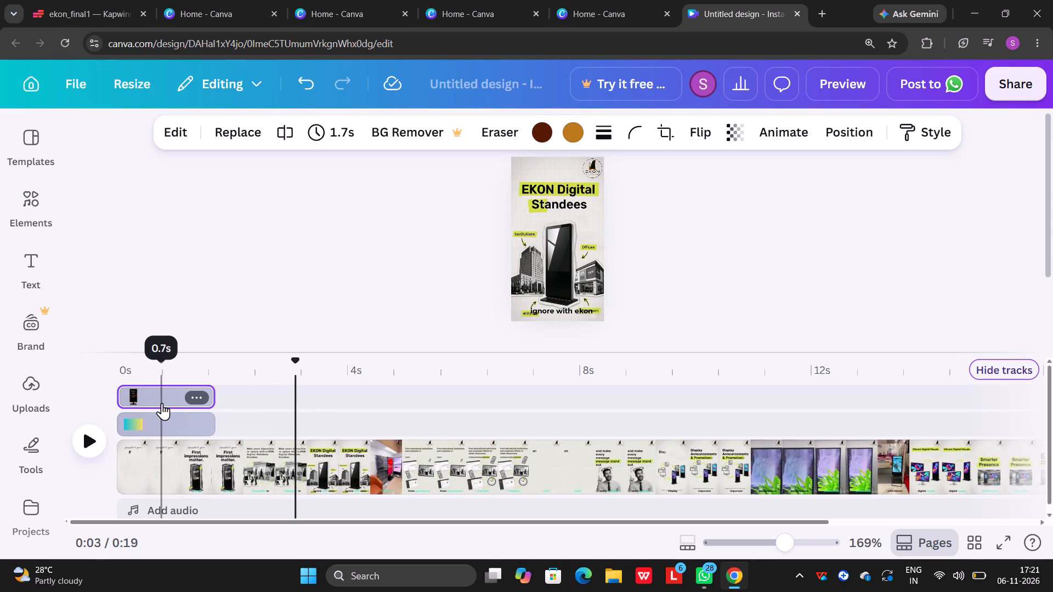
{"action": "key", "text": "ctrl+c"}
{"action": "left_click", "coordinate": [304, 390]}
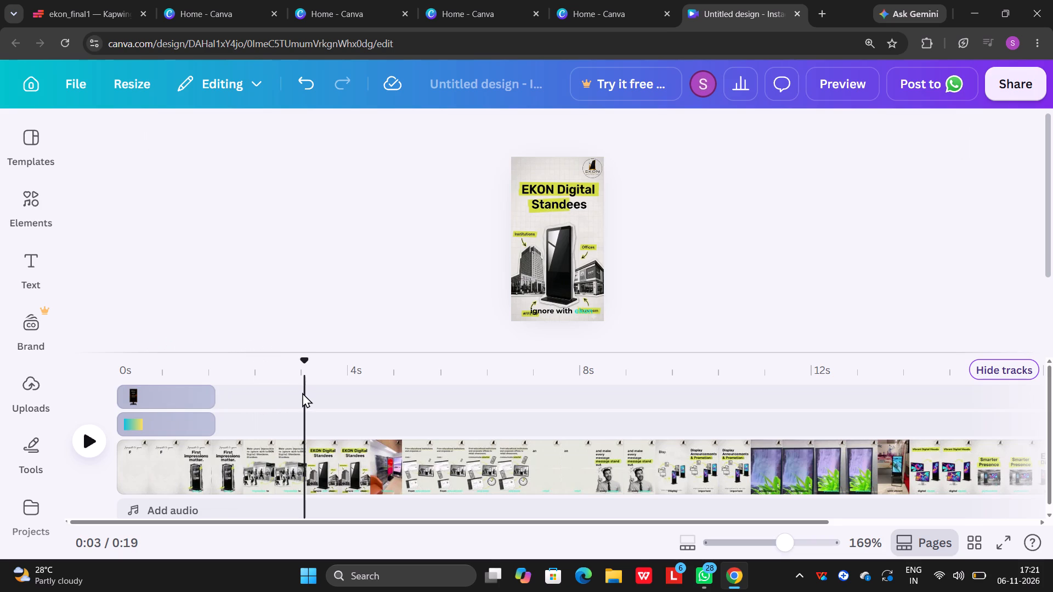
{"action": "left_click_drag", "start_coordinate": [305, 365], "coordinate": [295, 366]}
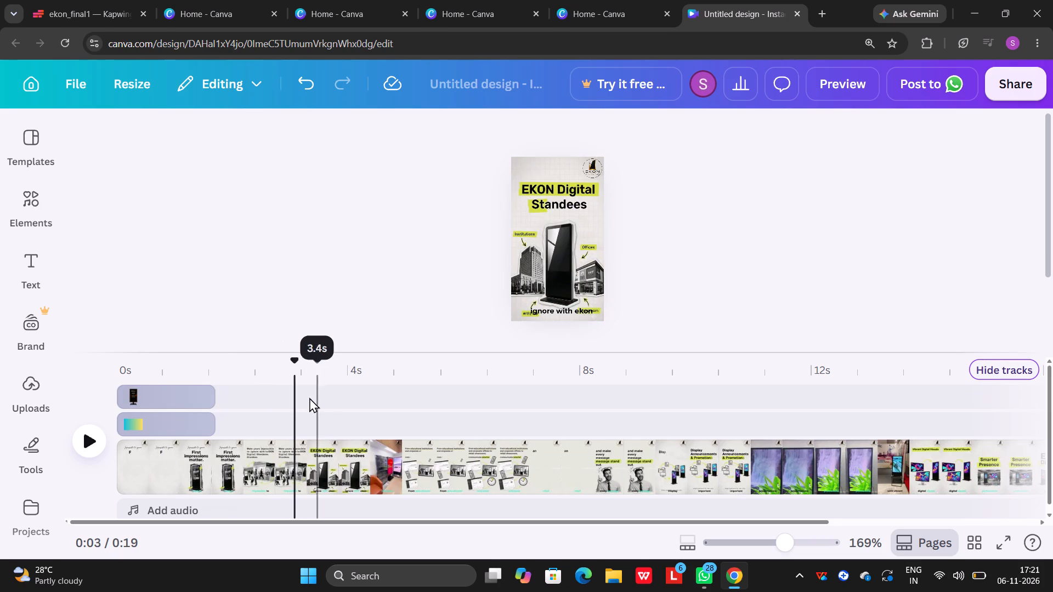
{"action": "key", "text": "ctrl+v"}
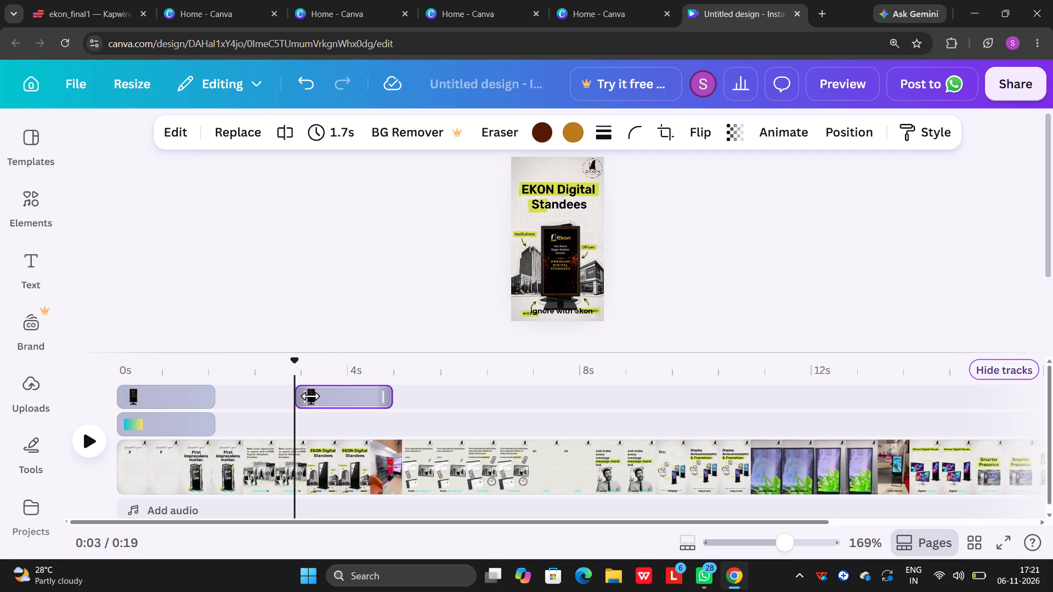
{"action": "left_click_drag", "start_coordinate": [315, 397], "coordinate": [299, 399]}
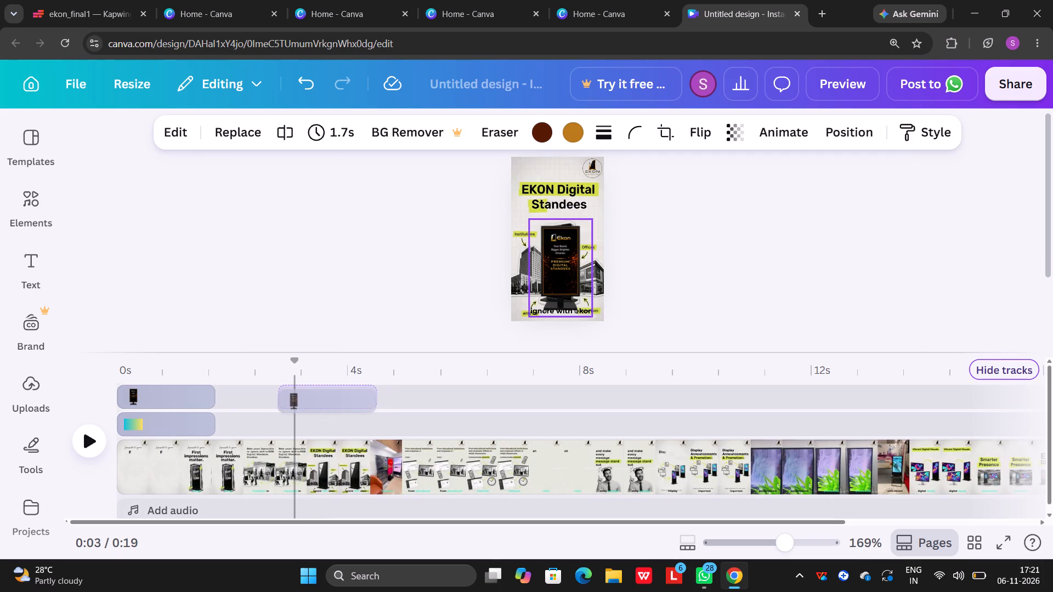
{"action": "left_click_drag", "start_coordinate": [299, 399], "coordinate": [299, 394]}
{"action": "left_click_drag", "start_coordinate": [295, 361], "coordinate": [265, 364]}
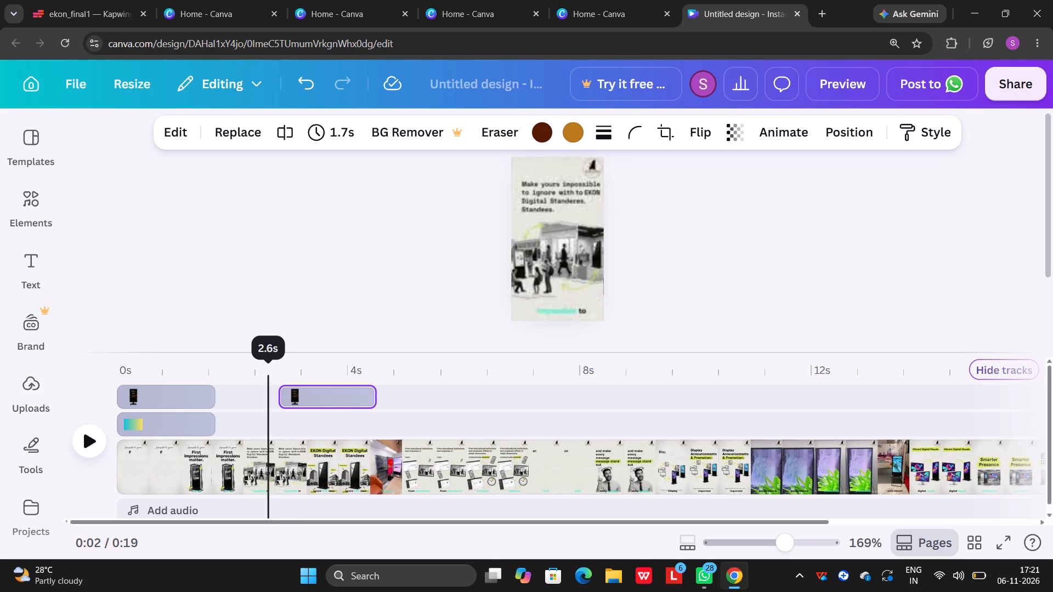
{"action": "left_click_drag", "start_coordinate": [265, 364], "coordinate": [259, 365]}
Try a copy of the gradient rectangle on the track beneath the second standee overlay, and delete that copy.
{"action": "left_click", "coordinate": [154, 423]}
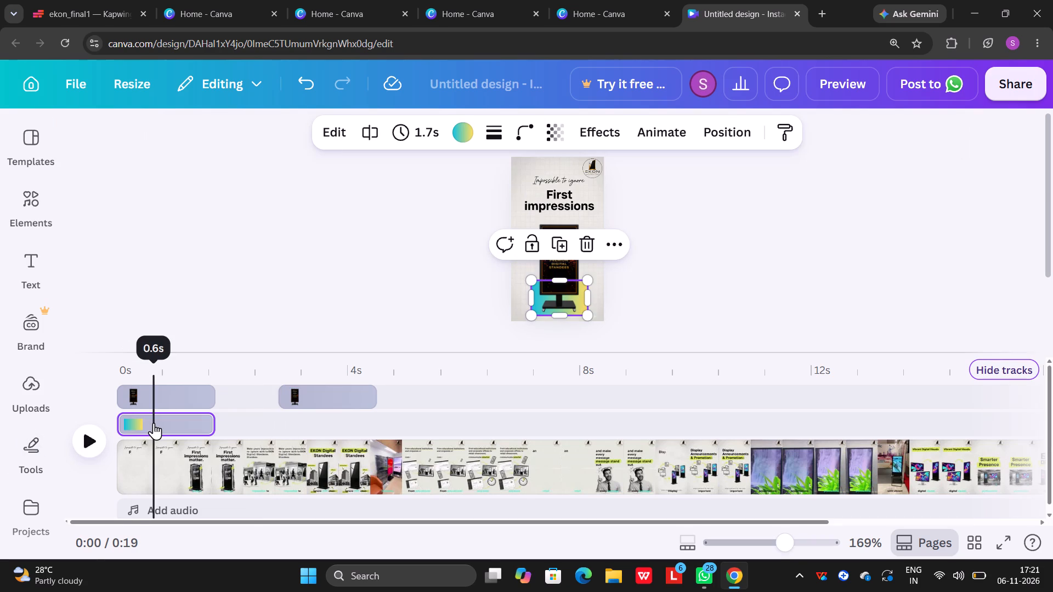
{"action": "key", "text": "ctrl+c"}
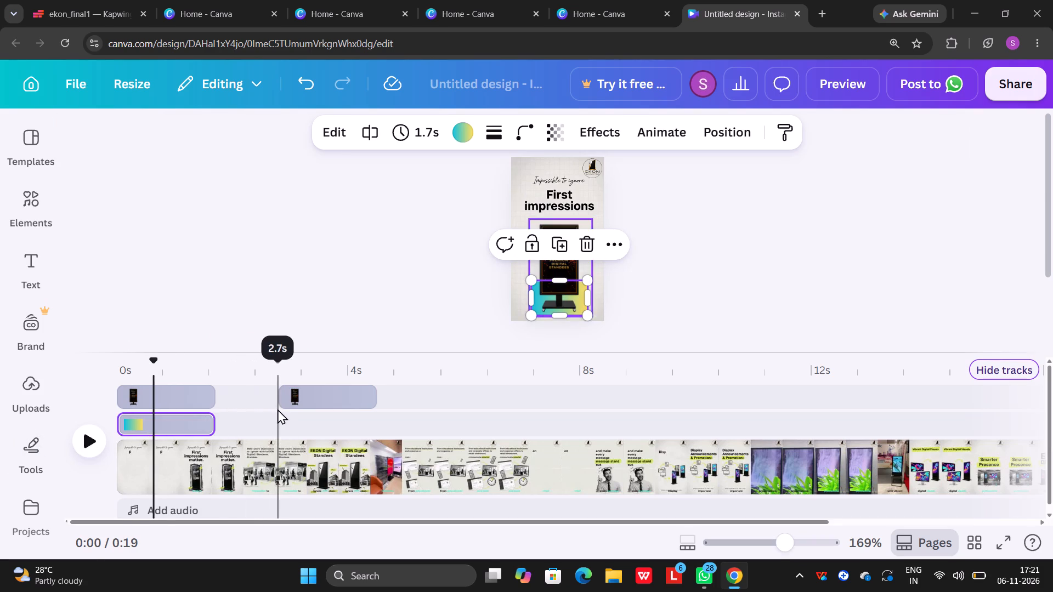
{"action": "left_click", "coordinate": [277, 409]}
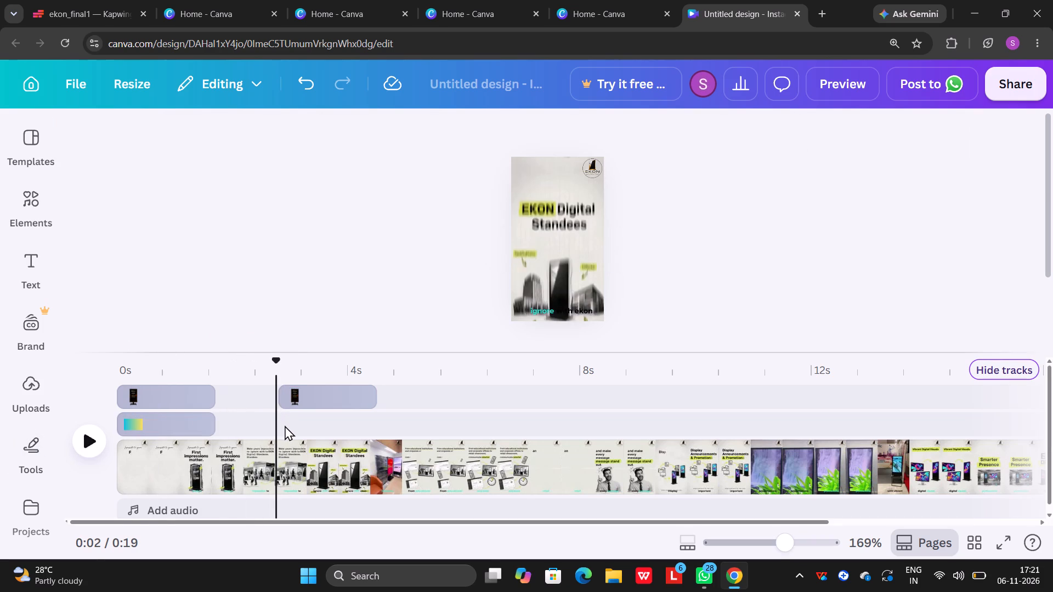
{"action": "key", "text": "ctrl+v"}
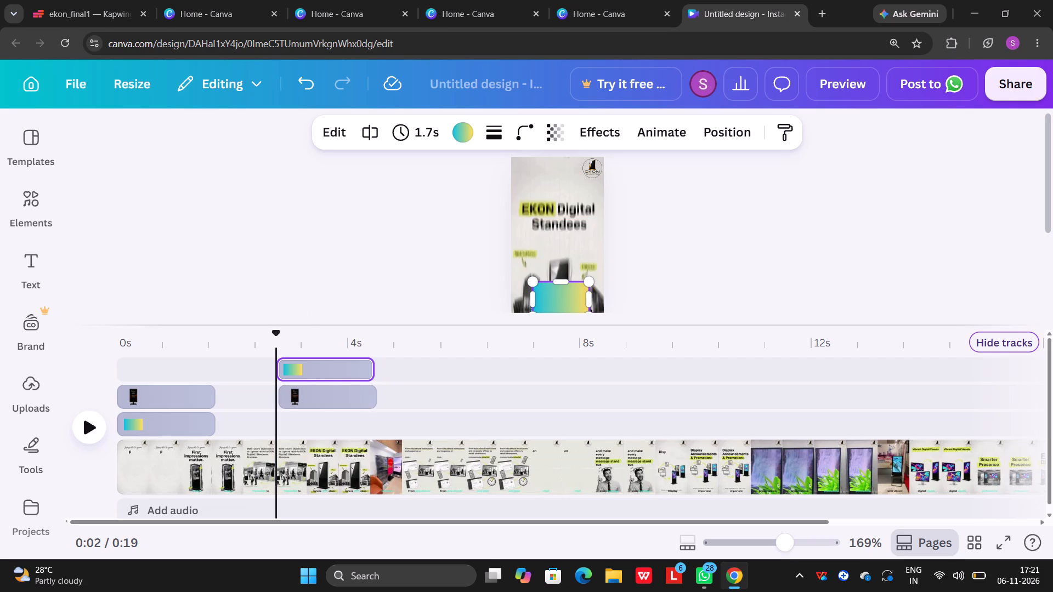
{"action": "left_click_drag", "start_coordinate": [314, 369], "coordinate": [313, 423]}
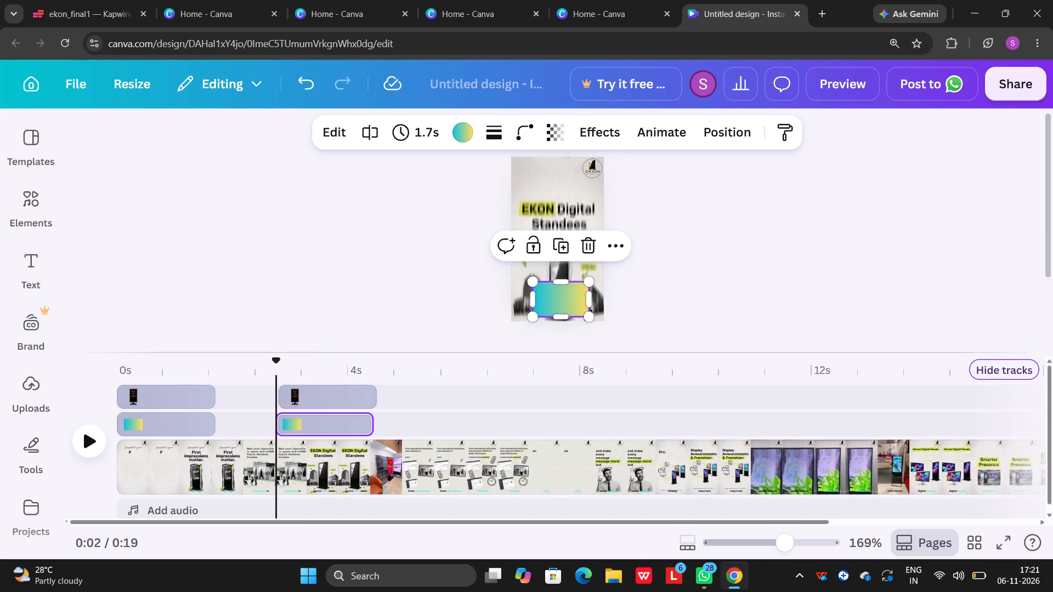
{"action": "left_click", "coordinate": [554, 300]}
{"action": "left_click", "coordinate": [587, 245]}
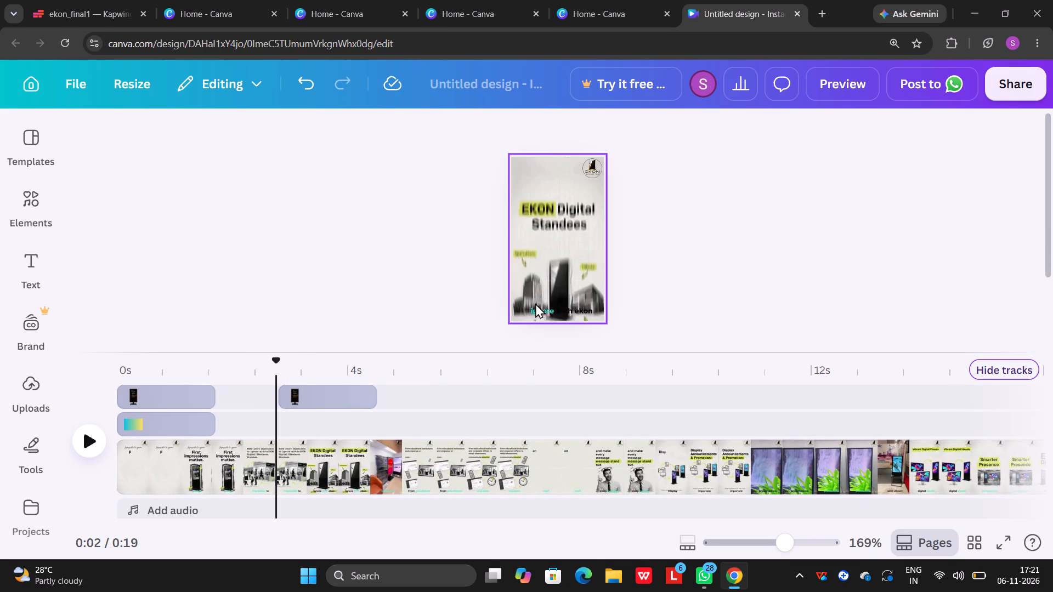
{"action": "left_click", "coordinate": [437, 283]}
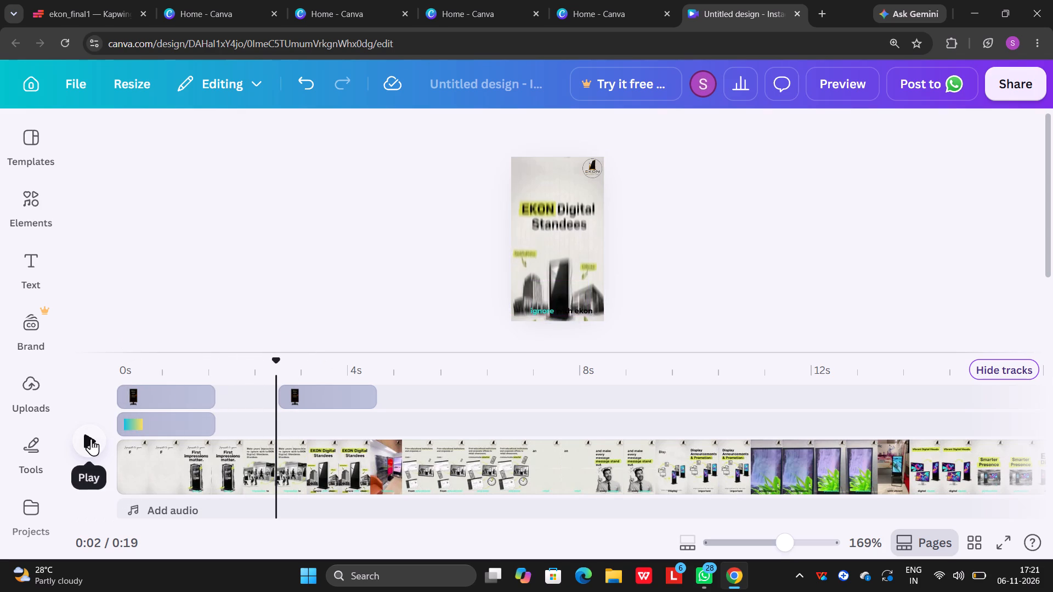
Replay and scrub the opening through the EKON Digital Standees scene, examining where the second standee overlay starts and ends against the scene changes.
{"action": "left_click_drag", "start_coordinate": [275, 361], "coordinate": [156, 385]}
{"action": "left_click", "coordinate": [150, 386]}
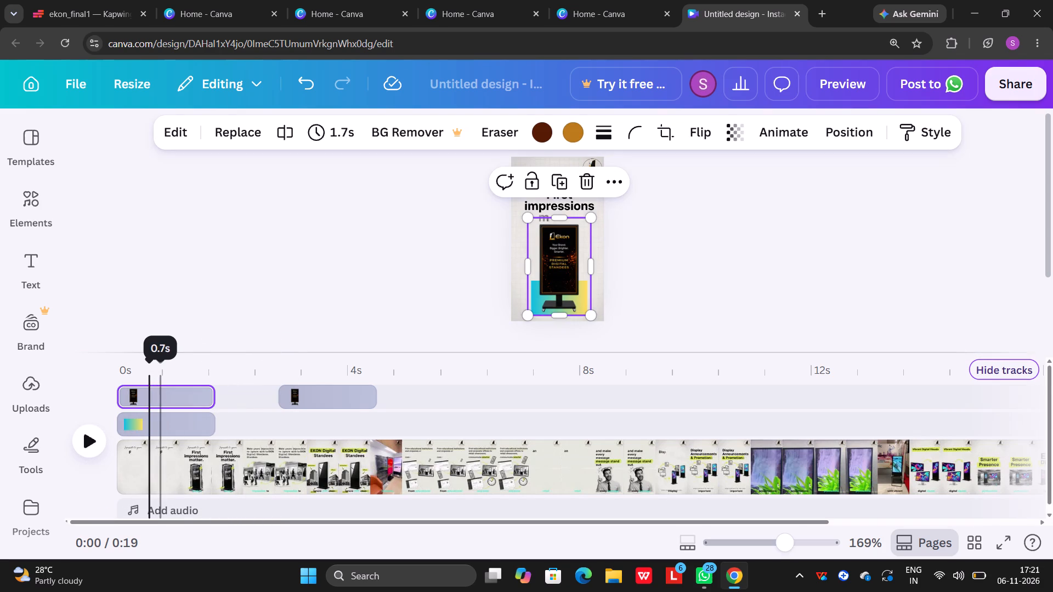
{"action": "left_click_drag", "start_coordinate": [151, 365], "coordinate": [111, 375]}
{"action": "left_click", "coordinate": [90, 447]}
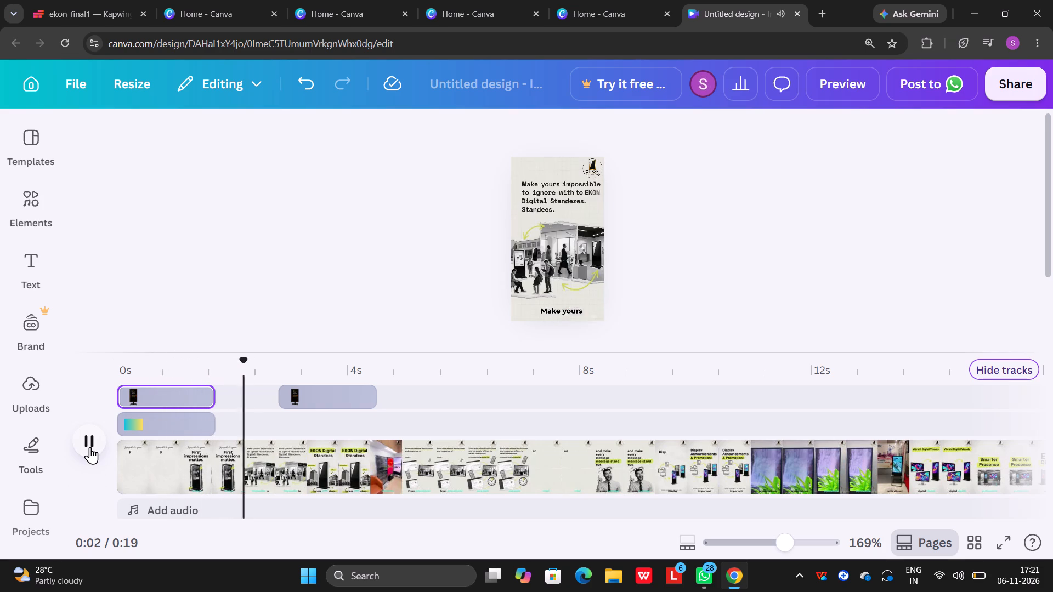
{"action": "left_click", "coordinate": [90, 447]}
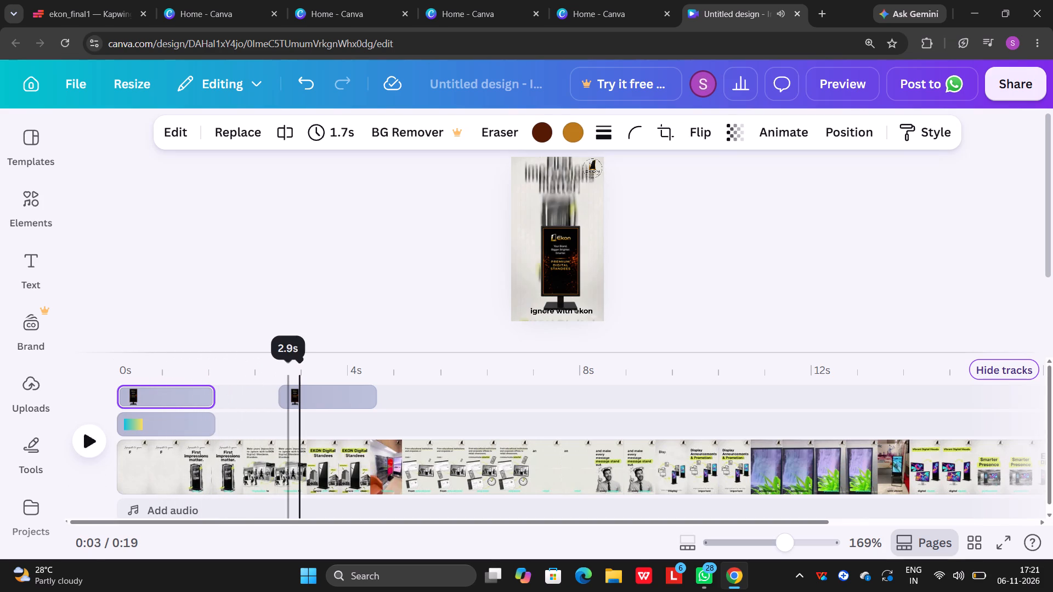
{"action": "left_click_drag", "start_coordinate": [296, 360], "coordinate": [106, 392]}
{"action": "left_click", "coordinate": [89, 443]}
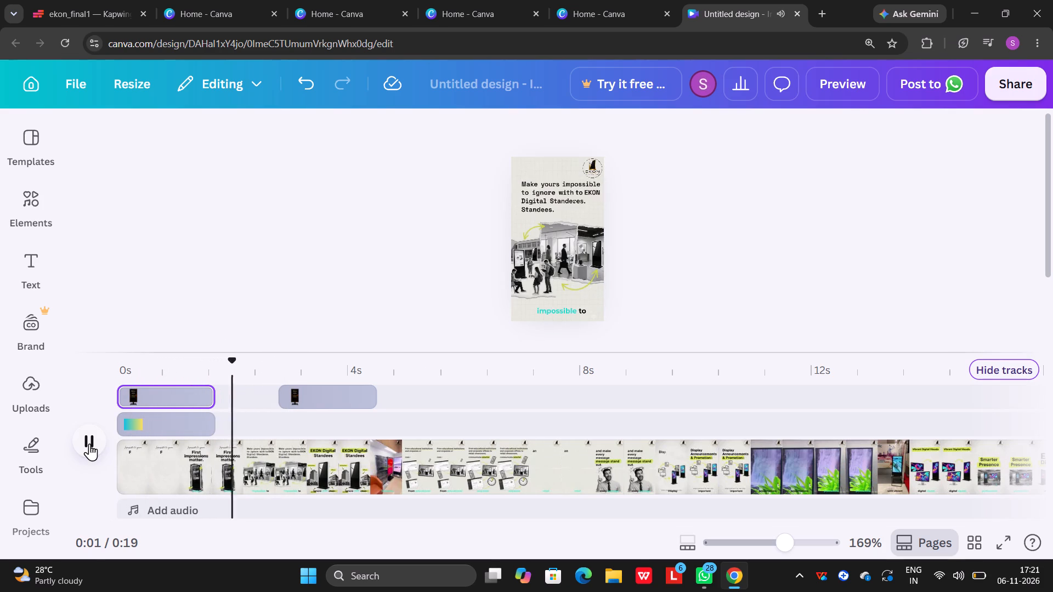
{"action": "left_click", "coordinate": [89, 443]}
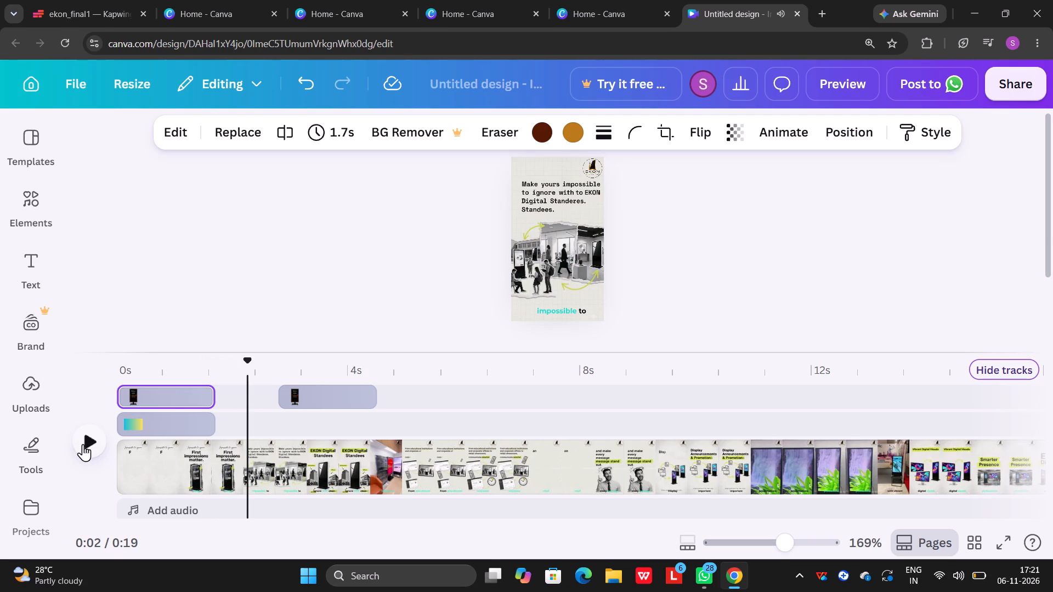
{"action": "left_click", "coordinate": [83, 444]}
{"action": "left_click", "coordinate": [83, 444]}
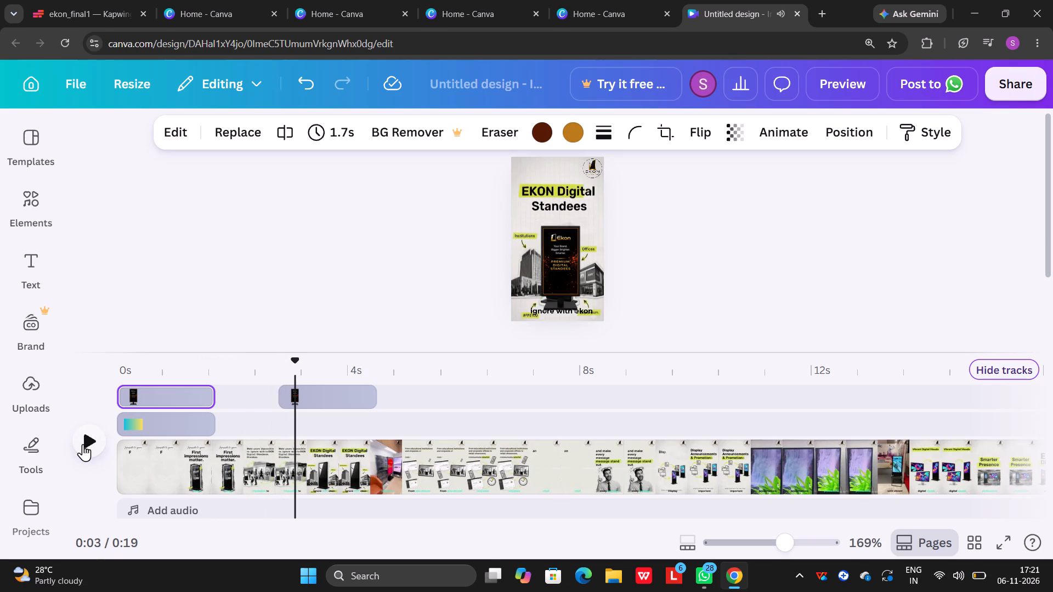
{"action": "left_click", "coordinate": [83, 444]}
{"action": "left_click", "coordinate": [83, 444]}
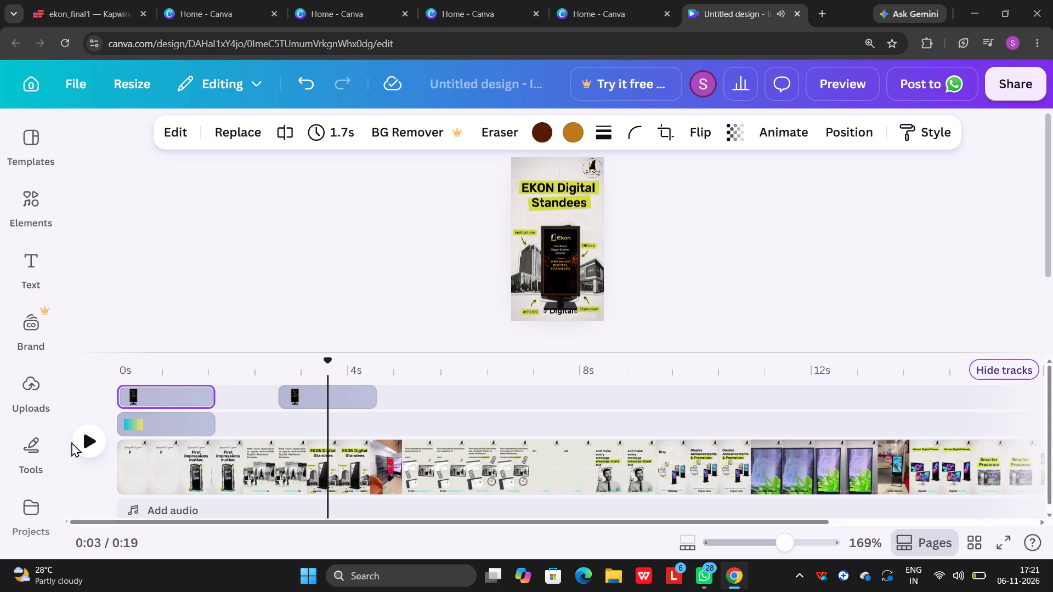
{"action": "left_click", "coordinate": [85, 440]}
{"action": "left_click", "coordinate": [85, 440]}
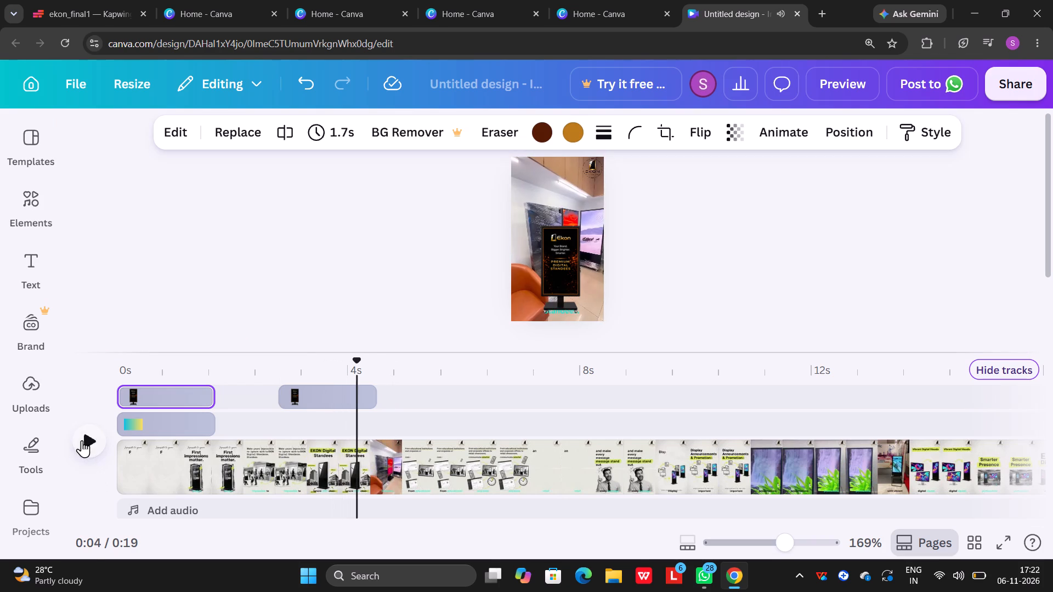
{"action": "left_click_drag", "start_coordinate": [359, 361], "coordinate": [279, 378]}
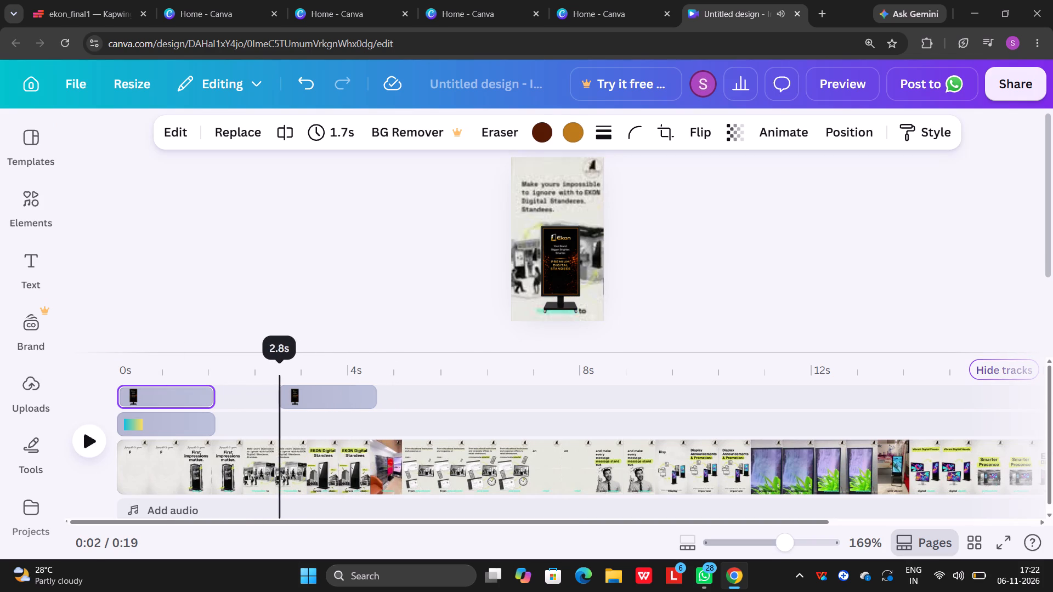
{"action": "left_click_drag", "start_coordinate": [279, 378], "coordinate": [254, 383]}
{"action": "left_click", "coordinate": [92, 440]}
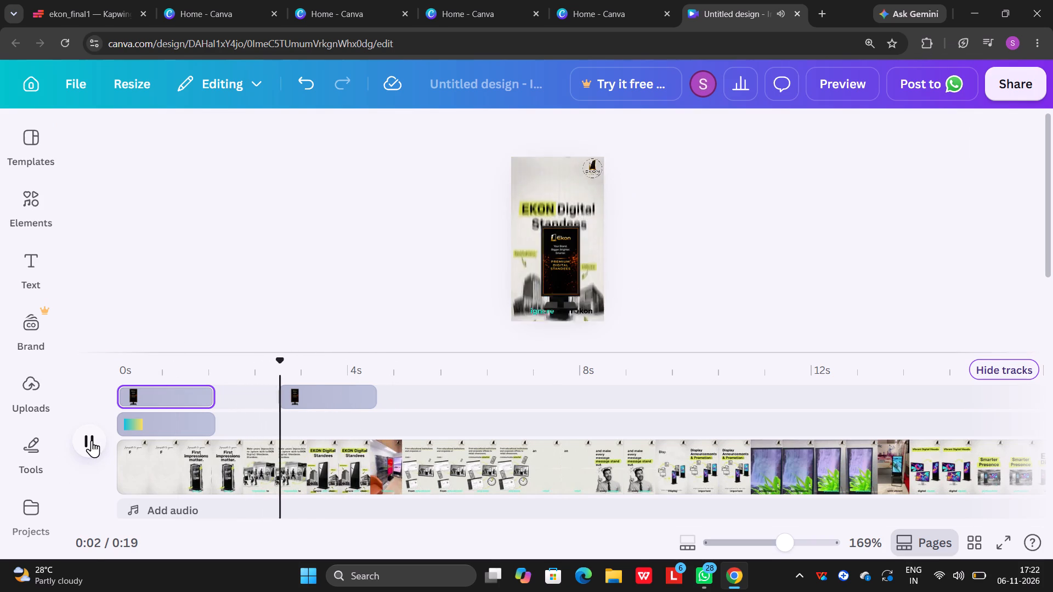
{"action": "left_click", "coordinate": [92, 440]}
Move the second standee overlay slightly up and centre it horizontally over the standee in the EKON Digital Standees scene.
{"action": "left_click", "coordinate": [559, 275]}
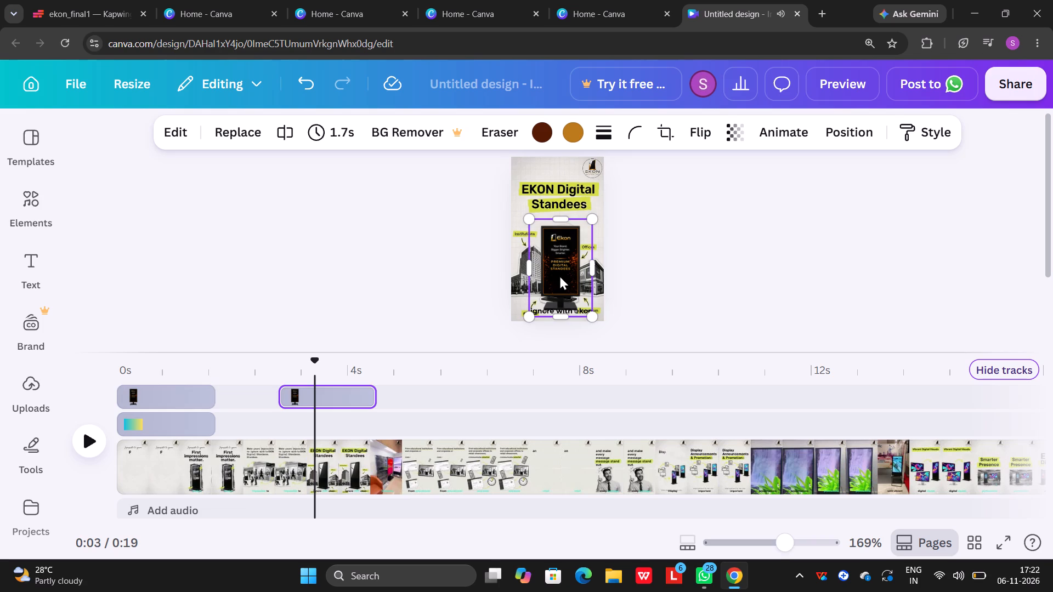
{"action": "left_click", "coordinate": [567, 280]}
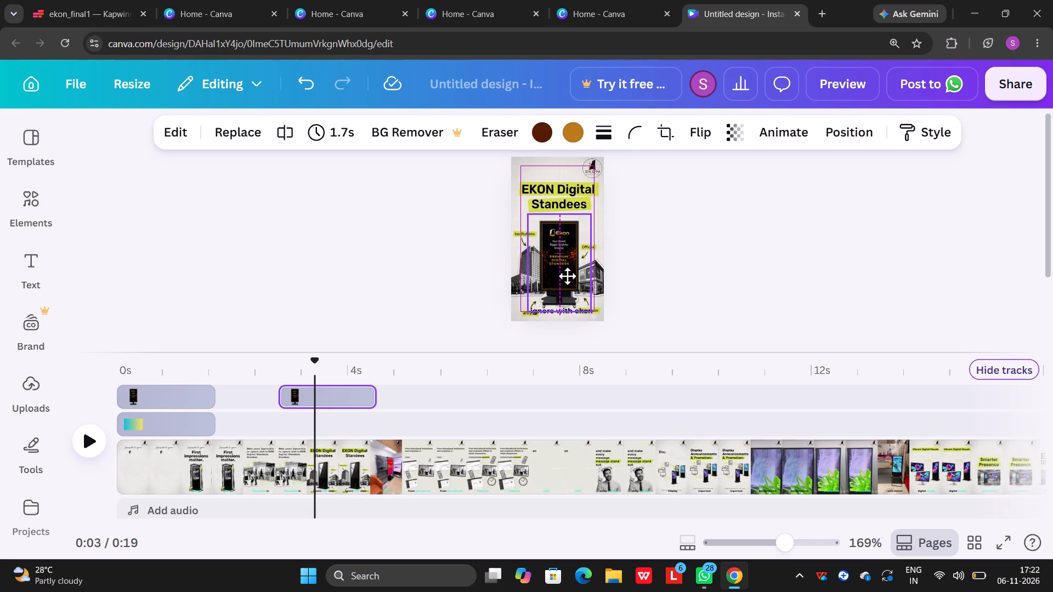
{"action": "left_click", "coordinate": [644, 272]}
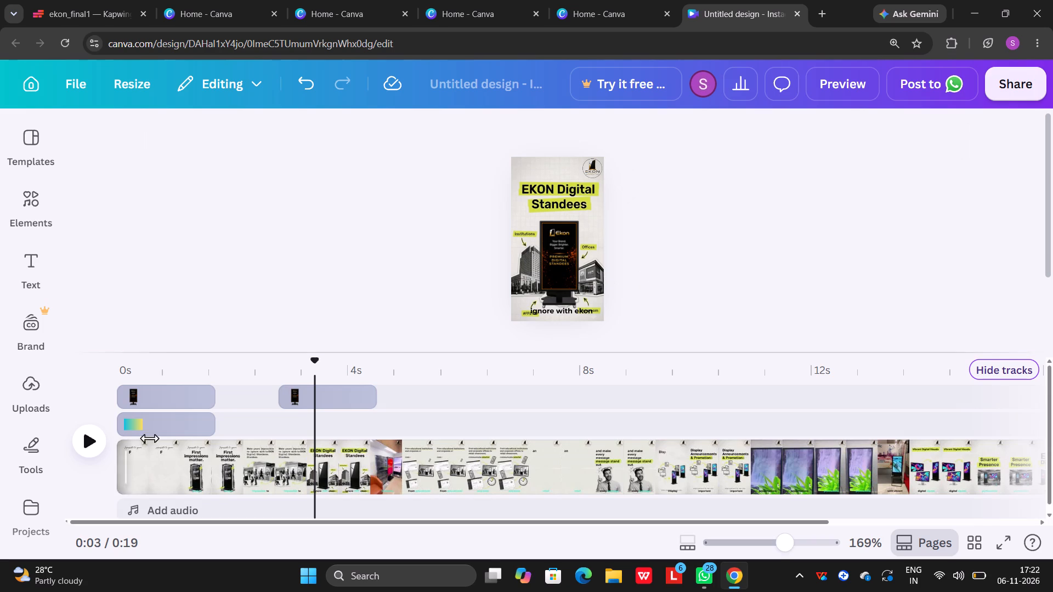
Copy the opening gradient rectangle into the EKON Digital Standees scene, on the track beneath the second standee overlay and starting at about 2.8 s.
{"action": "left_click", "coordinate": [178, 429]}
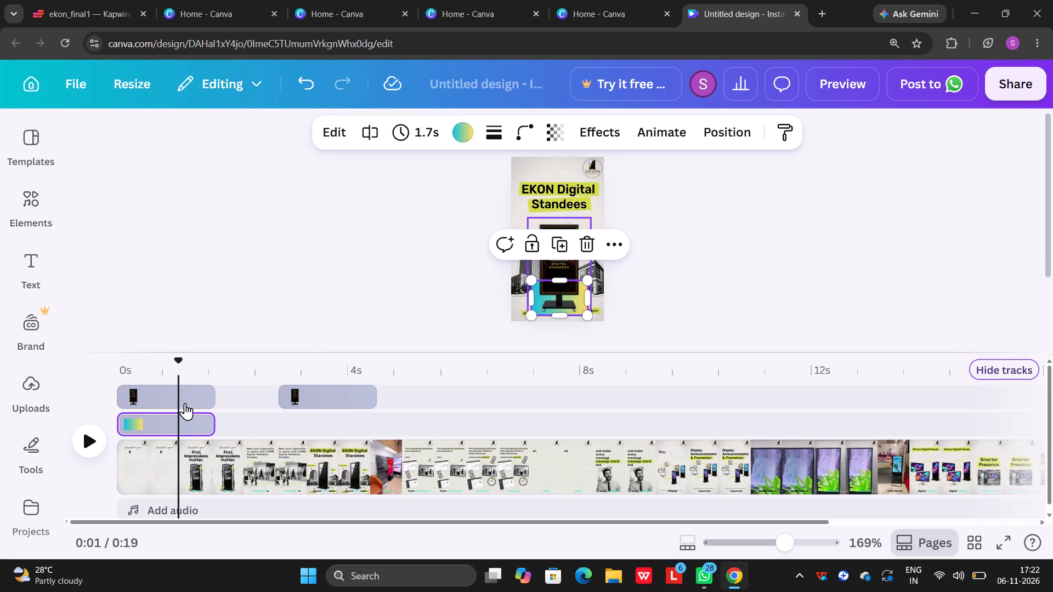
{"action": "key", "text": "ctrl+c"}
{"action": "left_click", "coordinate": [276, 425]}
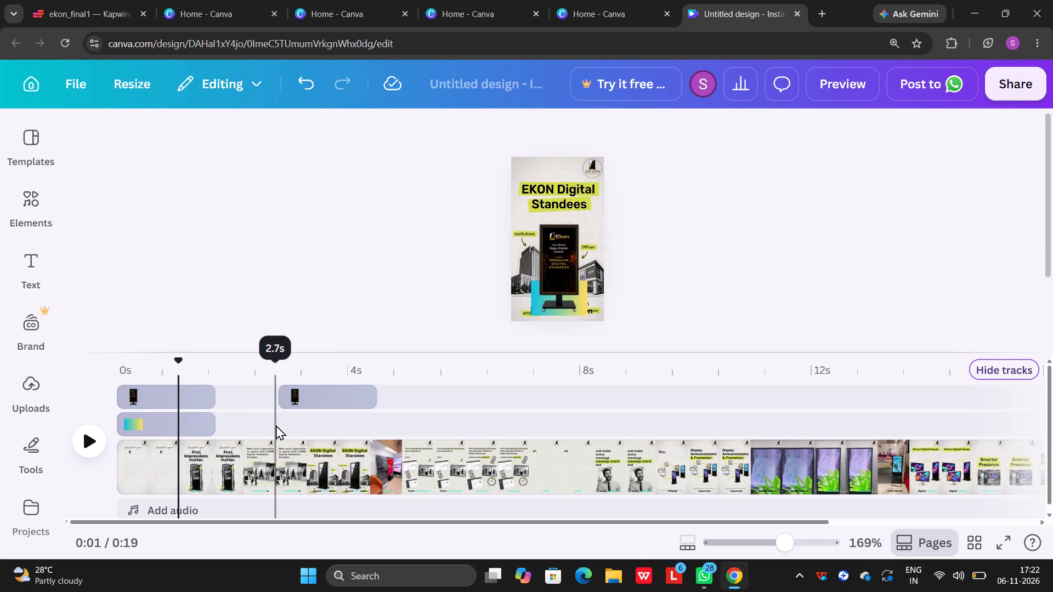
{"action": "left_click", "coordinate": [284, 424]}
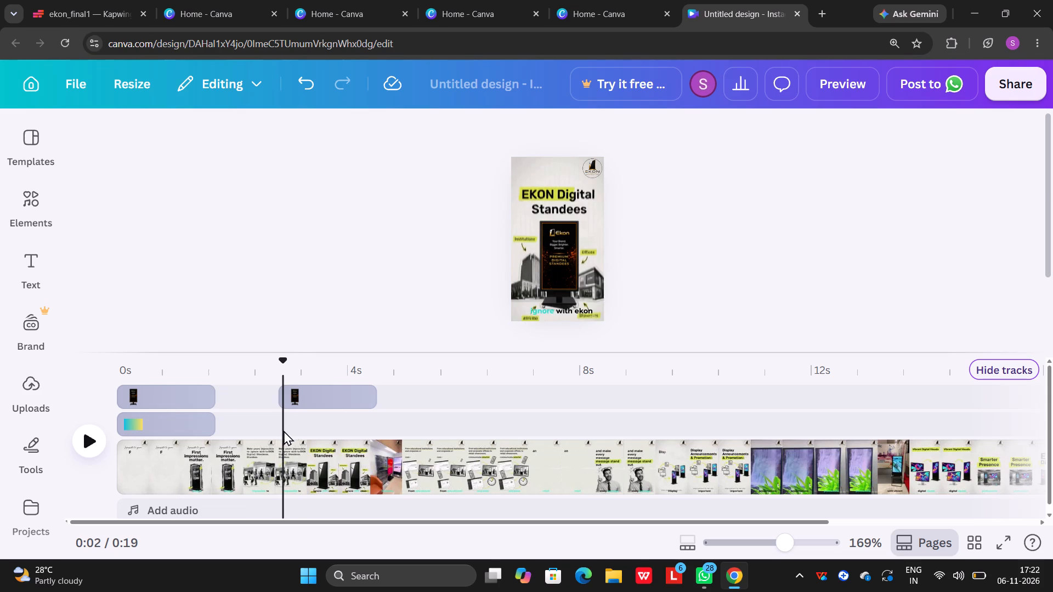
{"action": "key", "text": "ctrl+v"}
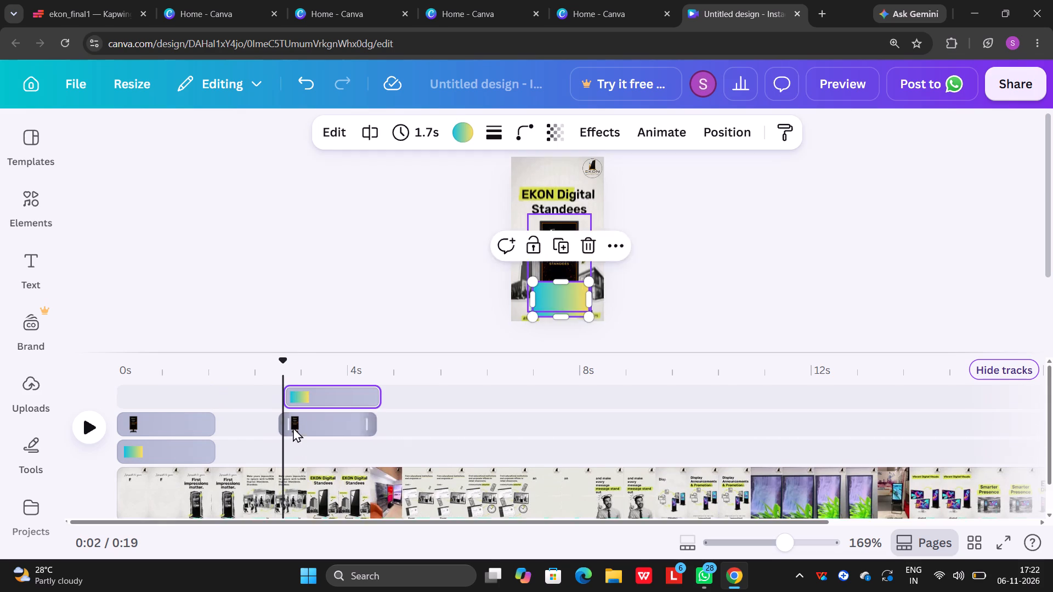
{"action": "left_click_drag", "start_coordinate": [340, 368], "coordinate": [340, 397]}
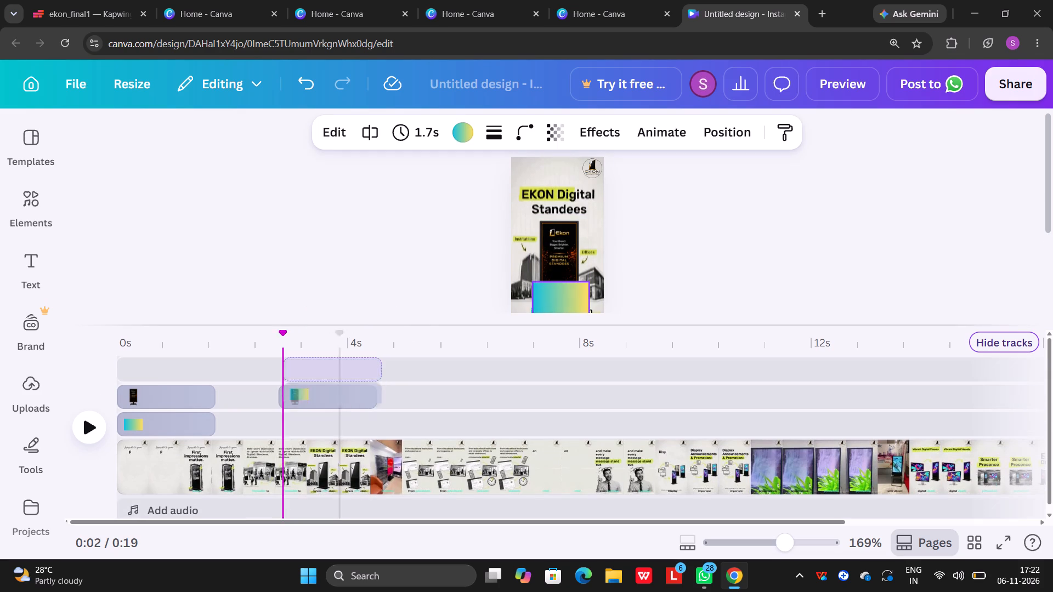
{"action": "left_click_drag", "start_coordinate": [340, 397], "coordinate": [336, 424]}
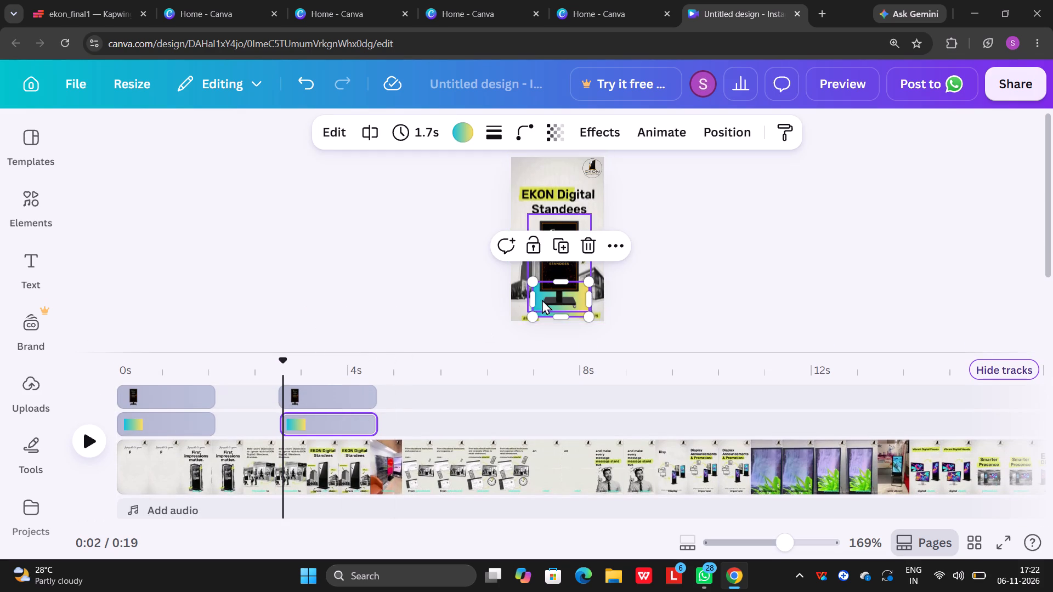
Resize the copied gradient rectangle to about 593 wide by 279 high behind the second standee's base.
{"action": "left_click_drag", "start_coordinate": [589, 295], "coordinate": [582, 298]}
{"action": "left_click", "coordinate": [531, 302]}
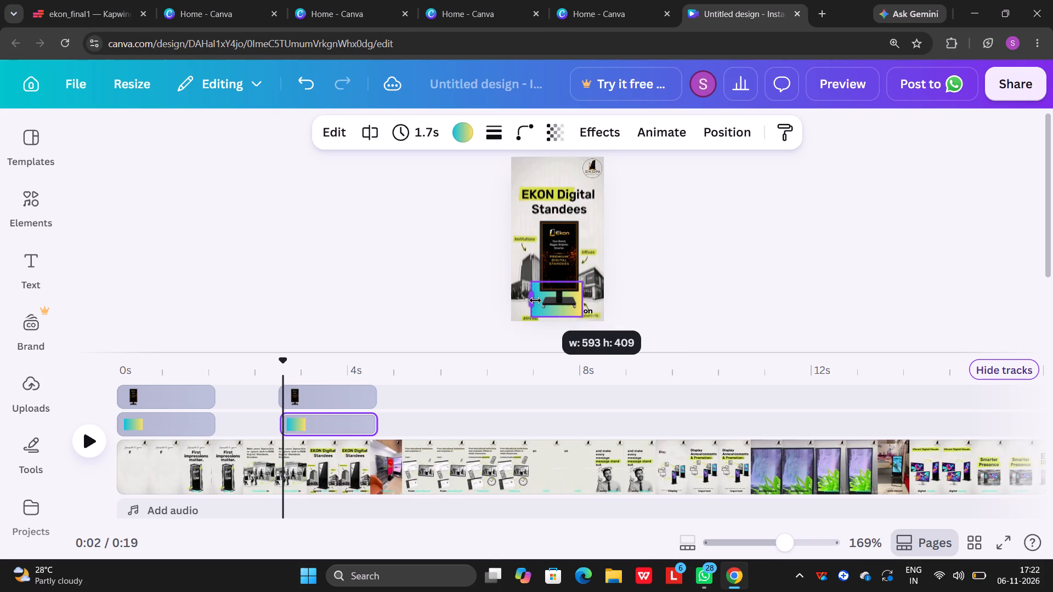
{"action": "left_click_drag", "start_coordinate": [559, 316], "coordinate": [579, 303]}
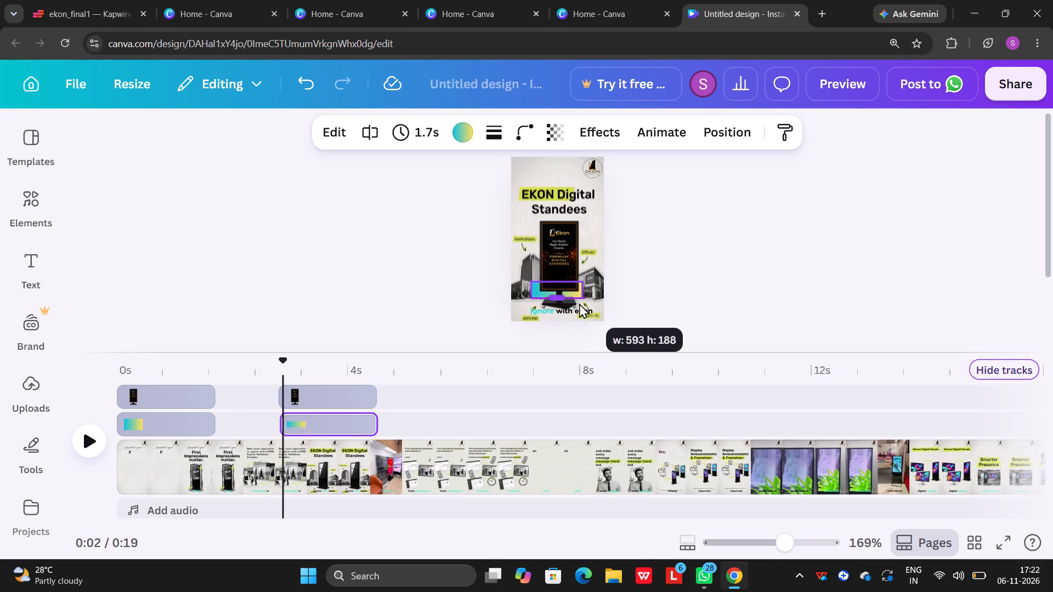
{"action": "left_click_drag", "start_coordinate": [579, 303], "coordinate": [585, 305]}
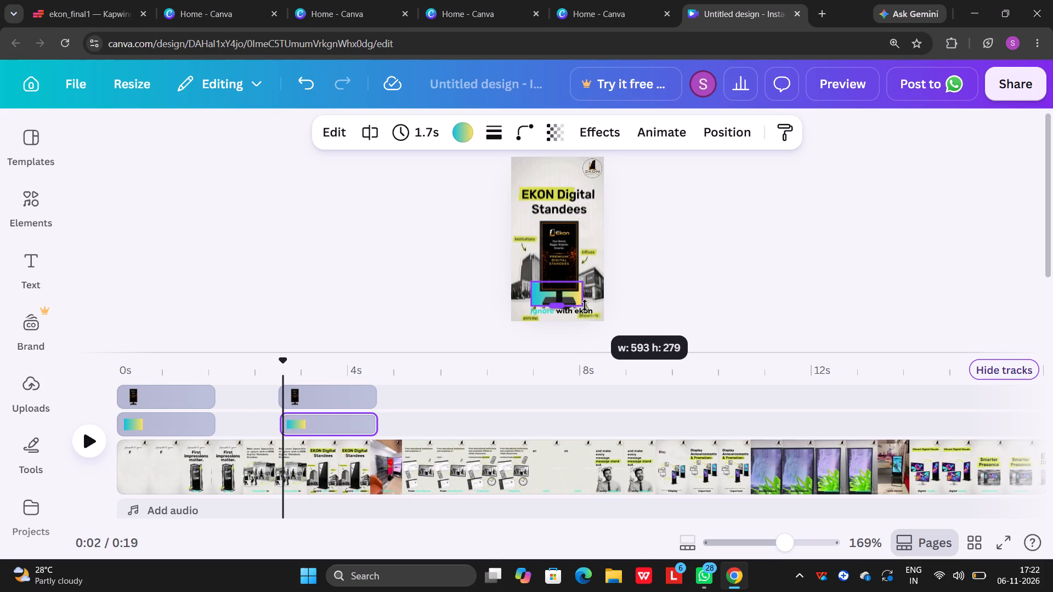
{"action": "left_click_drag", "start_coordinate": [585, 305], "coordinate": [590, 305]}
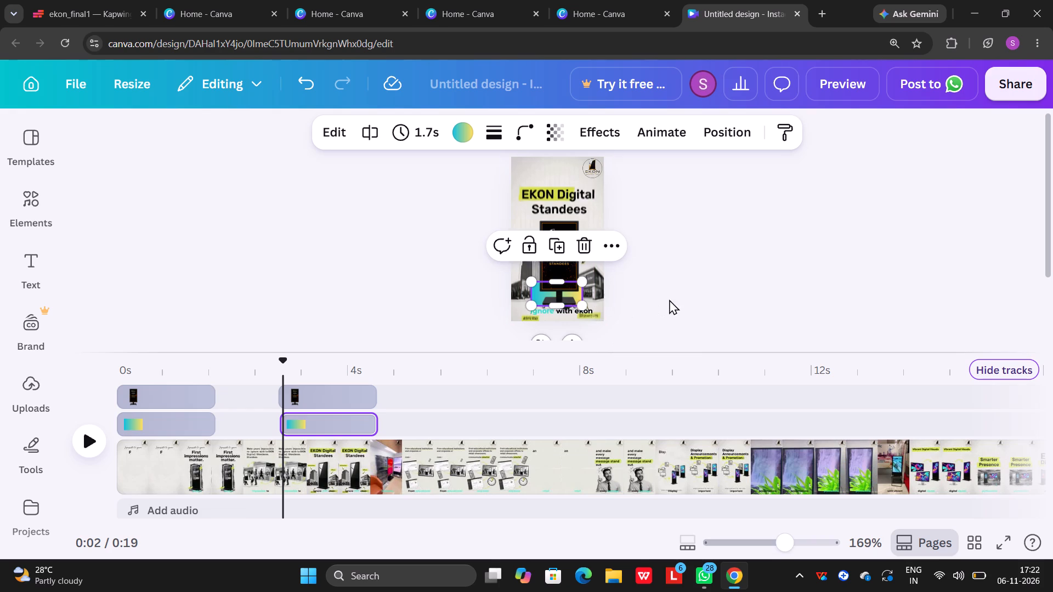
Centre the copied gradient rectangle behind the second standee's base and narrow it from both sides to just wider than the base.
{"action": "left_click", "coordinate": [705, 299]}
{"action": "scroll", "coordinate": [568, 314], "scroll_direction": "up", "scroll_amount": 5, "text": "ctrl"}
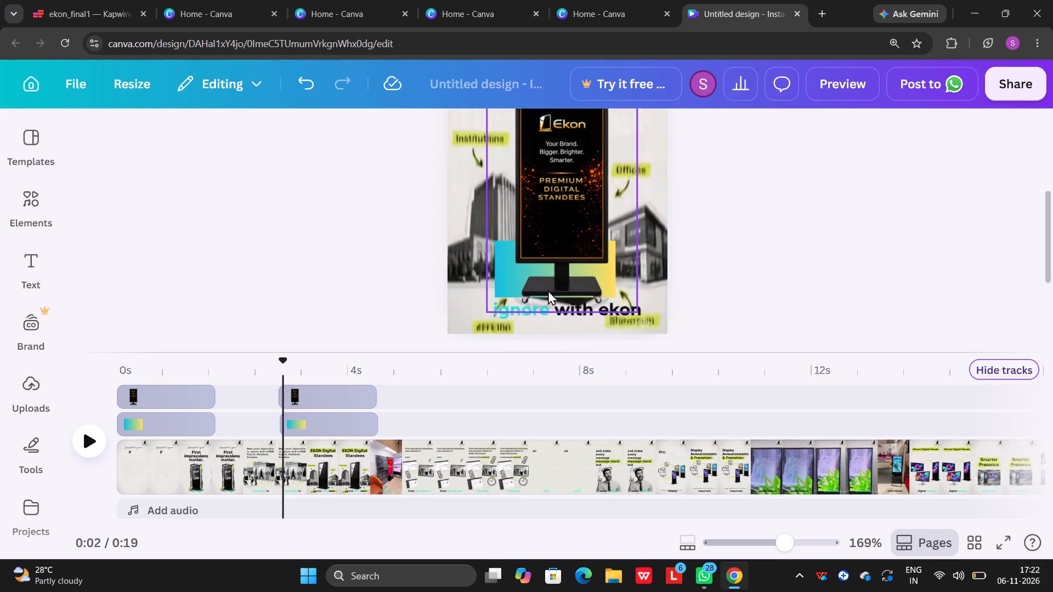
{"action": "scroll", "coordinate": [545, 287], "scroll_direction": "up", "scroll_amount": 3, "text": "ctrl"}
{"action": "left_click", "coordinate": [485, 255]}
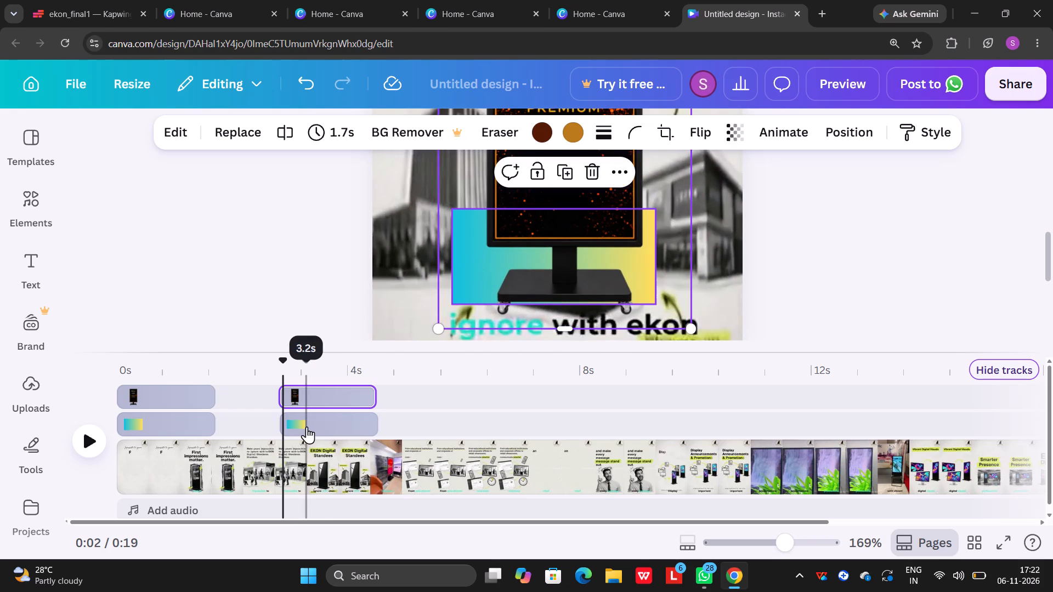
{"action": "left_click", "coordinate": [307, 428]}
{"action": "left_click_drag", "start_coordinate": [467, 266], "coordinate": [477, 277]}
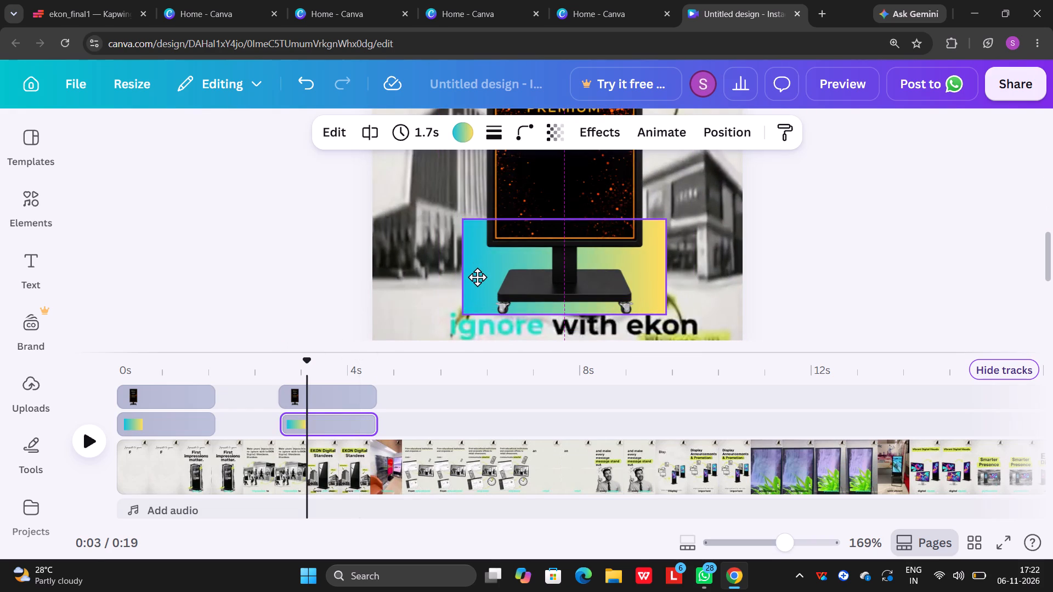
{"action": "left_click_drag", "start_coordinate": [477, 277], "coordinate": [476, 277]}
{"action": "left_click_drag", "start_coordinate": [461, 268], "coordinate": [468, 267]}
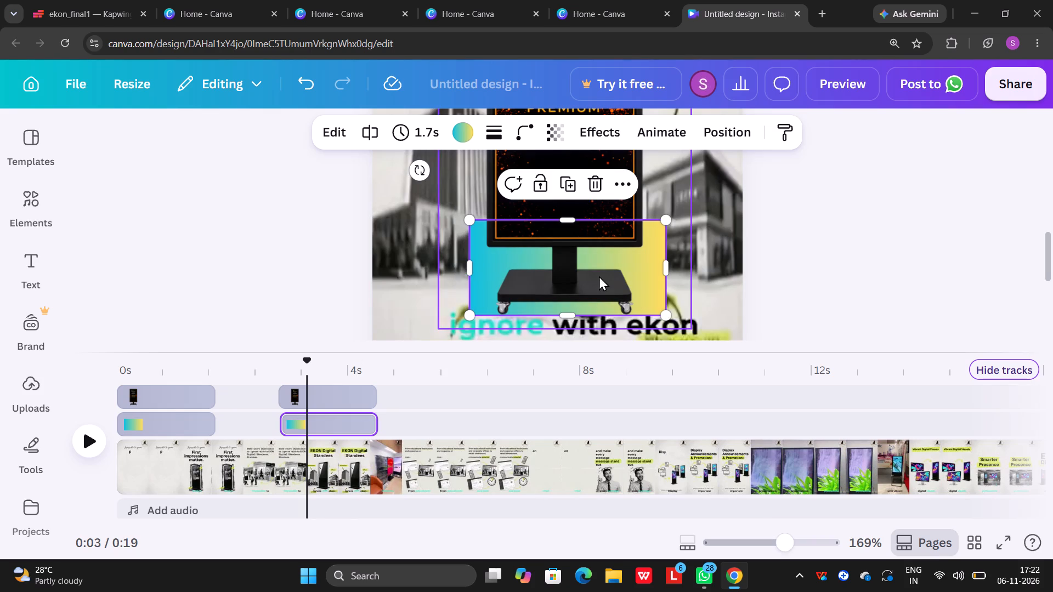
{"action": "left_click_drag", "start_coordinate": [667, 269], "coordinate": [653, 270]}
{"action": "left_click_drag", "start_coordinate": [469, 274], "coordinate": [477, 272]}
{"action": "left_click", "coordinate": [766, 284]}
{"action": "left_click", "coordinate": [820, 281]}
Replay the video from the start through about 4 s to examine both standee and gradient rectangle overlays against their scenes.
{"action": "scroll", "coordinate": [790, 278], "scroll_direction": "down", "scroll_amount": 3, "text": "ctrl"}
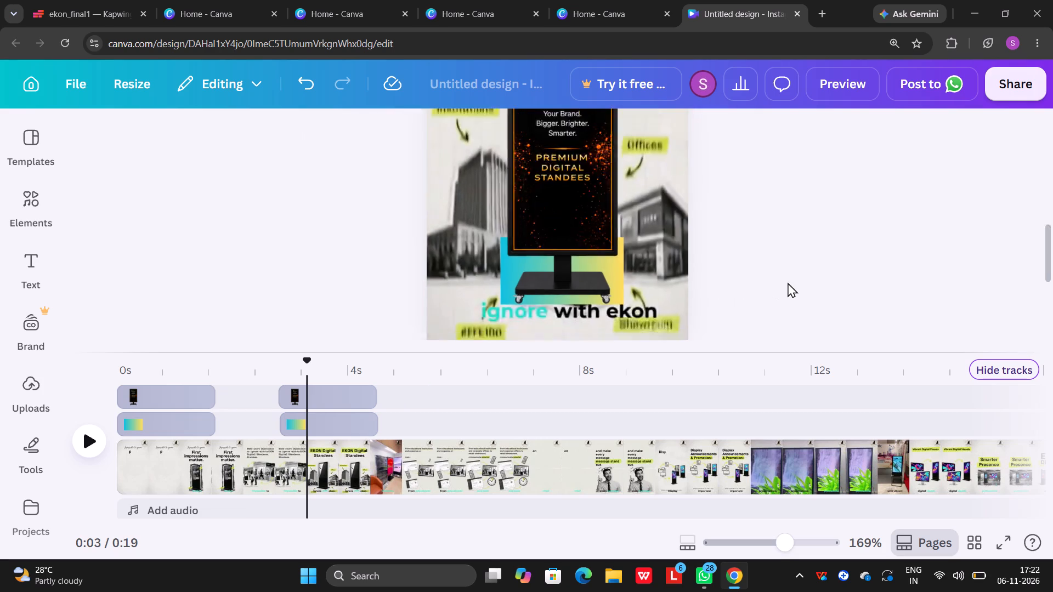
{"action": "scroll", "coordinate": [759, 287], "scroll_direction": "down", "scroll_amount": 5, "text": "ctrl"}
{"action": "scroll", "coordinate": [658, 316], "scroll_direction": "up", "scroll_amount": 3}
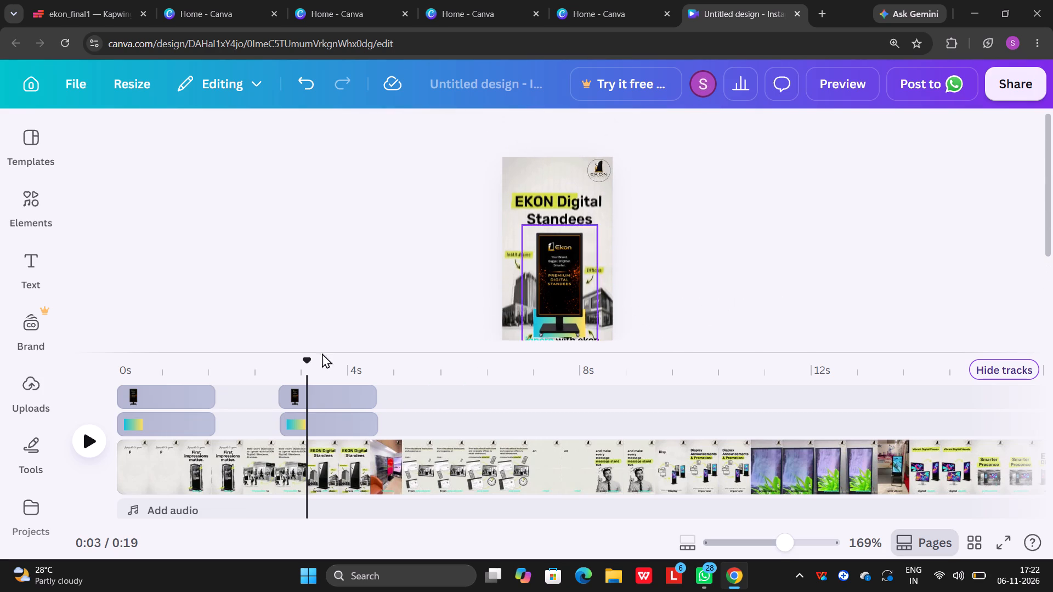
{"action": "left_click_drag", "start_coordinate": [309, 366], "coordinate": [95, 396]}
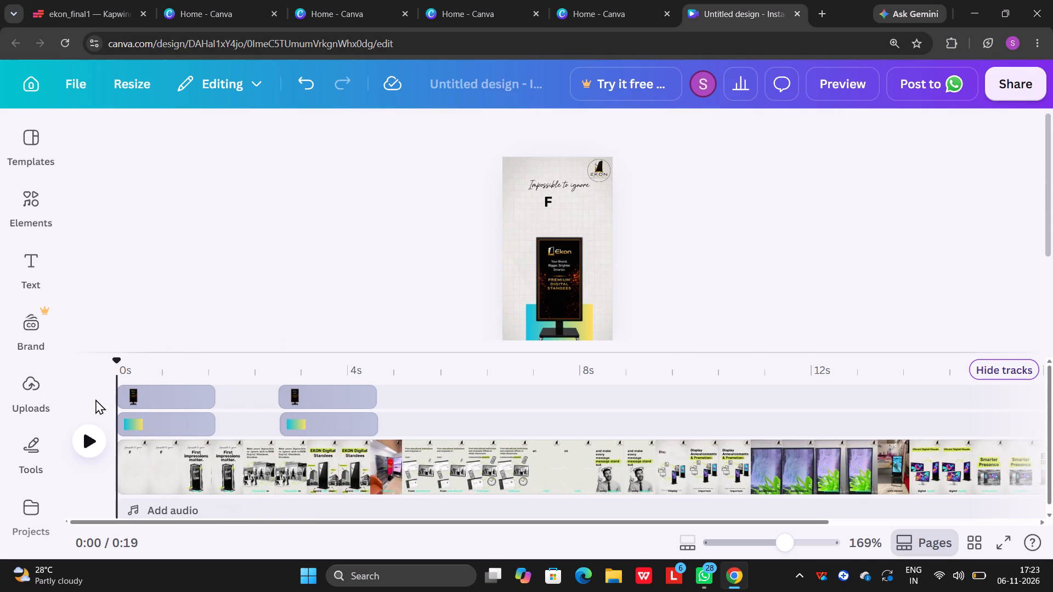
{"action": "scroll", "coordinate": [746, 226], "scroll_direction": "down", "scroll_amount": 2}
{"action": "scroll", "coordinate": [536, 266], "scroll_direction": "up", "scroll_amount": 1}
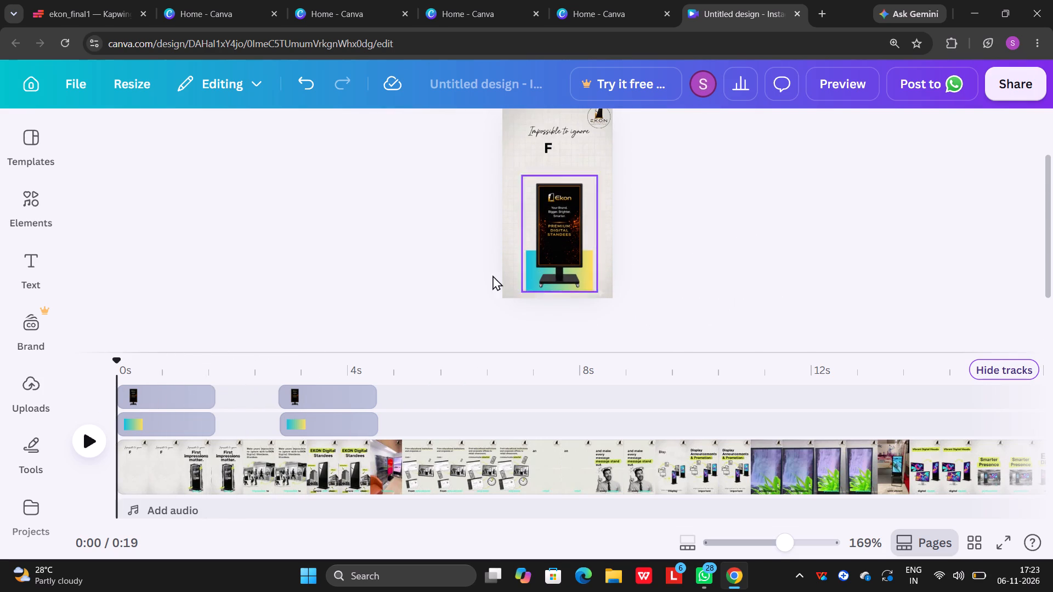
{"action": "left_click", "coordinate": [86, 444]}
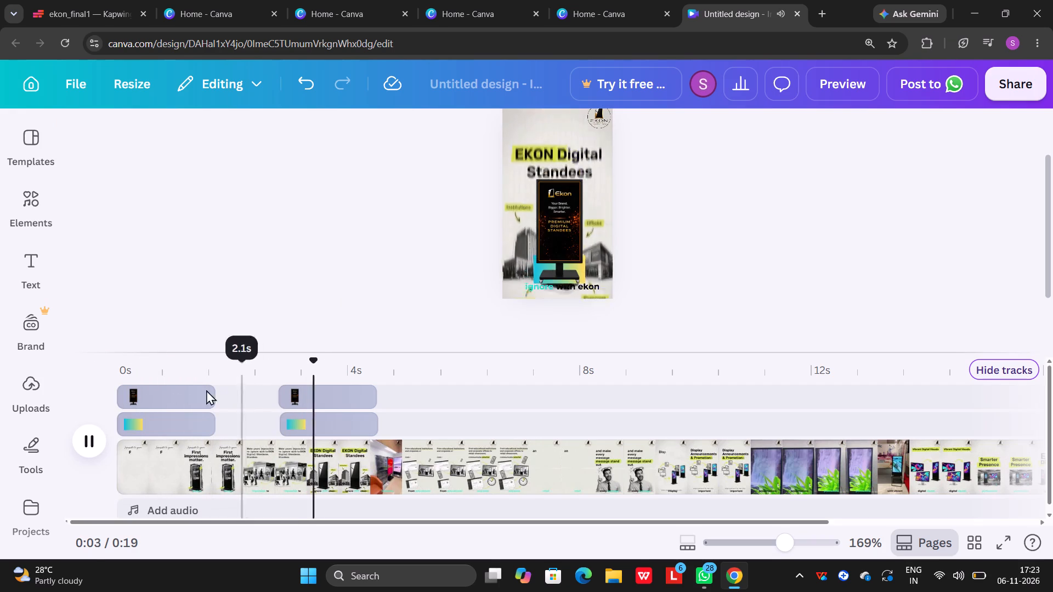
{"action": "left_click", "coordinate": [73, 436]}
{"action": "left_click_drag", "start_coordinate": [355, 362], "coordinate": [202, 377]}
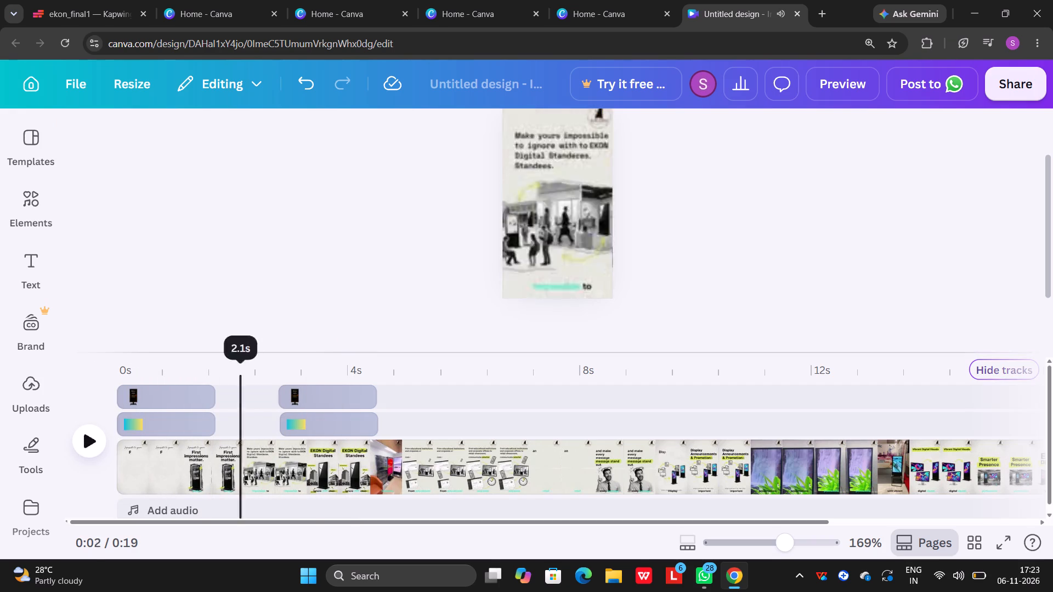
{"action": "left_click_drag", "start_coordinate": [202, 377], "coordinate": [70, 380]}
{"action": "left_click", "coordinate": [87, 440]}
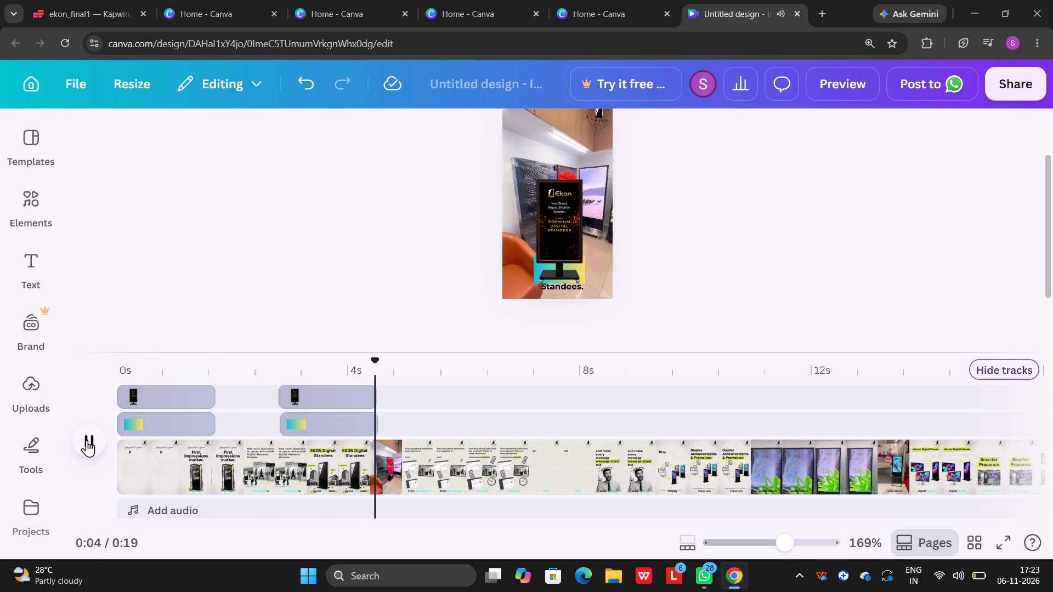
{"action": "left_click", "coordinate": [87, 440]}
Trim the ends of the second standee overlay and its gradient rectangle so each lasts 0.8 s, and replay the scene.
{"action": "left_click", "coordinate": [329, 399]}
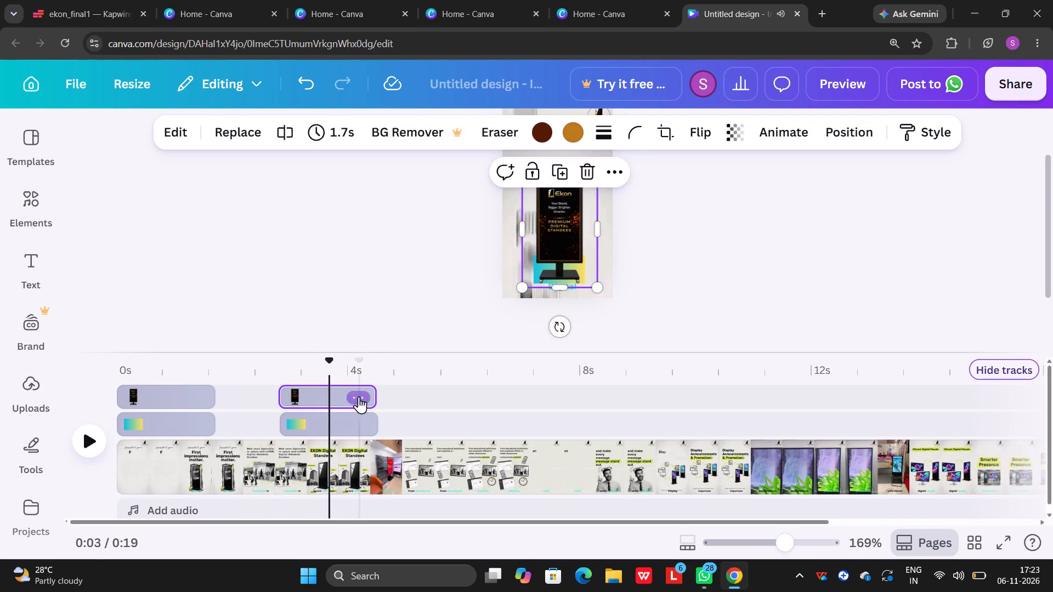
{"action": "left_click_drag", "start_coordinate": [372, 396], "coordinate": [330, 399]}
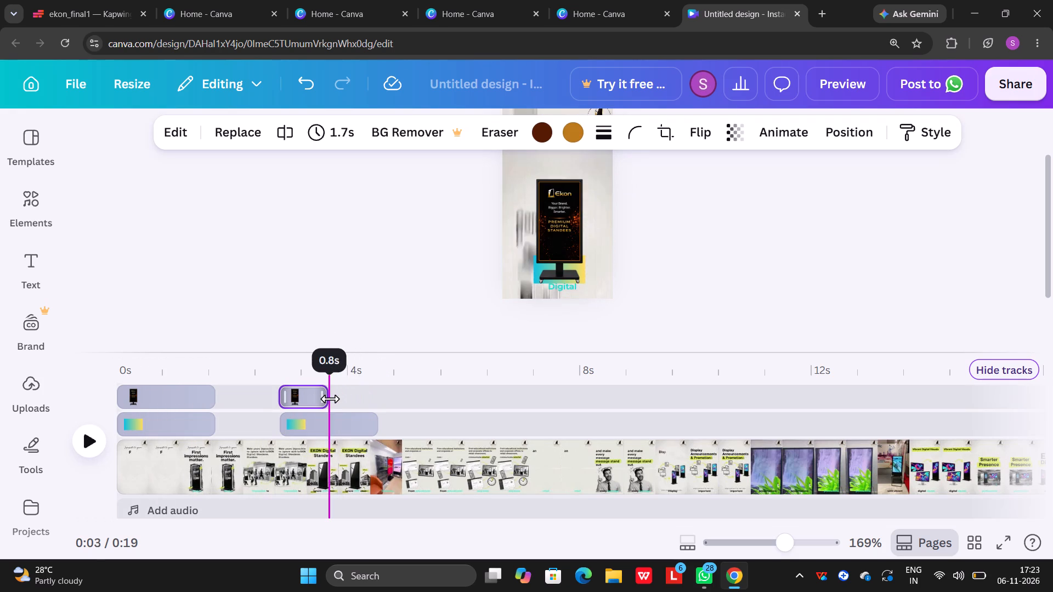
{"action": "left_click_drag", "start_coordinate": [330, 399], "coordinate": [335, 394]}
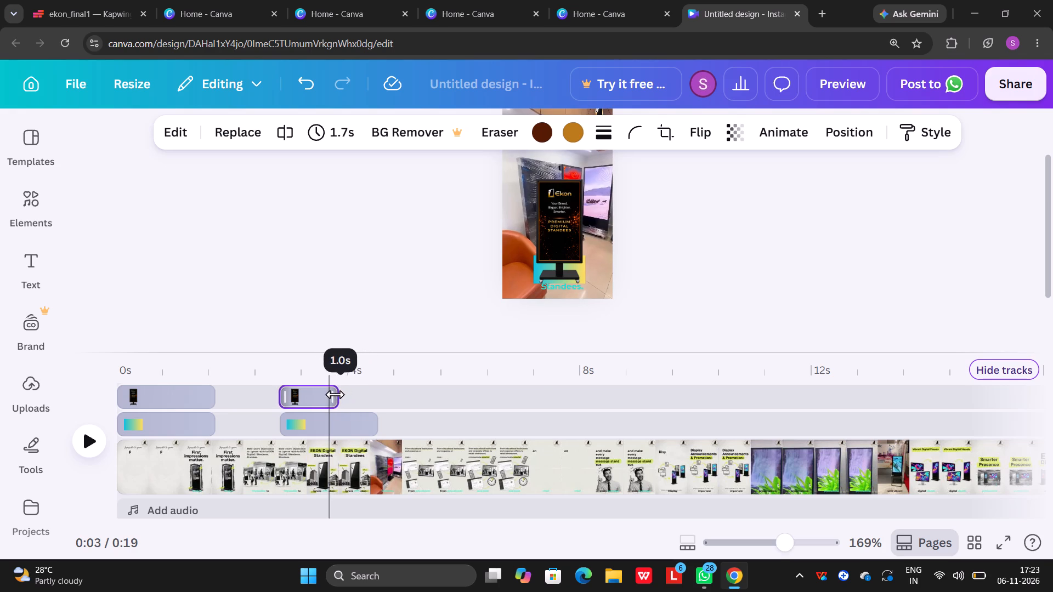
{"action": "left_click_drag", "start_coordinate": [335, 394], "coordinate": [332, 394]}
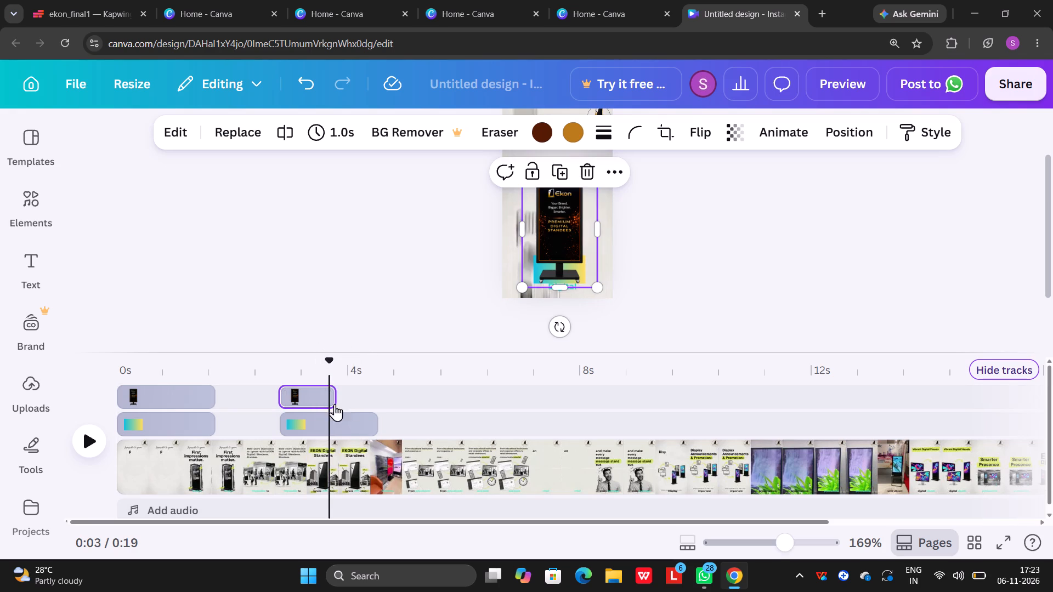
{"action": "left_click_drag", "start_coordinate": [333, 397], "coordinate": [326, 397]}
{"action": "left_click", "coordinate": [354, 430]}
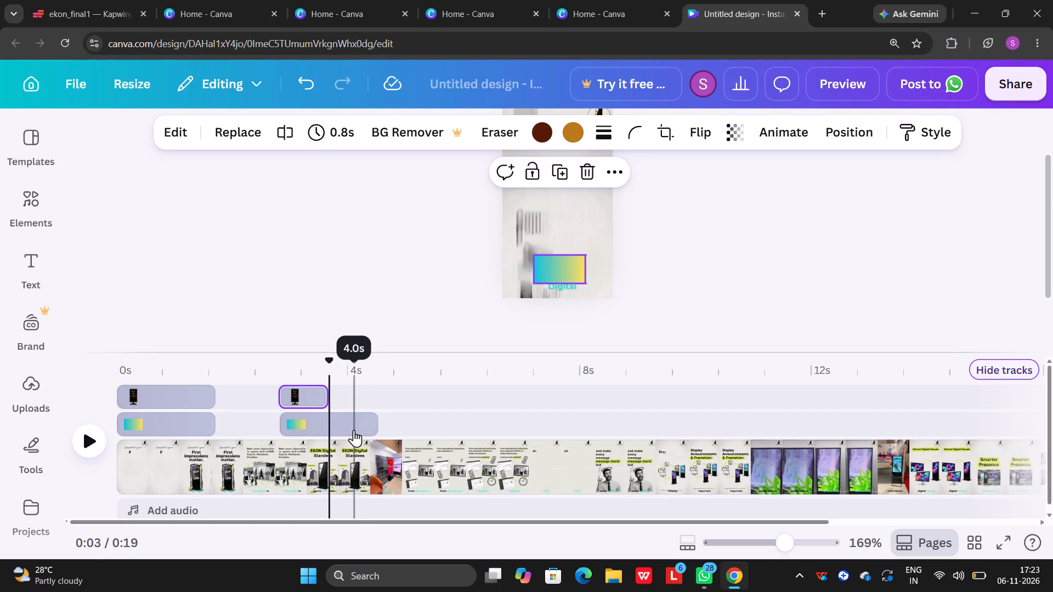
{"action": "left_click_drag", "start_coordinate": [373, 424], "coordinate": [328, 422]}
{"action": "left_click", "coordinate": [85, 438]}
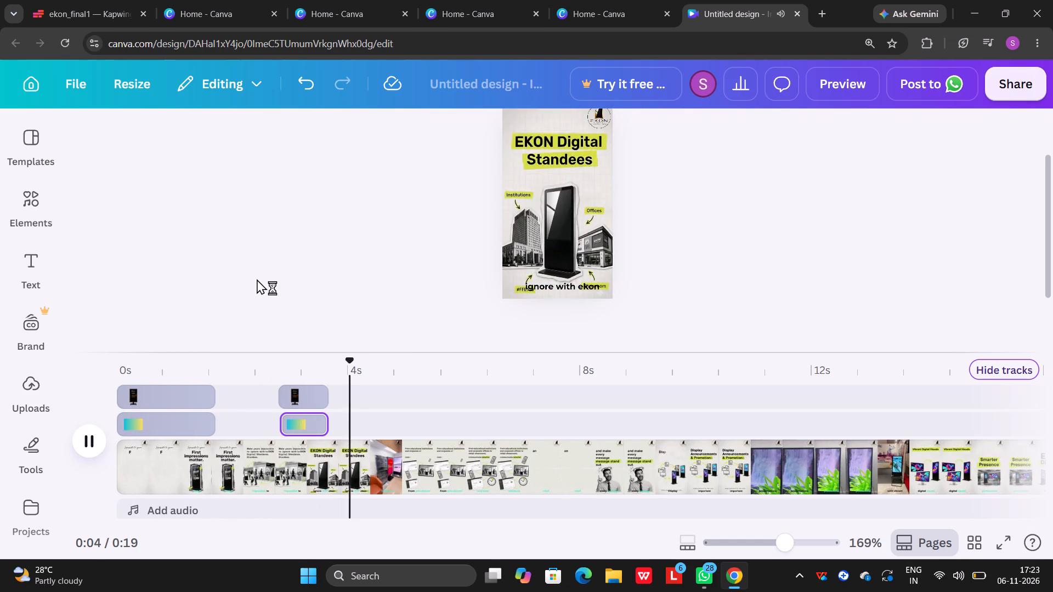
{"action": "left_click", "coordinate": [84, 445]}
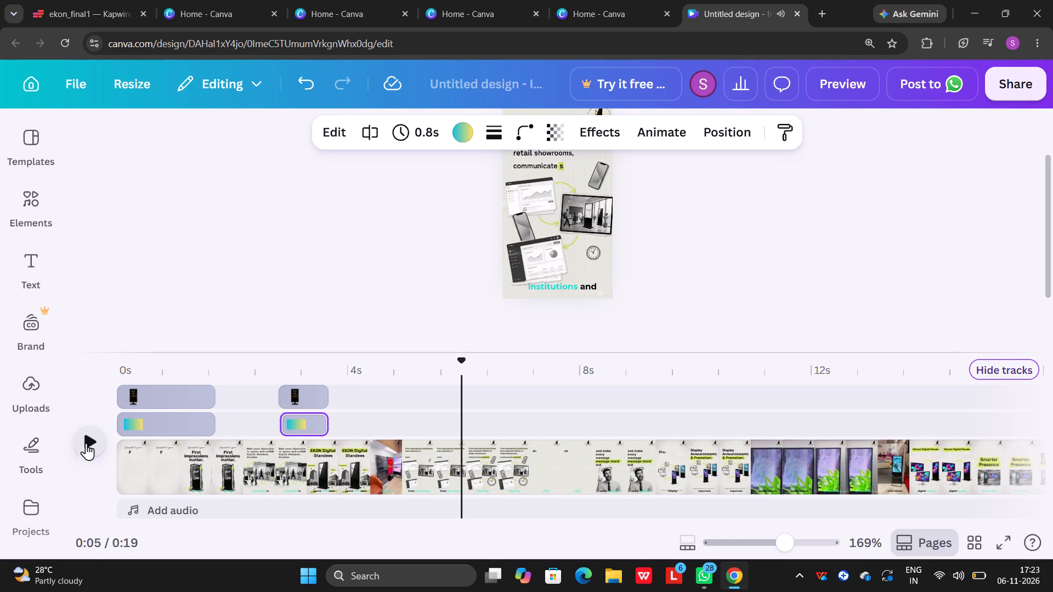
Extend the ends of the second standee overlay and its gradient rectangle to a 0.9 s duration each, and replay the scene.
{"action": "left_click", "coordinate": [307, 399]}
{"action": "left_click_drag", "start_coordinate": [328, 397], "coordinate": [332, 396]}
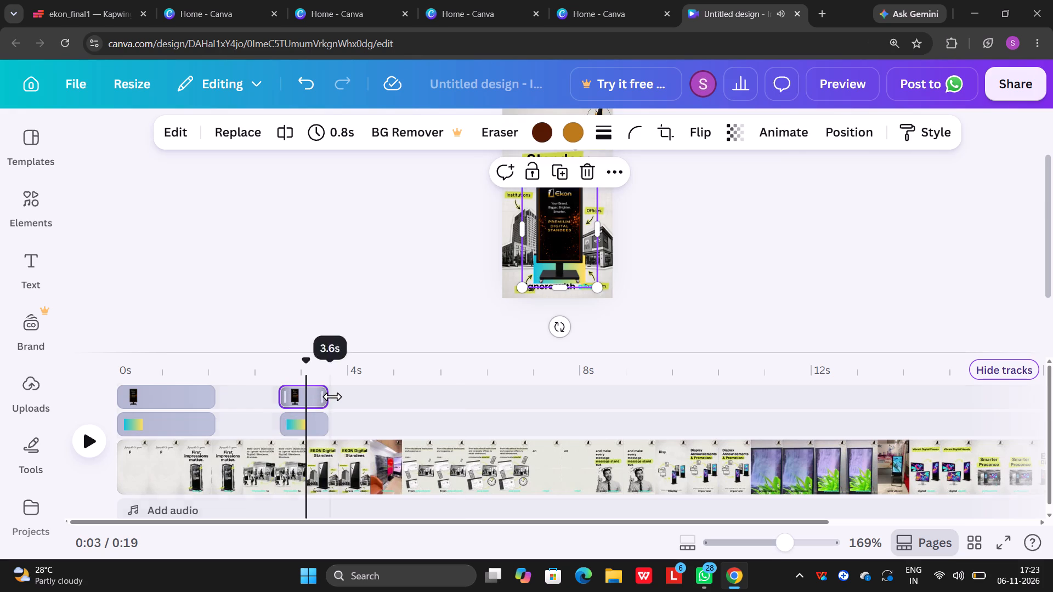
{"action": "left_click_drag", "start_coordinate": [332, 396], "coordinate": [333, 396]}
{"action": "left_click", "coordinate": [319, 420]}
{"action": "left_click_drag", "start_coordinate": [324, 420], "coordinate": [331, 419]}
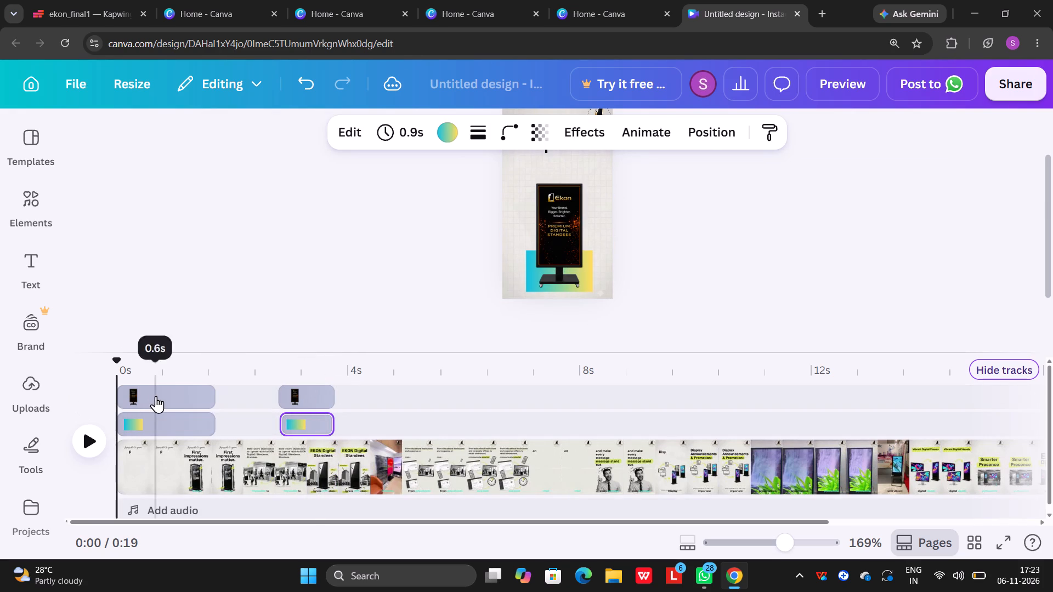
{"action": "left_click", "coordinate": [83, 445]}
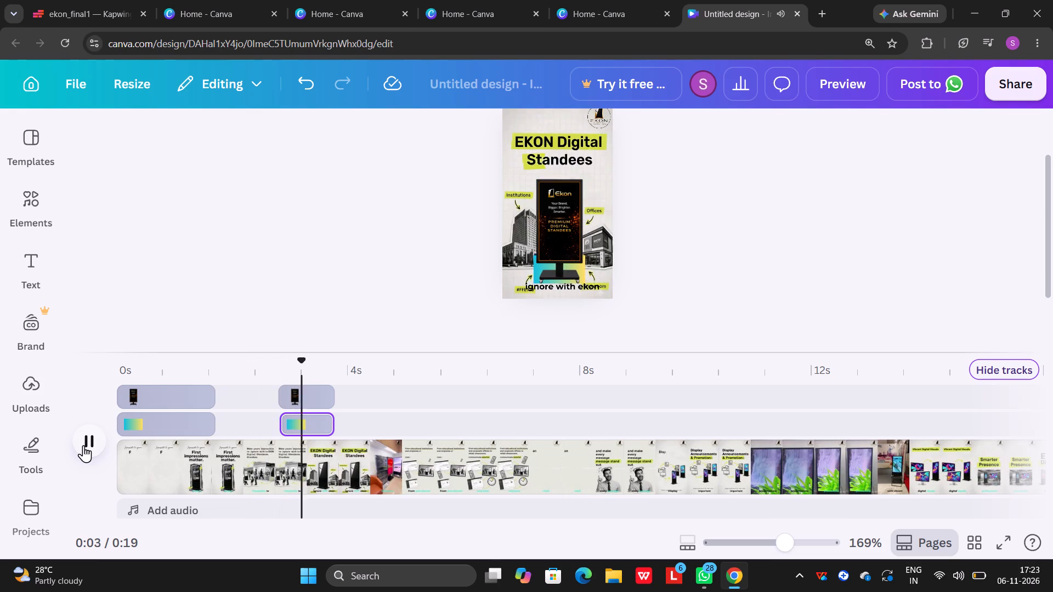
{"action": "left_click", "coordinate": [83, 445]}
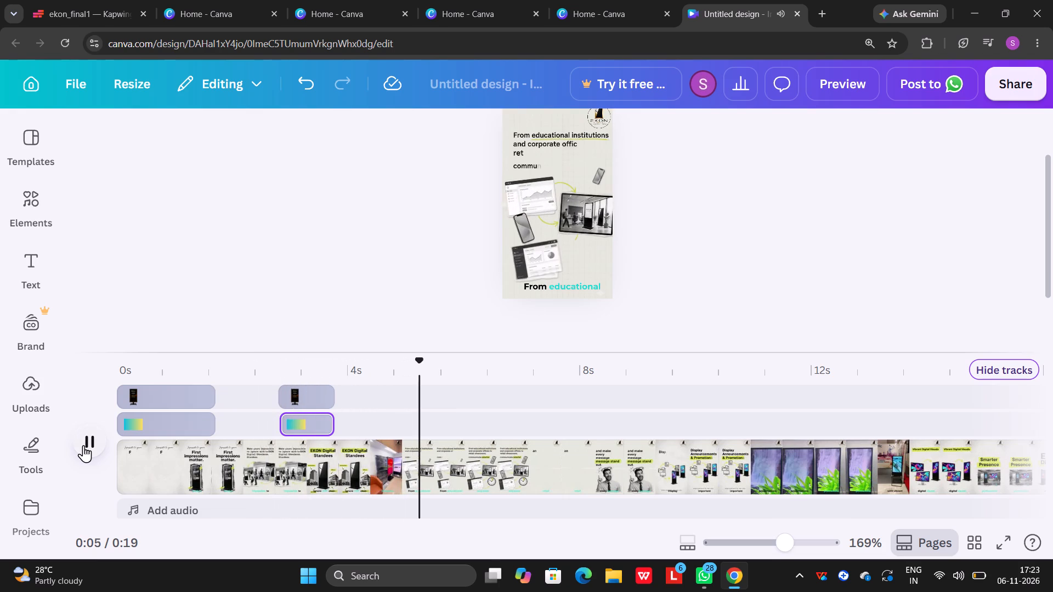
Move the starts of the second standee overlay and its gradient rectangle earlier so each lasts 1.1 s, and replay the opening.
{"action": "left_click", "coordinate": [290, 399]}
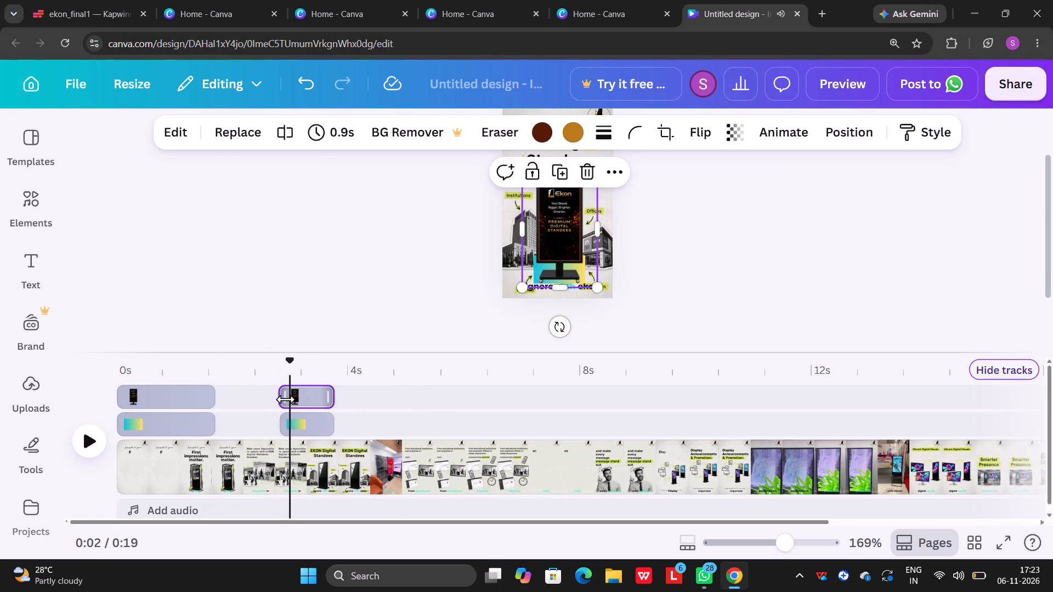
{"action": "left_click_drag", "start_coordinate": [282, 397], "coordinate": [274, 398]}
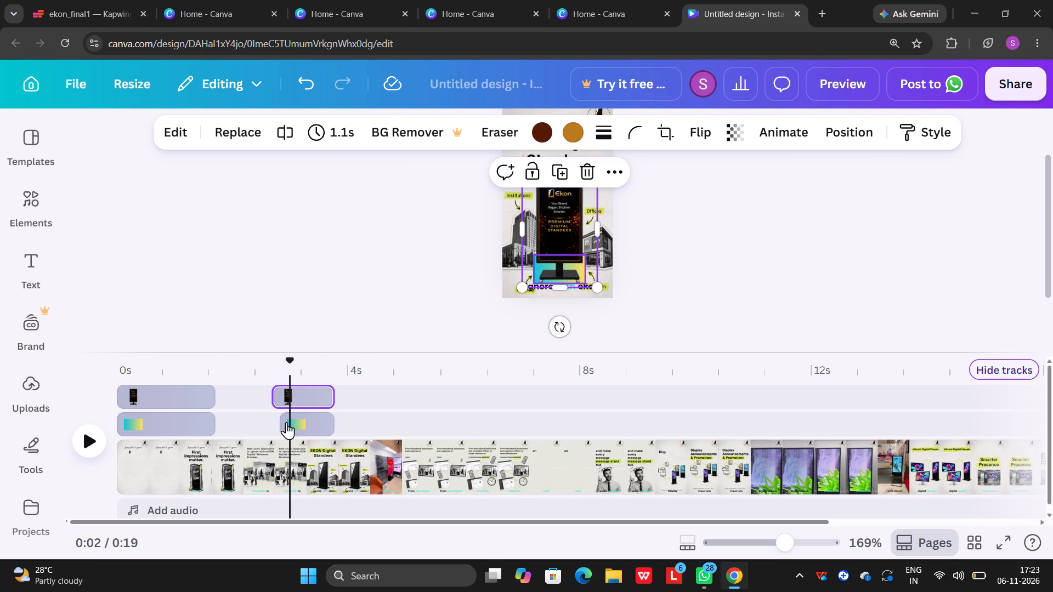
{"action": "left_click", "coordinate": [301, 424]}
{"action": "left_click_drag", "start_coordinate": [283, 424], "coordinate": [273, 425]}
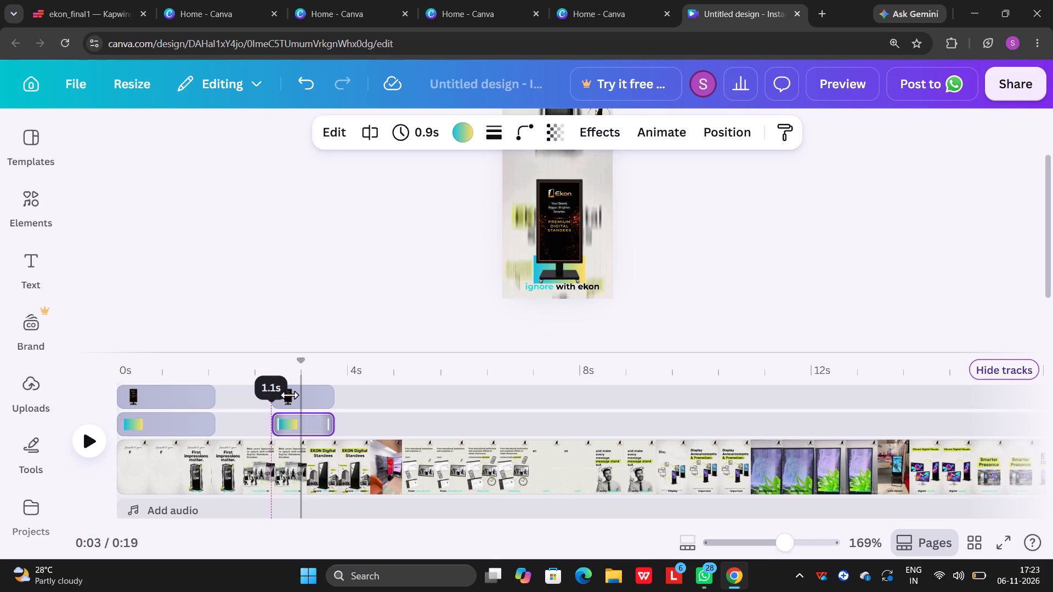
{"action": "left_click", "coordinate": [84, 440]}
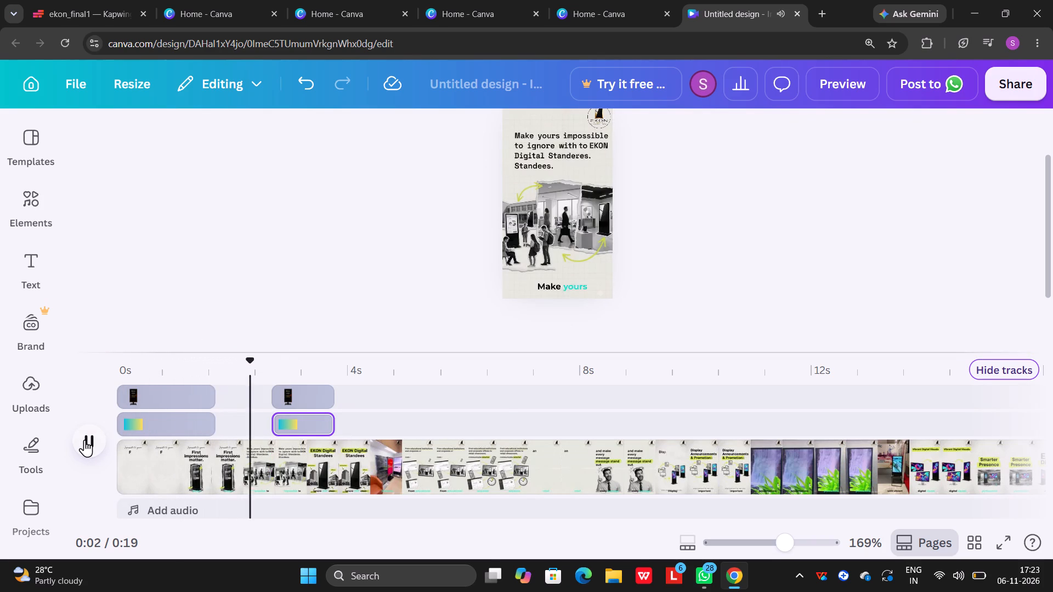
{"action": "left_click", "coordinate": [84, 440]}
Select the opening standee overlay on the timeline.
{"action": "left_click", "coordinate": [168, 397]}
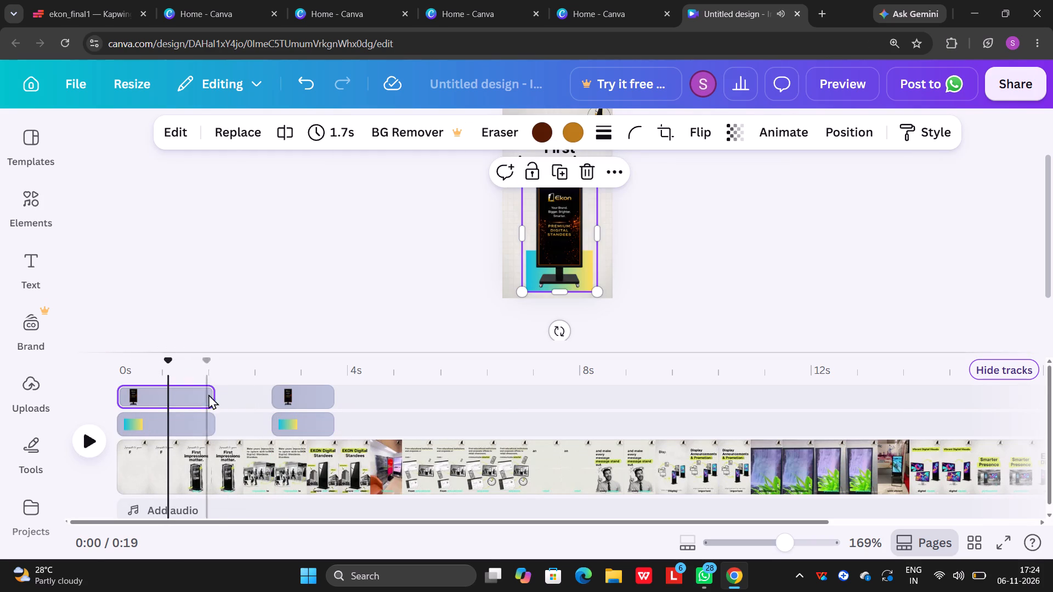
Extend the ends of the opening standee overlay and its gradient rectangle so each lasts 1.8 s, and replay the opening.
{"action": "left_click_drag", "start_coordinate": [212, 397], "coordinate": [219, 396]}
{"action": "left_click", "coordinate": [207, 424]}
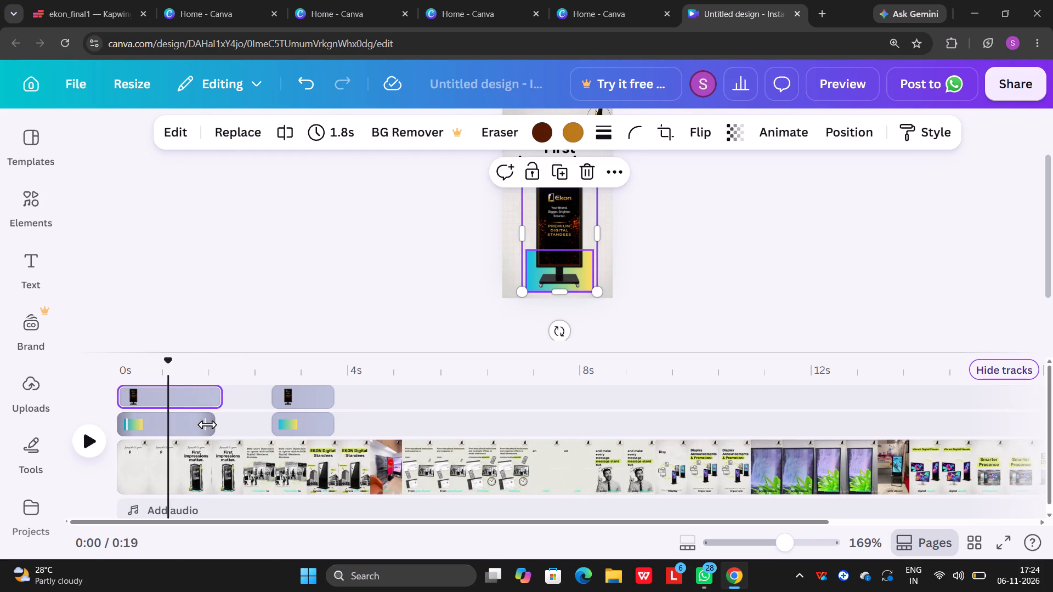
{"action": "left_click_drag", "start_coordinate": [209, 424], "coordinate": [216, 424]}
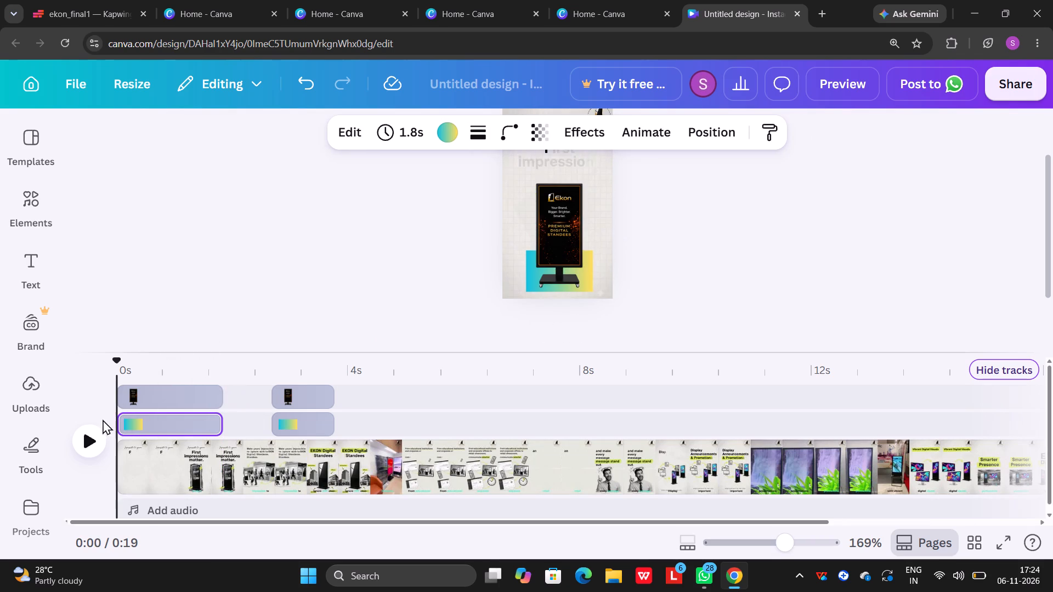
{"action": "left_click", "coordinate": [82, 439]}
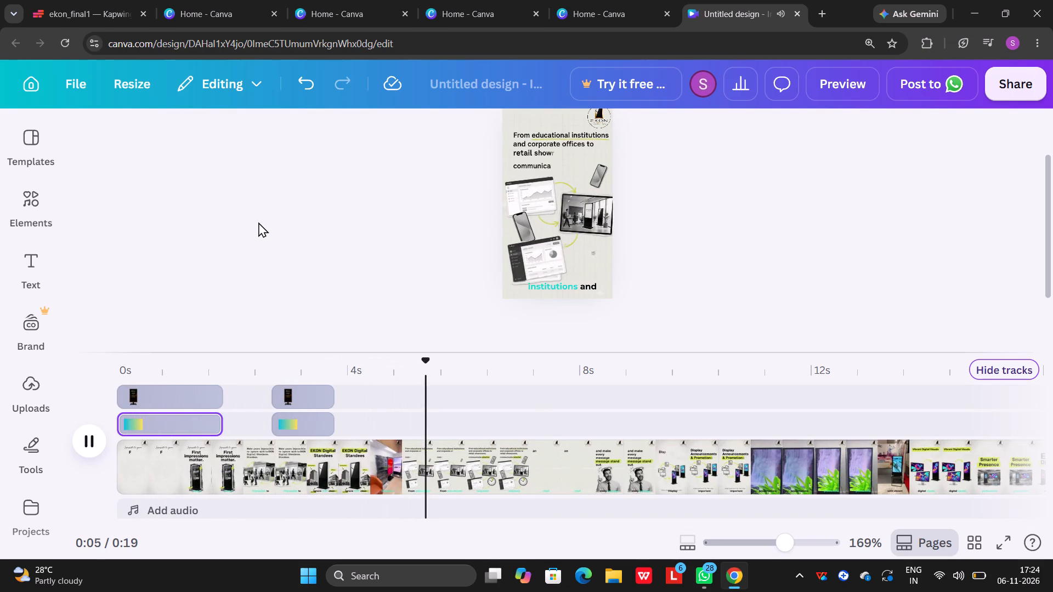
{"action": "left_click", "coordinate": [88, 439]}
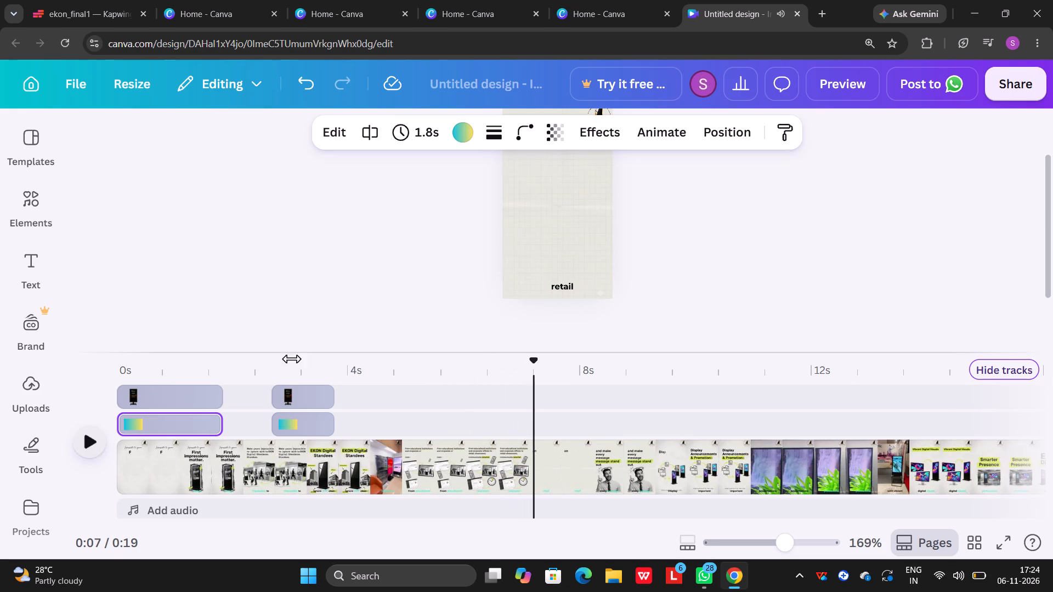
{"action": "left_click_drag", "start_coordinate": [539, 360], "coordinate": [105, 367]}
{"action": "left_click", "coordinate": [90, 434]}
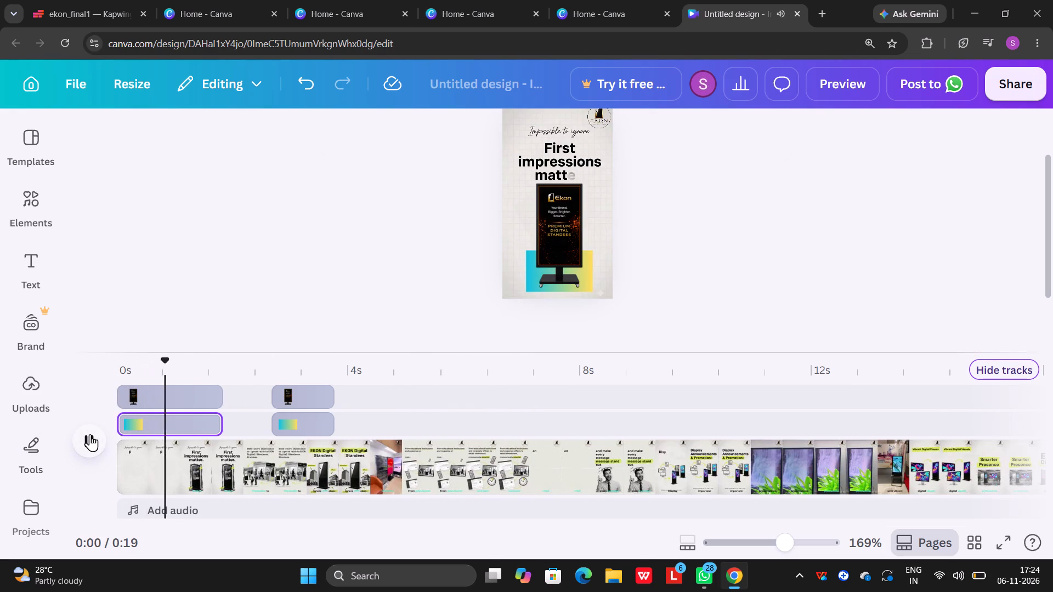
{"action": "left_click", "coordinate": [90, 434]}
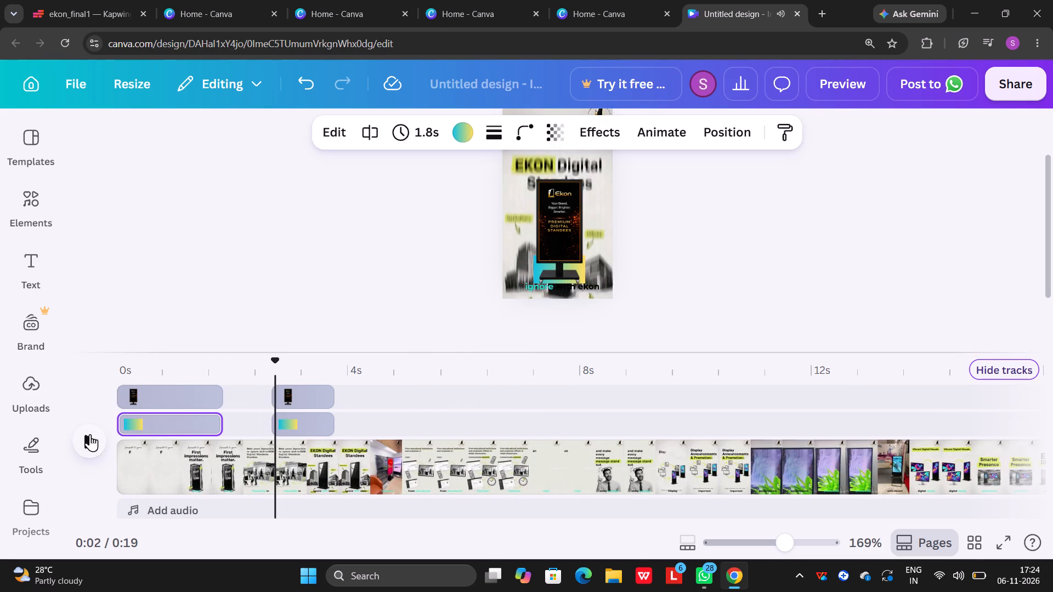
Trim the end of the opening standee overlay to a 1.5 s duration, where the first impressions scene ends.
{"action": "left_click_drag", "start_coordinate": [220, 401], "coordinate": [216, 401]}
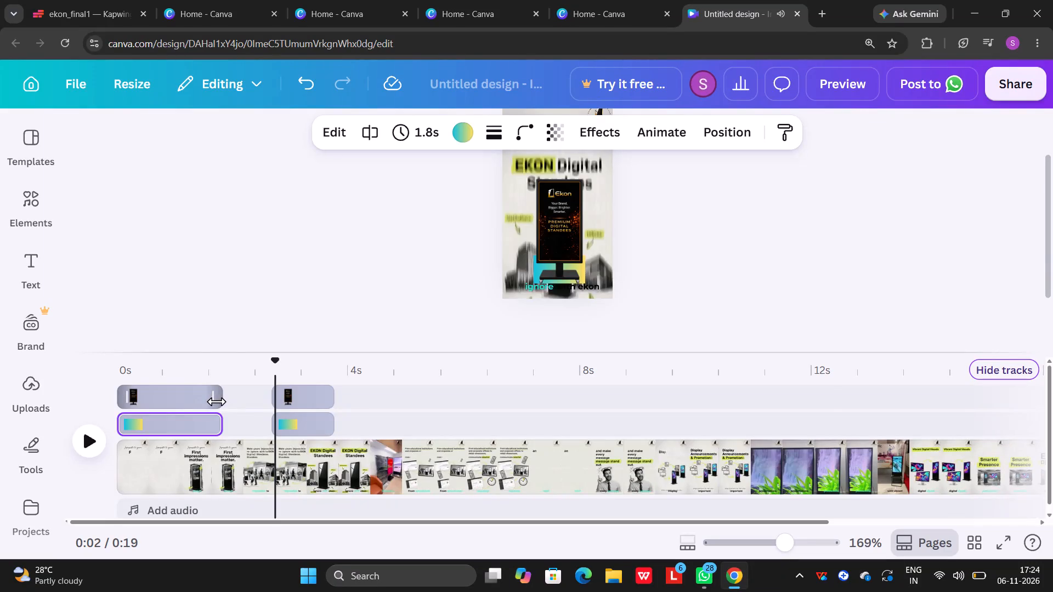
{"action": "left_click_drag", "start_coordinate": [216, 401], "coordinate": [211, 402]}
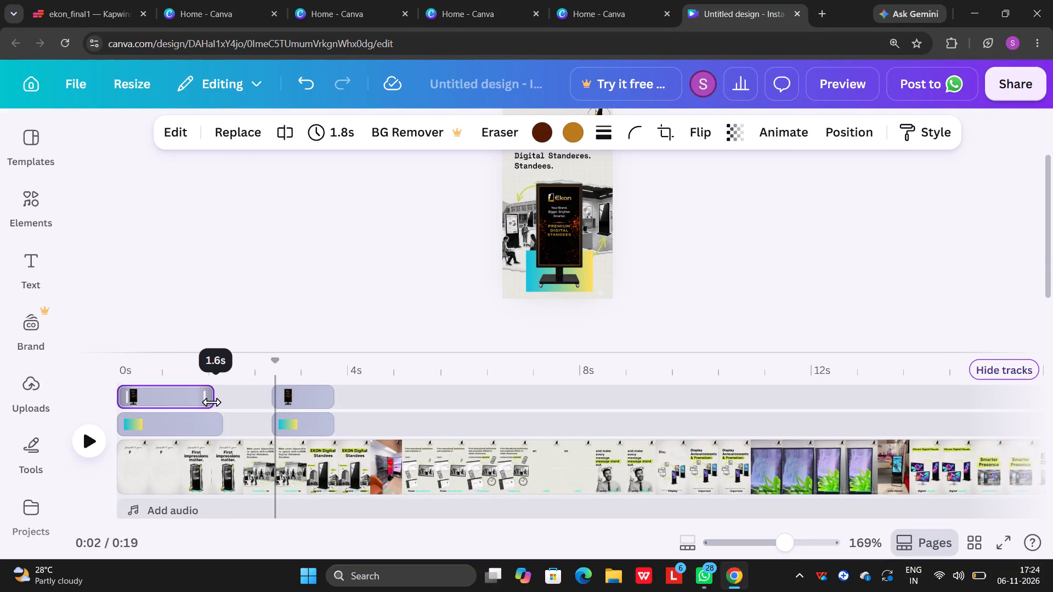
{"action": "left_click_drag", "start_coordinate": [211, 402], "coordinate": [202, 403]}
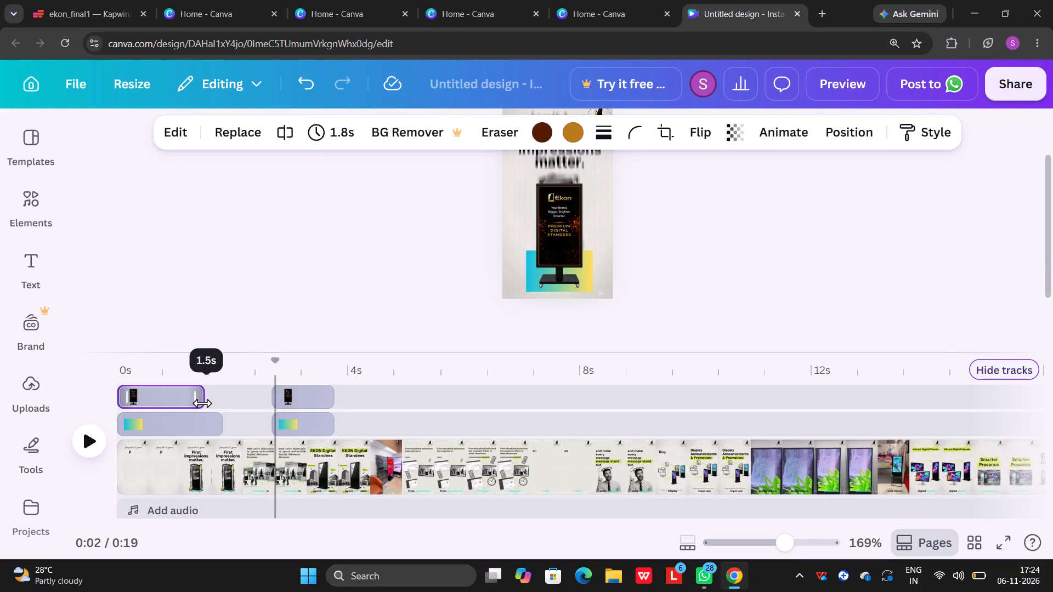
{"action": "left_click_drag", "start_coordinate": [202, 403], "coordinate": [204, 403]}
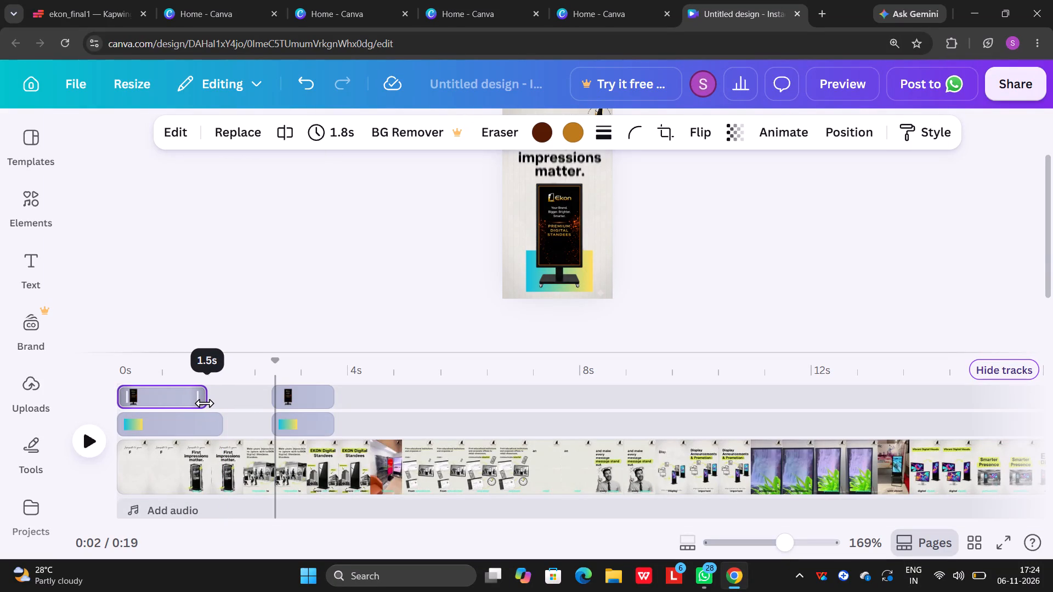
{"action": "left_click_drag", "start_coordinate": [204, 403], "coordinate": [202, 403]}
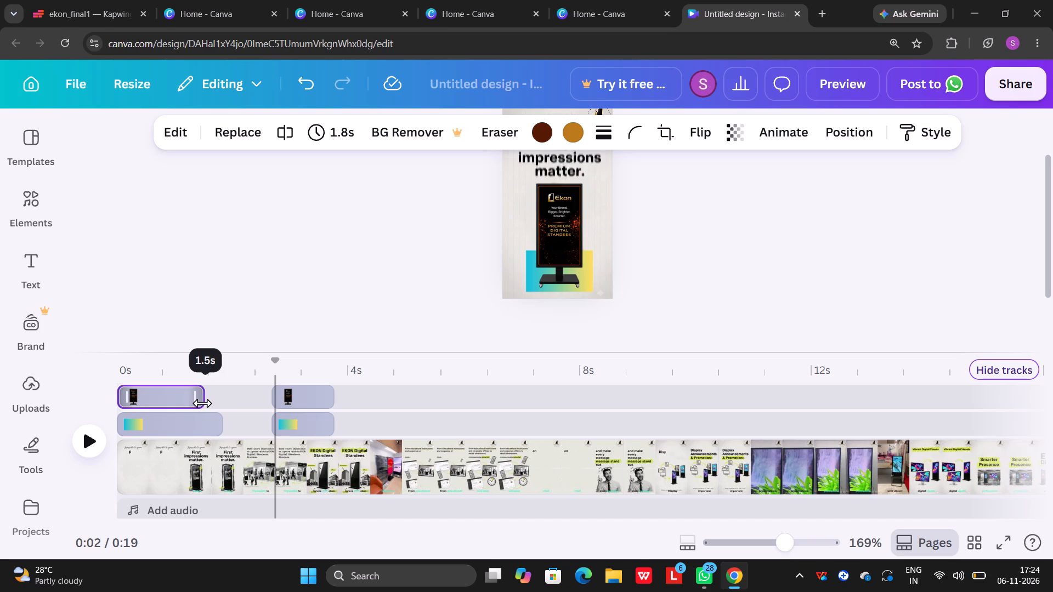
{"action": "left_click_drag", "start_coordinate": [202, 403], "coordinate": [205, 403]}
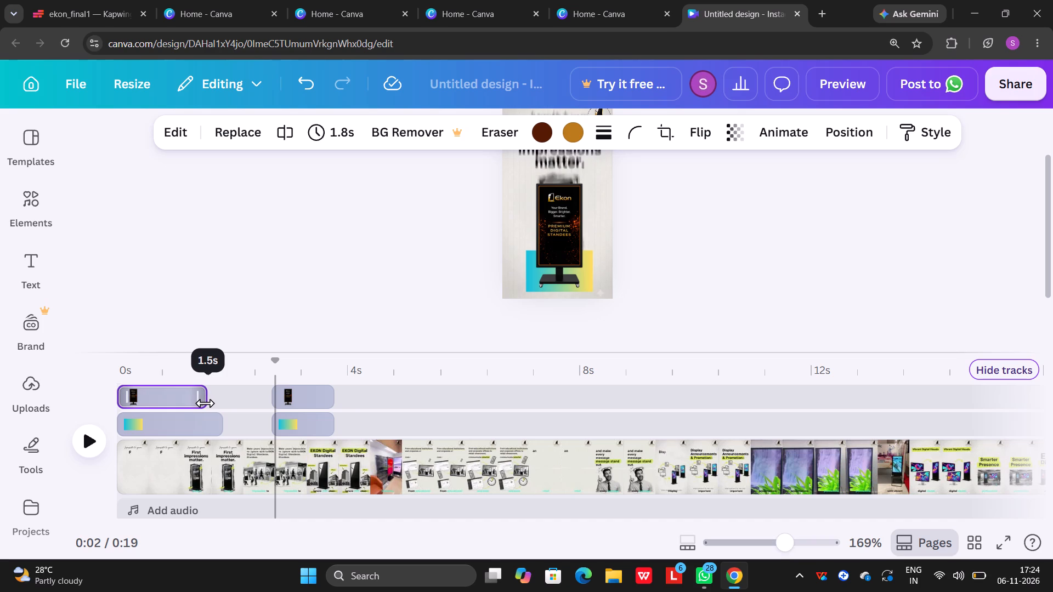
{"action": "left_click_drag", "start_coordinate": [205, 403], "coordinate": [202, 403]}
Trim the end of the opening gradient rectangle to 1.5 s, level with its standee overlay, and replay the opening.
{"action": "left_click", "coordinate": [204, 428]}
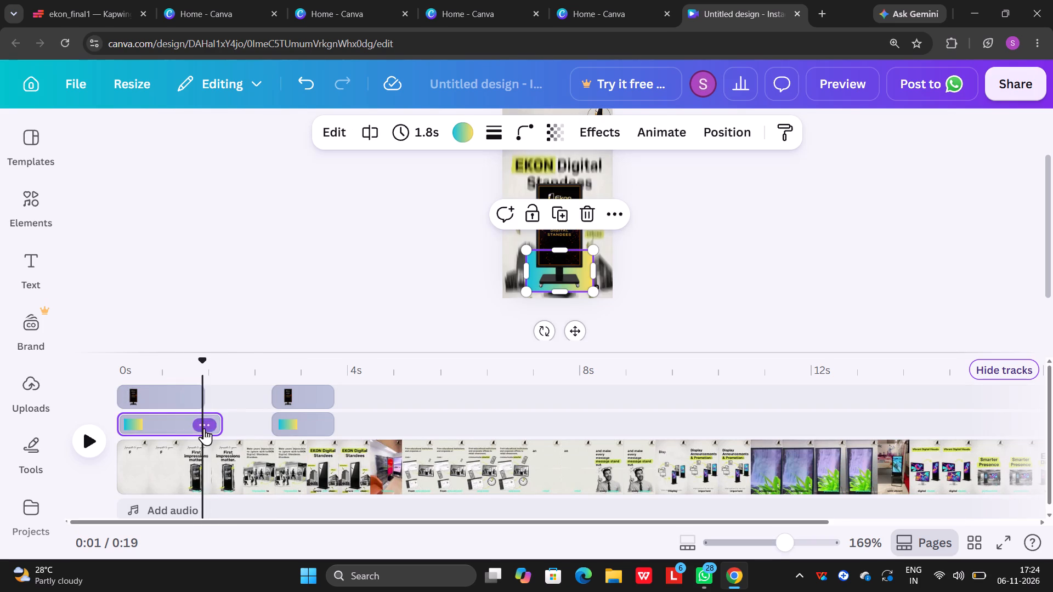
{"action": "left_click_drag", "start_coordinate": [219, 422], "coordinate": [208, 423]}
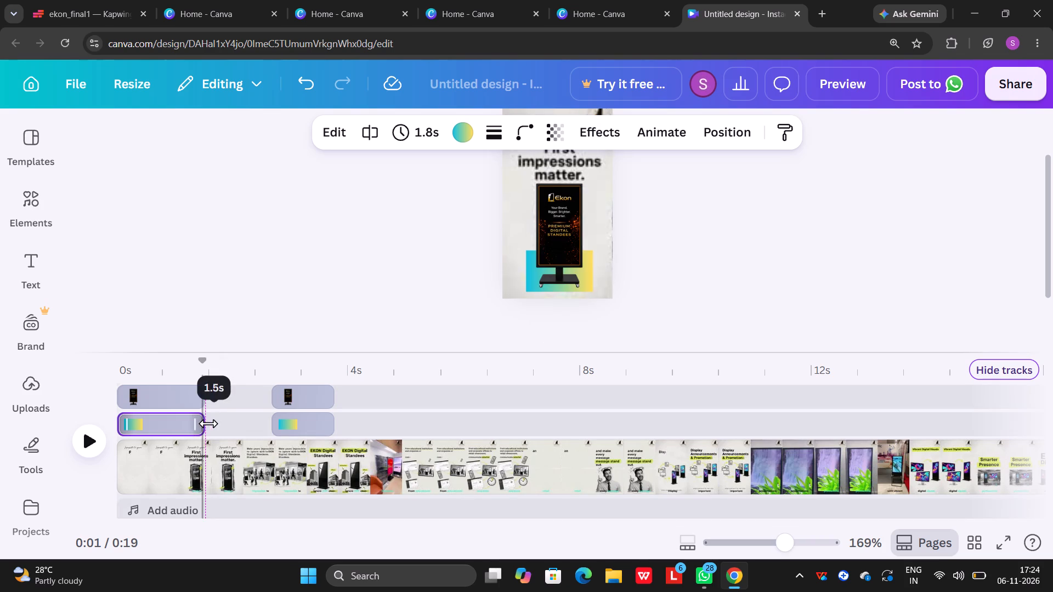
{"action": "left_click_drag", "start_coordinate": [208, 423], "coordinate": [207, 423]}
{"action": "left_click", "coordinate": [87, 440]}
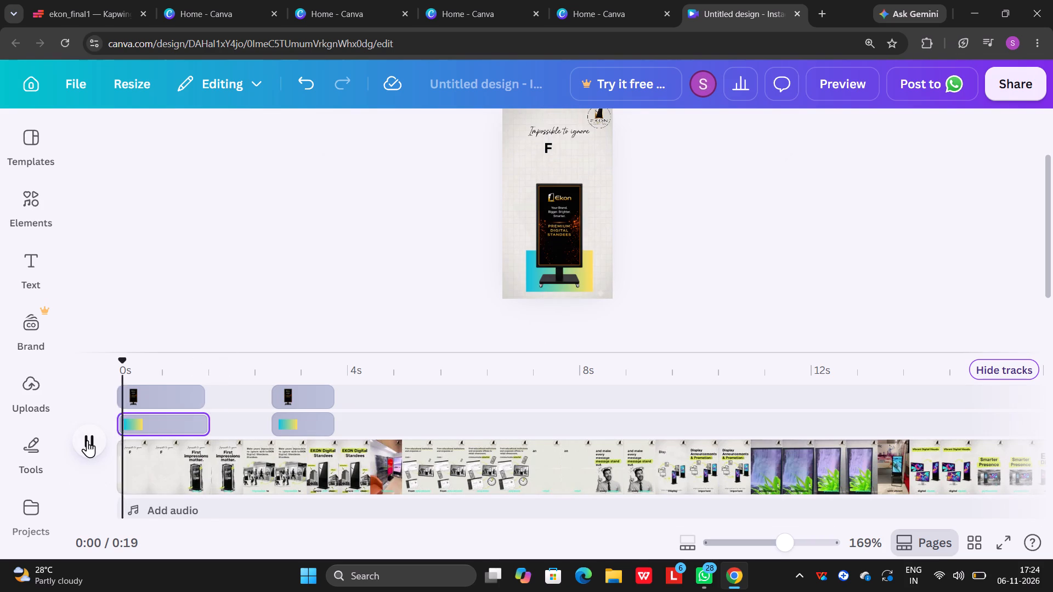
{"action": "left_click", "coordinate": [87, 440]}
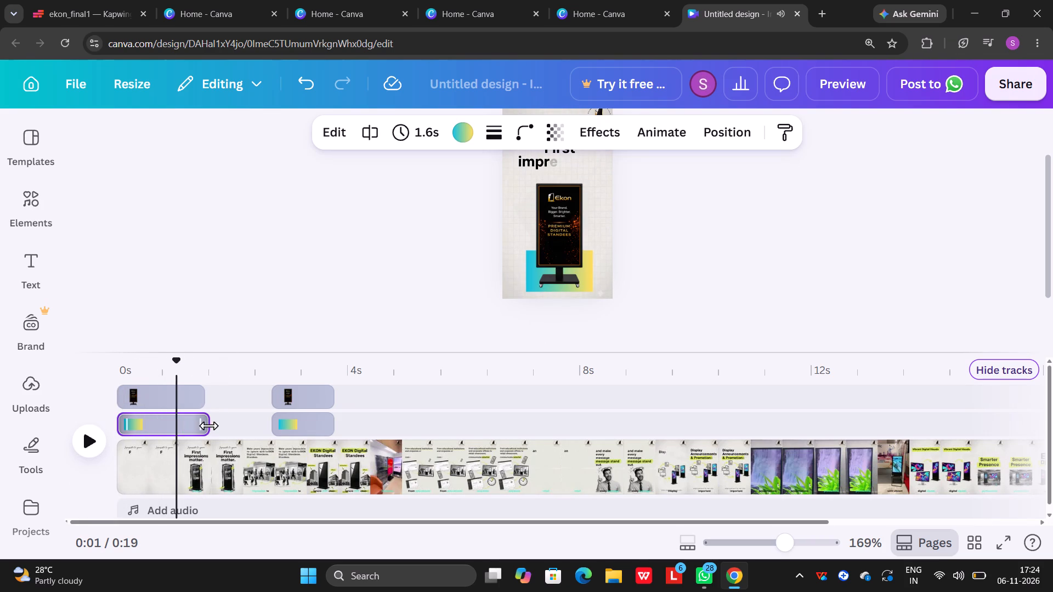
{"action": "left_click_drag", "start_coordinate": [208, 425], "coordinate": [201, 425]}
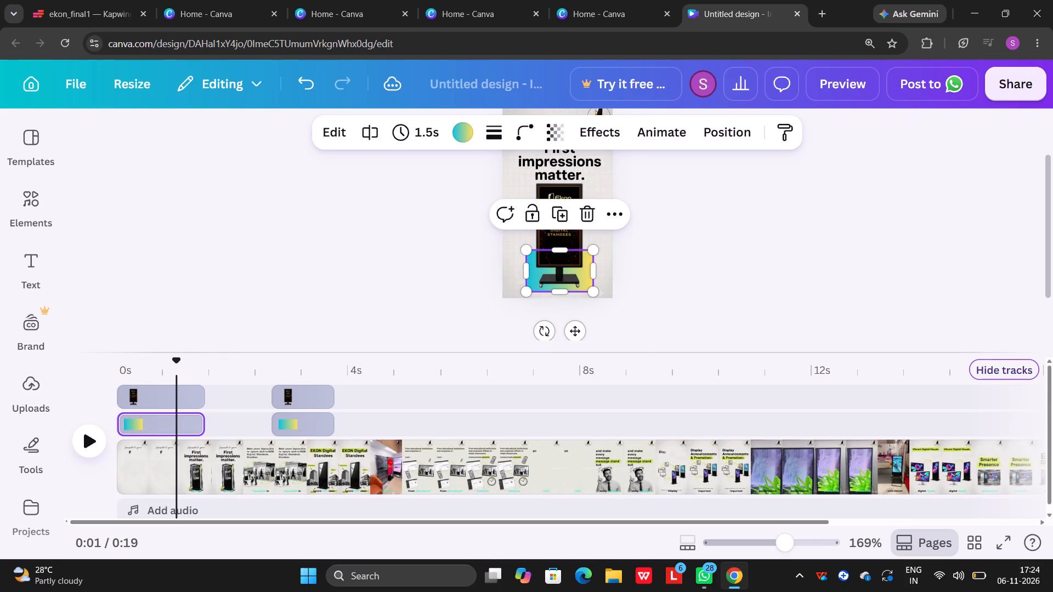
{"action": "left_click_drag", "start_coordinate": [179, 360], "coordinate": [56, 370]}
{"action": "left_click", "coordinate": [86, 441]}
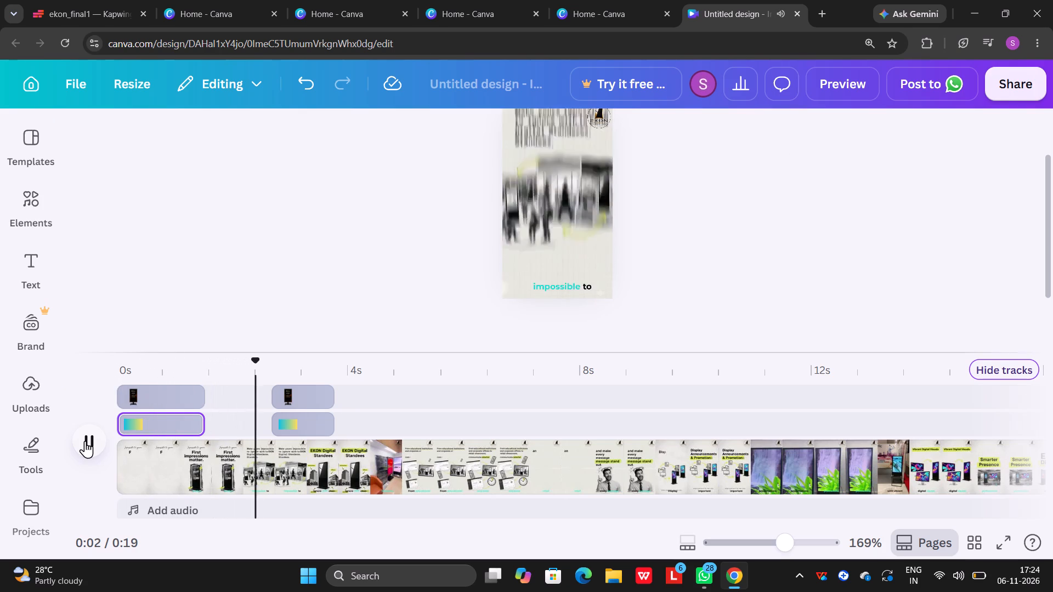
{"action": "left_click", "coordinate": [85, 441]}
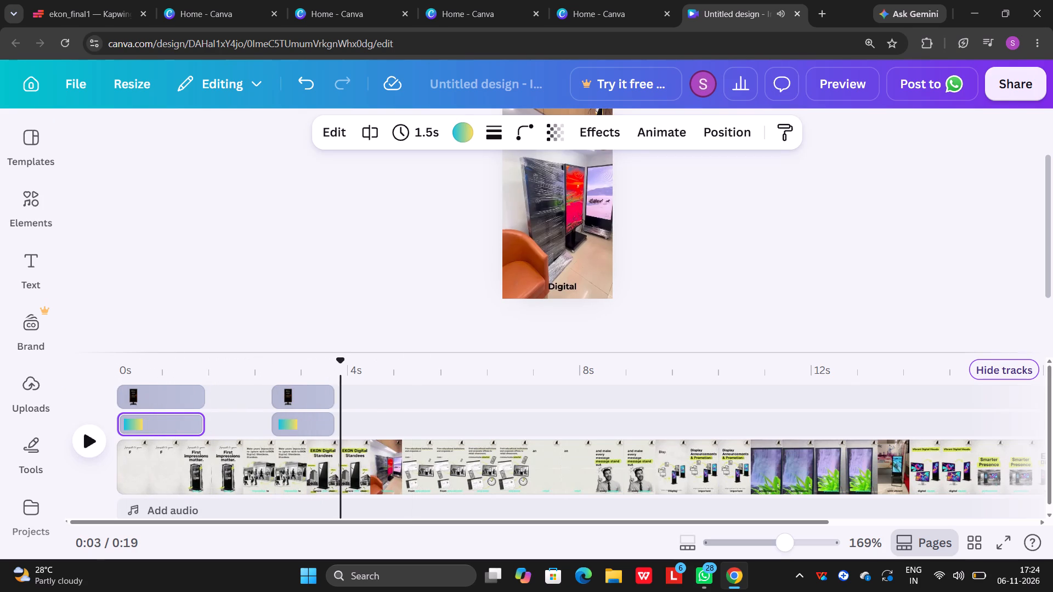
Replay the EKON Digital Standees scene and move the starts of its standee overlay and gradient rectangle earlier so each lasts 1.2 s.
{"action": "left_click_drag", "start_coordinate": [341, 363], "coordinate": [213, 382]}
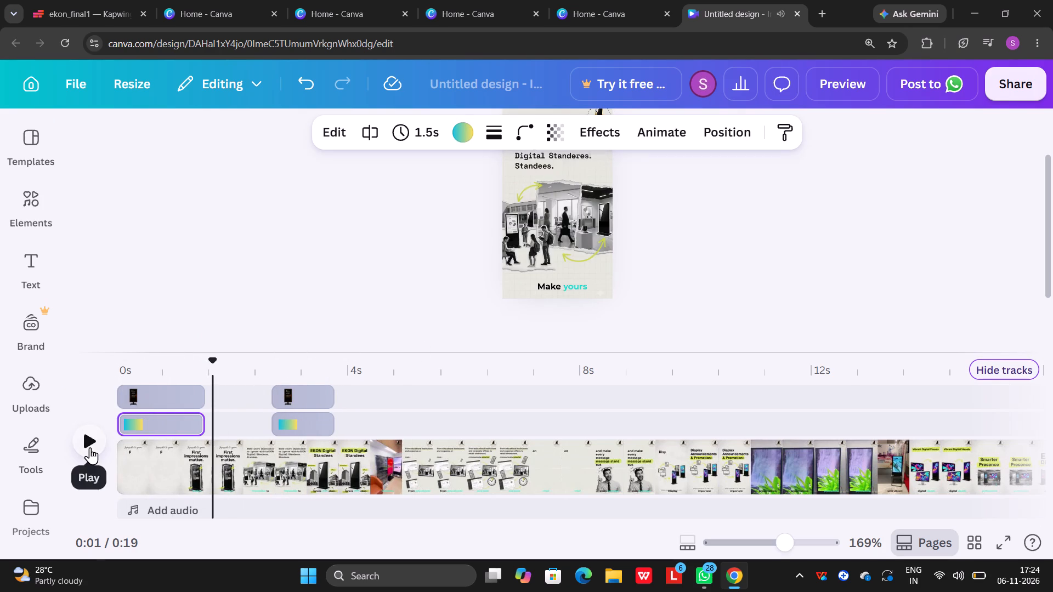
{"action": "left_click", "coordinate": [90, 447]}
{"action": "left_click", "coordinate": [90, 447]}
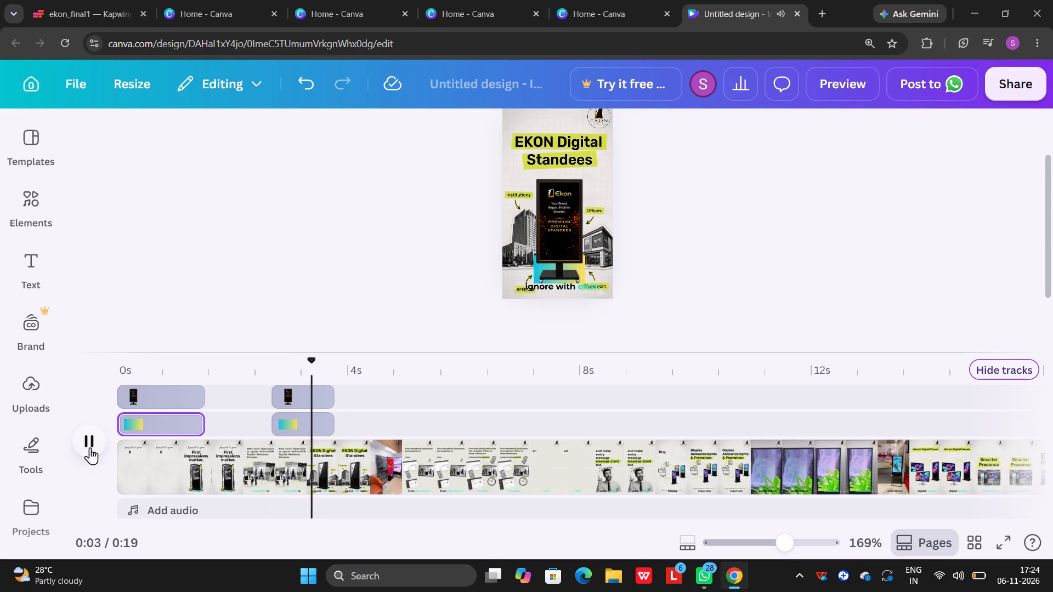
{"action": "left_click", "coordinate": [282, 398]}
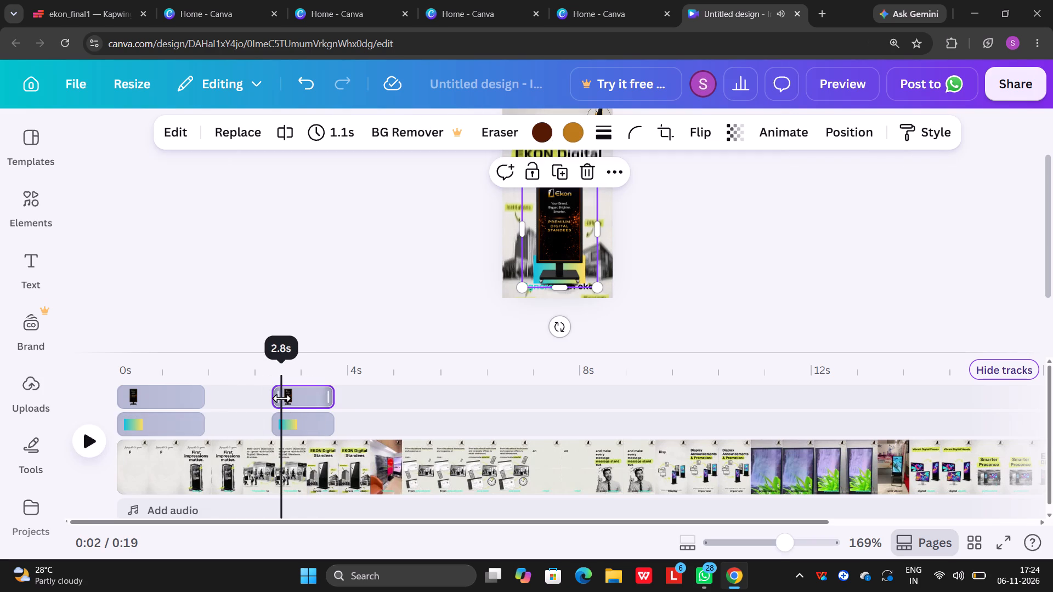
{"action": "left_click_drag", "start_coordinate": [276, 397], "coordinate": [269, 397]}
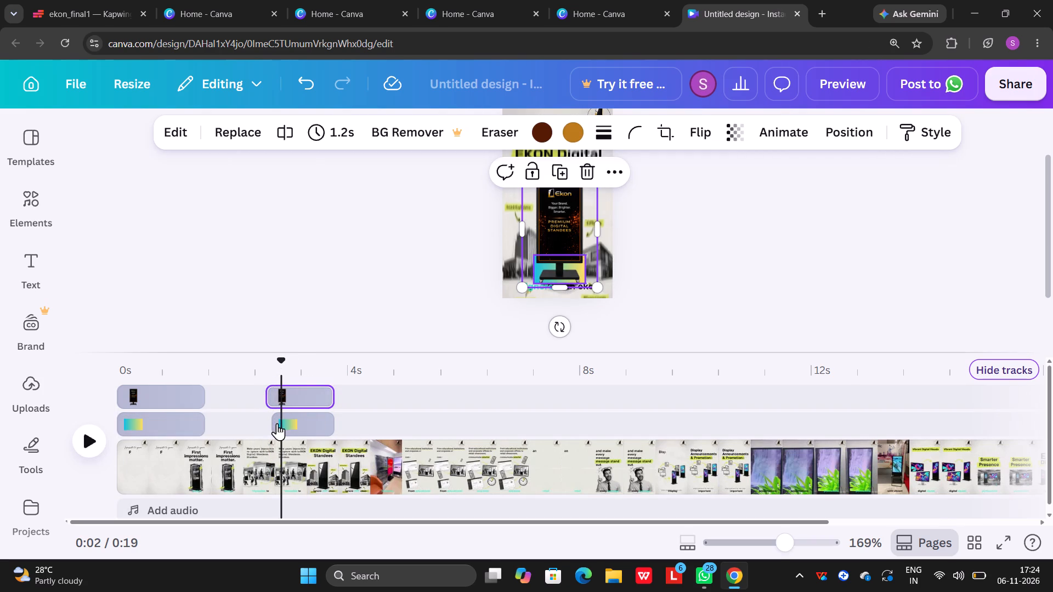
{"action": "left_click", "coordinate": [275, 424]}
{"action": "left_click_drag", "start_coordinate": [275, 428], "coordinate": [267, 428]}
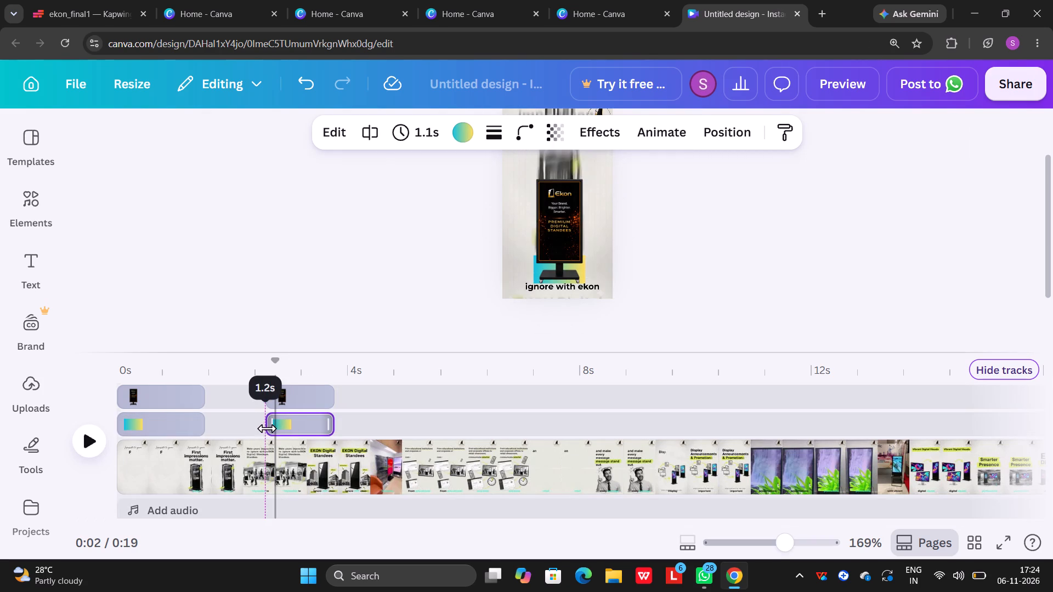
{"action": "left_click_drag", "start_coordinate": [267, 428], "coordinate": [268, 428]}
Replay the video to check the overlay timing and examine where the Display Announcements & Promotions scene begins.
{"action": "left_click", "coordinate": [93, 439]}
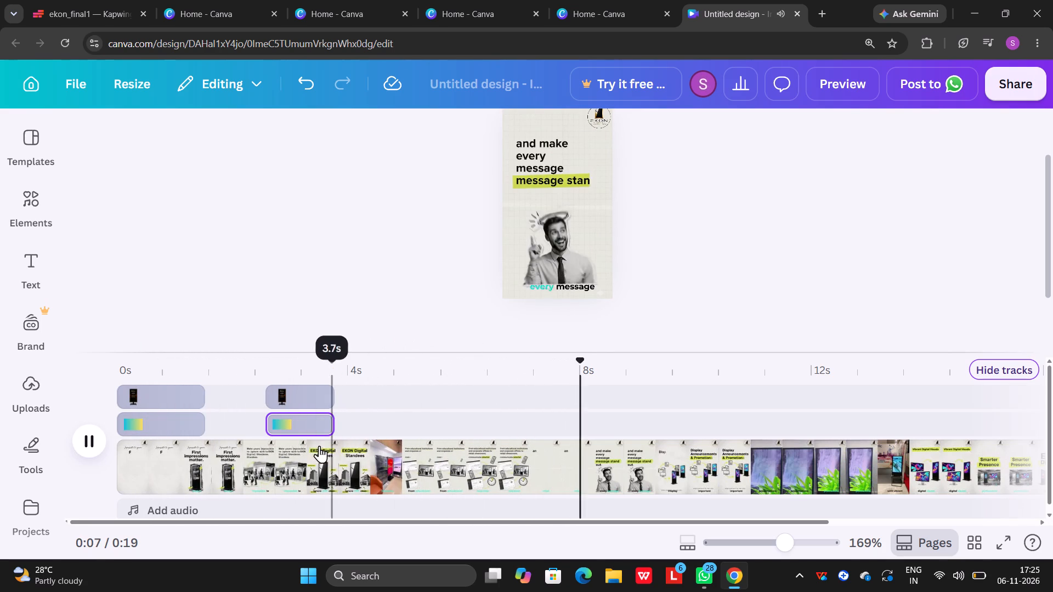
{"action": "left_click", "coordinate": [99, 439]}
{"action": "left_click", "coordinate": [94, 436]}
{"action": "left_click", "coordinate": [94, 436]}
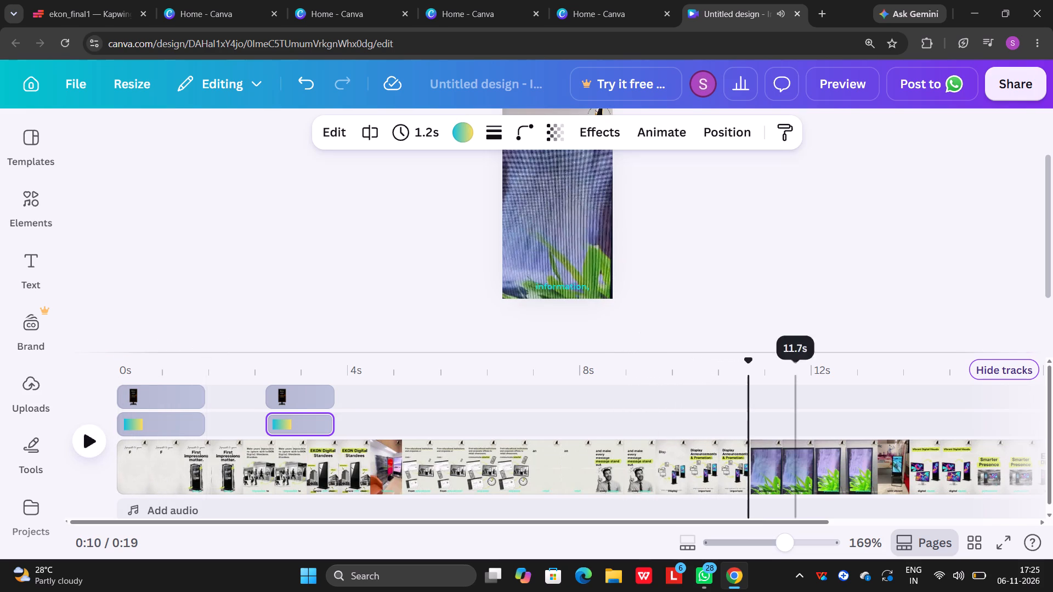
{"action": "left_click_drag", "start_coordinate": [744, 365], "coordinate": [591, 373]}
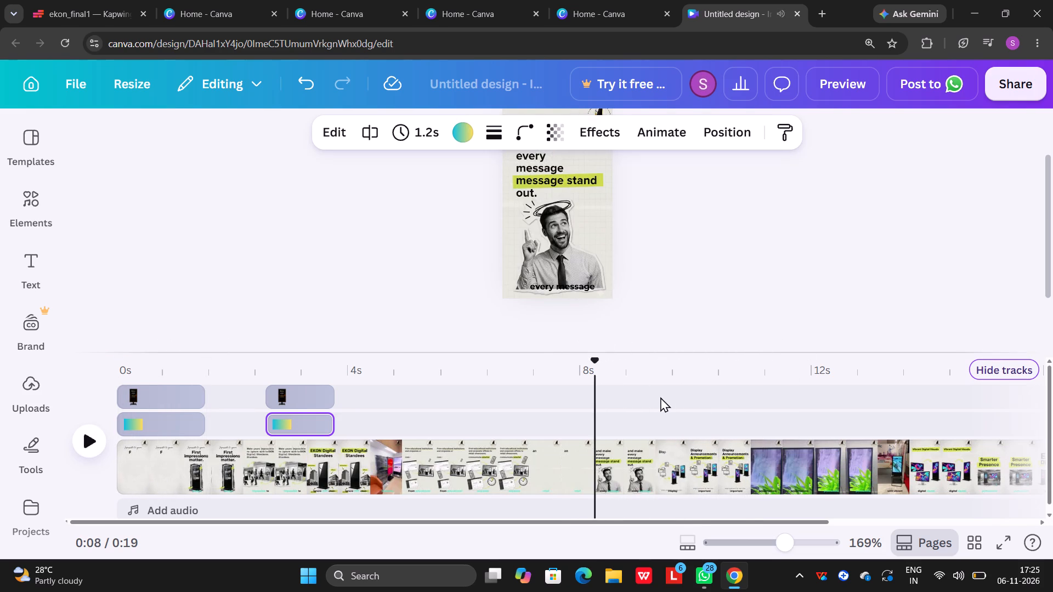
{"action": "left_click", "coordinate": [80, 436]}
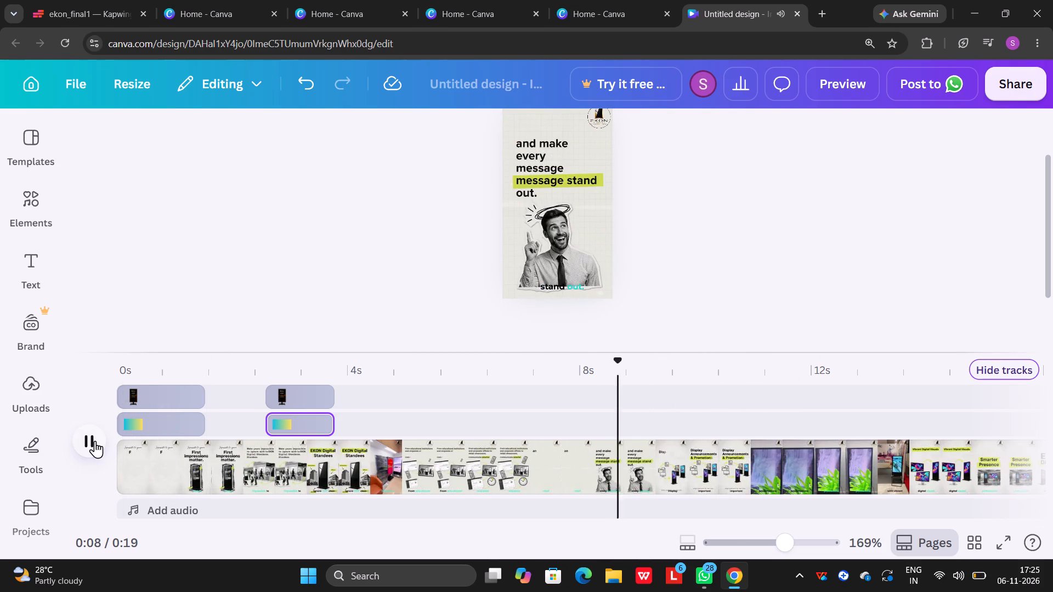
{"action": "left_click", "coordinate": [95, 441]}
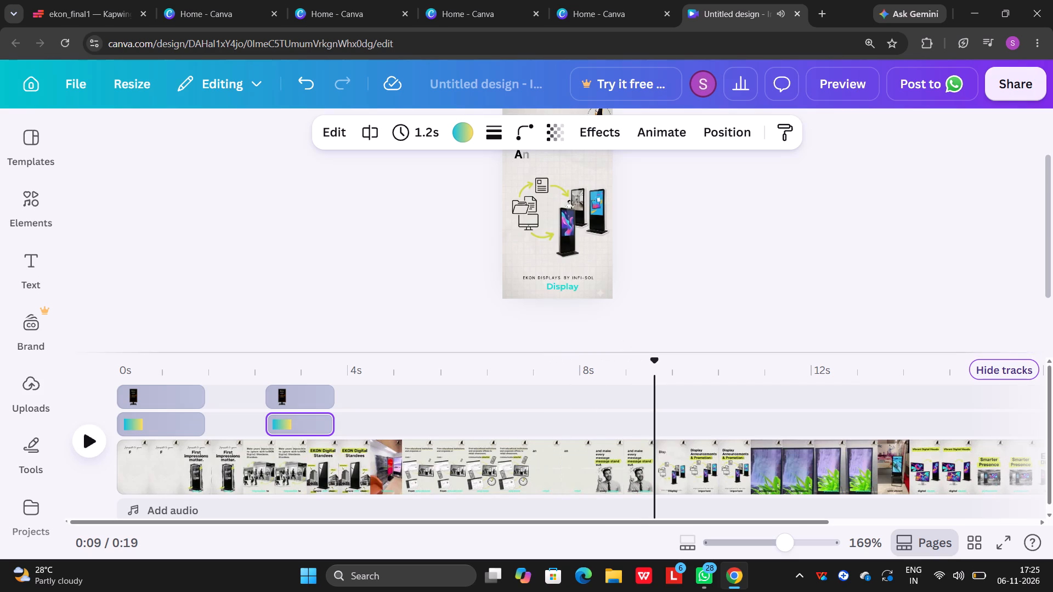
{"action": "left_click_drag", "start_coordinate": [650, 372], "coordinate": [637, 372]}
Copy the second standee overlay and paste it at the start of the Display Announcements scene, just after 9 s.
{"action": "left_click", "coordinate": [314, 398]}
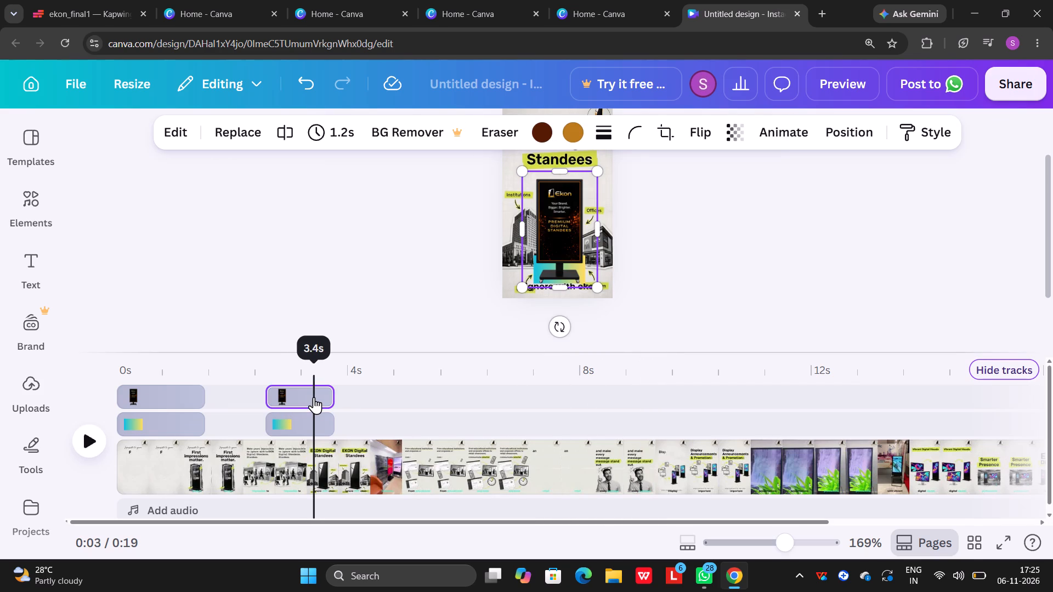
{"action": "key", "text": "ctrl+c"}
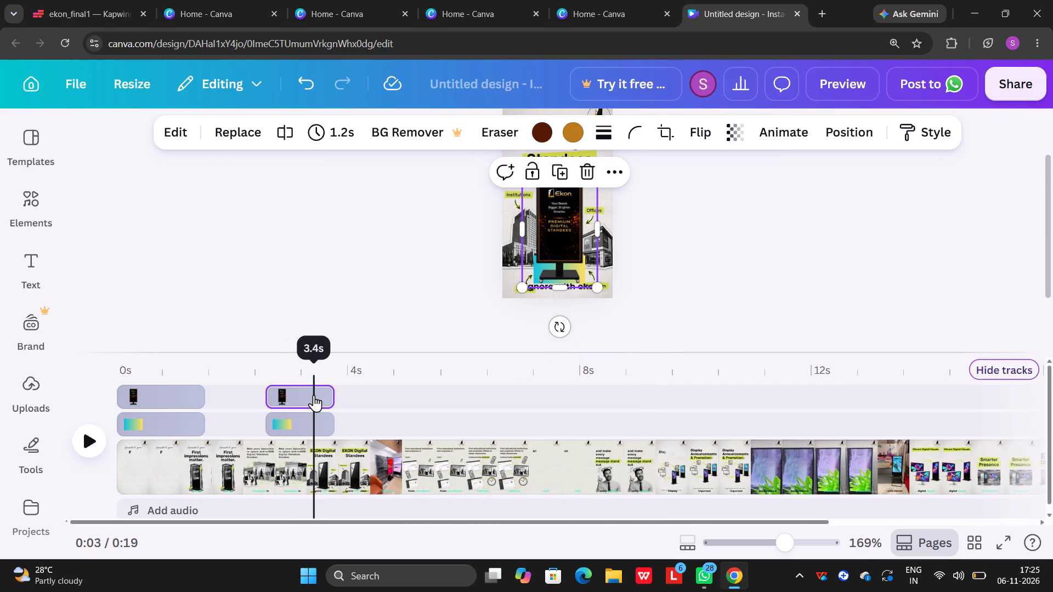
{"action": "left_click", "coordinate": [82, 437]}
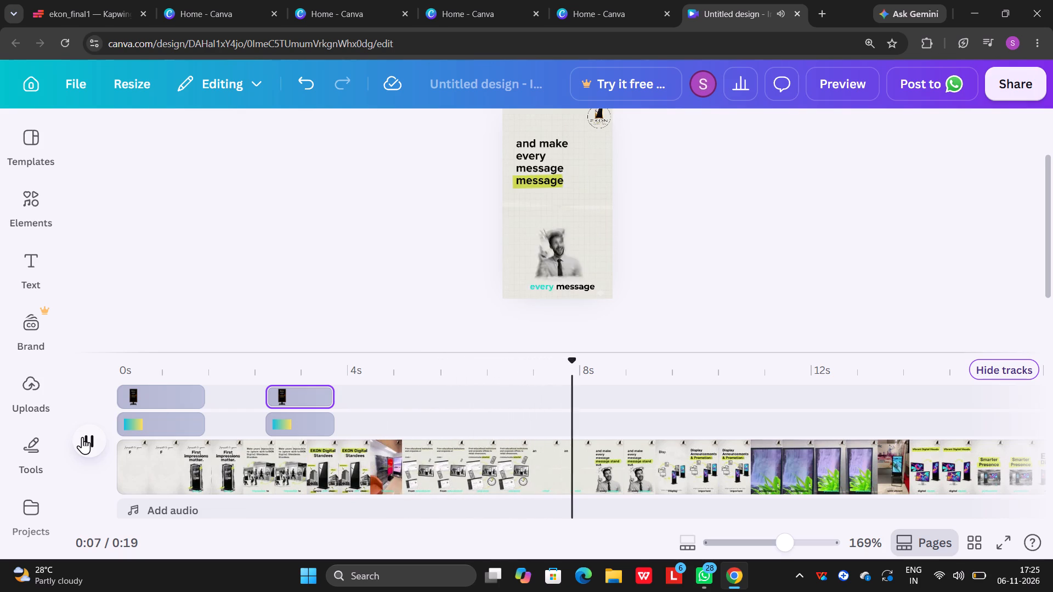
{"action": "left_click", "coordinate": [82, 437]}
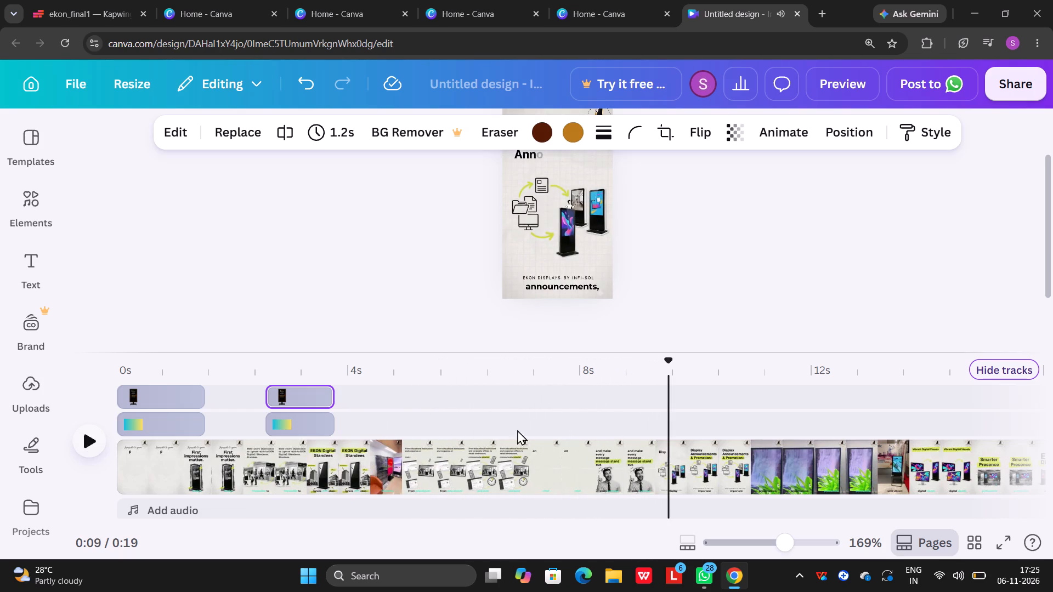
{"action": "left_click_drag", "start_coordinate": [665, 363], "coordinate": [644, 363]}
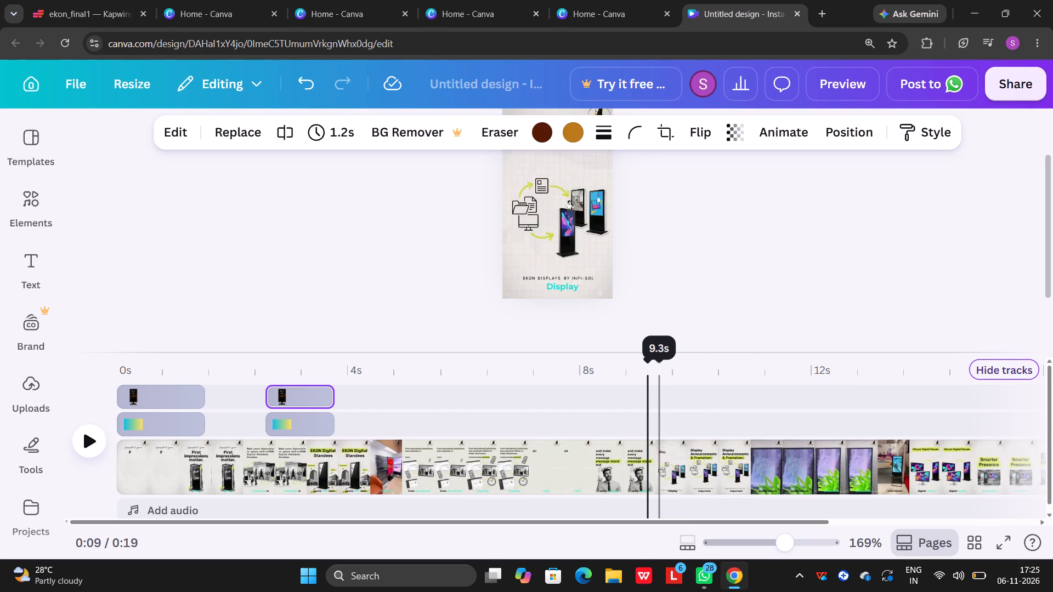
{"action": "key", "text": "ctrl+v"}
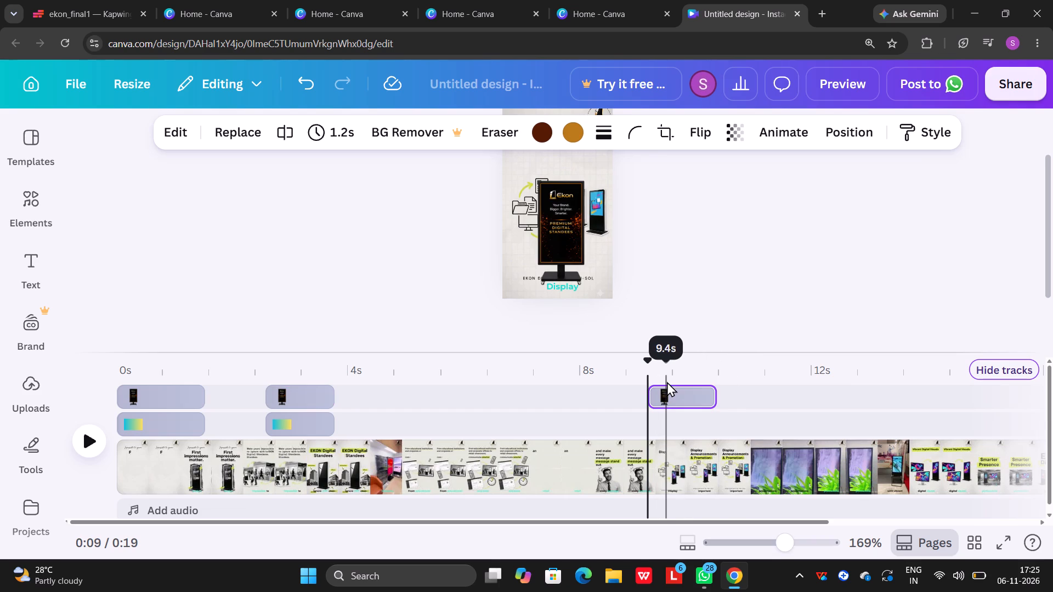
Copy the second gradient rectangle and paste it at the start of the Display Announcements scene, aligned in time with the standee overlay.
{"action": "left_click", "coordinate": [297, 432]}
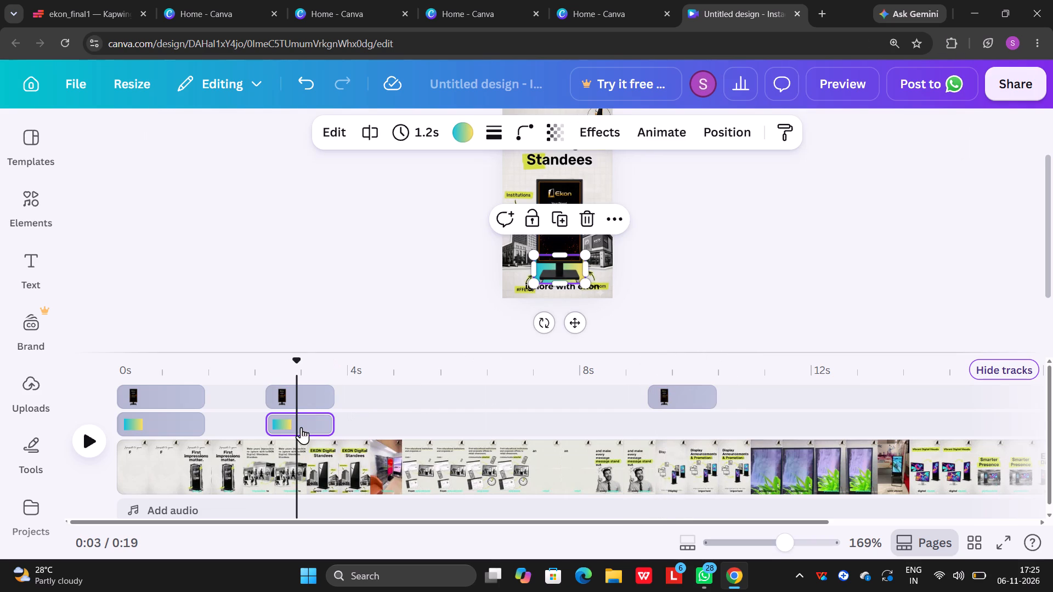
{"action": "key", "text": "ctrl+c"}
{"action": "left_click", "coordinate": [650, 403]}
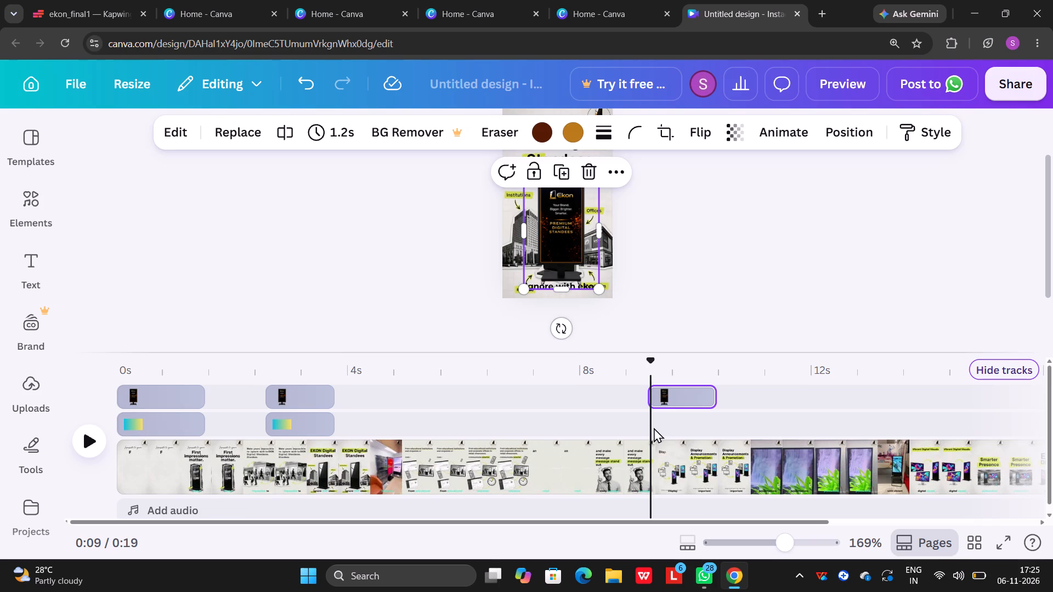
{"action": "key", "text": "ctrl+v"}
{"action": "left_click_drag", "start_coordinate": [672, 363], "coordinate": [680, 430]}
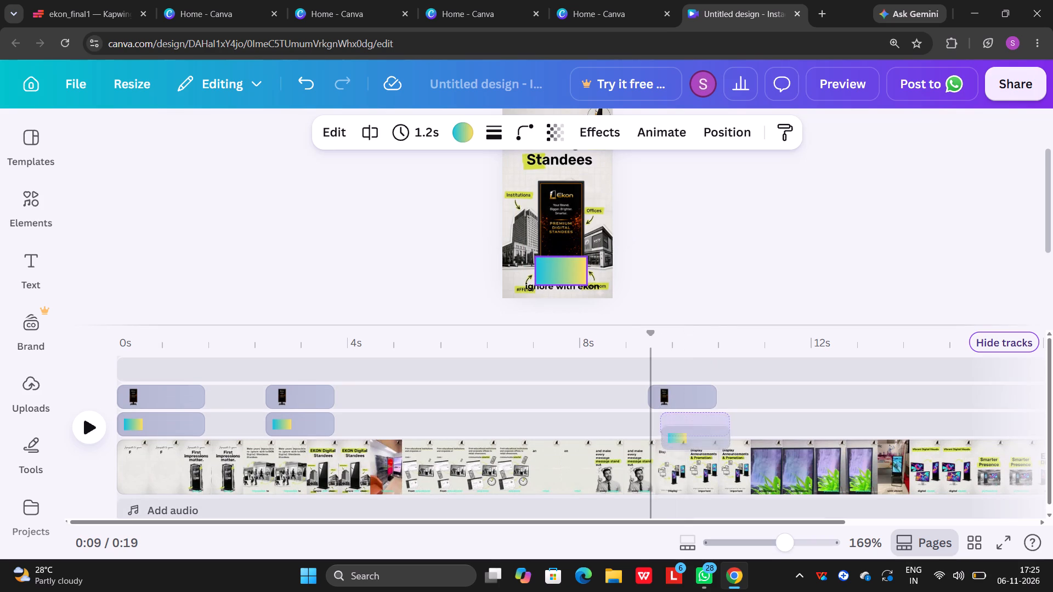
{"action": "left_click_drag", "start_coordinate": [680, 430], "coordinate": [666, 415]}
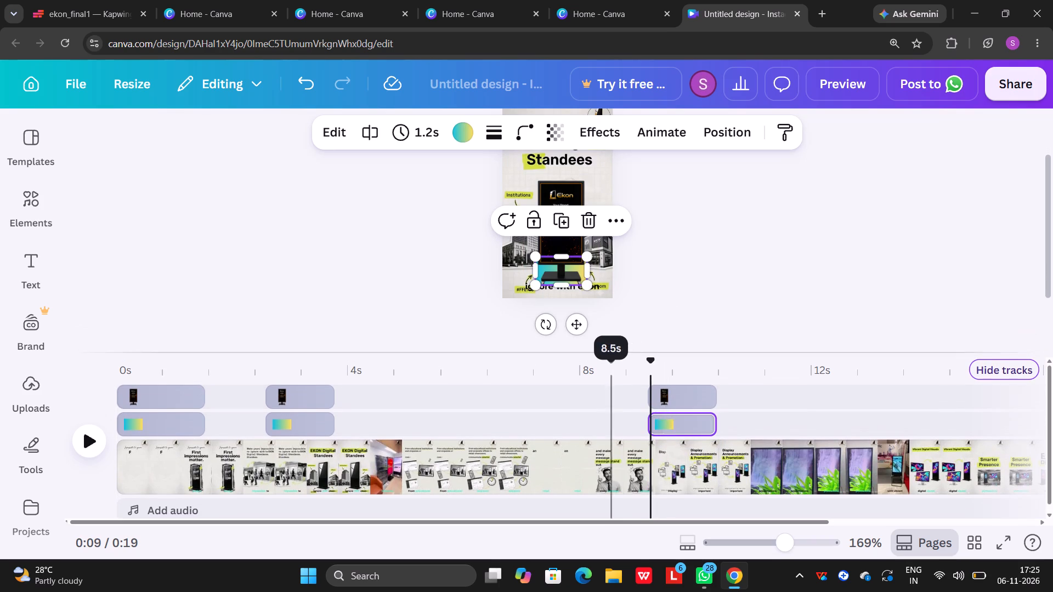
Replay from about 8 s to check the standee overlay and gradient rectangle in the Display Announcements scene.
{"action": "left_click_drag", "start_coordinate": [654, 367], "coordinate": [592, 375]}
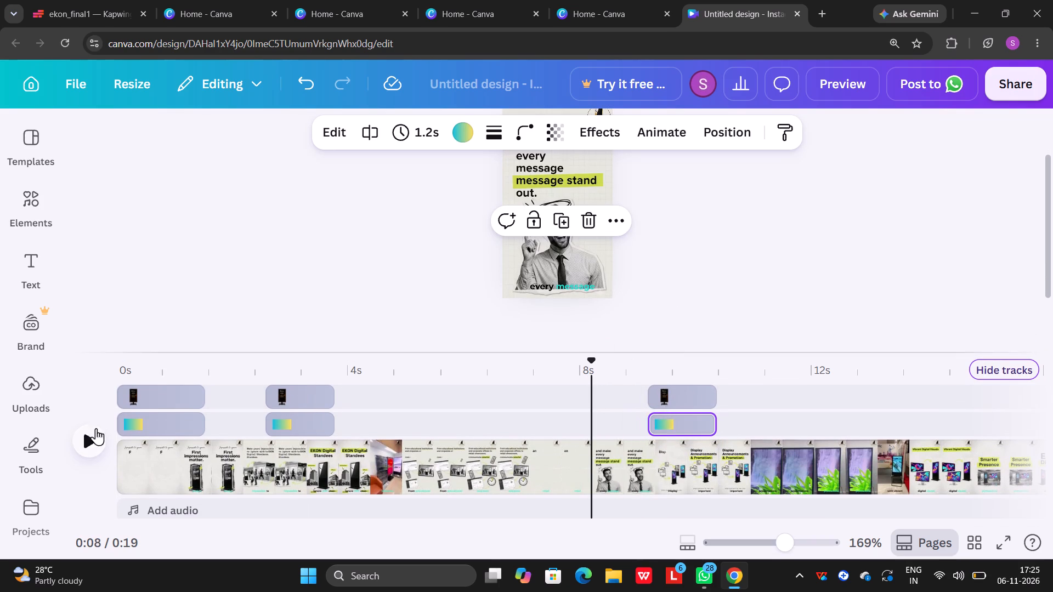
{"action": "left_click", "coordinate": [90, 442]}
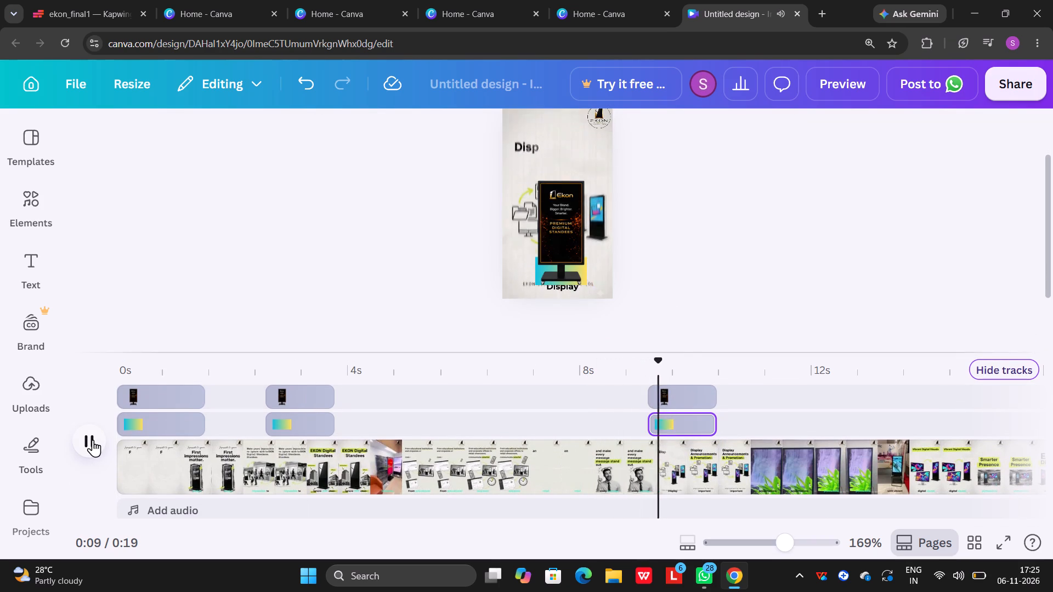
{"action": "left_click", "coordinate": [93, 440]}
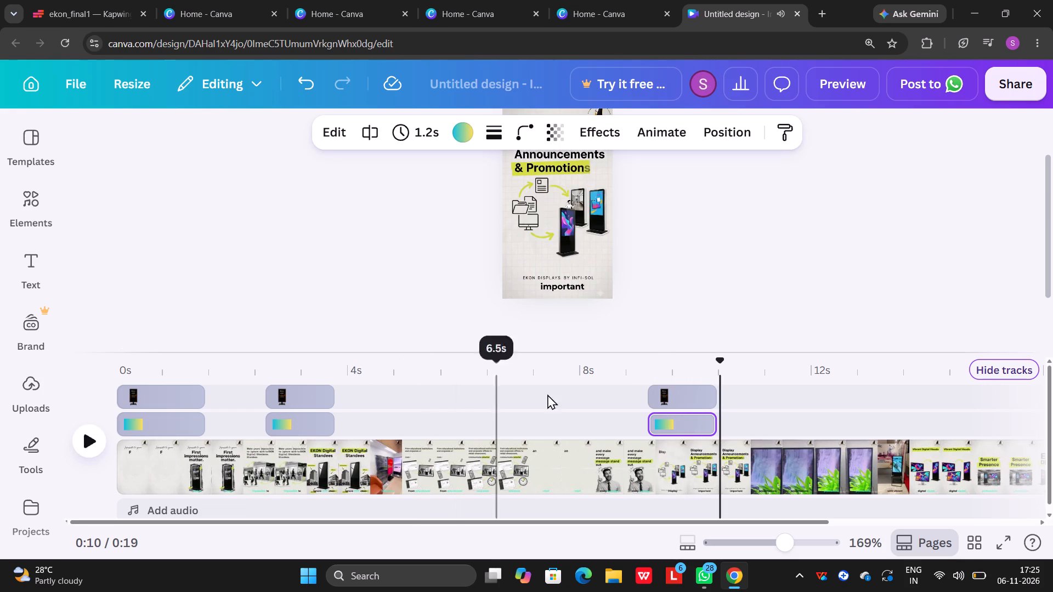
At about 9.4 s, shrink the standee overlay and move it over the product standees in the Display Announcements scene.
{"action": "left_click_drag", "start_coordinate": [719, 363], "coordinate": [664, 365]}
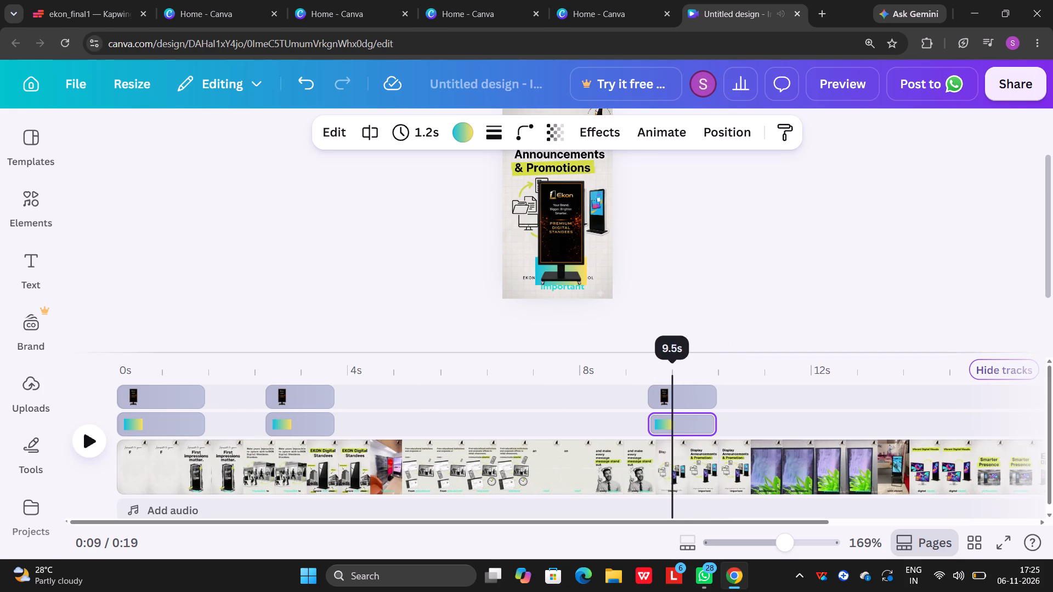
{"action": "left_click_drag", "start_coordinate": [664, 365], "coordinate": [663, 365]}
{"action": "left_click", "coordinate": [562, 234]}
{"action": "left_click_drag", "start_coordinate": [556, 237], "coordinate": [569, 223]}
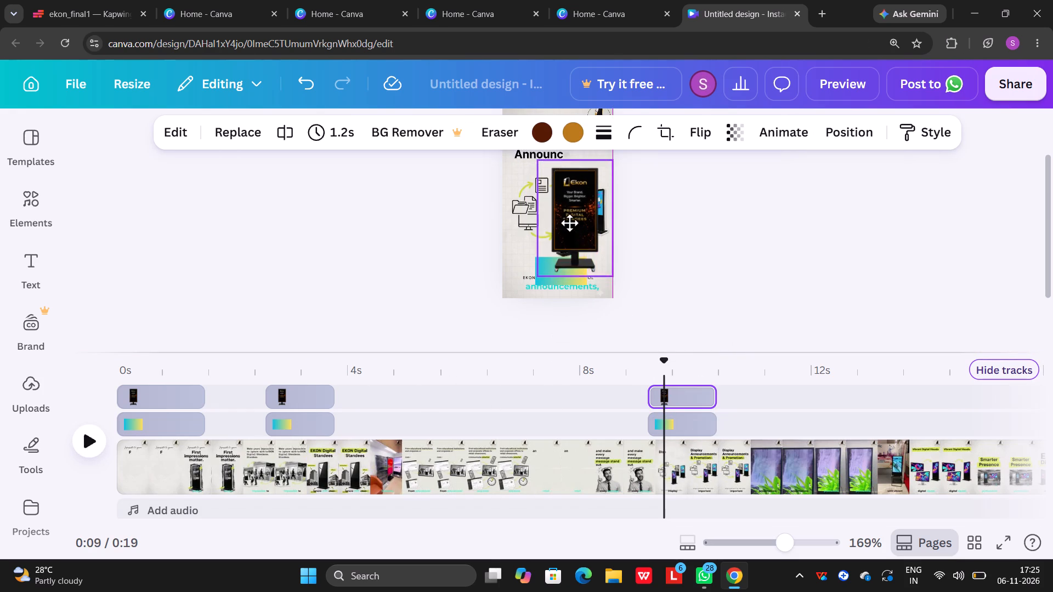
{"action": "left_click_drag", "start_coordinate": [569, 223], "coordinate": [572, 214]}
{"action": "left_click", "coordinate": [547, 278]}
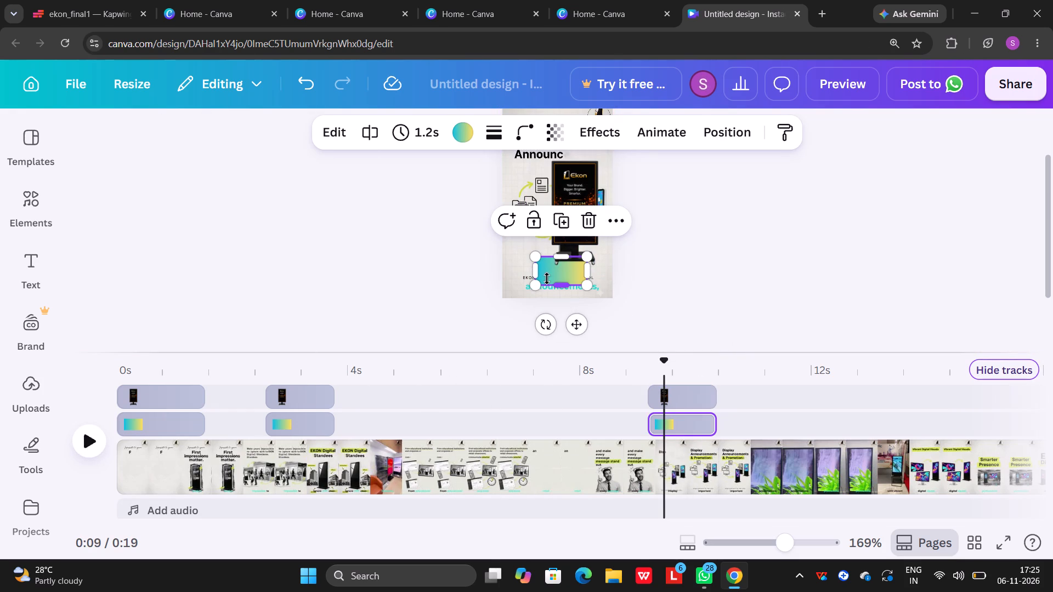
{"action": "left_click", "coordinate": [574, 187]}
{"action": "left_click_drag", "start_coordinate": [610, 270], "coordinate": [568, 249]}
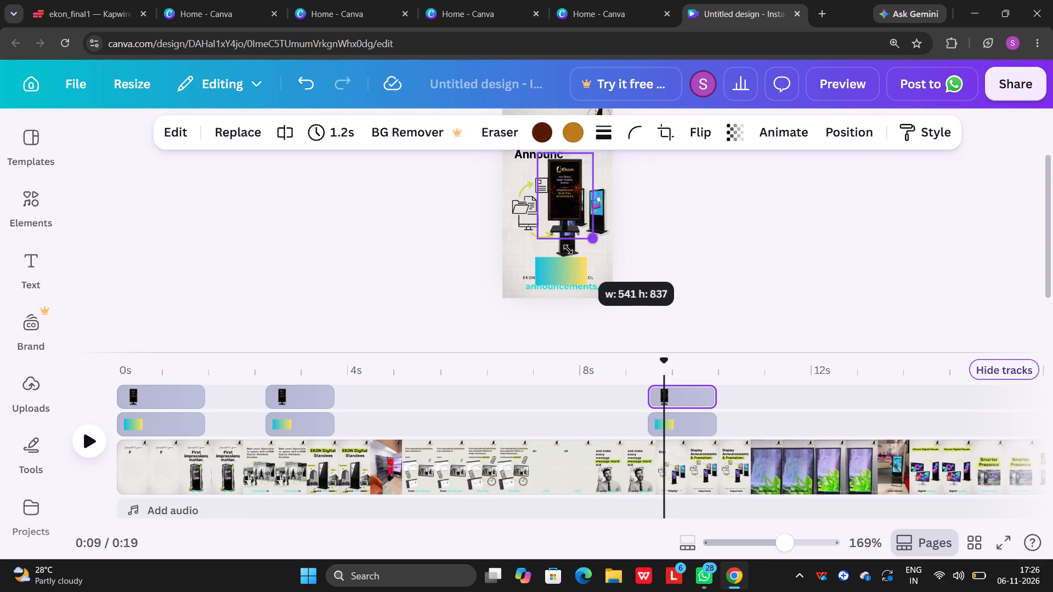
{"action": "left_click_drag", "start_coordinate": [568, 249], "coordinate": [561, 243]}
{"action": "left_click_drag", "start_coordinate": [567, 179], "coordinate": [598, 205]}
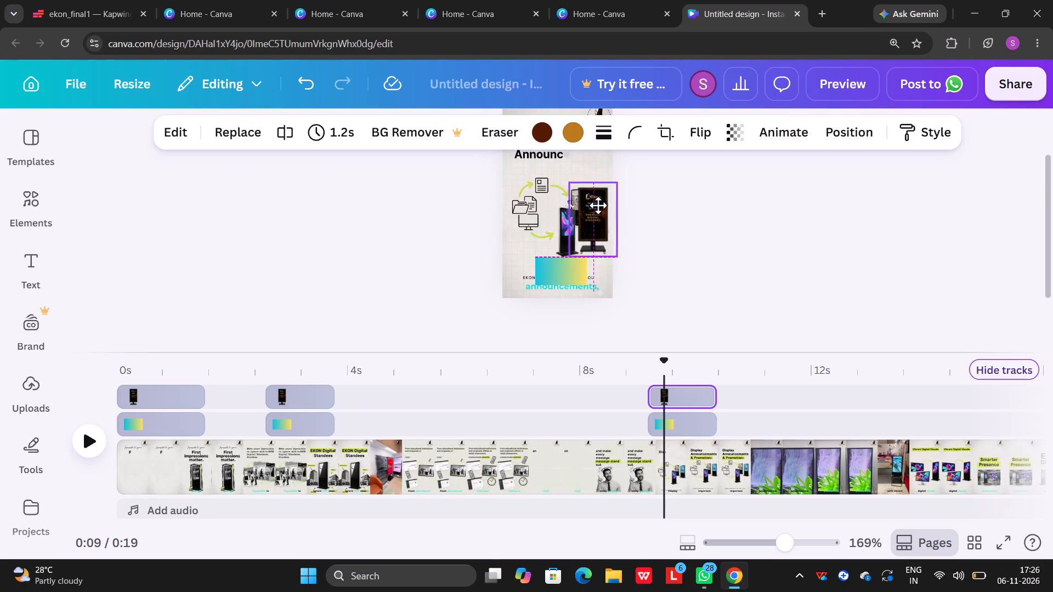
{"action": "left_click_drag", "start_coordinate": [598, 205], "coordinate": [587, 200]}
{"action": "left_click", "coordinate": [635, 261]}
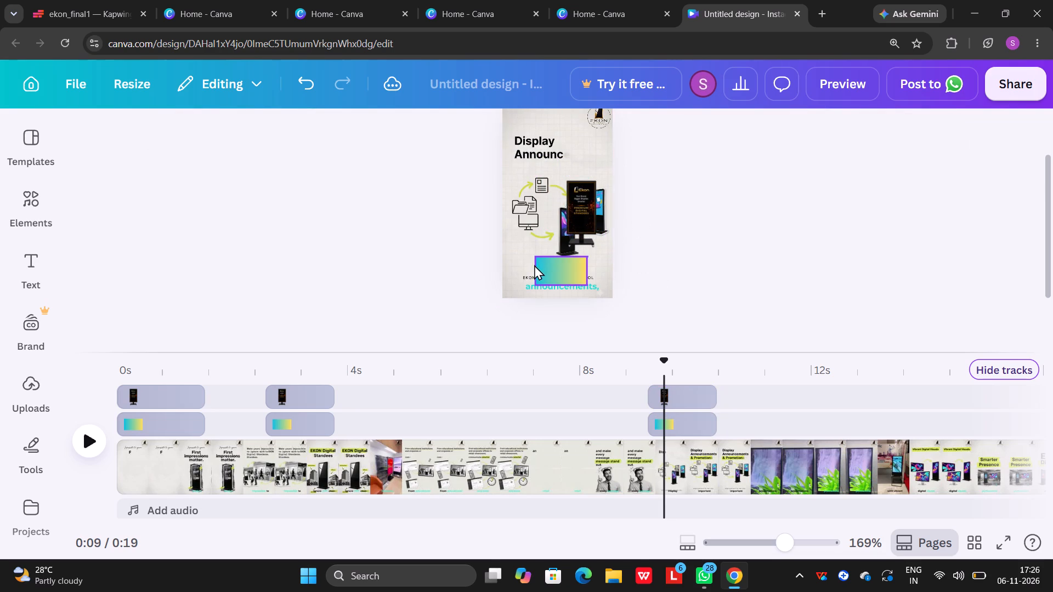
Move the gradient rectangle down clear of the standee overlay and enlarge the overlay to about 871 wide, covering the product standees.
{"action": "left_click_drag", "start_coordinate": [552, 264], "coordinate": [530, 285]}
{"action": "left_click", "coordinate": [585, 197]}
{"action": "left_click_drag", "start_coordinate": [560, 248], "coordinate": [541, 255]}
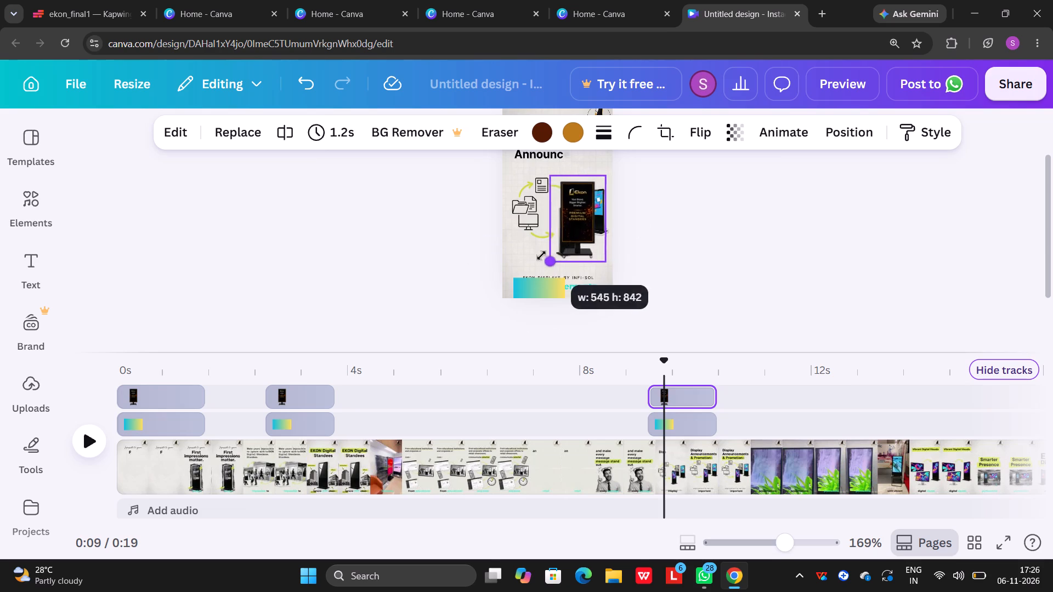
{"action": "left_click_drag", "start_coordinate": [541, 255], "coordinate": [531, 259]}
{"action": "scroll", "coordinate": [593, 210], "scroll_direction": "up", "scroll_amount": 2}
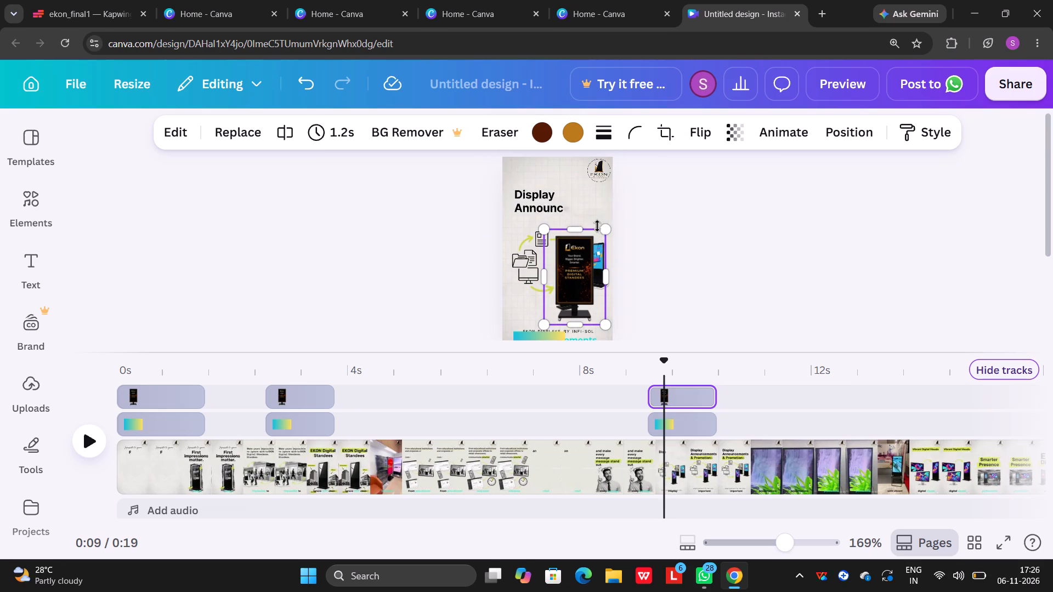
{"action": "left_click_drag", "start_coordinate": [606, 230], "coordinate": [641, 212]}
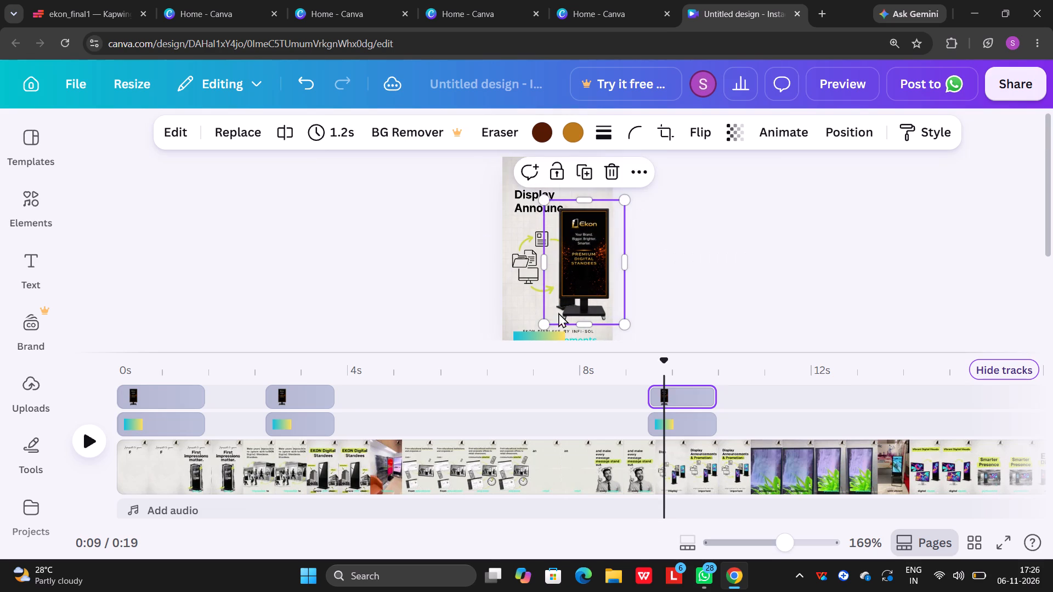
{"action": "left_click_drag", "start_coordinate": [544, 322], "coordinate": [530, 325]}
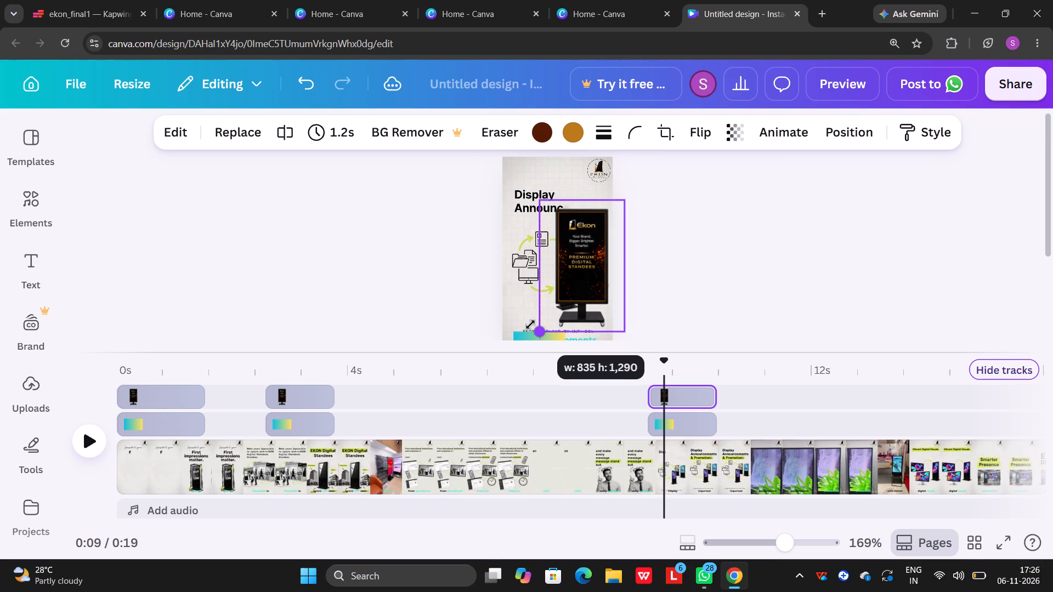
{"action": "left_click_drag", "start_coordinate": [530, 325], "coordinate": [528, 326]}
{"action": "left_click", "coordinate": [652, 303]}
{"action": "scroll", "coordinate": [643, 294], "scroll_direction": "down", "scroll_amount": 3}
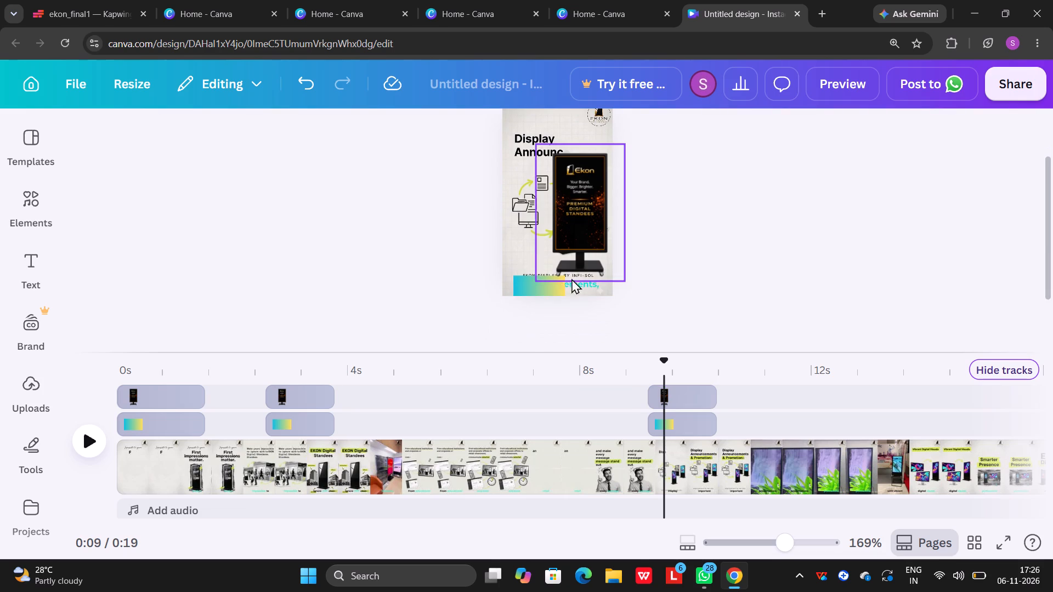
Move the gradient rectangle up off the caption and crop the standee overlay's base above the EKON Displays line, to about 1,223 high.
{"action": "left_click_drag", "start_coordinate": [542, 293], "coordinate": [539, 227]}
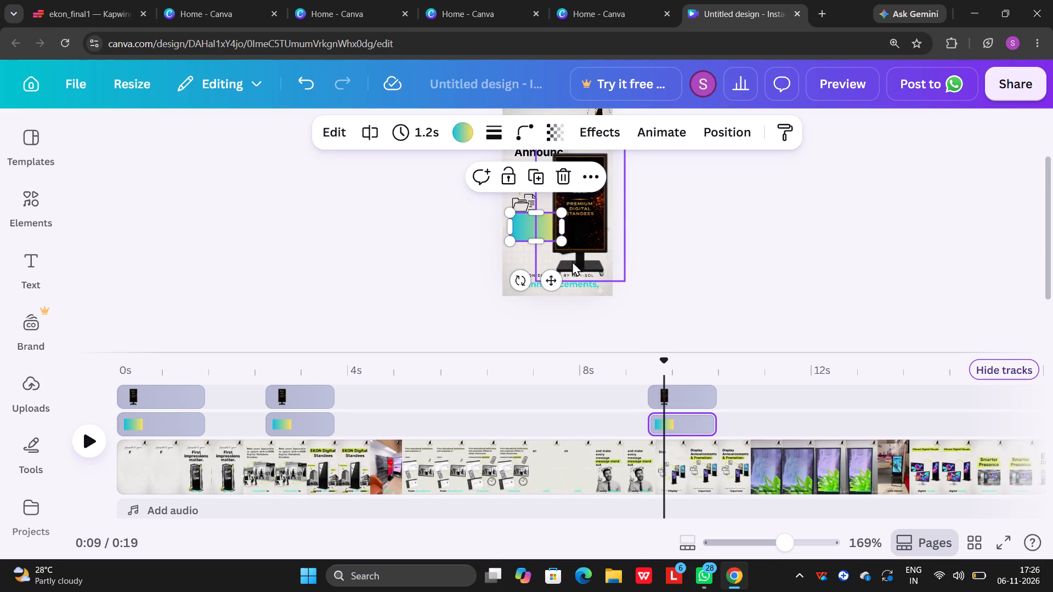
{"action": "left_click", "coordinate": [571, 260]}
{"action": "left_click_drag", "start_coordinate": [578, 283], "coordinate": [581, 275]}
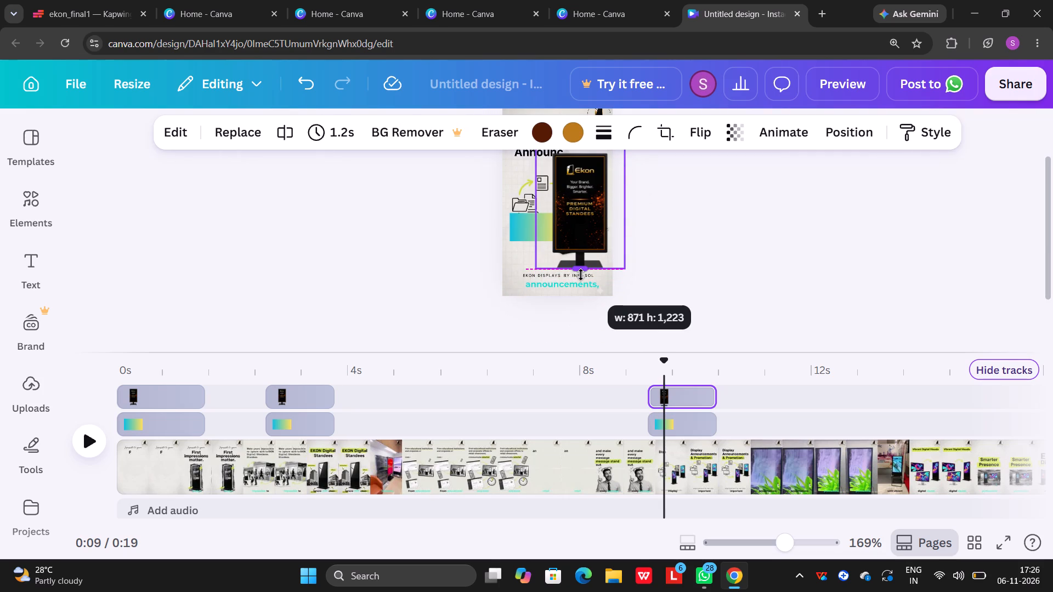
{"action": "left_click_drag", "start_coordinate": [581, 275], "coordinate": [581, 272]}
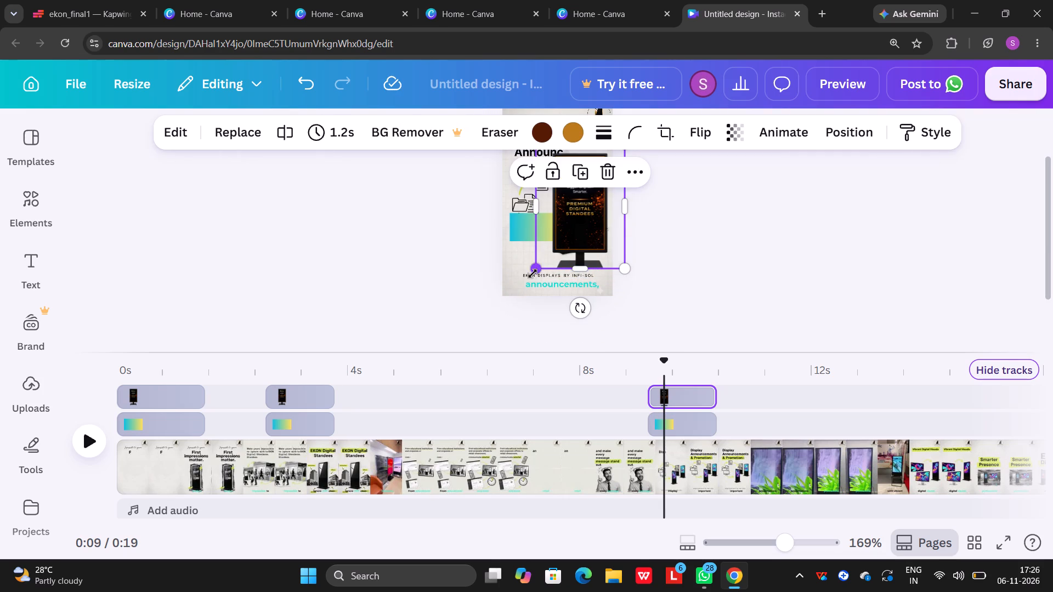
{"action": "left_click", "coordinate": [540, 270]}
{"action": "left_click", "coordinate": [765, 276]}
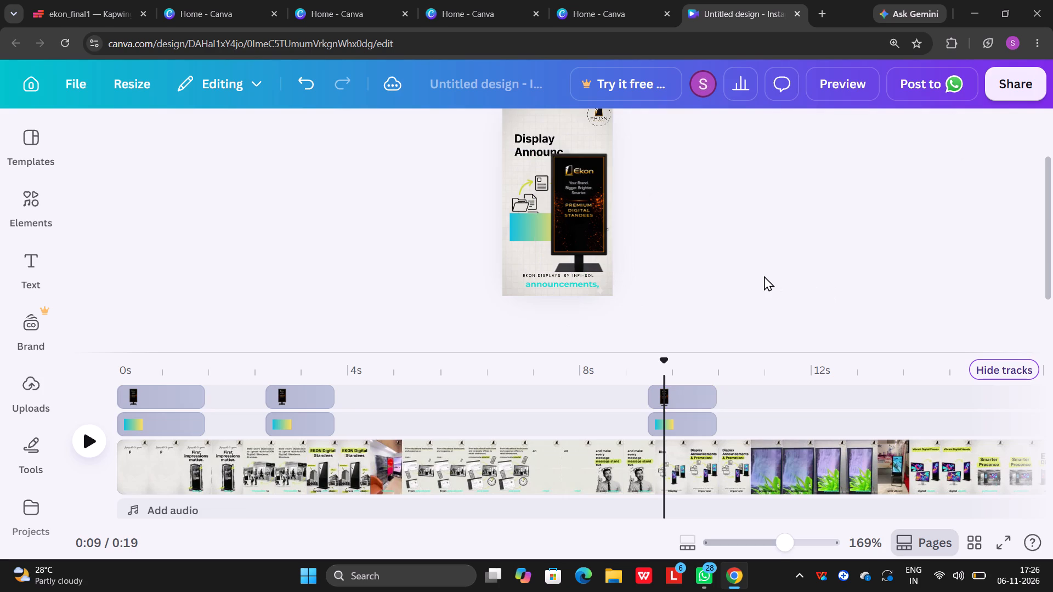
Scale the cropped standee overlay down slightly from its upper corner so it clears the scene's heading text.
{"action": "left_click", "coordinate": [585, 229]}
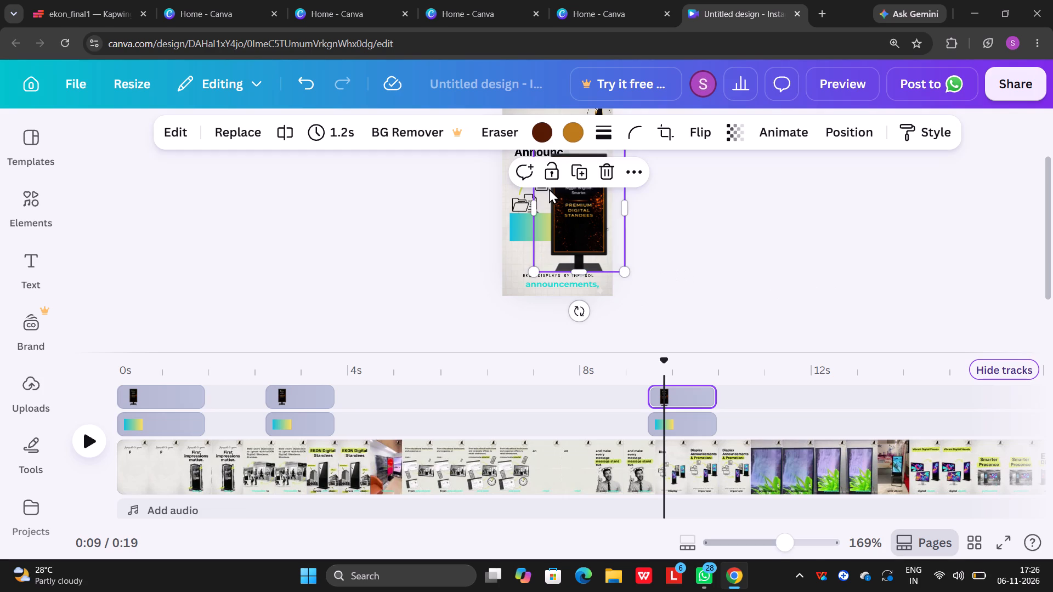
{"action": "scroll", "coordinate": [592, 226], "scroll_direction": "up", "scroll_amount": 1}
{"action": "left_click_drag", "start_coordinate": [534, 202], "coordinate": [540, 212]}
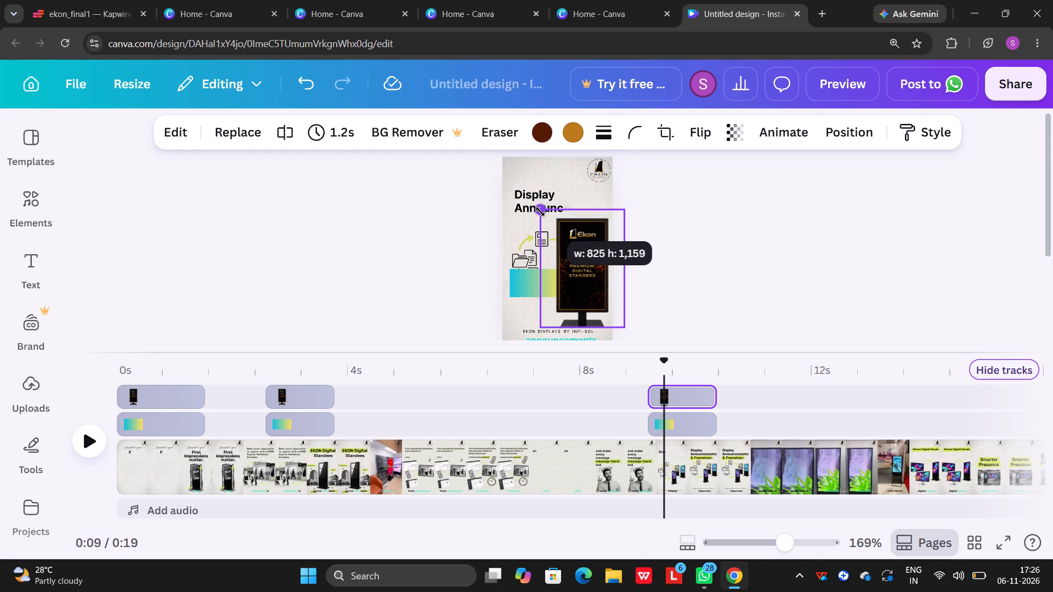
{"action": "left_click_drag", "start_coordinate": [540, 212], "coordinate": [544, 212]}
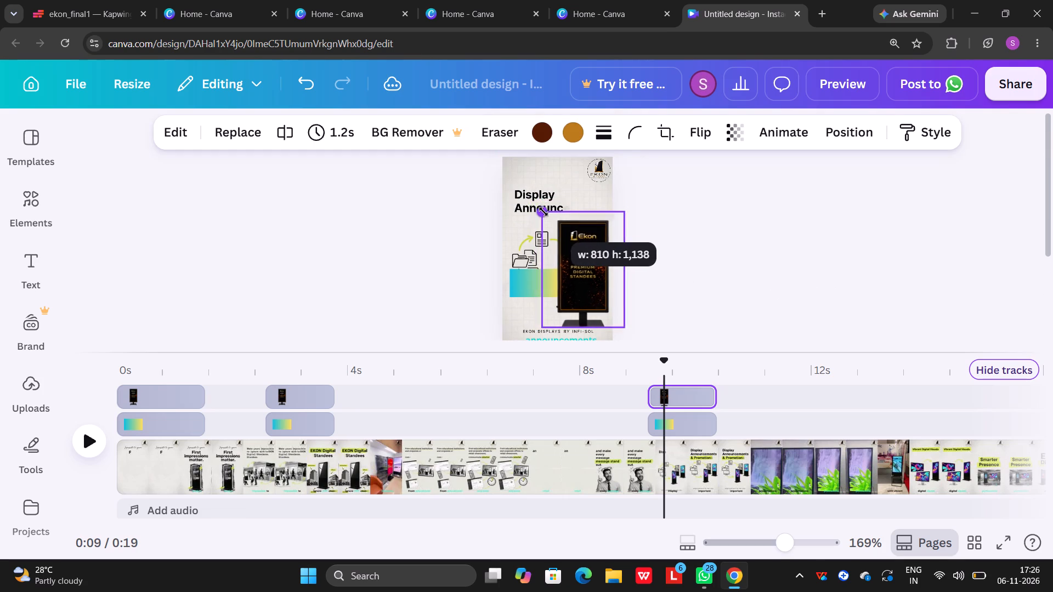
{"action": "left_click_drag", "start_coordinate": [544, 212], "coordinate": [541, 211]}
{"action": "left_click", "coordinate": [541, 211]}
{"action": "left_click", "coordinate": [678, 287]}
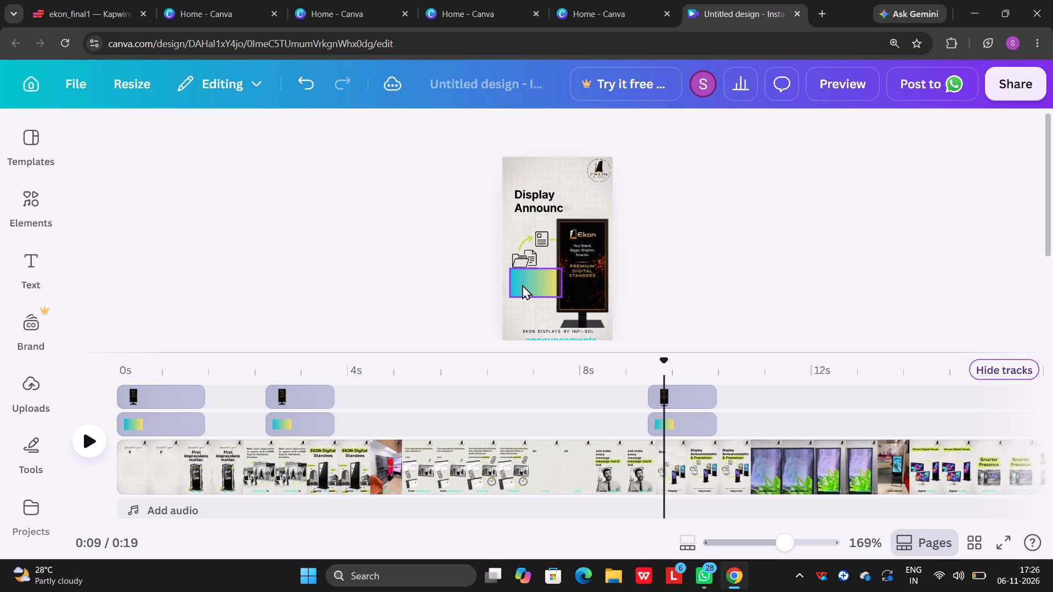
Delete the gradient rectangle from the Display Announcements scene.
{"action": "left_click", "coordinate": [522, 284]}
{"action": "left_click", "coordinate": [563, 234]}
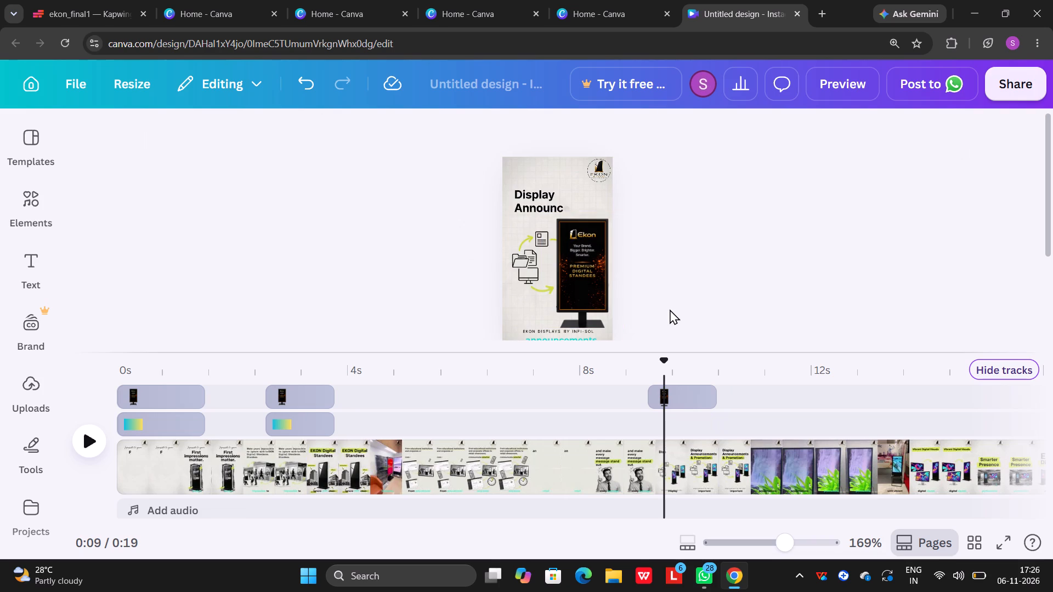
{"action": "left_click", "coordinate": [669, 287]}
Examine up close how the cropped standee overlay covers the product standees and sits above the caption.
{"action": "scroll", "coordinate": [664, 281], "scroll_direction": "down", "scroll_amount": 1}
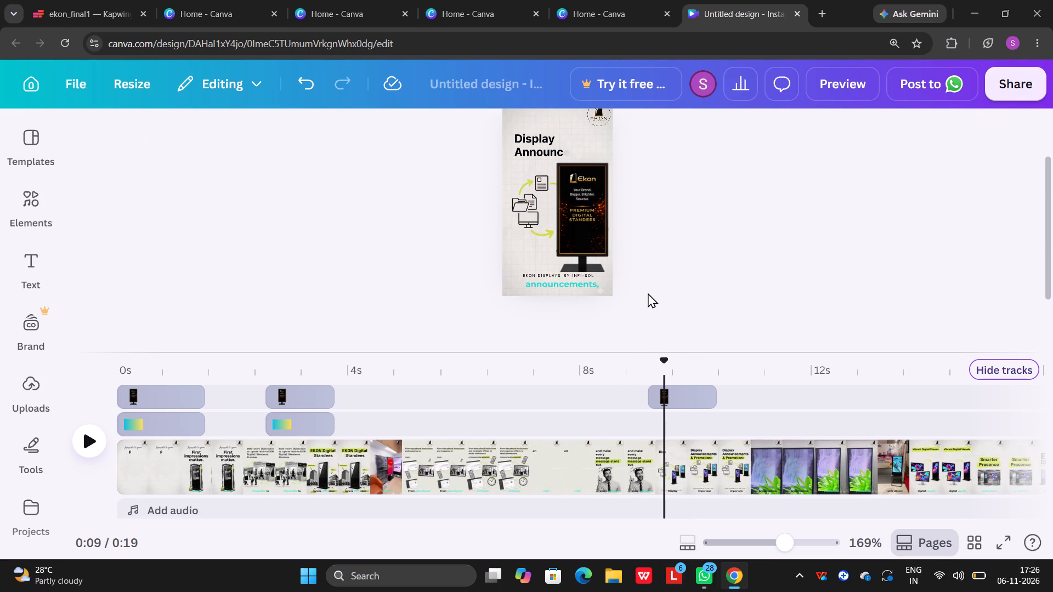
{"action": "scroll", "coordinate": [610, 288], "scroll_direction": "up", "scroll_amount": 2, "text": "ctrl"}
{"action": "scroll", "coordinate": [612, 290], "scroll_direction": "up", "scroll_amount": 3}
{"action": "scroll", "coordinate": [650, 264], "scroll_direction": "down", "scroll_amount": 3}
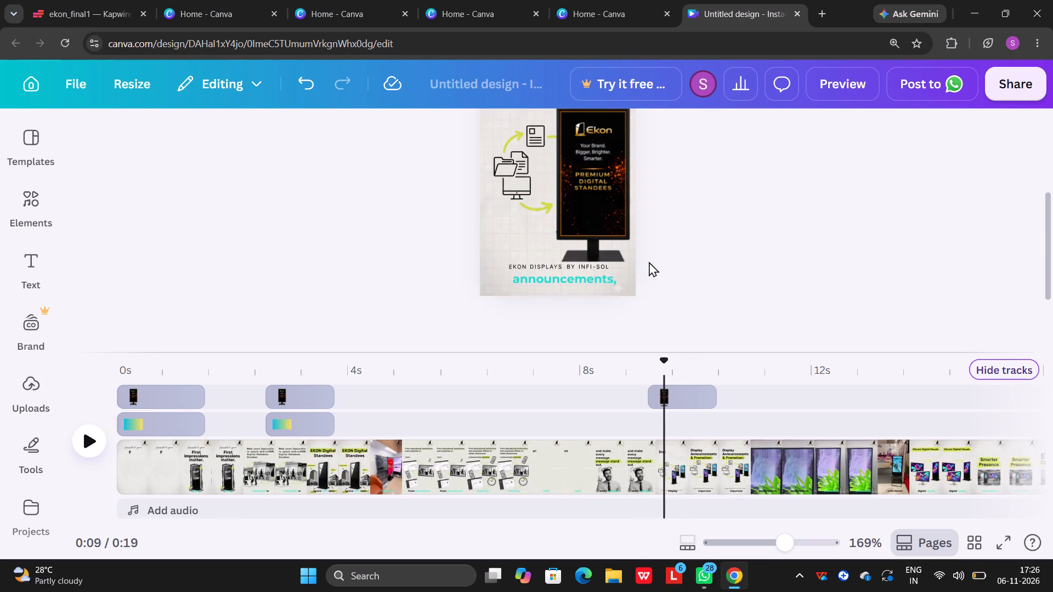
{"action": "left_click", "coordinate": [593, 209]}
{"action": "left_click", "coordinate": [676, 257]}
Play back the video from about the 8-second mark to check when the standee overlay appears and ends in the Display Announcements scene.
{"action": "left_click_drag", "start_coordinate": [659, 356], "coordinate": [624, 368]}
{"action": "left_click_drag", "start_coordinate": [666, 376], "coordinate": [615, 390]}
{"action": "scroll", "coordinate": [544, 405], "scroll_direction": "down", "scroll_amount": 4, "text": "ctrl"}
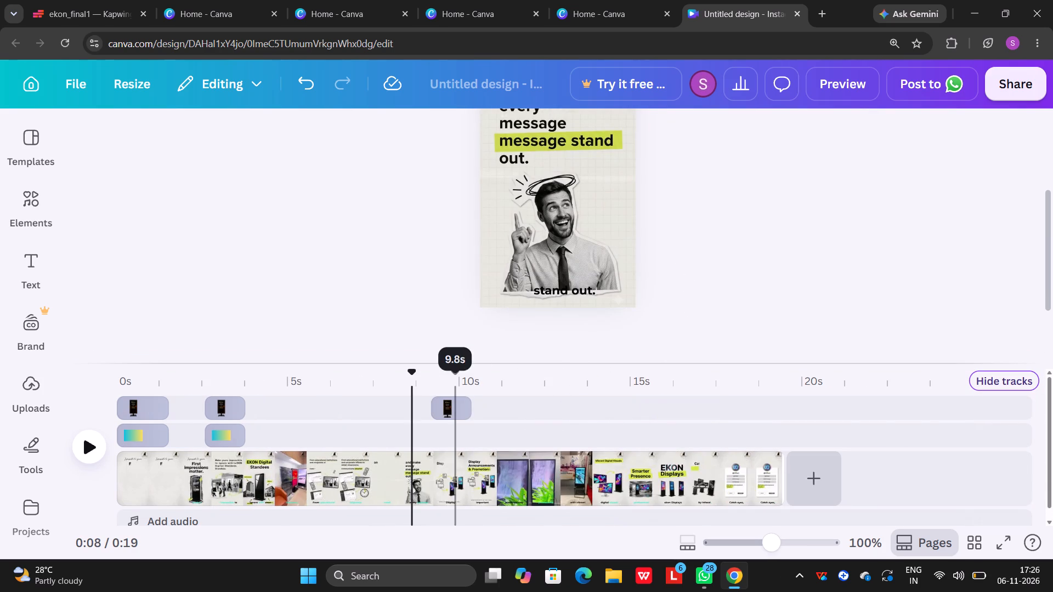
{"action": "scroll", "coordinate": [433, 391], "scroll_direction": "up", "scroll_amount": 4, "text": "ctrl"}
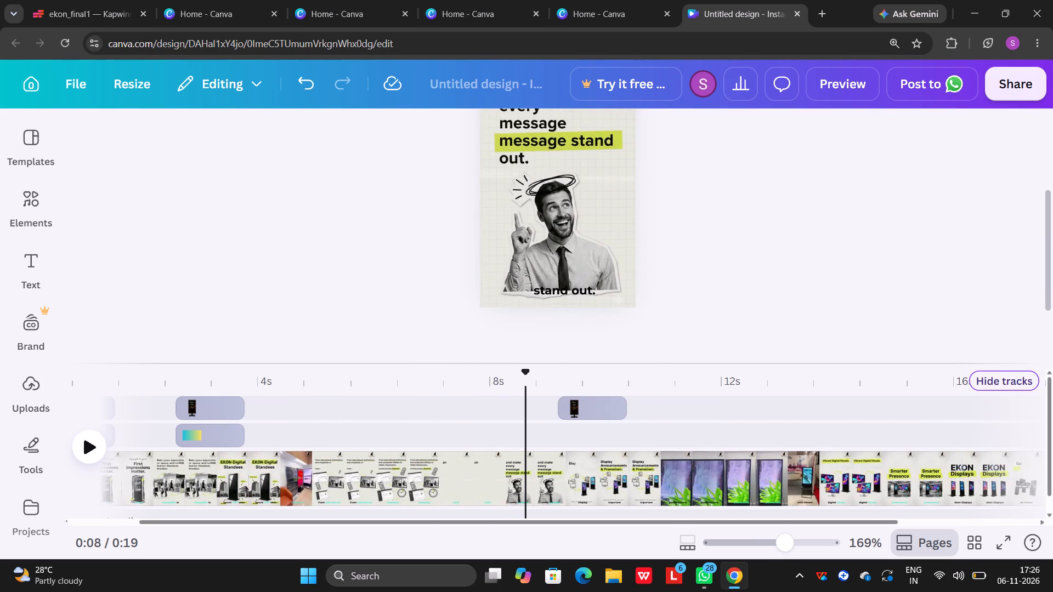
{"action": "left_click_drag", "start_coordinate": [526, 373], "coordinate": [499, 379]}
{"action": "scroll", "coordinate": [561, 241], "scroll_direction": "down", "scroll_amount": 3}
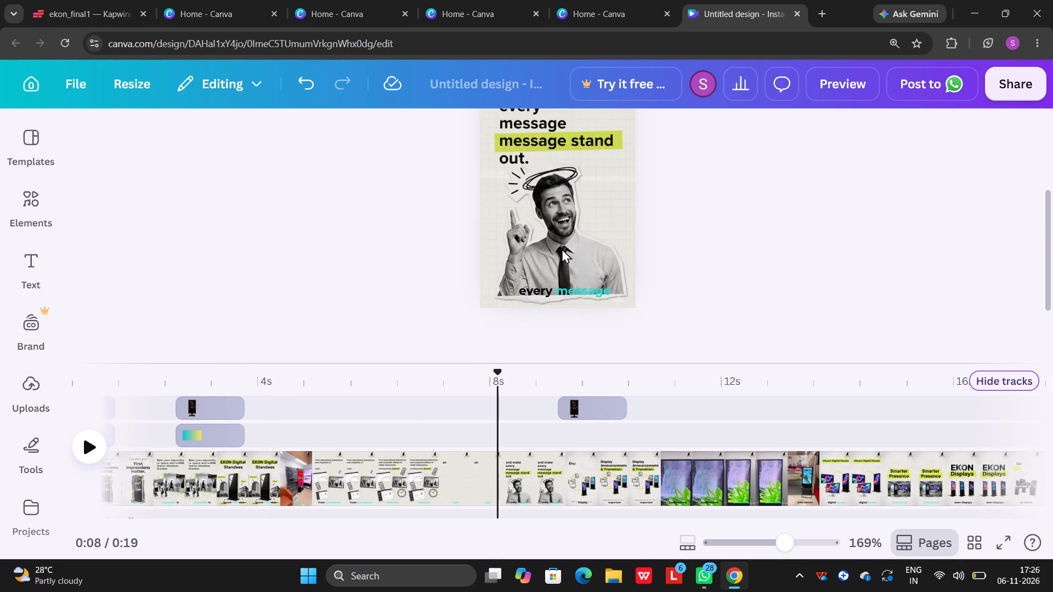
{"action": "scroll", "coordinate": [569, 176], "scroll_direction": "down", "scroll_amount": 1}
{"action": "scroll", "coordinate": [569, 175], "scroll_direction": "down", "scroll_amount": 1, "text": "ctrl"}
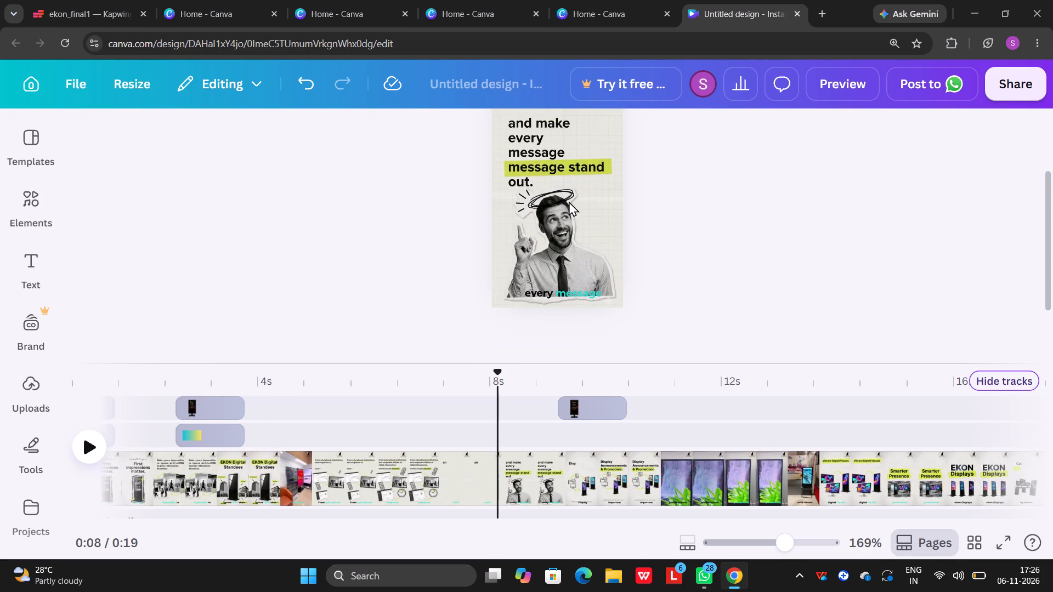
{"action": "scroll", "coordinate": [569, 202], "scroll_direction": "down", "scroll_amount": 2, "text": "ctrl"}
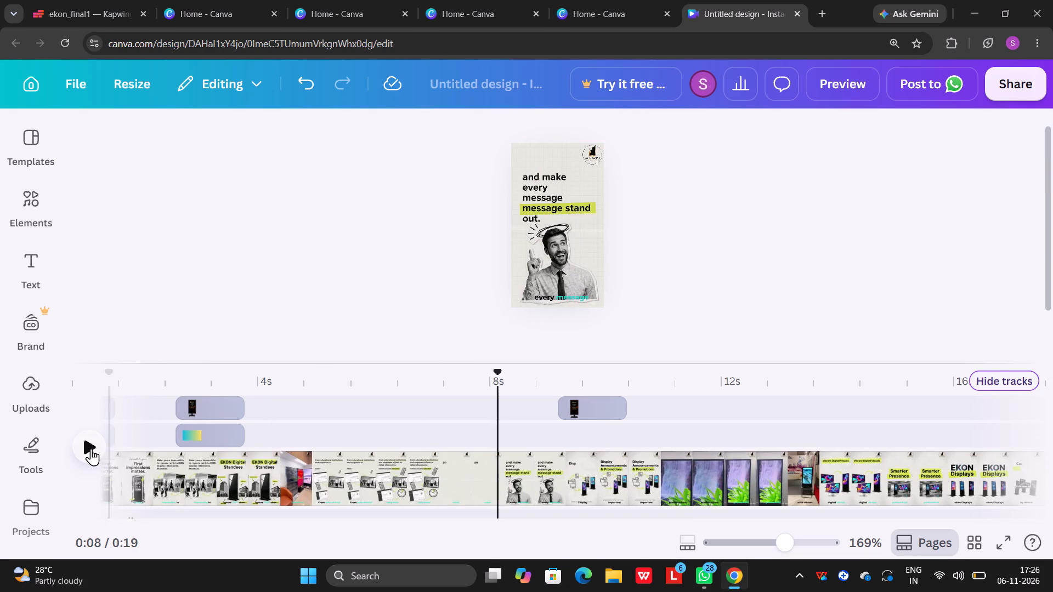
{"action": "left_click", "coordinate": [91, 448]}
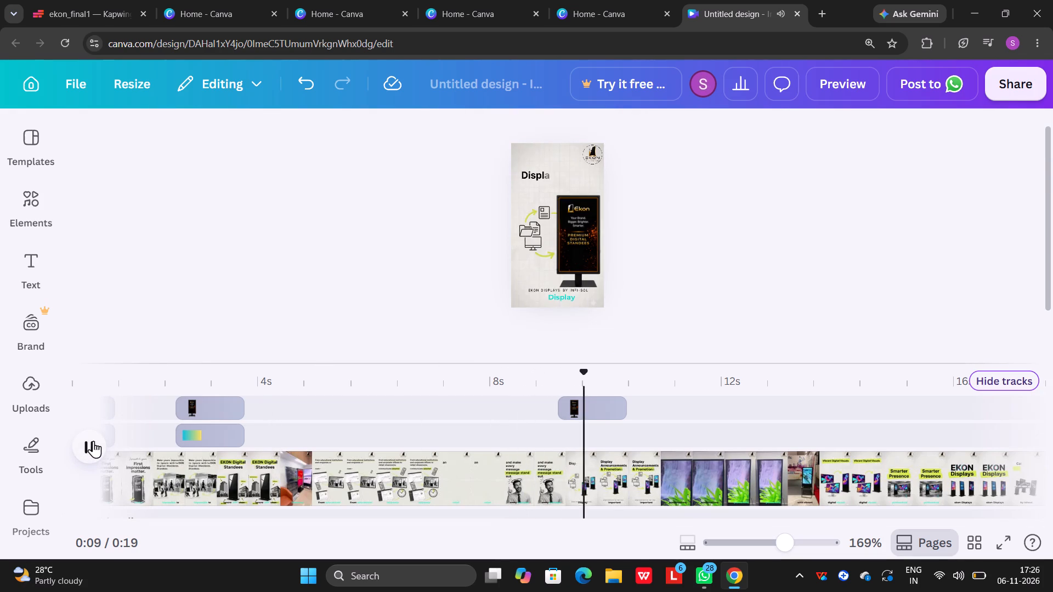
{"action": "left_click", "coordinate": [93, 441]}
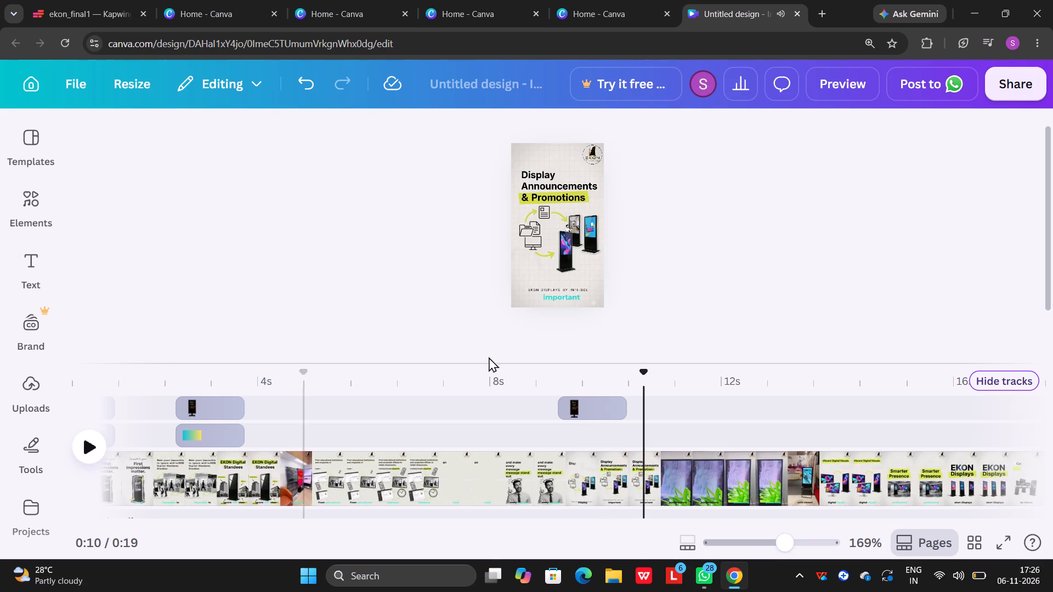
Extend the end of the Display Announcements standee overlay to the scene's end, for a 1.7 s duration, and preview the timing.
{"action": "left_click", "coordinate": [610, 407]}
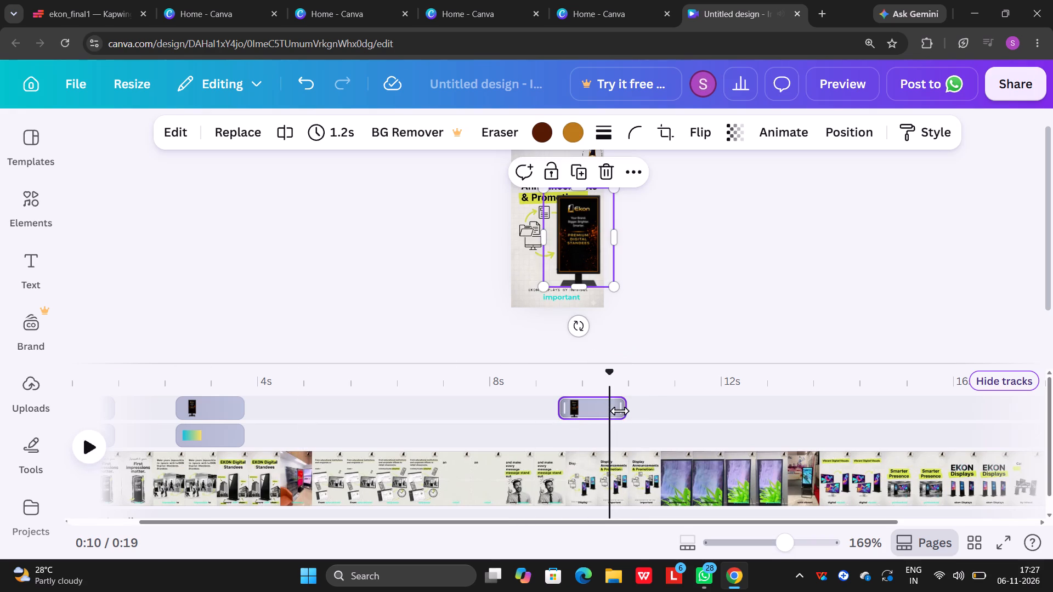
{"action": "left_click_drag", "start_coordinate": [624, 412], "coordinate": [664, 409]}
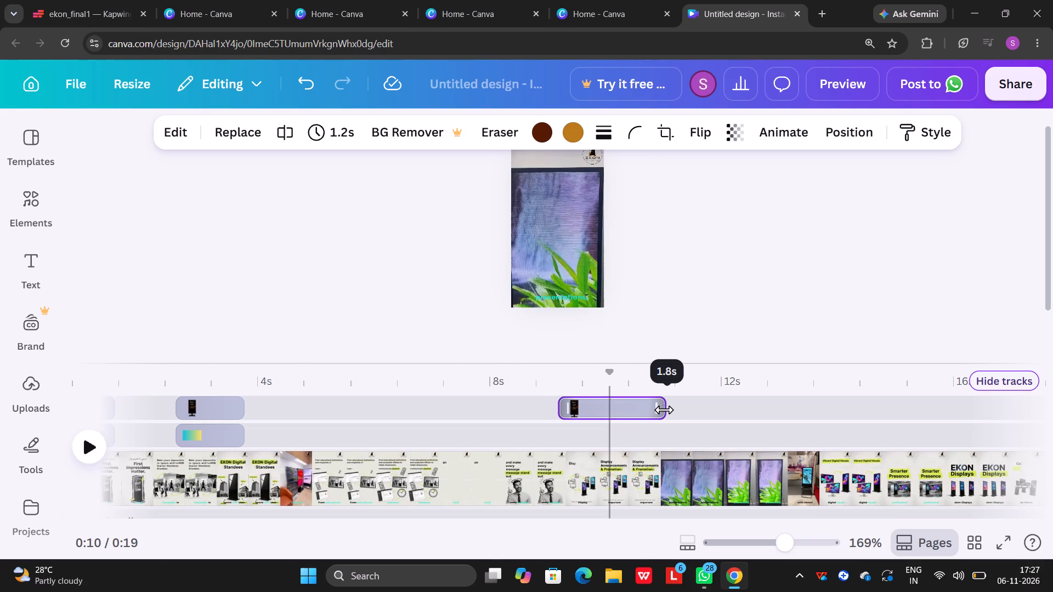
{"action": "left_click_drag", "start_coordinate": [664, 409], "coordinate": [657, 411]}
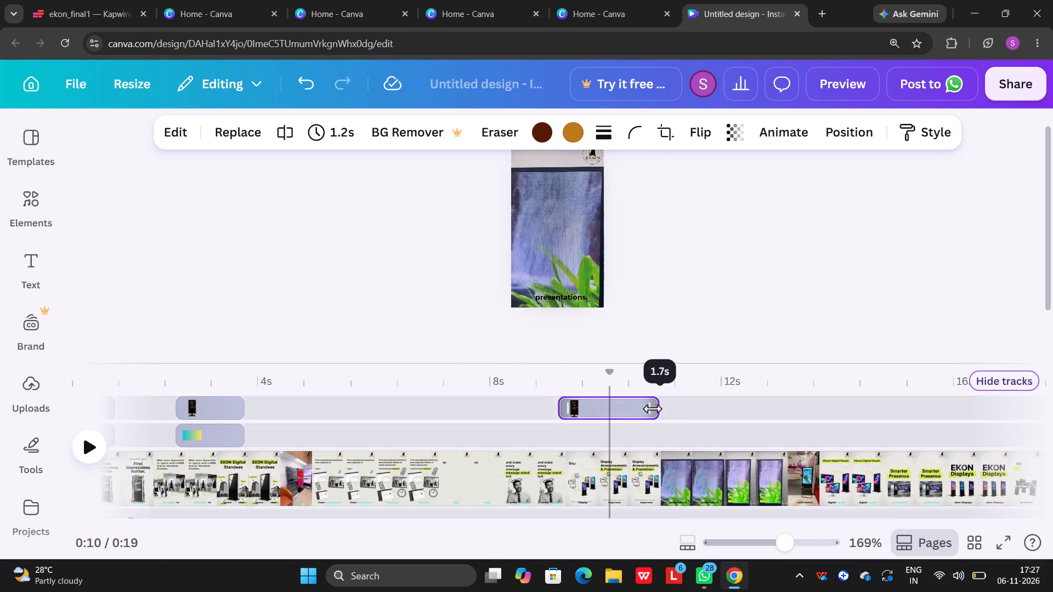
{"action": "left_click_drag", "start_coordinate": [611, 373], "coordinate": [545, 392]}
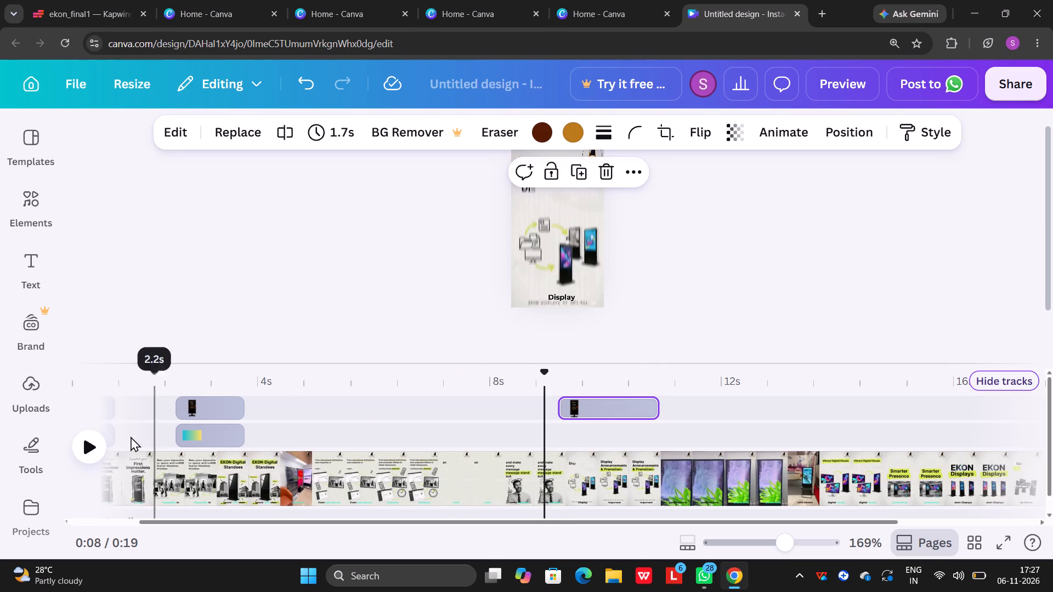
{"action": "left_click", "coordinate": [90, 440]}
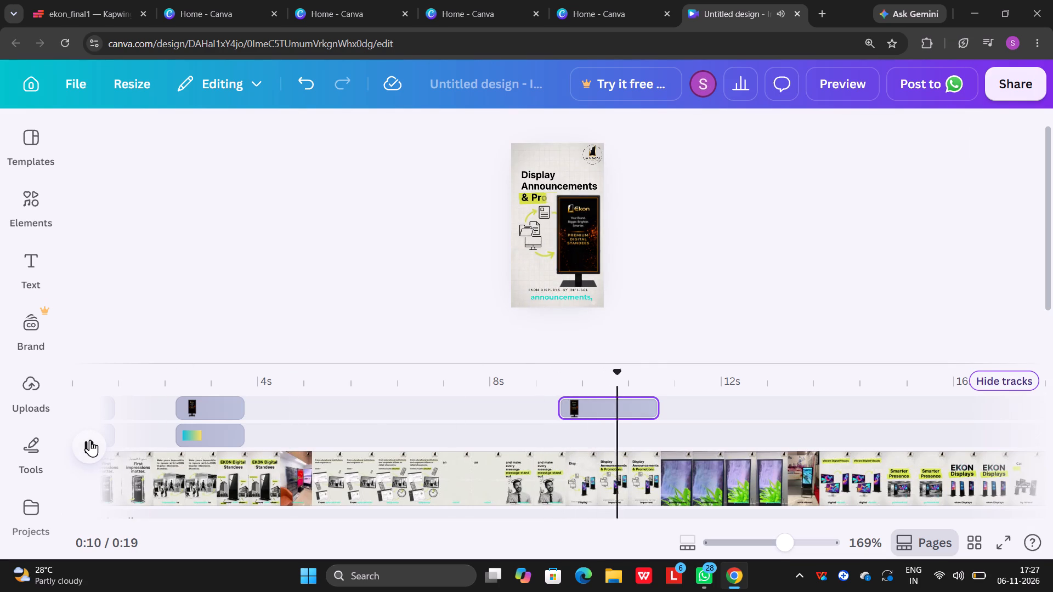
{"action": "left_click", "coordinate": [90, 440]}
Extend the start of the Display Announcements standee overlay earlier, for a 1.9 s duration, and preview the scene transition.
{"action": "left_click", "coordinate": [581, 408]}
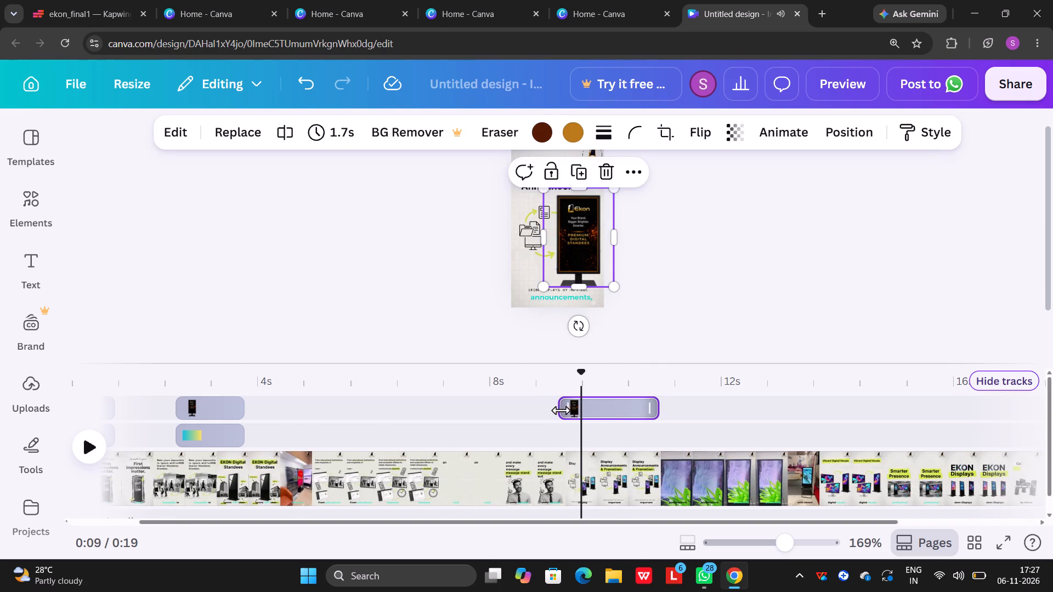
{"action": "left_click_drag", "start_coordinate": [561, 410], "coordinate": [553, 411]}
{"action": "left_click_drag", "start_coordinate": [592, 374], "coordinate": [533, 388]}
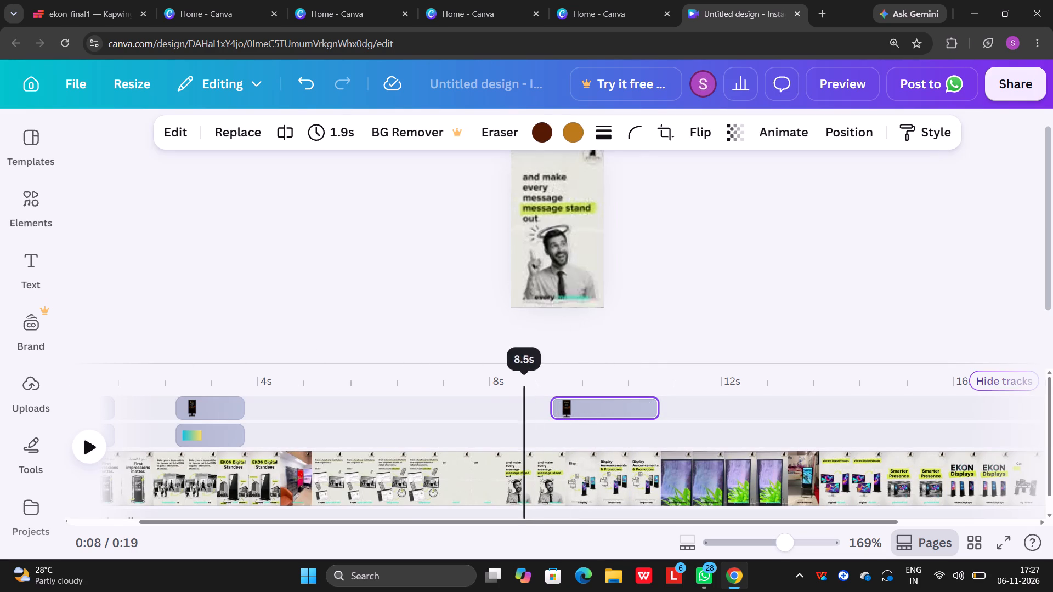
{"action": "left_click", "coordinate": [86, 453]}
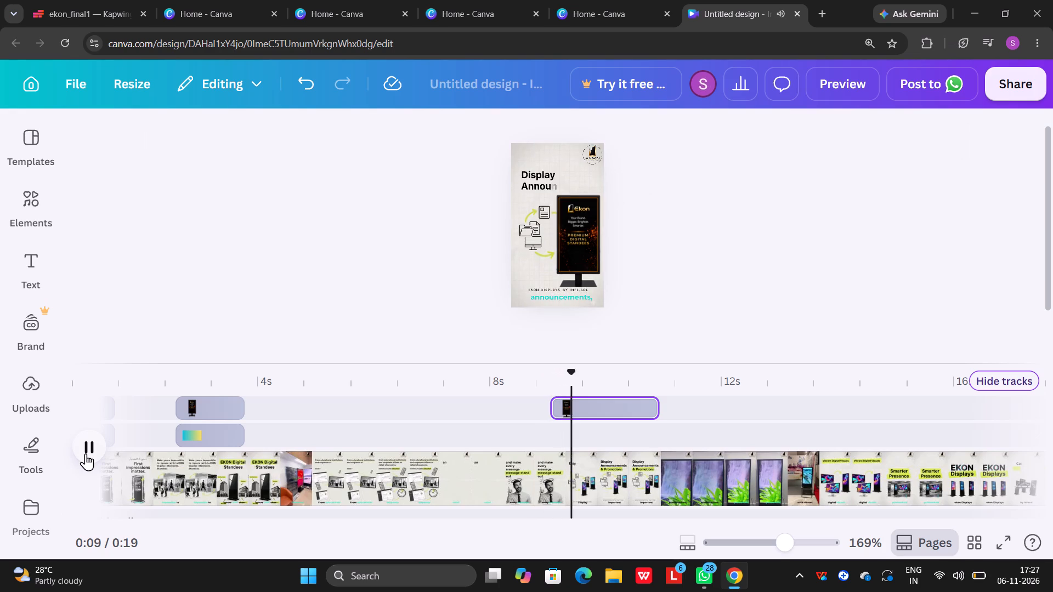
{"action": "left_click", "coordinate": [86, 453]}
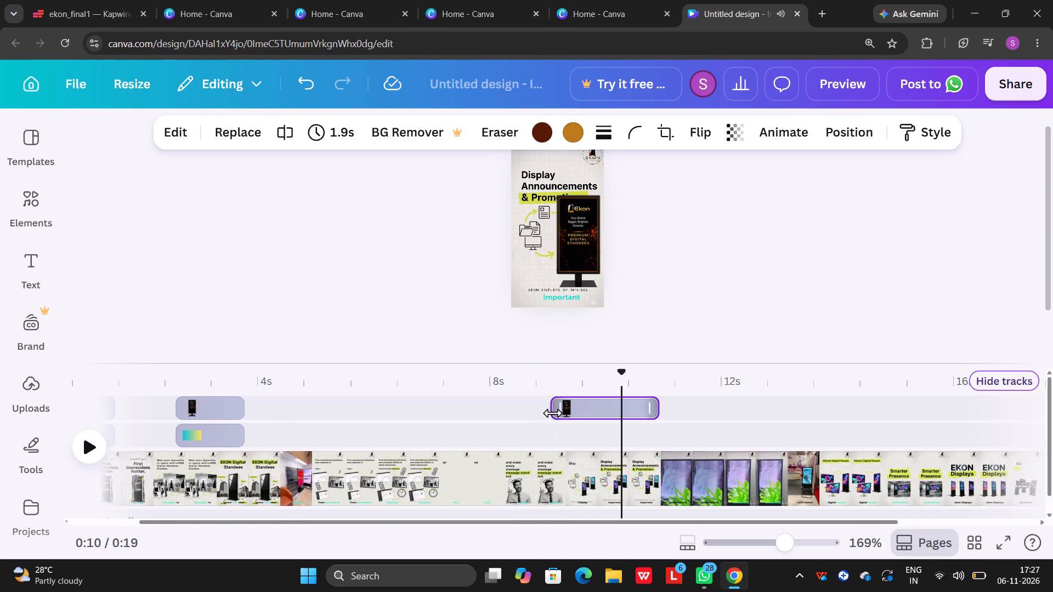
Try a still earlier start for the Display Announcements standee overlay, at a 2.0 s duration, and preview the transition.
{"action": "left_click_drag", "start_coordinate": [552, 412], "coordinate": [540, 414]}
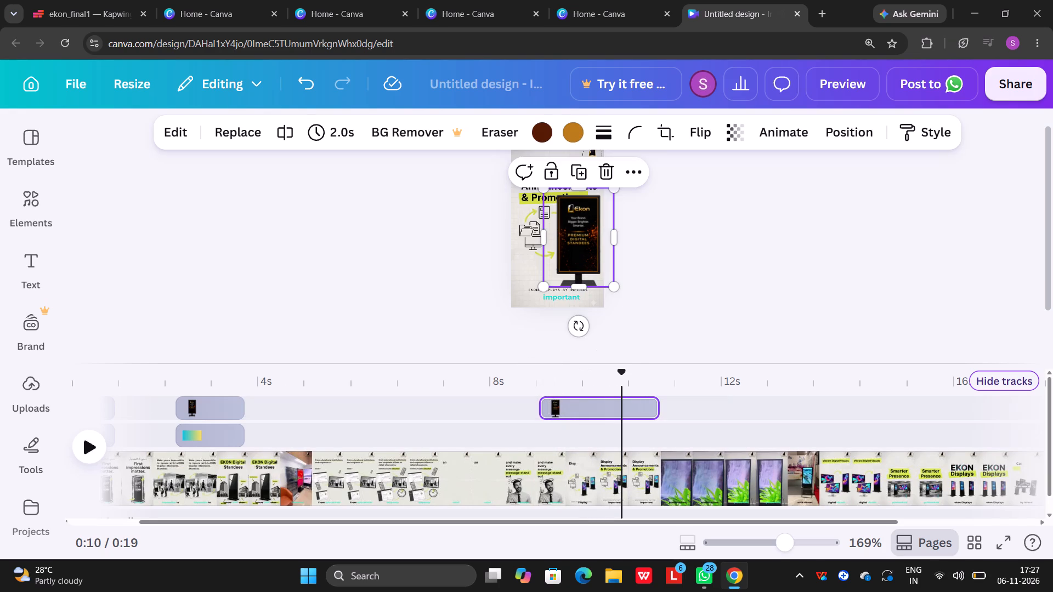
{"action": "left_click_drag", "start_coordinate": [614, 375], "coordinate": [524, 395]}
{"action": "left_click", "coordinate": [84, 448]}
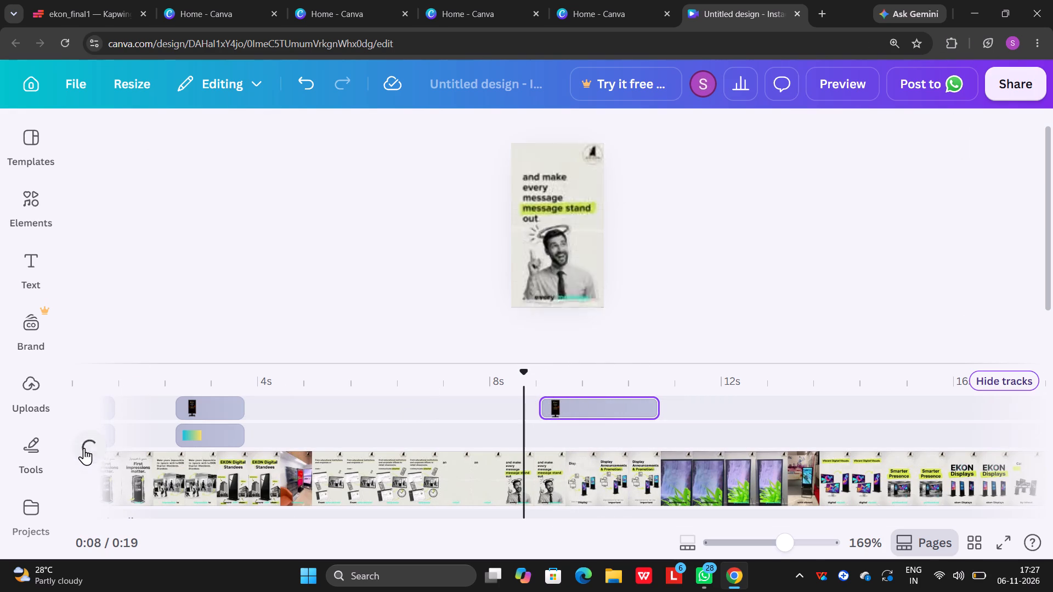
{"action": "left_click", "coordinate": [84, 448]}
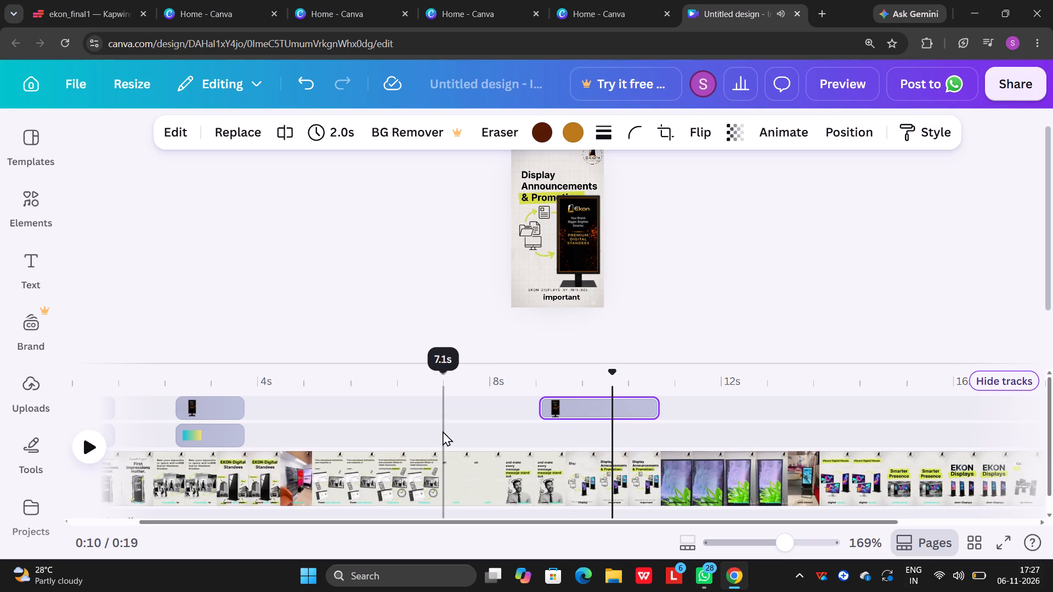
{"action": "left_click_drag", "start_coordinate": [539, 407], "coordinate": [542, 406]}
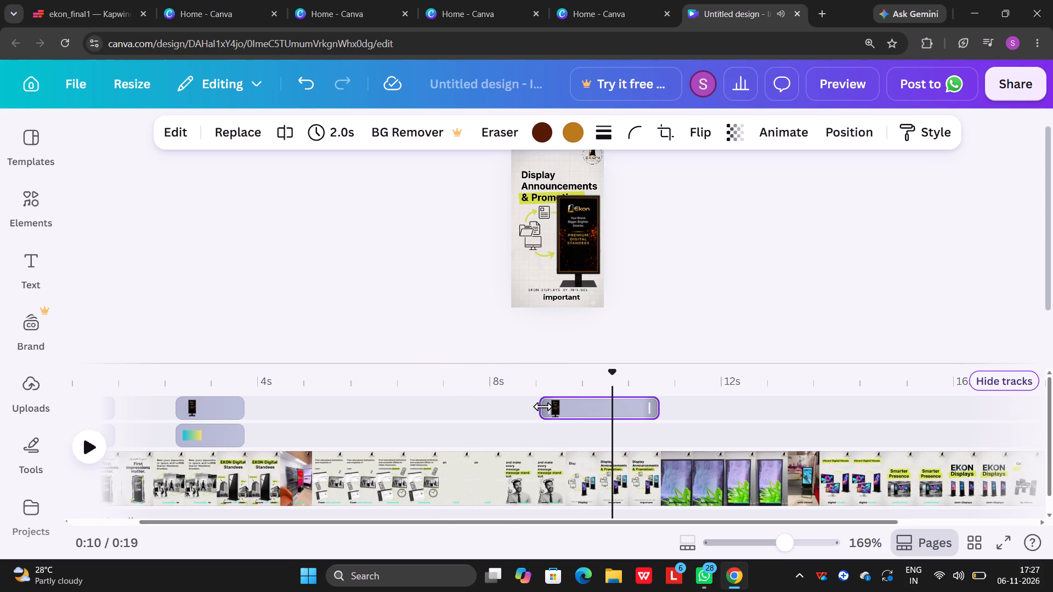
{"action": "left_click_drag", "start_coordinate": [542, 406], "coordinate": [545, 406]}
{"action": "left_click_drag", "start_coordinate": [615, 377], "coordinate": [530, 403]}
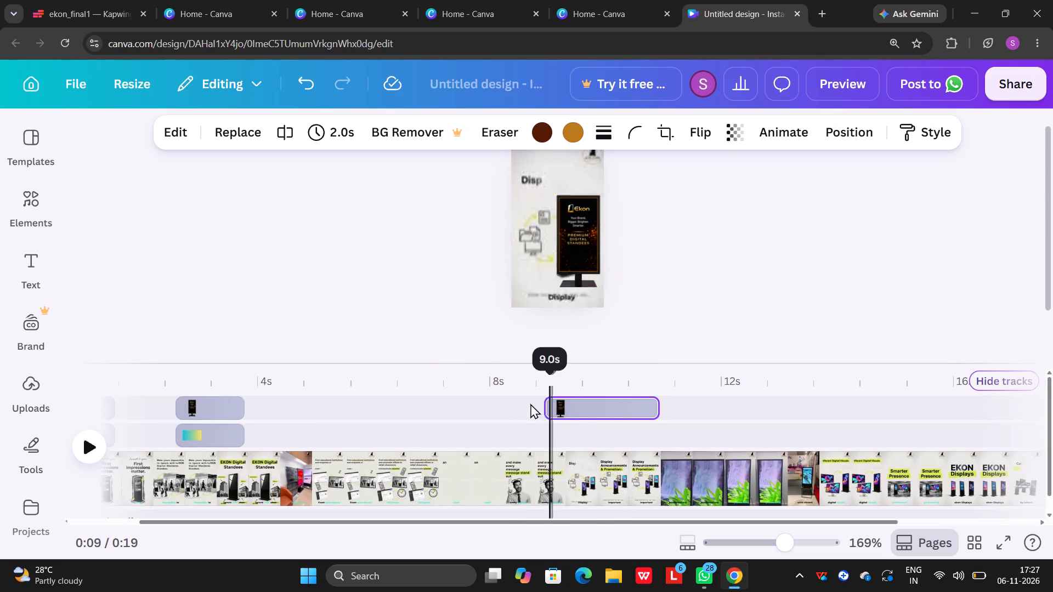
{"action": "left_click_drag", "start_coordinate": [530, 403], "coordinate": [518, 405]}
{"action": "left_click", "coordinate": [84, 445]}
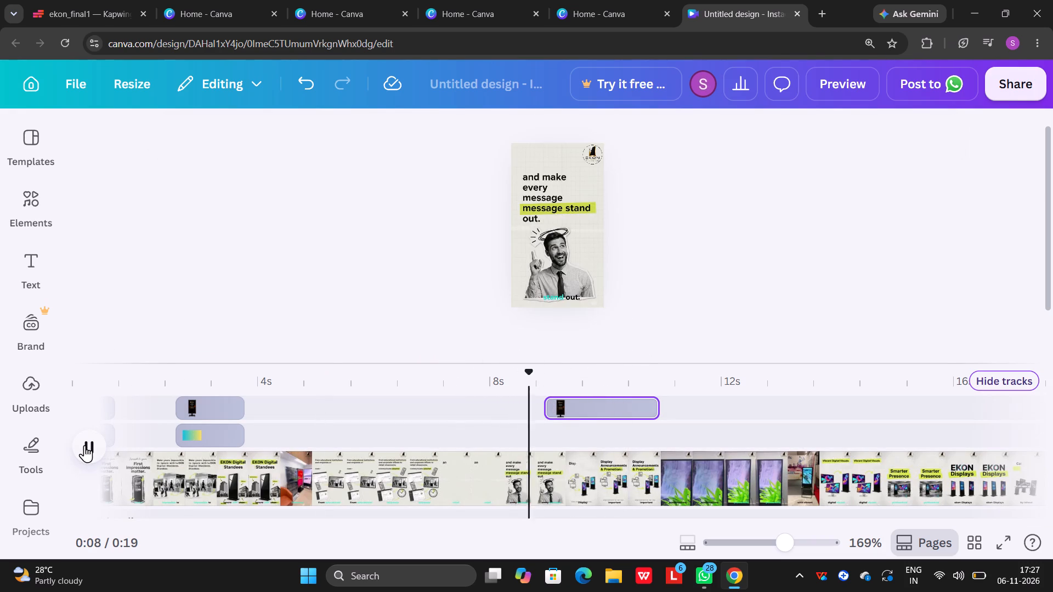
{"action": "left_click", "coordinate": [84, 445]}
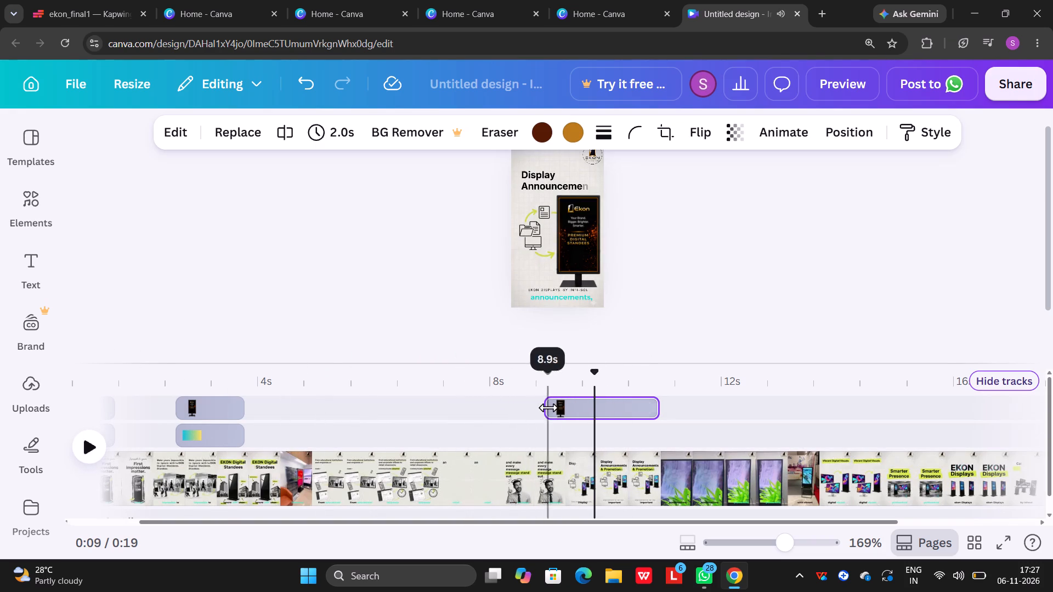
Trim the start of the Display Announcements standee overlay to a 1.9 s duration and preview it through the following scene.
{"action": "left_click_drag", "start_coordinate": [546, 412], "coordinate": [552, 411]}
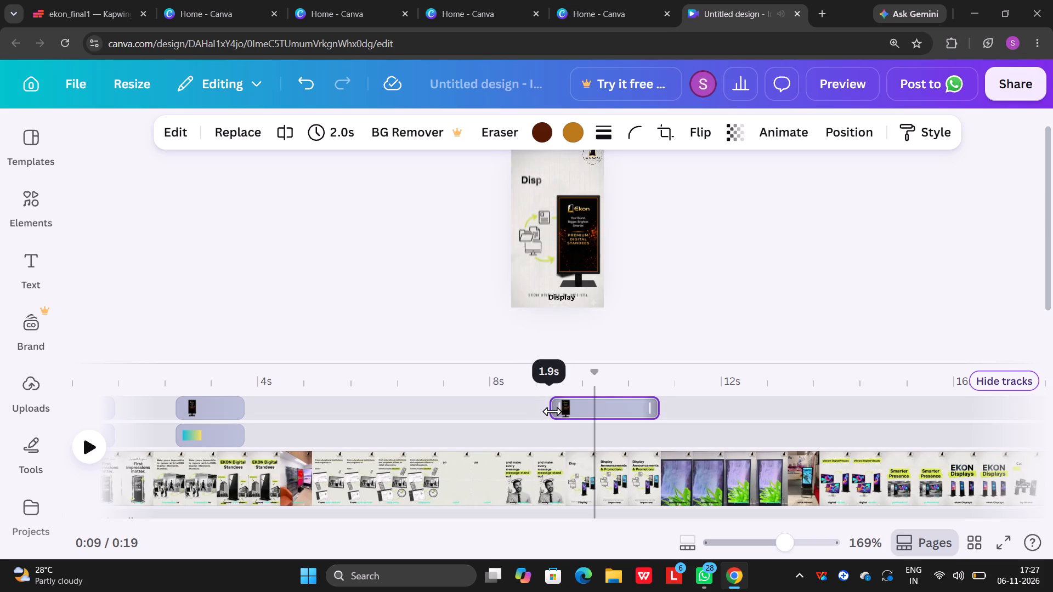
{"action": "left_click_drag", "start_coordinate": [552, 411], "coordinate": [552, 411]}
{"action": "left_click_drag", "start_coordinate": [593, 377], "coordinate": [540, 391]}
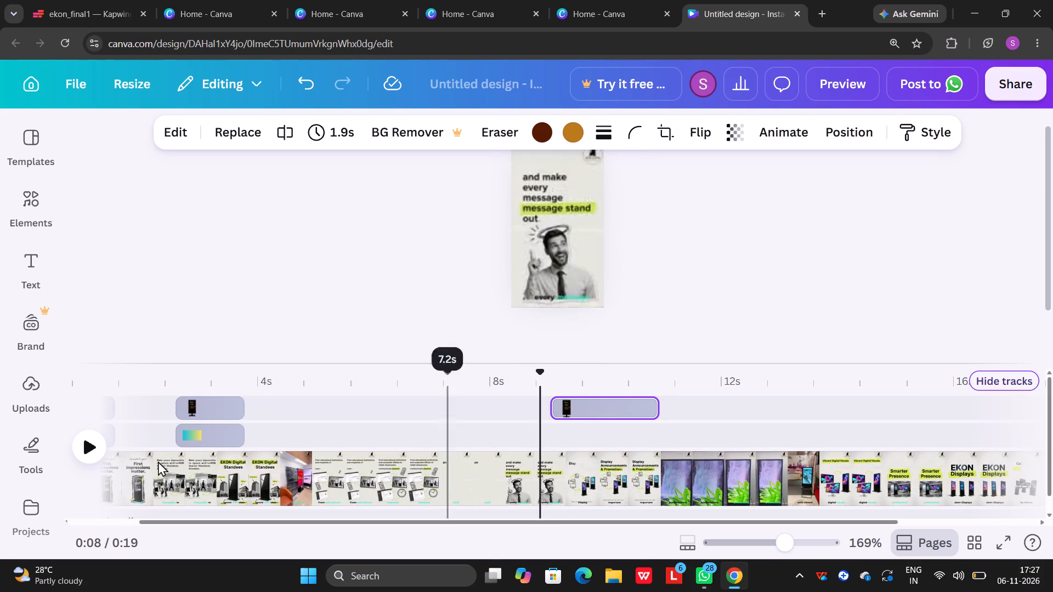
{"action": "left_click", "coordinate": [83, 452]}
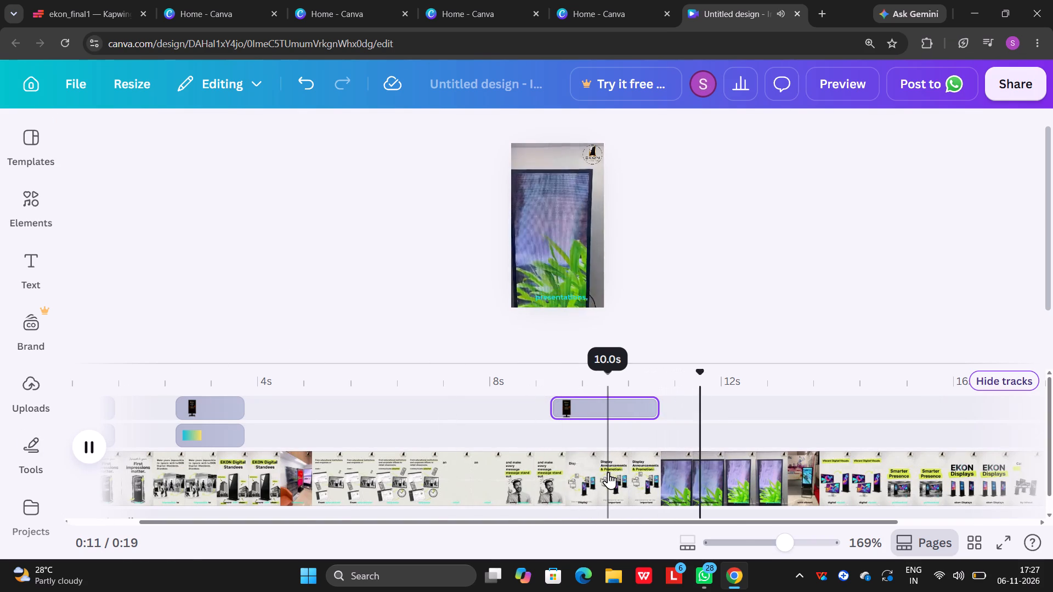
{"action": "left_click", "coordinate": [87, 443]}
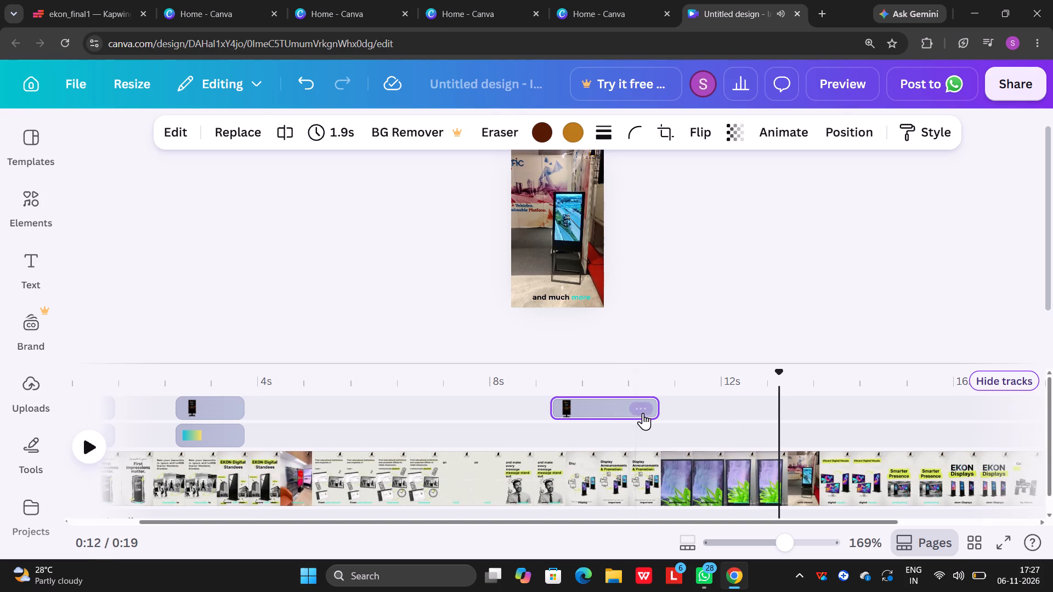
Trim the end of the Display Announcements standee overlay to a 1.6 s duration and preview where it ends.
{"action": "left_click_drag", "start_coordinate": [659, 409], "coordinate": [647, 412]}
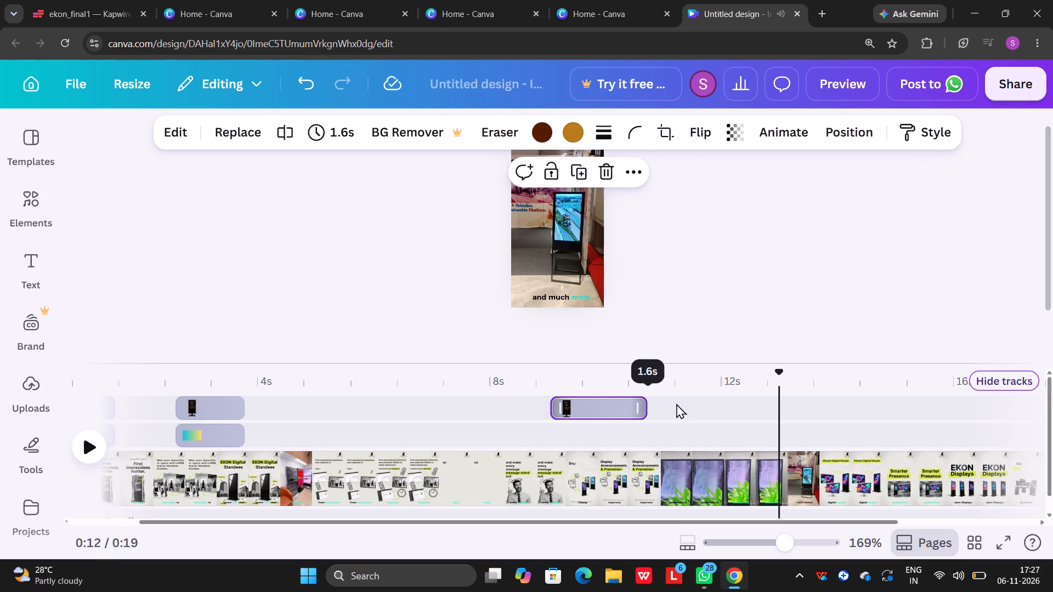
{"action": "left_click_drag", "start_coordinate": [781, 369], "coordinate": [556, 410]}
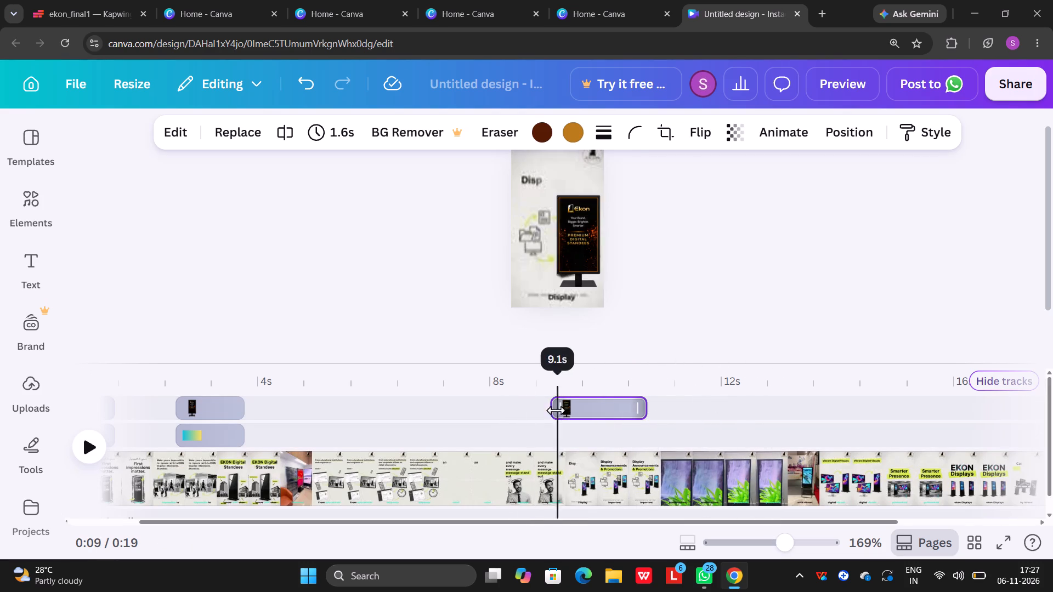
{"action": "left_click_drag", "start_coordinate": [556, 410], "coordinate": [550, 411]}
{"action": "left_click", "coordinate": [89, 449]}
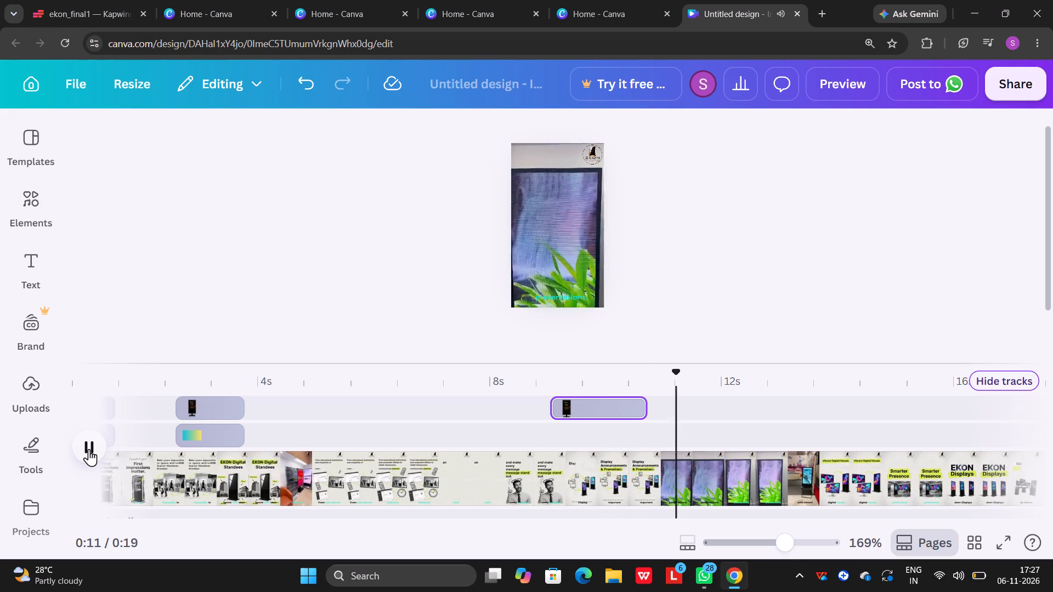
{"action": "left_click", "coordinate": [89, 449]}
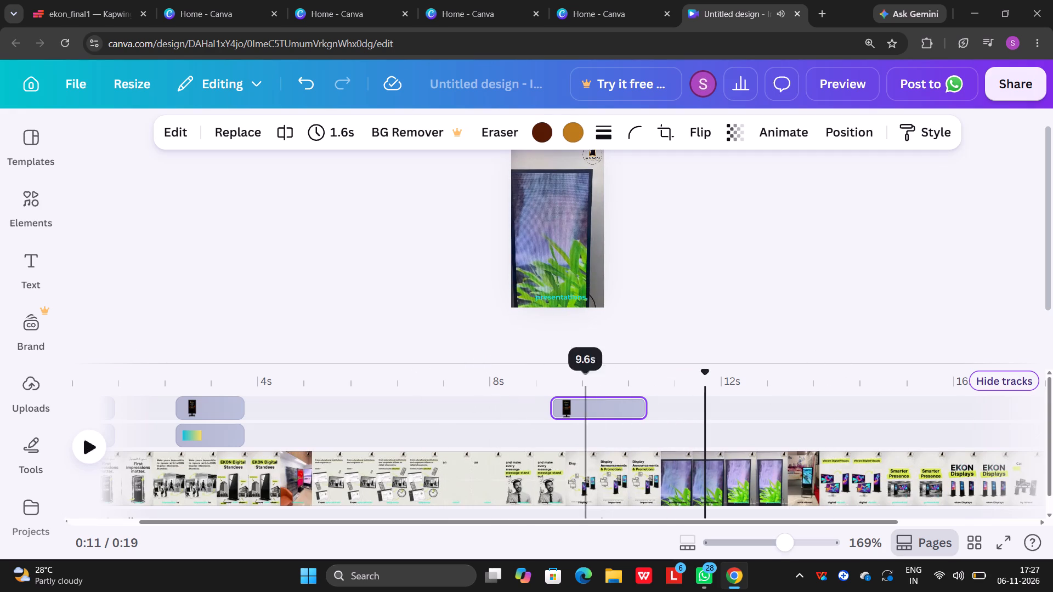
Play the video from the beginning to check the standee and gradient overlays in the first scenes.
{"action": "left_click_drag", "start_coordinate": [711, 375], "coordinate": [371, 426]}
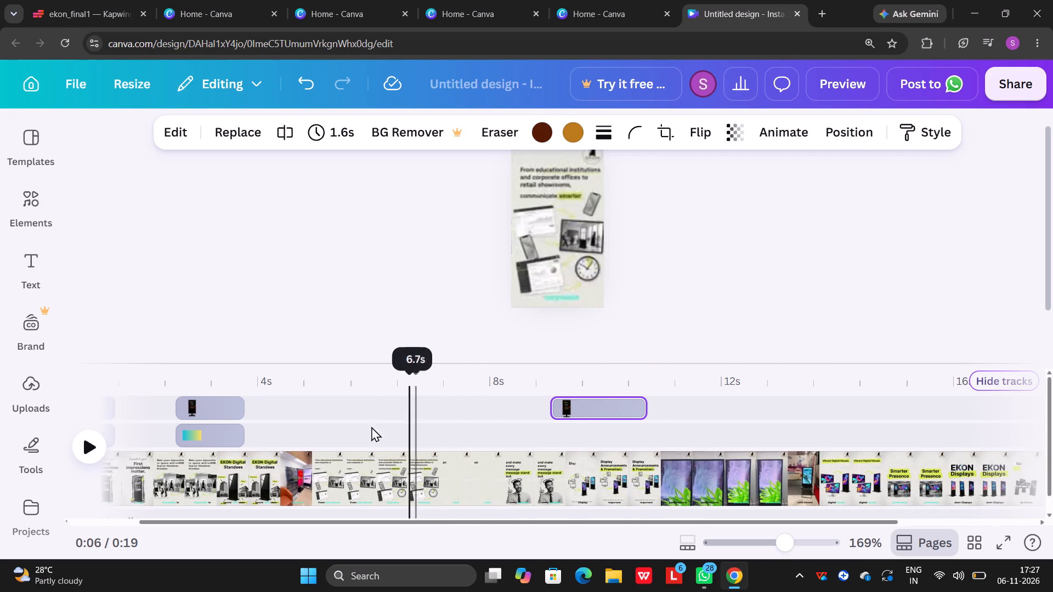
{"action": "left_click_drag", "start_coordinate": [371, 426], "coordinate": [102, 457]}
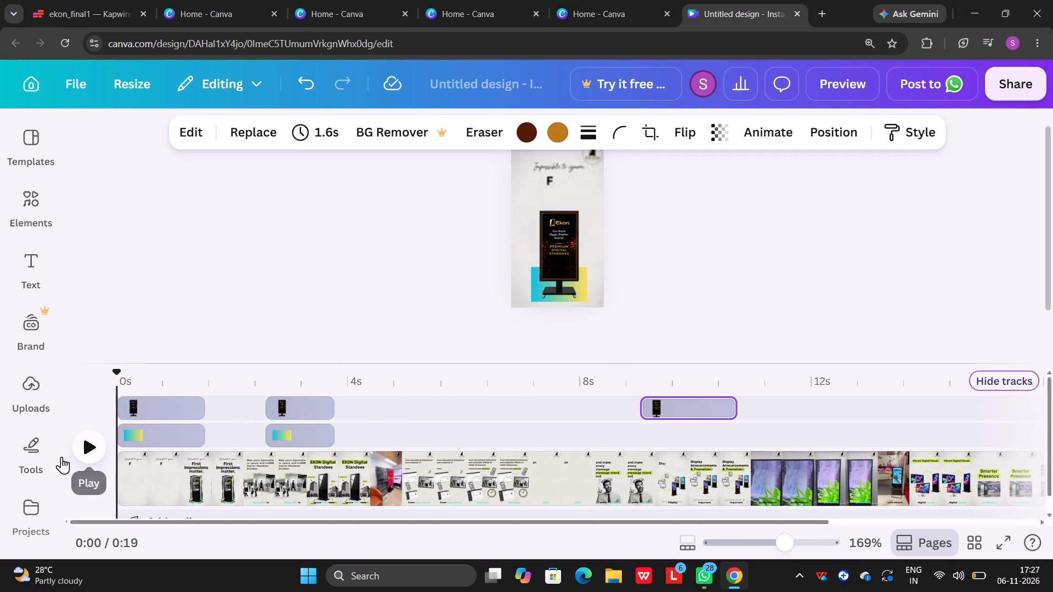
{"action": "left_click", "coordinate": [83, 451]}
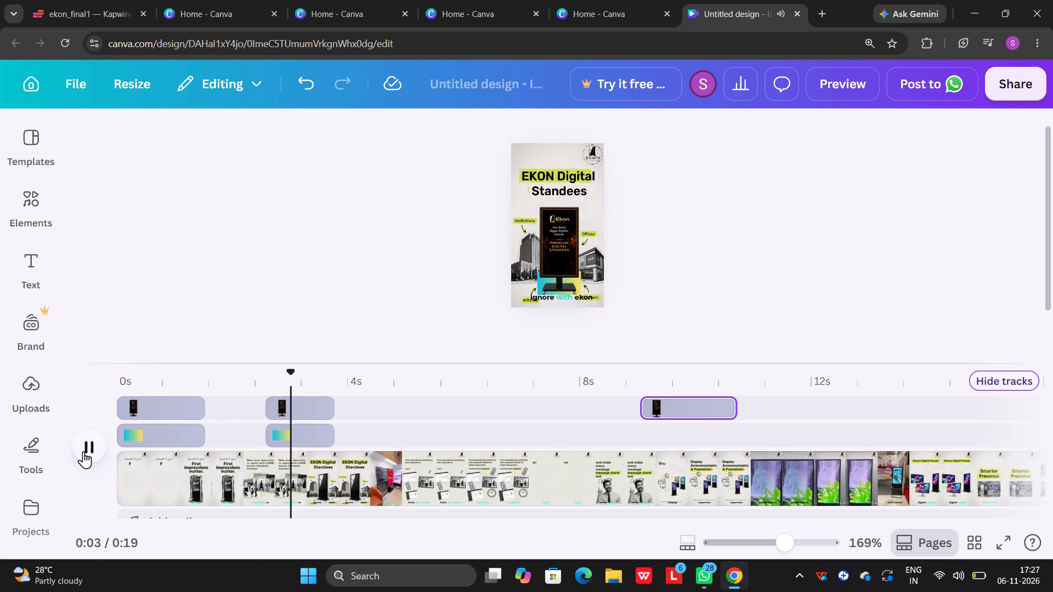
{"action": "left_click", "coordinate": [82, 450]}
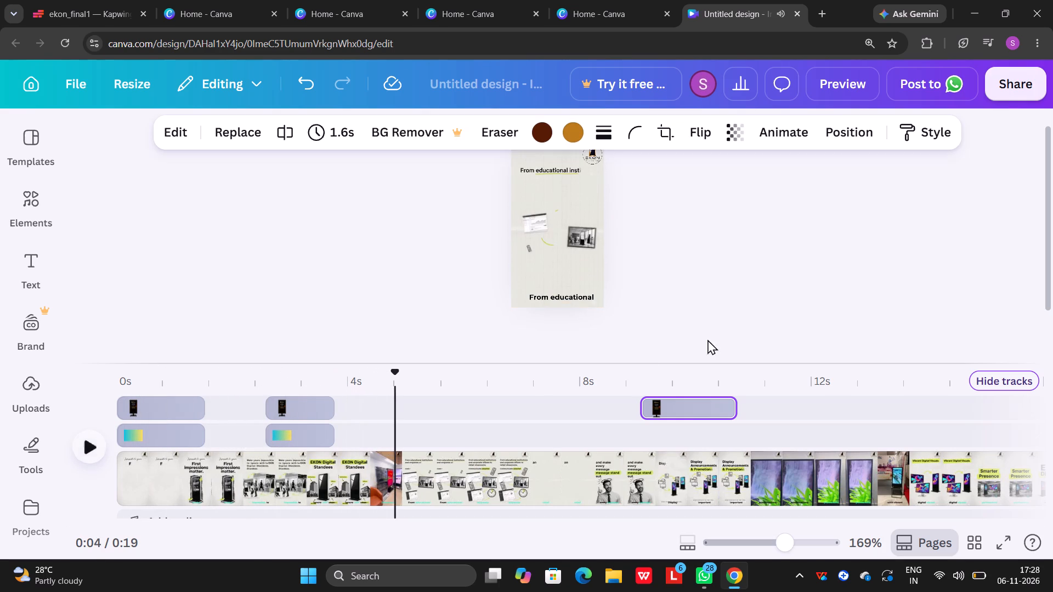
Play the EKON Digital Standees scene from about 2 s and pause it where the standee overlay shows.
{"action": "left_click_drag", "start_coordinate": [393, 378], "coordinate": [240, 407]}
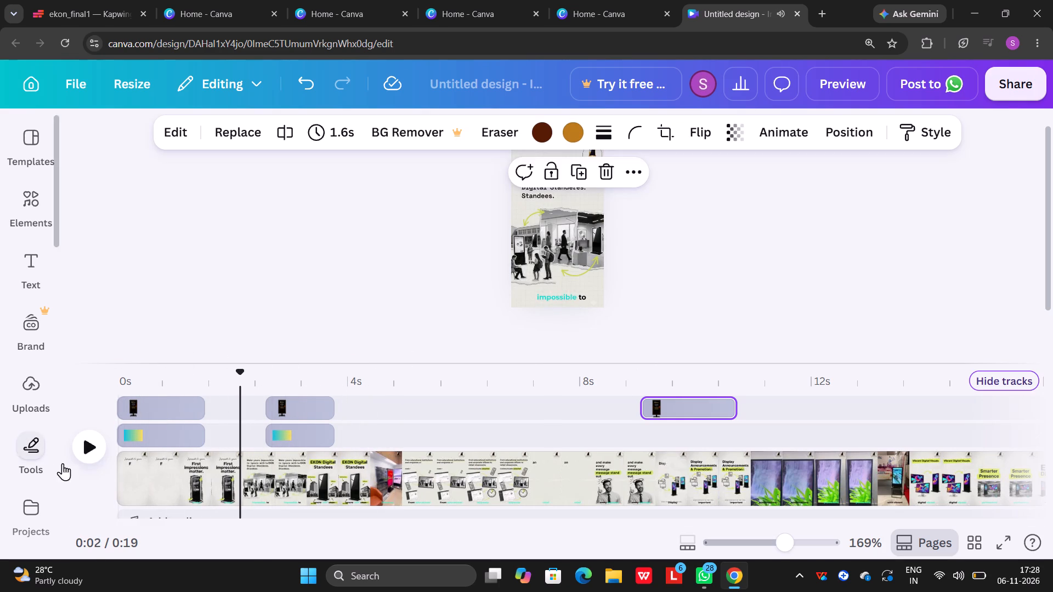
{"action": "left_click", "coordinate": [88, 440]}
{"action": "left_click", "coordinate": [87, 441]}
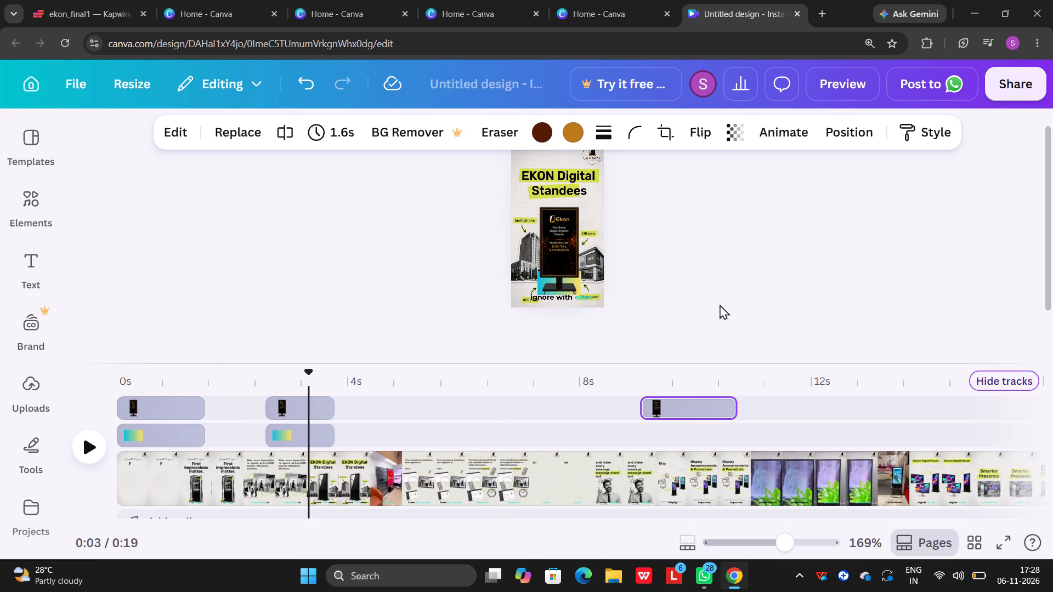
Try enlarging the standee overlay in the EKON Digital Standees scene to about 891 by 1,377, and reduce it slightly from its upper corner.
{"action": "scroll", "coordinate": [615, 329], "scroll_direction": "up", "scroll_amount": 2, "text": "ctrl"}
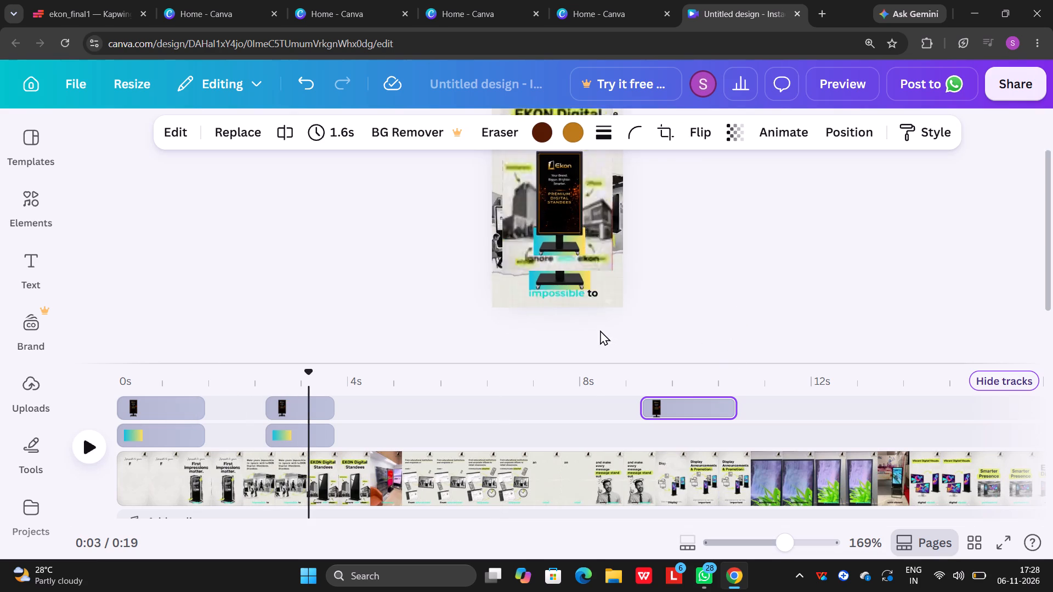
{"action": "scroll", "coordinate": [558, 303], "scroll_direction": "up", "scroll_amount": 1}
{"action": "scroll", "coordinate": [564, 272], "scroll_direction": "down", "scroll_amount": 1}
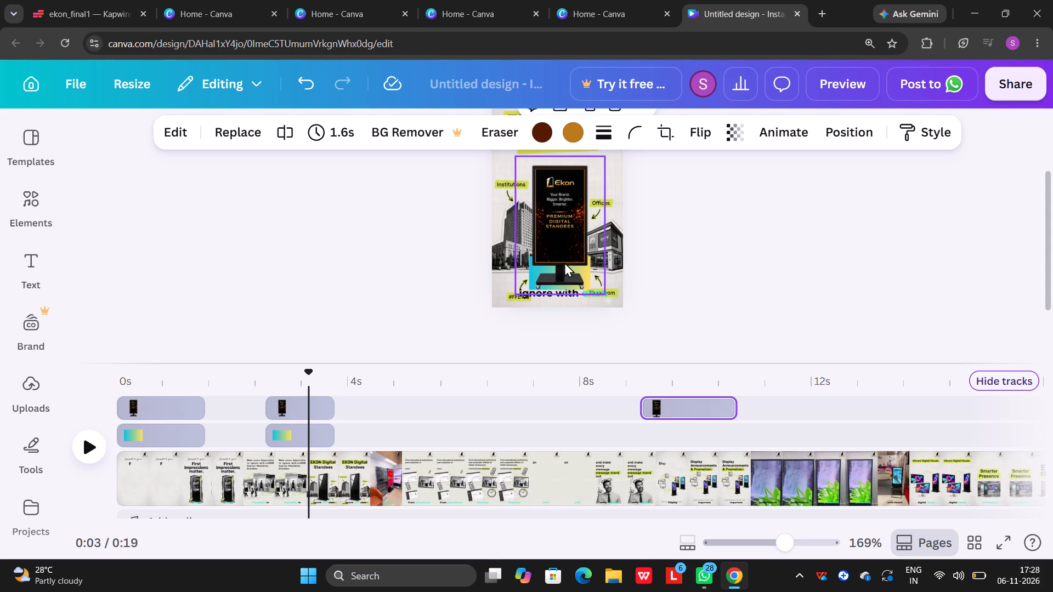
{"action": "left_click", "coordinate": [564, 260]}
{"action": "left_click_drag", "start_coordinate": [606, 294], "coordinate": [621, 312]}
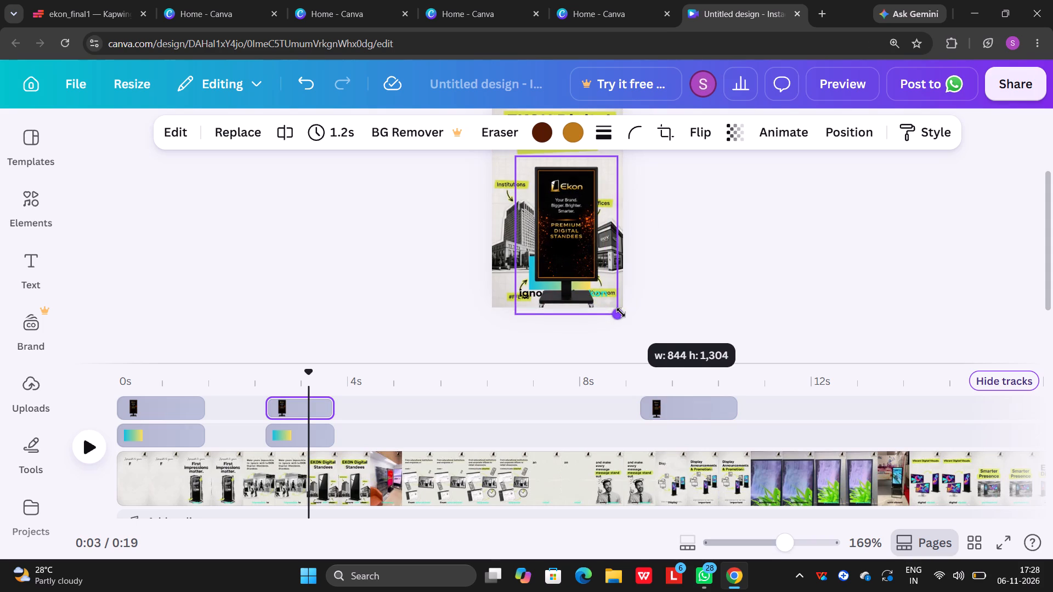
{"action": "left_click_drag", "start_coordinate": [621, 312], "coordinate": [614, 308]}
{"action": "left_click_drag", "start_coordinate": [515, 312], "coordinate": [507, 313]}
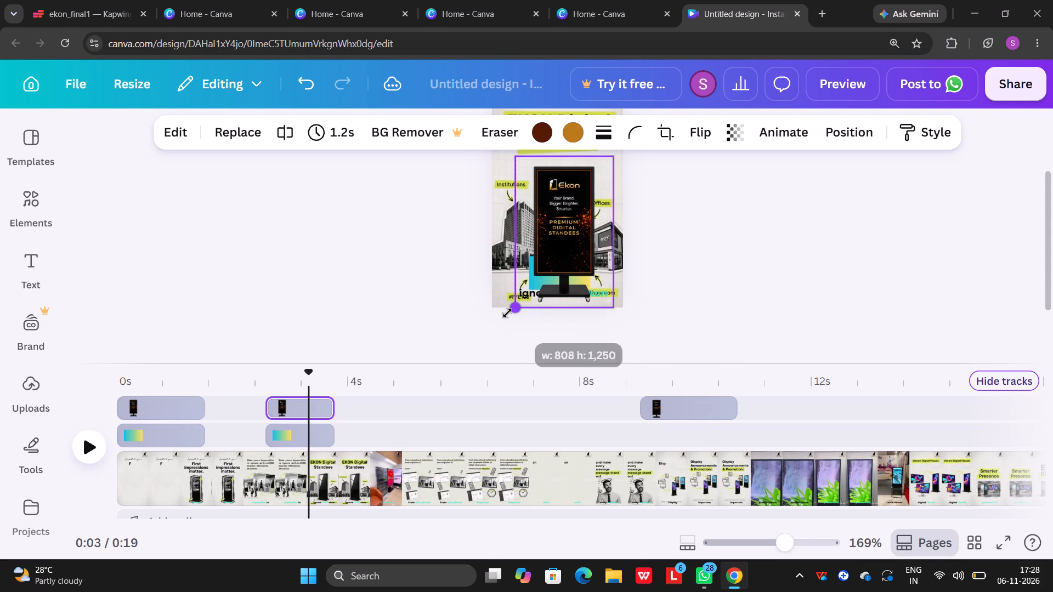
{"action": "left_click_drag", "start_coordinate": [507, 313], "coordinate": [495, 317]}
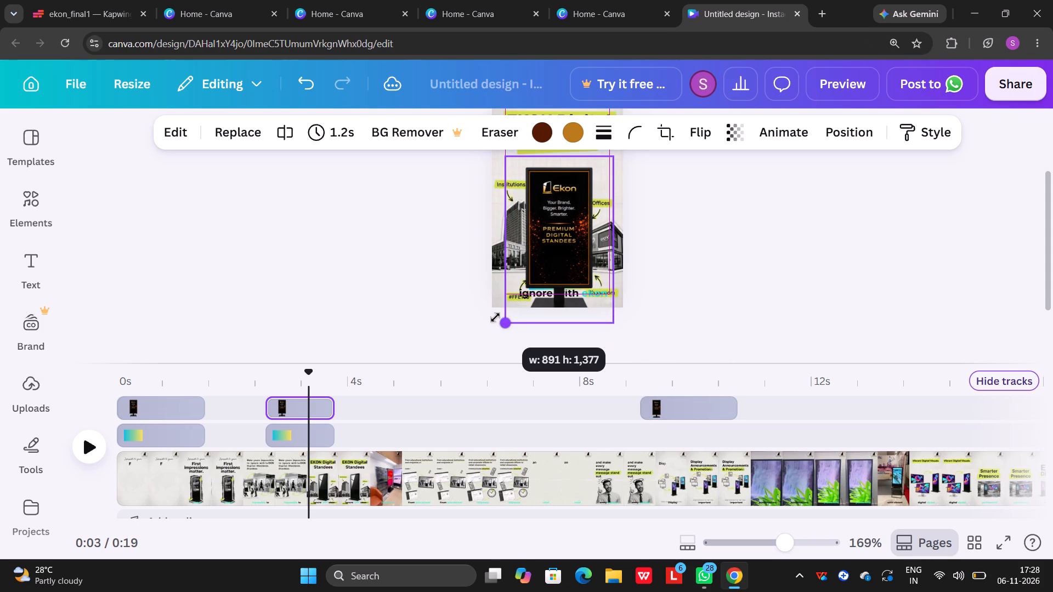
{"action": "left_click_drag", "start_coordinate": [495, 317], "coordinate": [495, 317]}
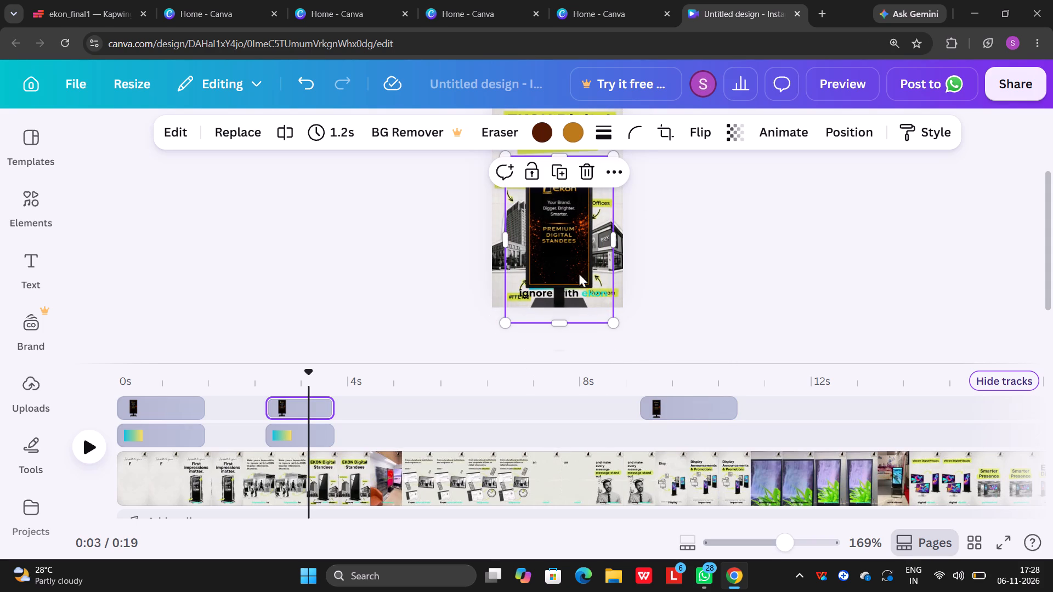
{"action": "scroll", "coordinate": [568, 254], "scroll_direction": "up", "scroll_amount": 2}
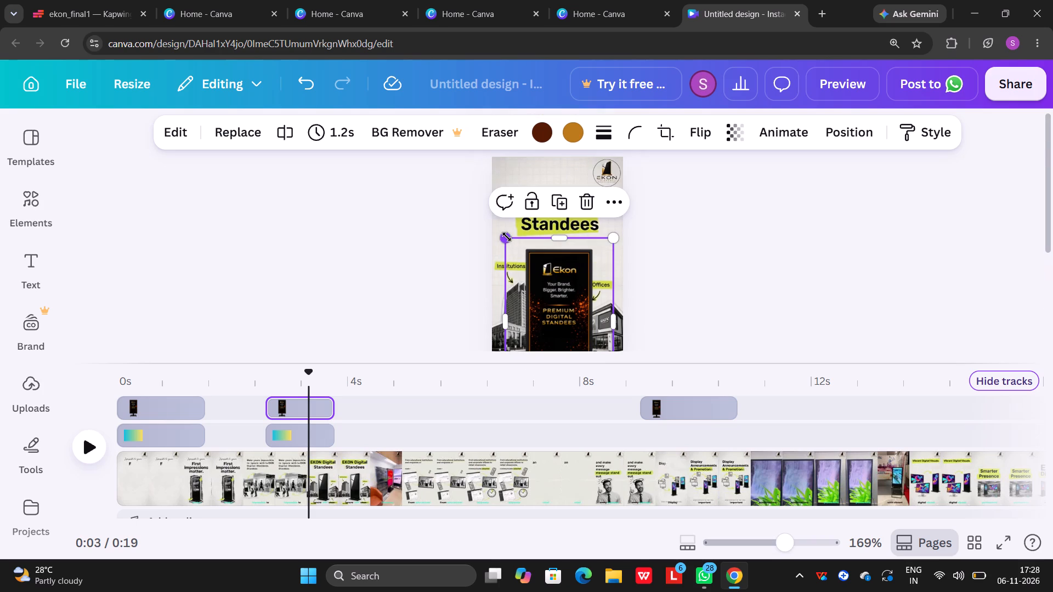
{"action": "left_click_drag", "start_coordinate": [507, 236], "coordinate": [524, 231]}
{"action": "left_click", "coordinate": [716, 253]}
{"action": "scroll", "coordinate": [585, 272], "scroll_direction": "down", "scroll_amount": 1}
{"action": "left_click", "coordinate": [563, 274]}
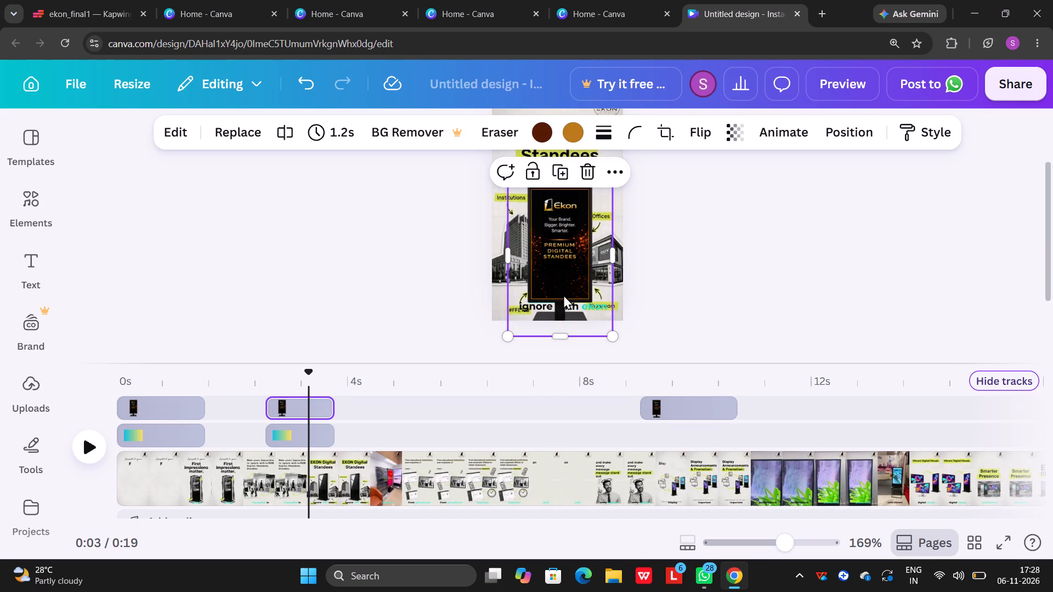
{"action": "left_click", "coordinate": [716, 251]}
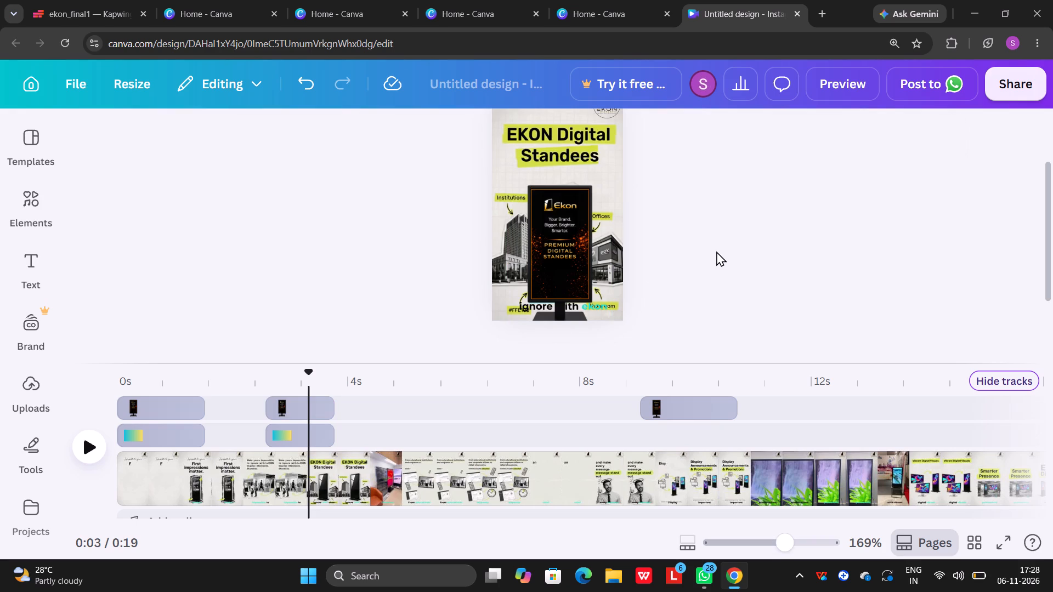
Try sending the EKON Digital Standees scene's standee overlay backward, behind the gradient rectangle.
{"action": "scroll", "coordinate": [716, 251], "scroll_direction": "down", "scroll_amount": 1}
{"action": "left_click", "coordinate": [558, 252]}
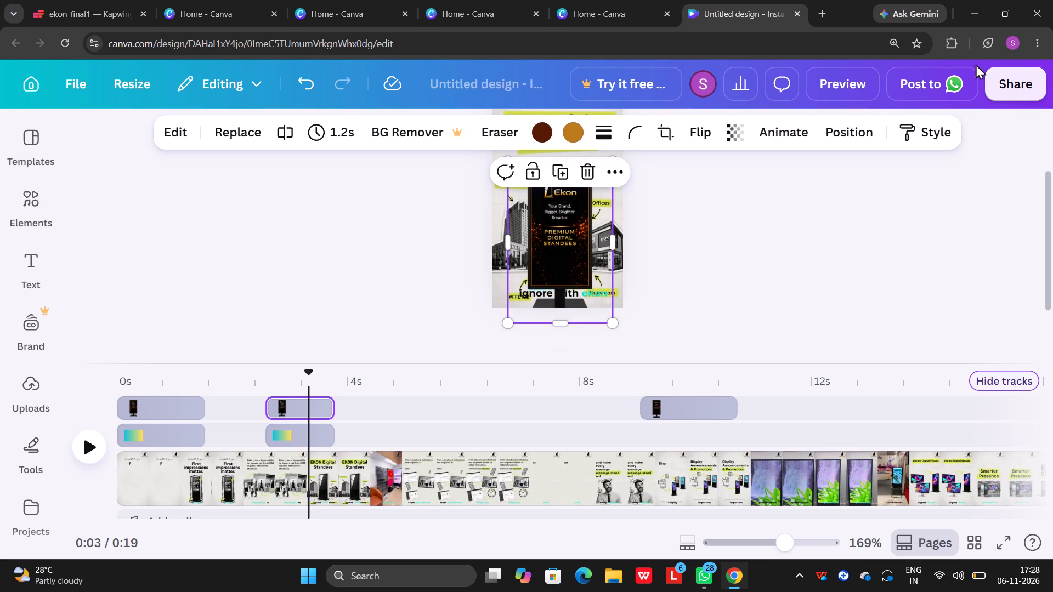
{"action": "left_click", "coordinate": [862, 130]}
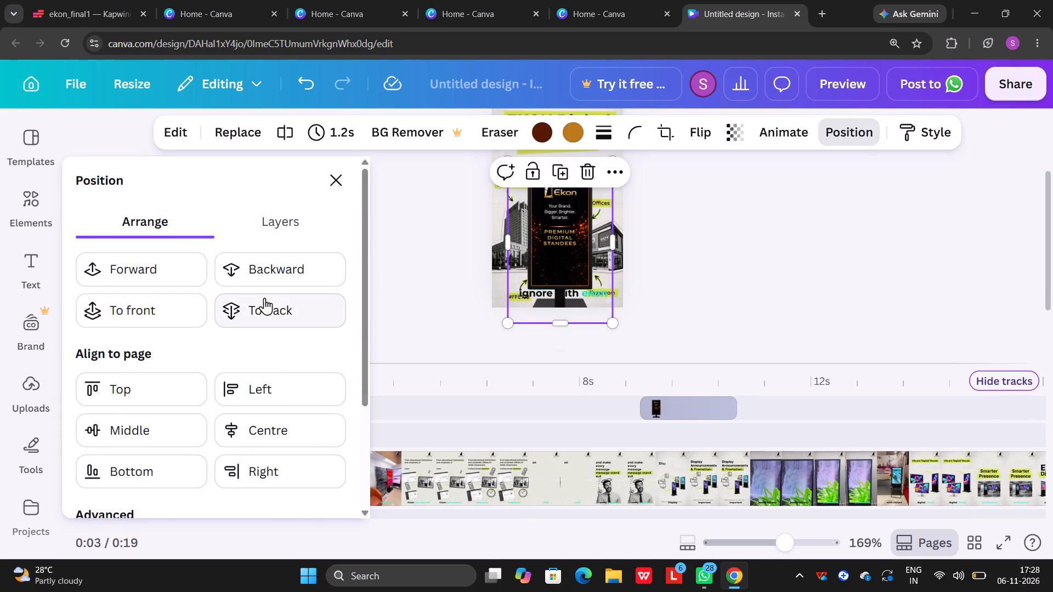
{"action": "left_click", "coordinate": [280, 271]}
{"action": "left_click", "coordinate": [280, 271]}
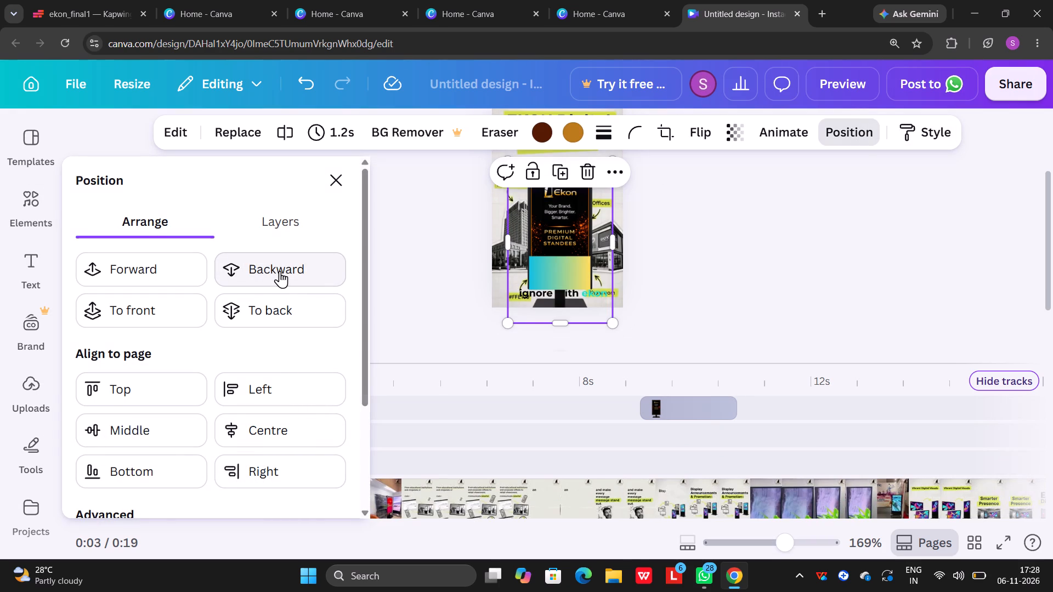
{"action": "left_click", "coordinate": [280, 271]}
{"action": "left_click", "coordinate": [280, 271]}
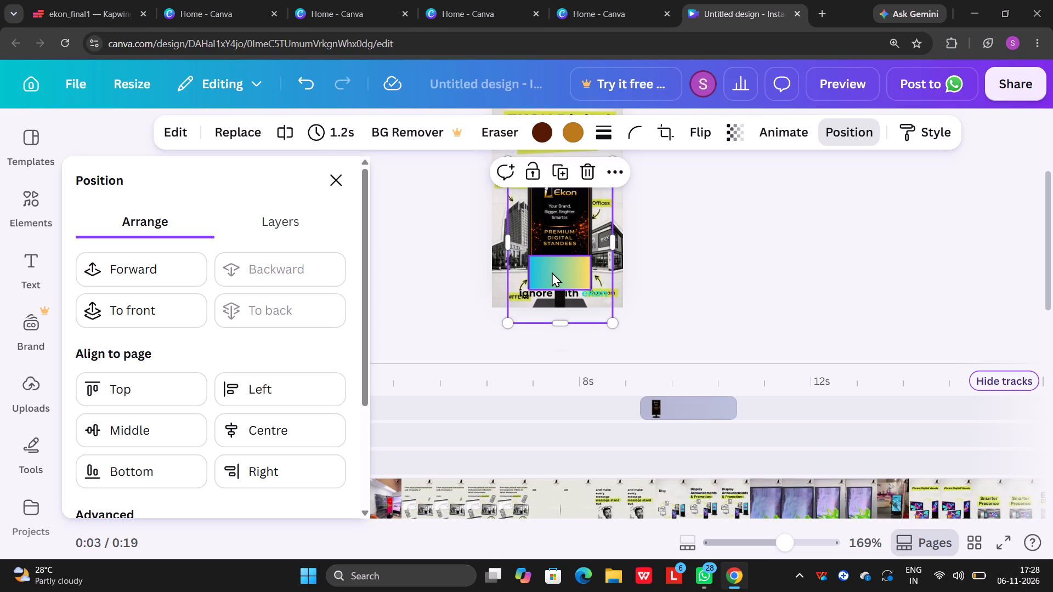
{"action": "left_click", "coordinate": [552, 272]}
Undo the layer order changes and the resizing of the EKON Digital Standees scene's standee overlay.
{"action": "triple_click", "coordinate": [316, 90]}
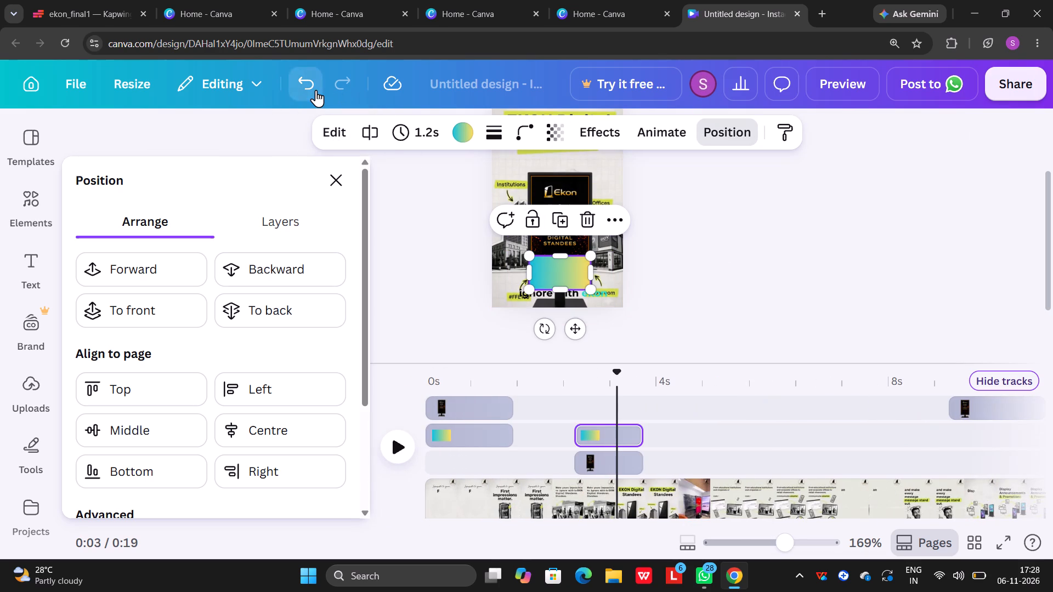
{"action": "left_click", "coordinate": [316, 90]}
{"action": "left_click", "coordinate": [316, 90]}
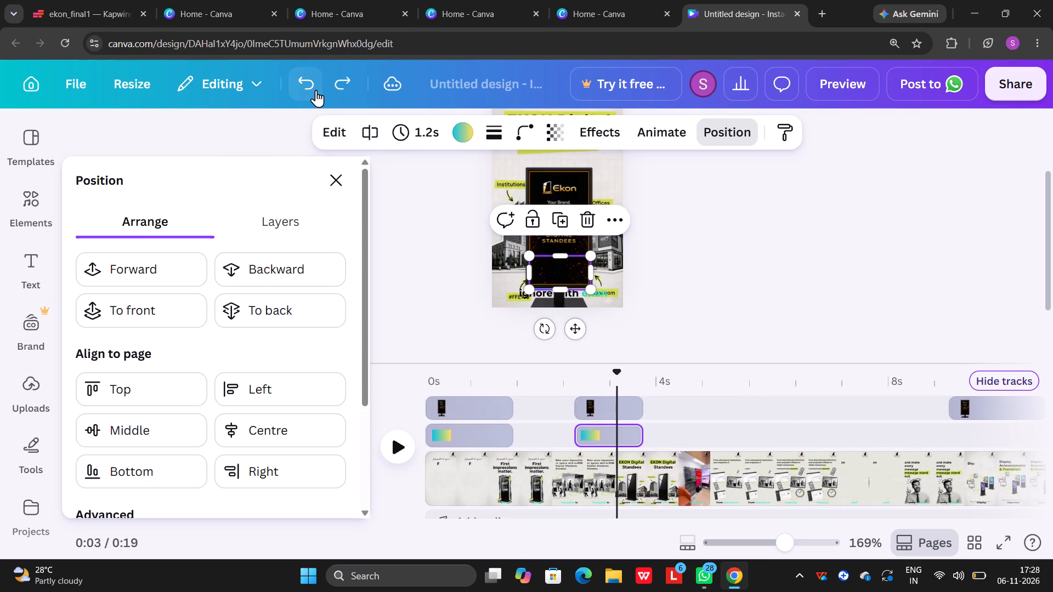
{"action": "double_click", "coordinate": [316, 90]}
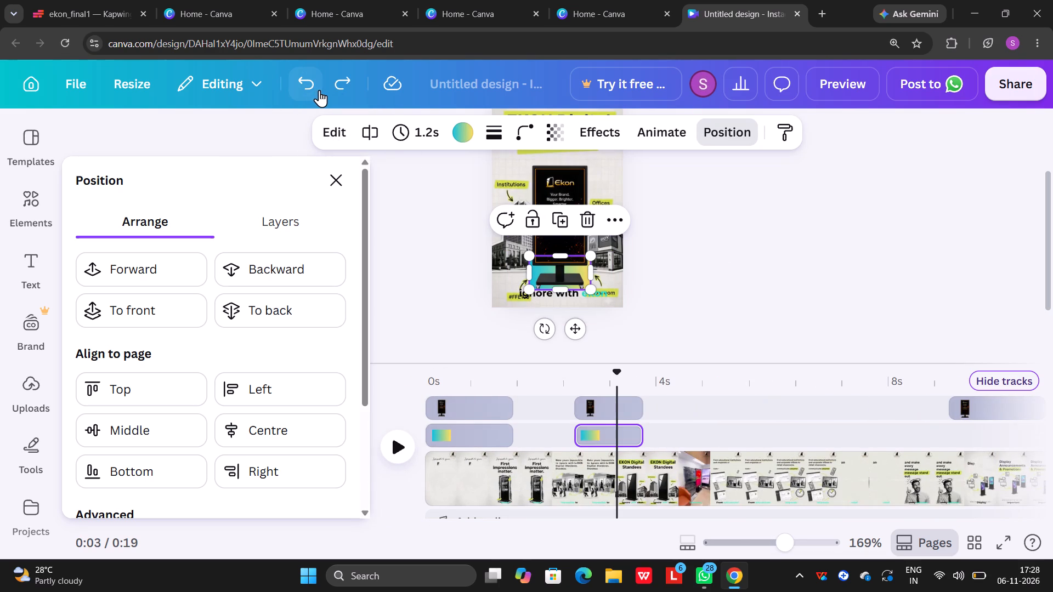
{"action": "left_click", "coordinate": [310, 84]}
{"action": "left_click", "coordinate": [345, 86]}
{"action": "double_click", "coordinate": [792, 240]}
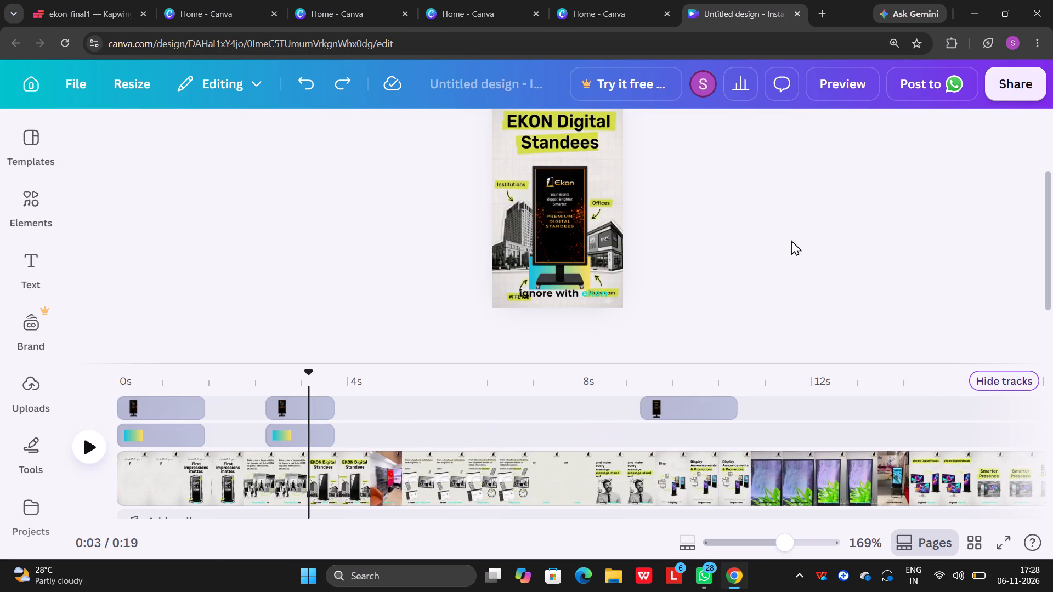
Narrow the gradient rectangle behind the standee base in the EKON Digital Standees scene from both sides to about 434 wide.
{"action": "scroll", "coordinate": [644, 201], "scroll_direction": "down", "scroll_amount": 1}
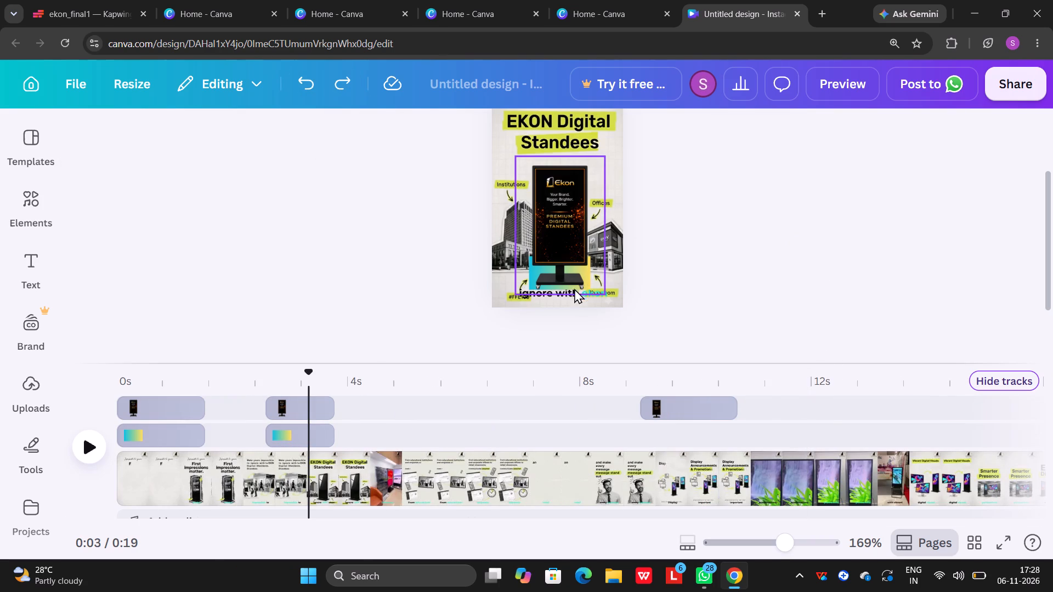
{"action": "scroll", "coordinate": [566, 280], "scroll_direction": "up", "scroll_amount": 8, "text": "ctrl"}
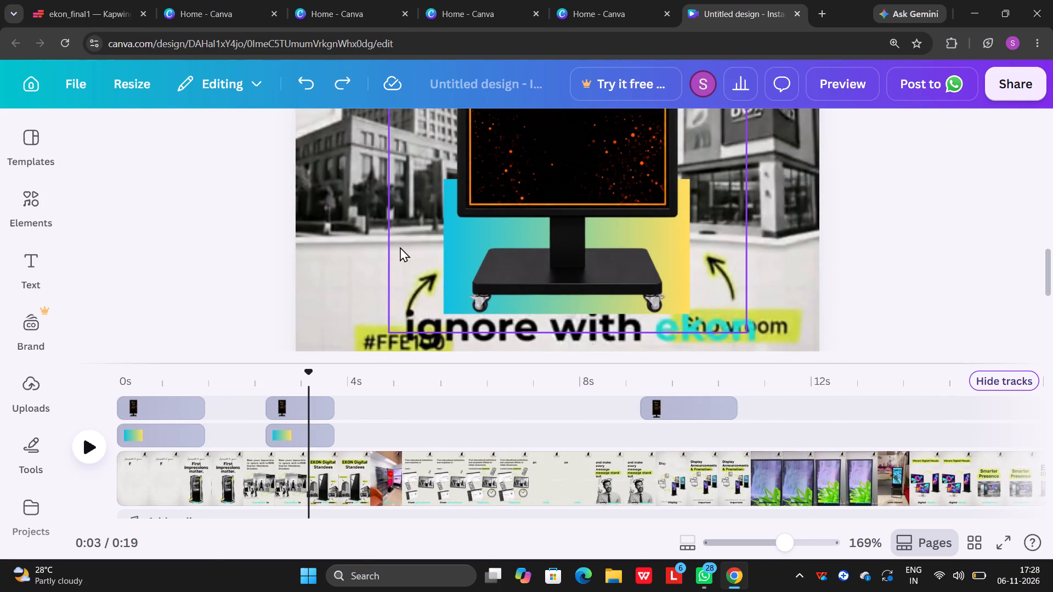
{"action": "left_click", "coordinate": [285, 434]}
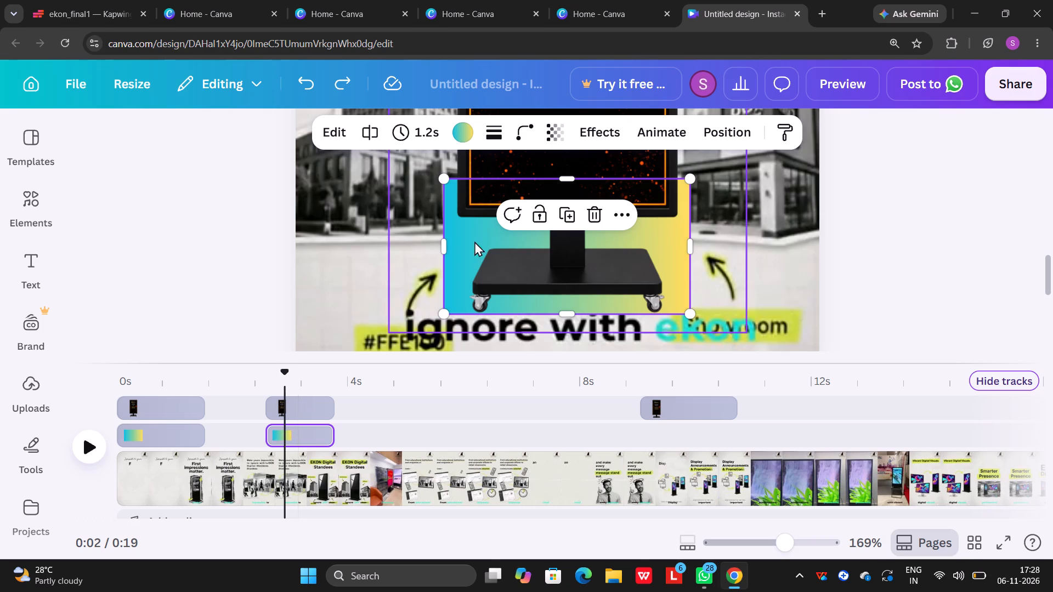
{"action": "left_click_drag", "start_coordinate": [445, 243], "coordinate": [473, 242]}
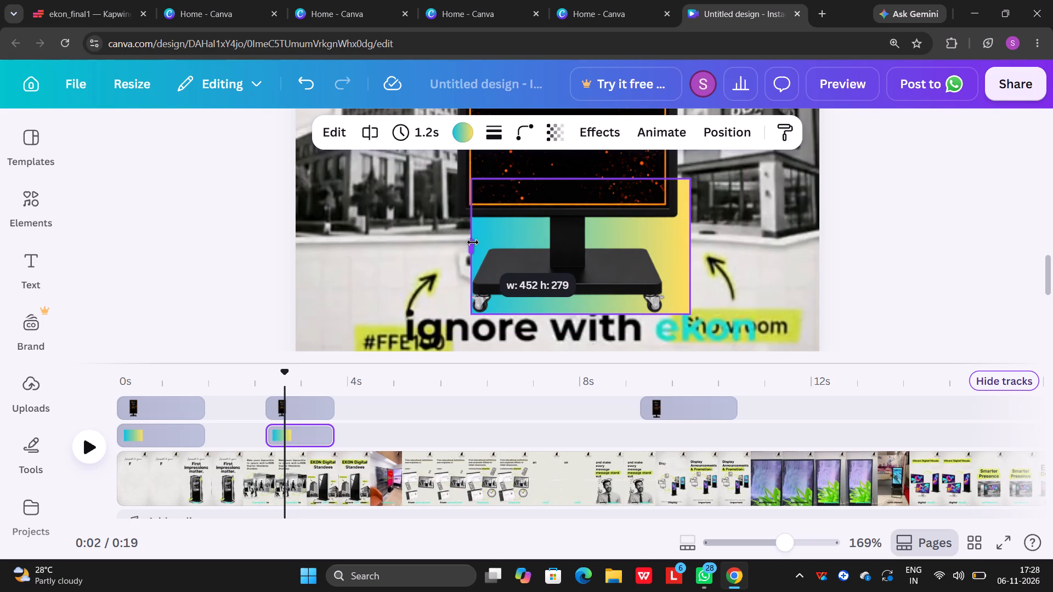
{"action": "left_click_drag", "start_coordinate": [473, 242], "coordinate": [467, 243]}
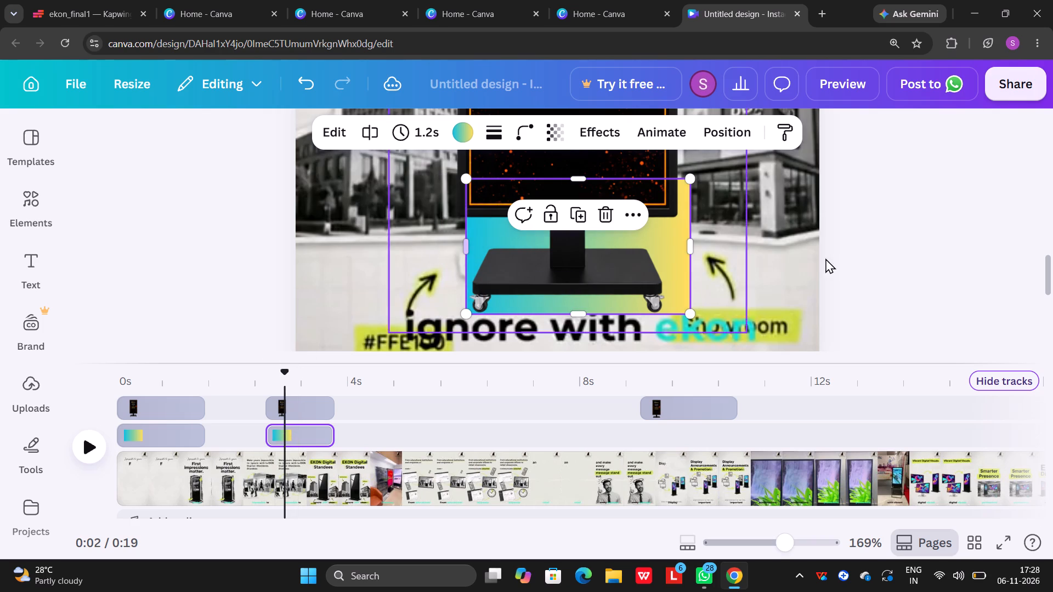
{"action": "left_click_drag", "start_coordinate": [691, 251], "coordinate": [670, 254]}
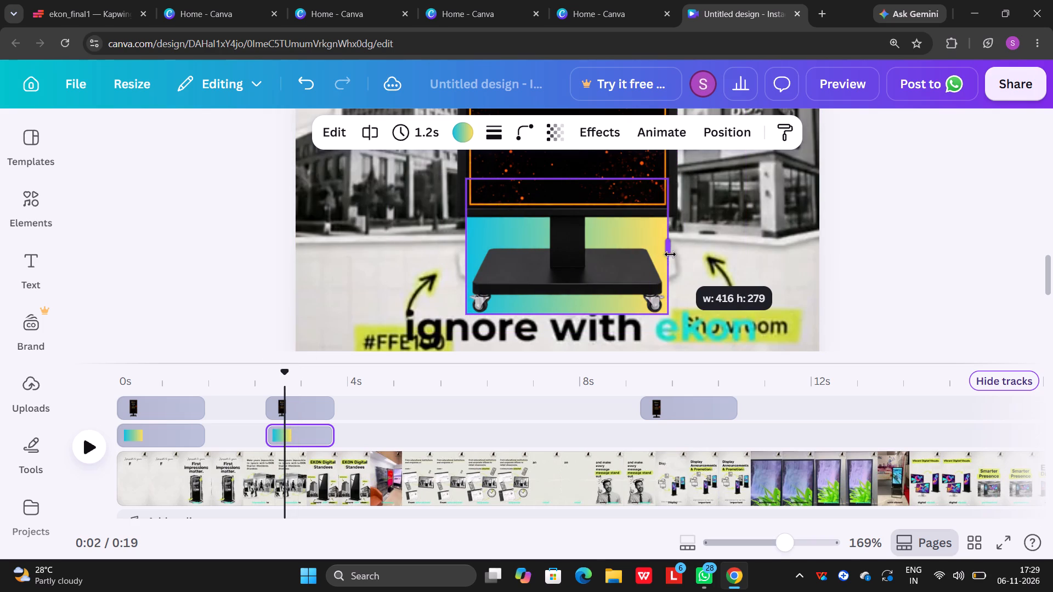
{"action": "left_click_drag", "start_coordinate": [670, 254], "coordinate": [675, 254]}
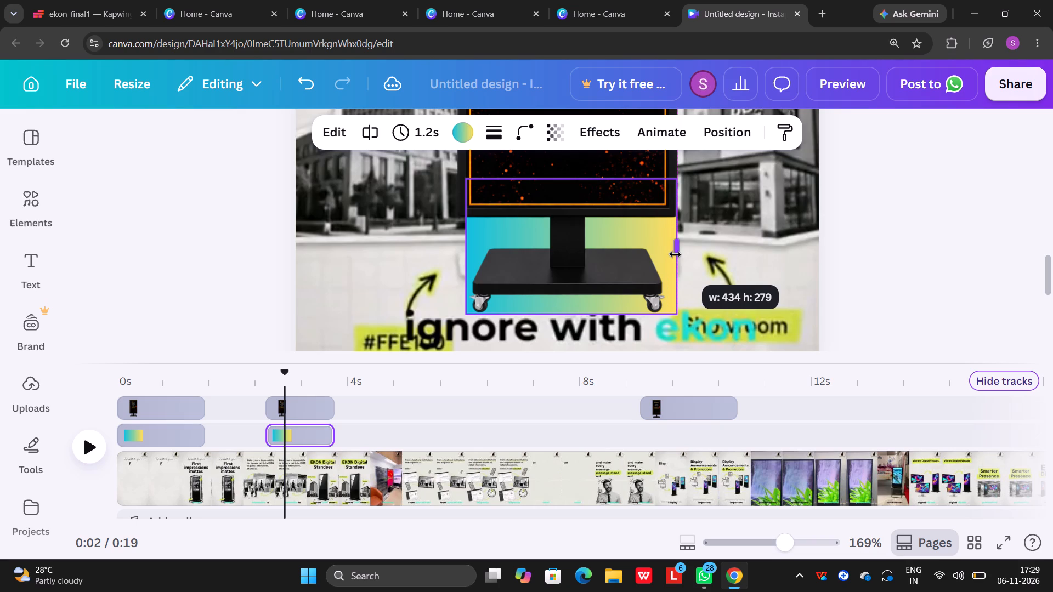
{"action": "left_click_drag", "start_coordinate": [675, 254], "coordinate": [674, 254]}
{"action": "double_click", "coordinate": [864, 297]}
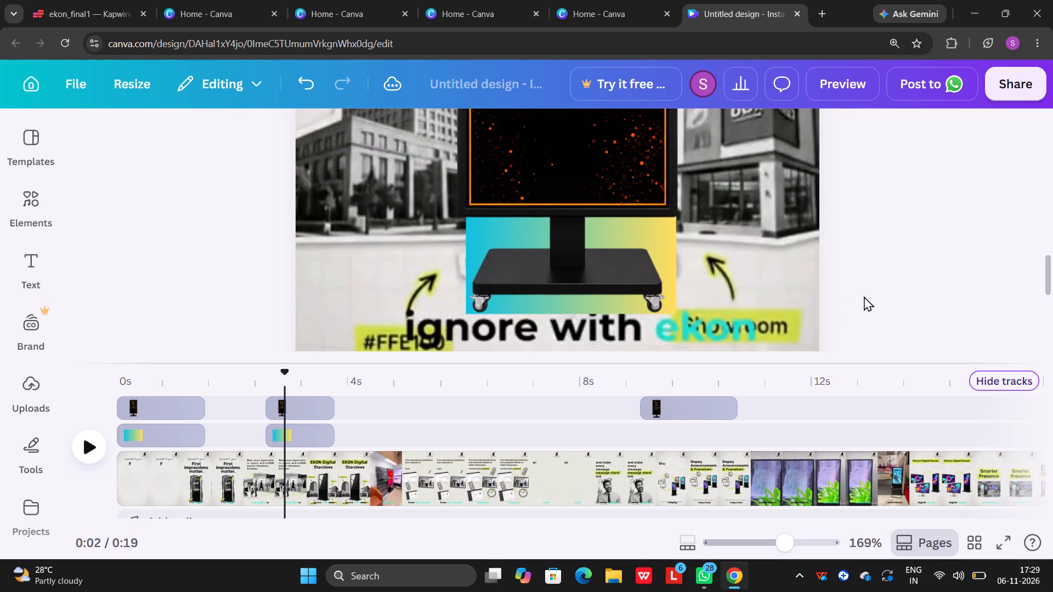
Play the first scene from the beginning to check its standee and gradient overlays, and return the playhead to the start.
{"action": "scroll", "coordinate": [864, 295], "scroll_direction": "down", "scroll_amount": 6, "text": "ctrl"}
{"action": "scroll", "coordinate": [703, 277], "scroll_direction": "down", "scroll_amount": 1}
{"action": "scroll", "coordinate": [690, 323], "scroll_direction": "up", "scroll_amount": 3}
{"action": "scroll", "coordinate": [688, 316], "scroll_direction": "down", "scroll_amount": 3}
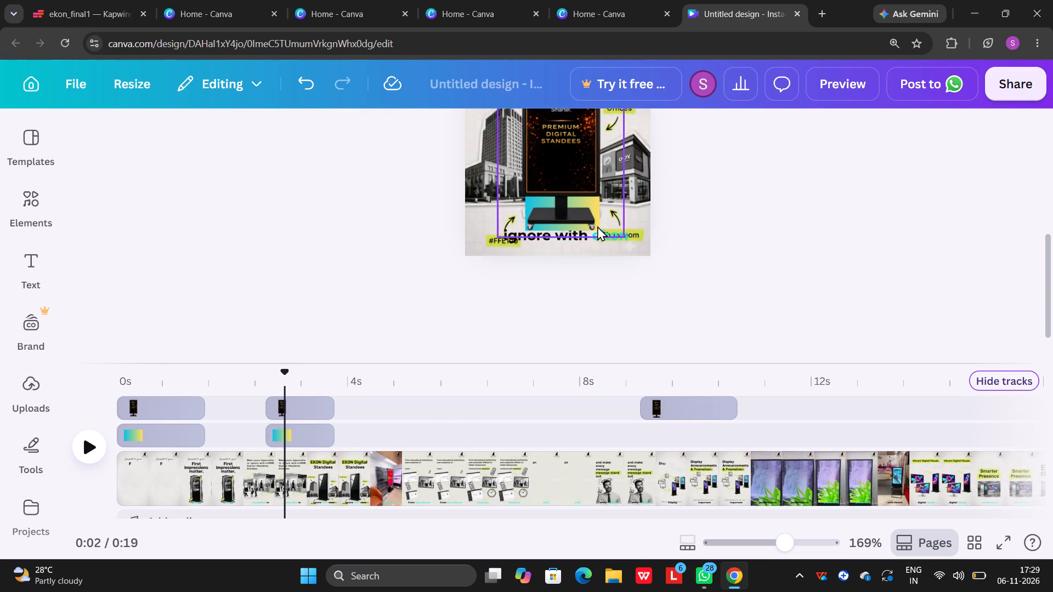
{"action": "scroll", "coordinate": [450, 250], "scroll_direction": "up", "scroll_amount": 1}
{"action": "scroll", "coordinate": [461, 248], "scroll_direction": "down", "scroll_amount": 3, "text": "ctrl"}
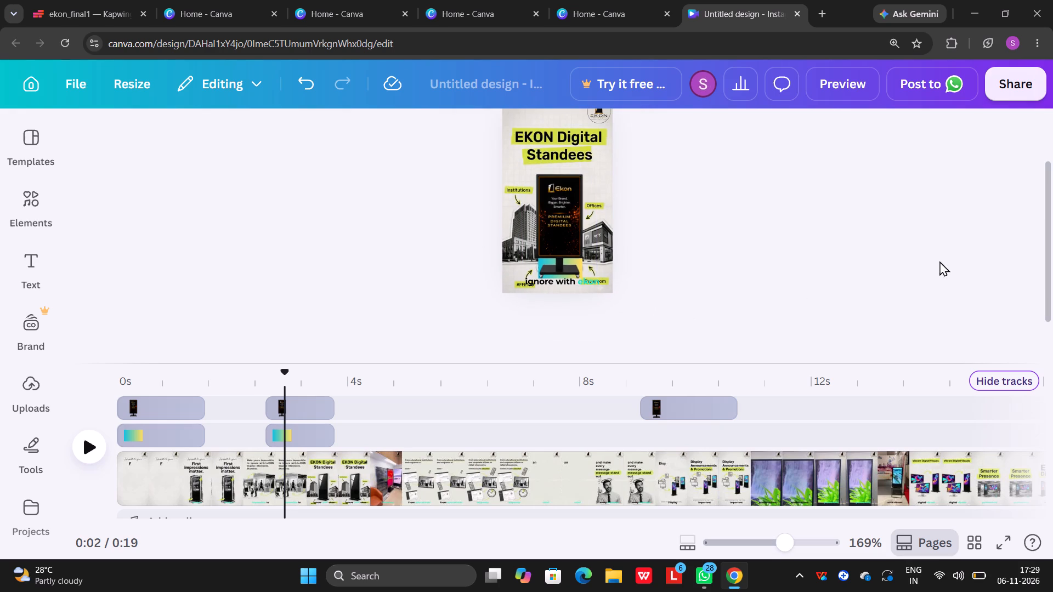
{"action": "left_click", "coordinate": [170, 428]}
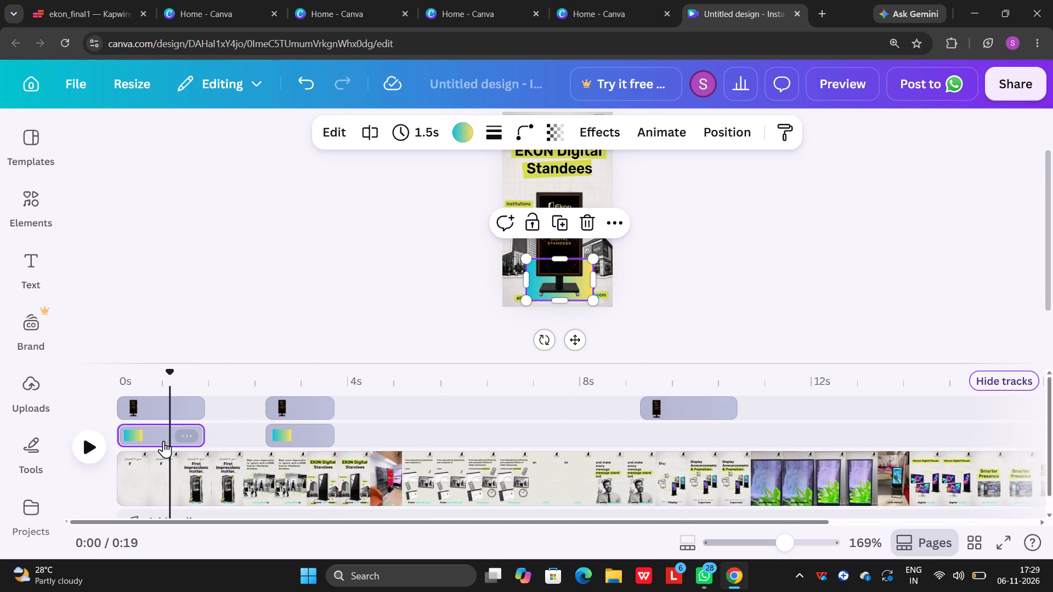
{"action": "left_click_drag", "start_coordinate": [172, 374], "coordinate": [67, 396]}
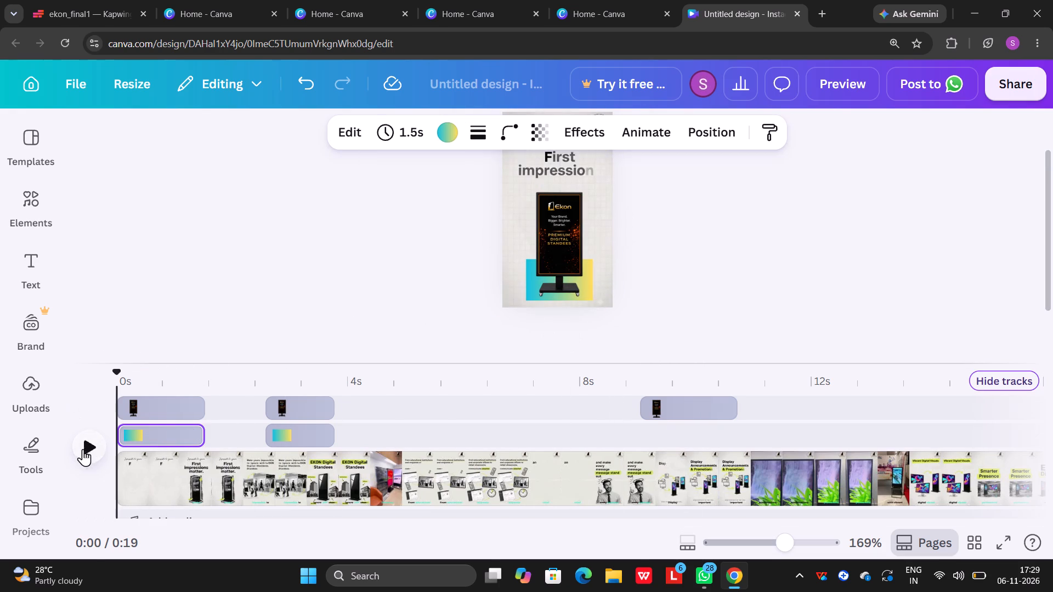
{"action": "left_click", "coordinate": [82, 450]}
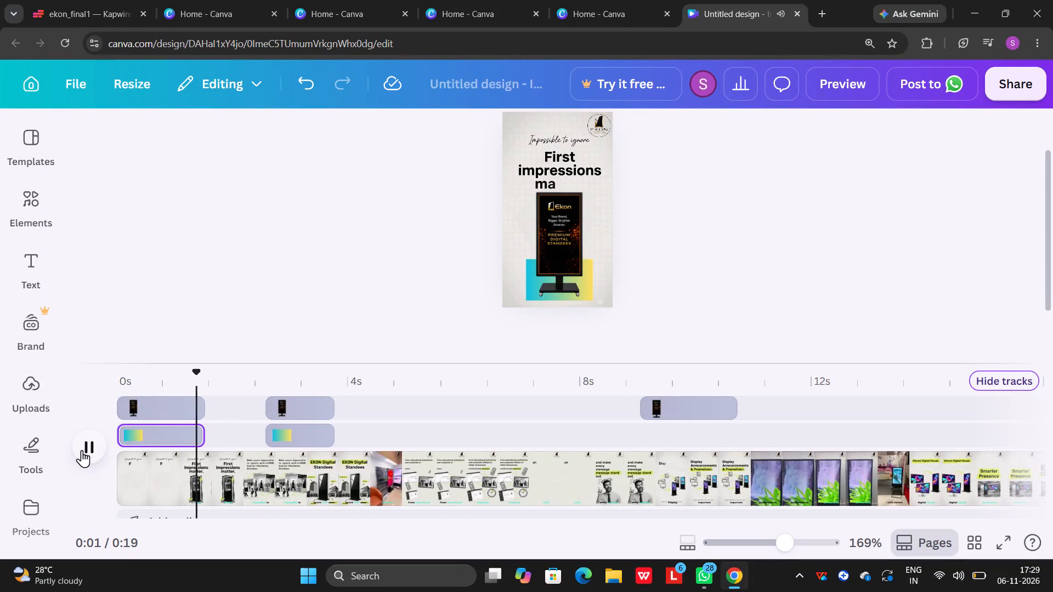
{"action": "left_click", "coordinate": [82, 450]}
{"action": "left_click_drag", "start_coordinate": [207, 372], "coordinate": [122, 384]}
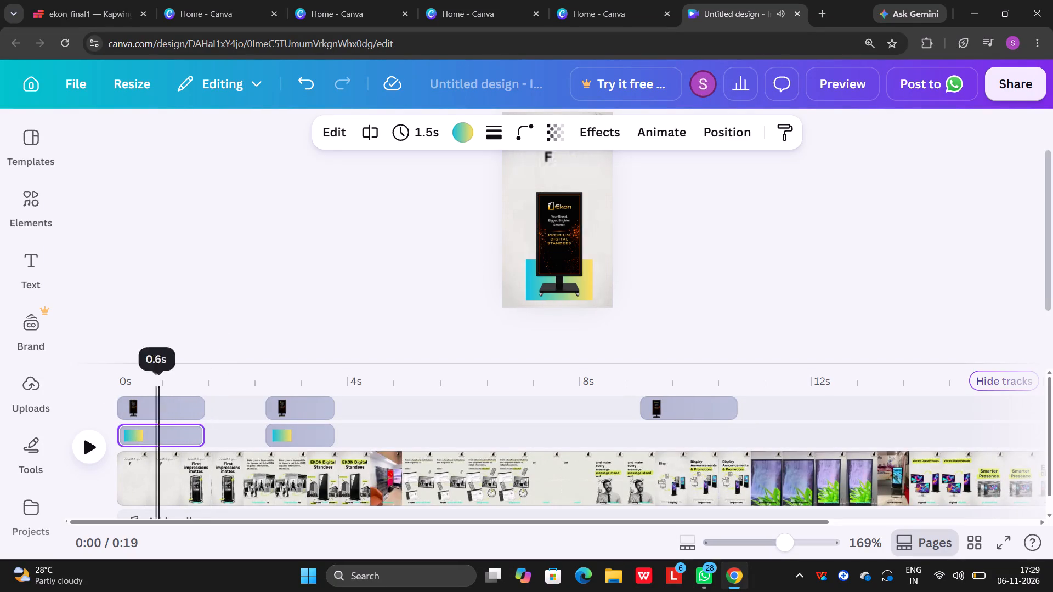
{"action": "left_click_drag", "start_coordinate": [122, 384], "coordinate": [84, 386]}
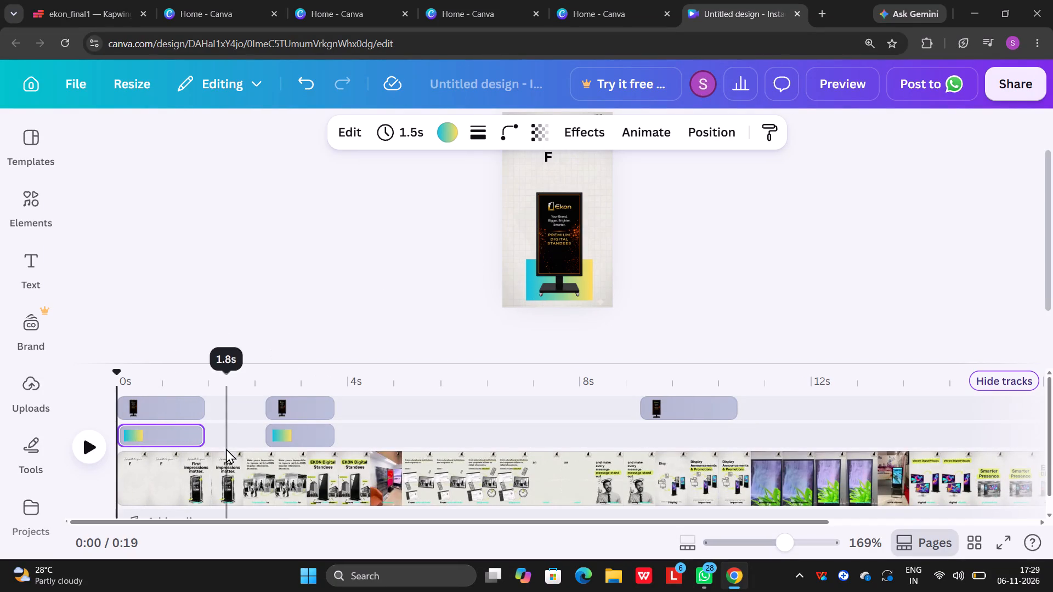
Narrow the gradient rectangle behind the first scene's standee base from both sides to roughly the width of the standee.
{"action": "left_click", "coordinate": [534, 280]}
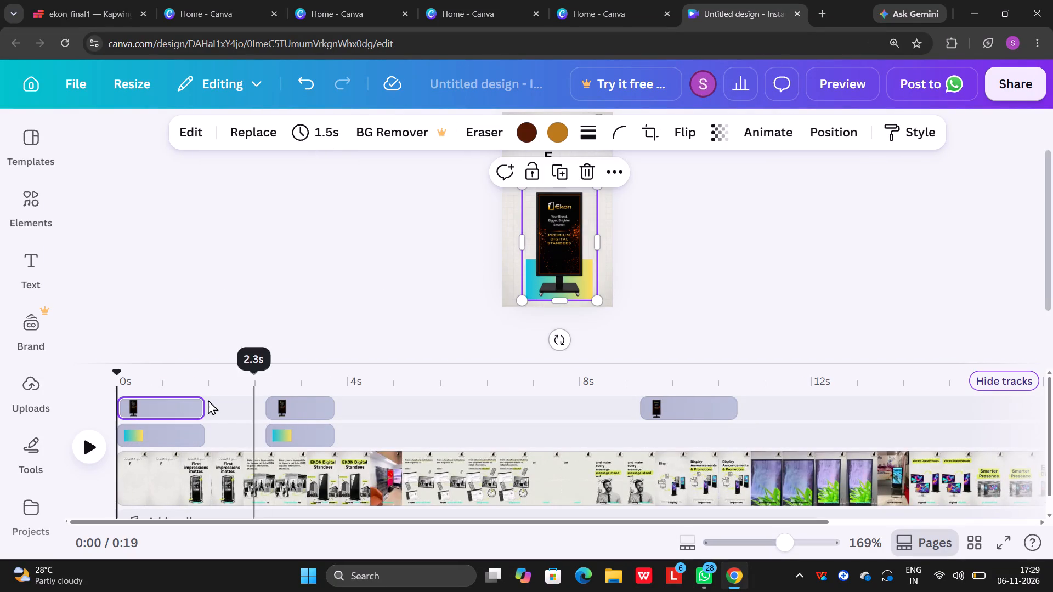
{"action": "left_click", "coordinate": [175, 444]}
{"action": "left_click_drag", "start_coordinate": [525, 281], "coordinate": [526, 281]}
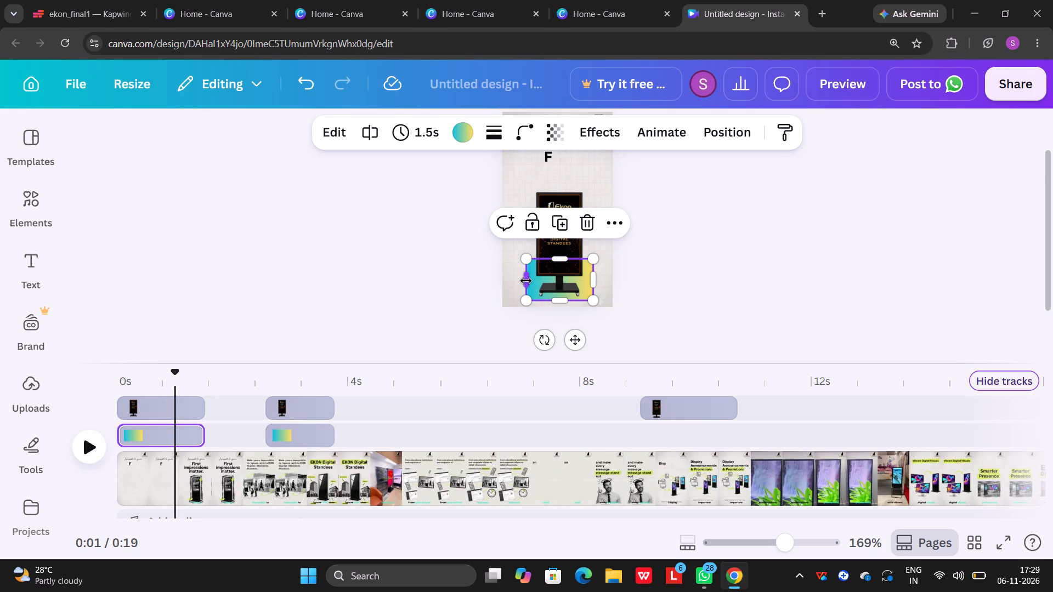
{"action": "left_click_drag", "start_coordinate": [526, 281], "coordinate": [533, 281]}
{"action": "left_click_drag", "start_coordinate": [591, 278], "coordinate": [580, 279]}
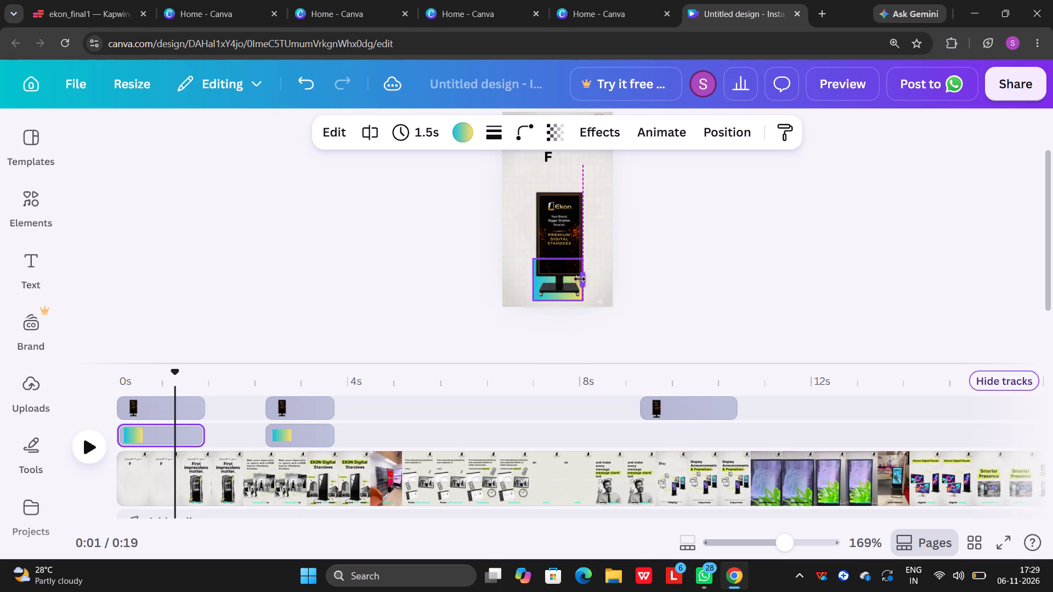
{"action": "left_click_drag", "start_coordinate": [580, 279], "coordinate": [579, 280]}
{"action": "left_click", "coordinate": [534, 282]}
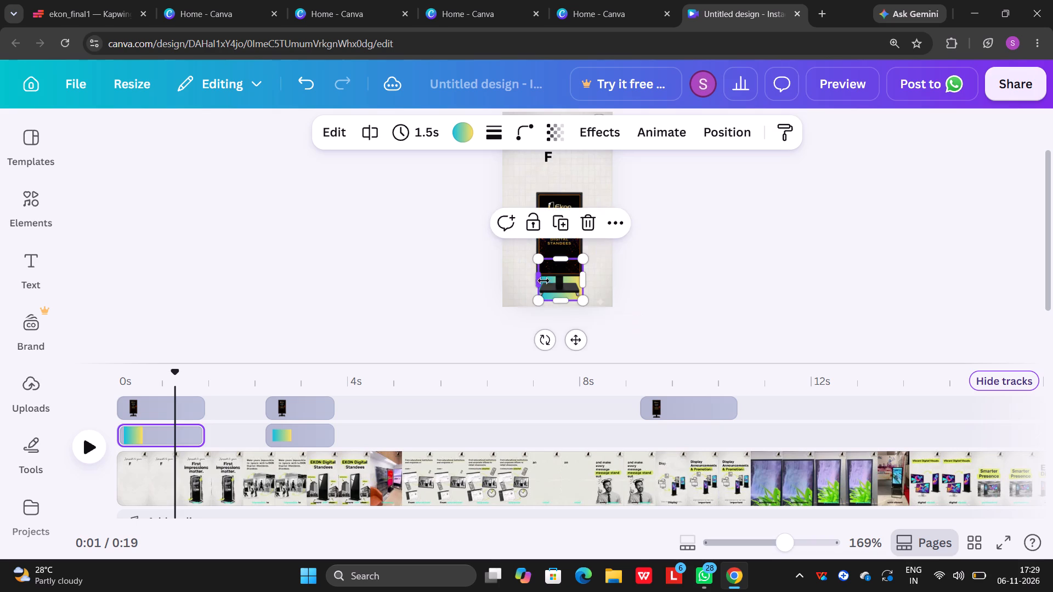
{"action": "scroll", "coordinate": [677, 271], "scroll_direction": "up", "scroll_amount": 2, "text": "ctrl"}
{"action": "left_click", "coordinate": [530, 286]}
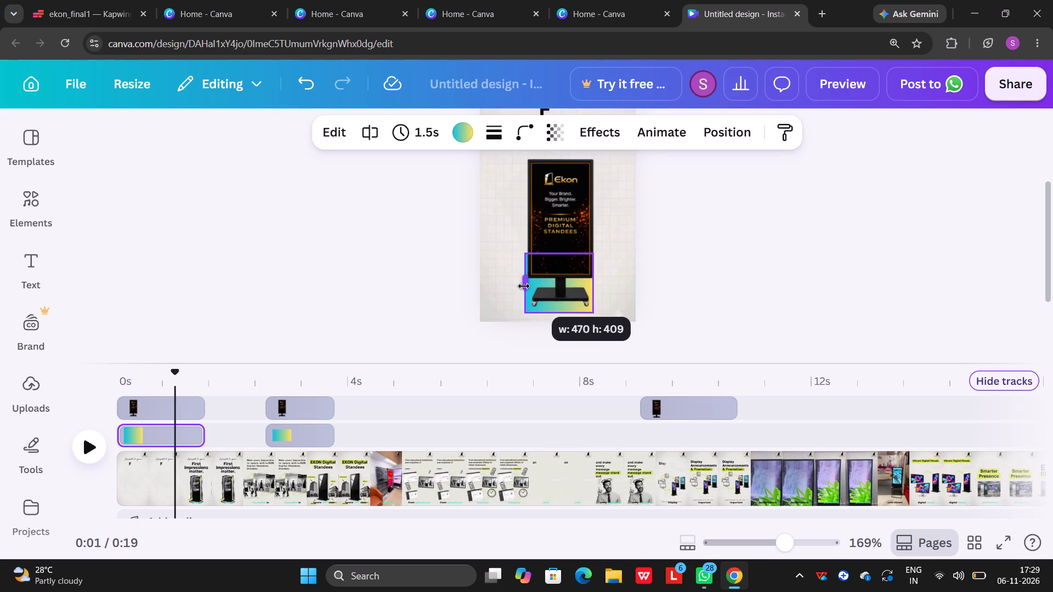
{"action": "left_click", "coordinate": [415, 294]}
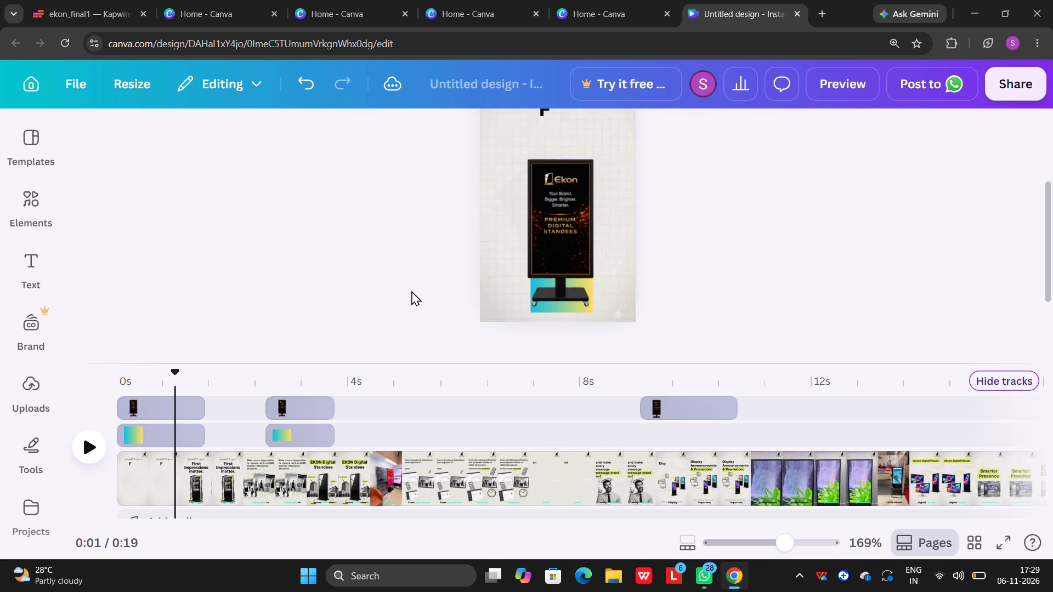
Extend the left side of the first scene's gradient rectangle outward to line up with the standee screen's left edge.
{"action": "scroll", "coordinate": [432, 286], "scroll_direction": "up", "scroll_amount": 9, "text": "ctrl"}
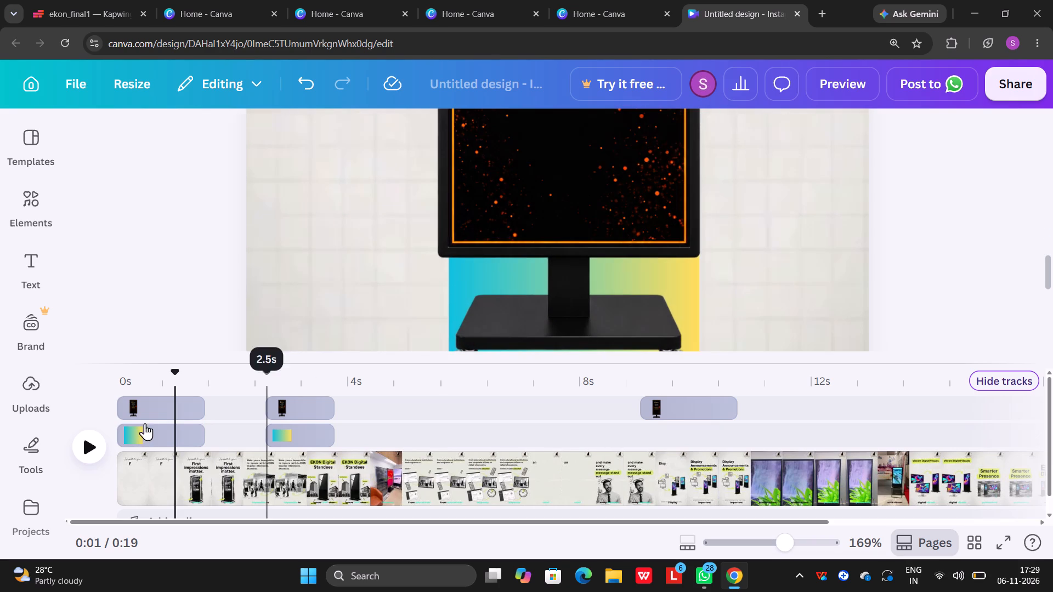
{"action": "left_click", "coordinate": [162, 438]}
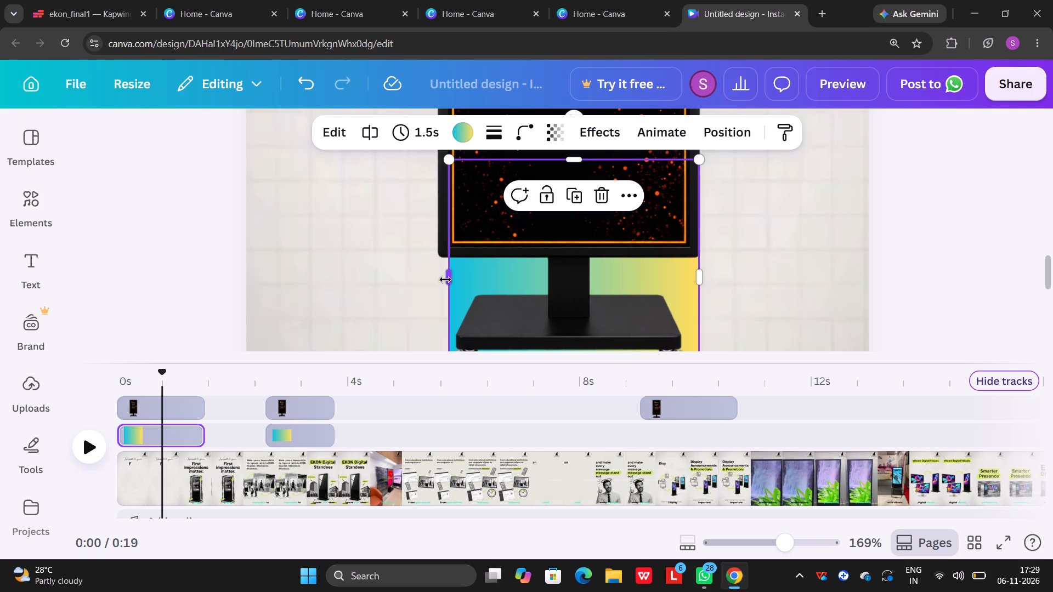
{"action": "left_click_drag", "start_coordinate": [450, 280], "coordinate": [439, 280]}
{"action": "left_click", "coordinate": [906, 265]}
{"action": "scroll", "coordinate": [901, 263], "scroll_direction": "down", "scroll_amount": 4, "text": "ctrl"}
{"action": "scroll", "coordinate": [796, 277], "scroll_direction": "down", "scroll_amount": 4, "text": "ctrl"}
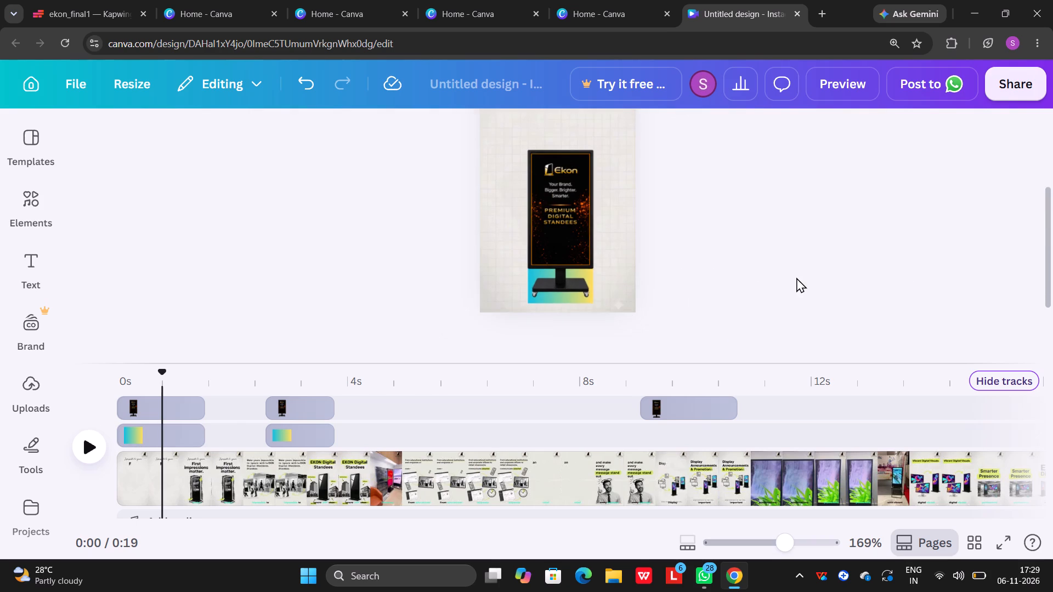
{"action": "scroll", "coordinate": [366, 266], "scroll_direction": "down", "scroll_amount": 2, "text": "ctrl"}
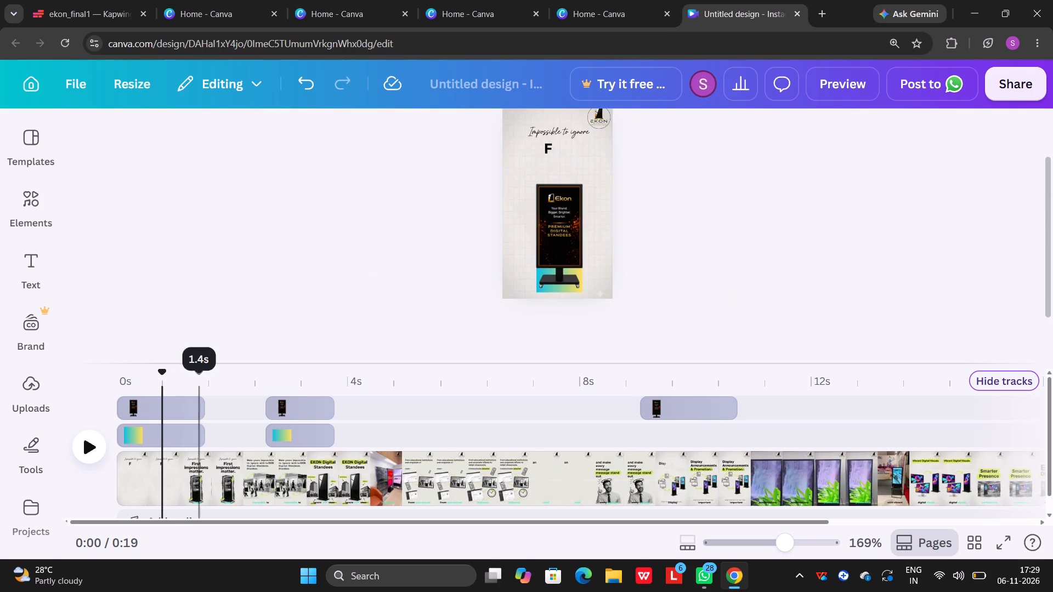
Play the opening scene twice from the start to check how well the narrowed gradient rectangle covers the original standee.
{"action": "left_click_drag", "start_coordinate": [162, 378], "coordinate": [73, 389]}
{"action": "left_click", "coordinate": [92, 446]}
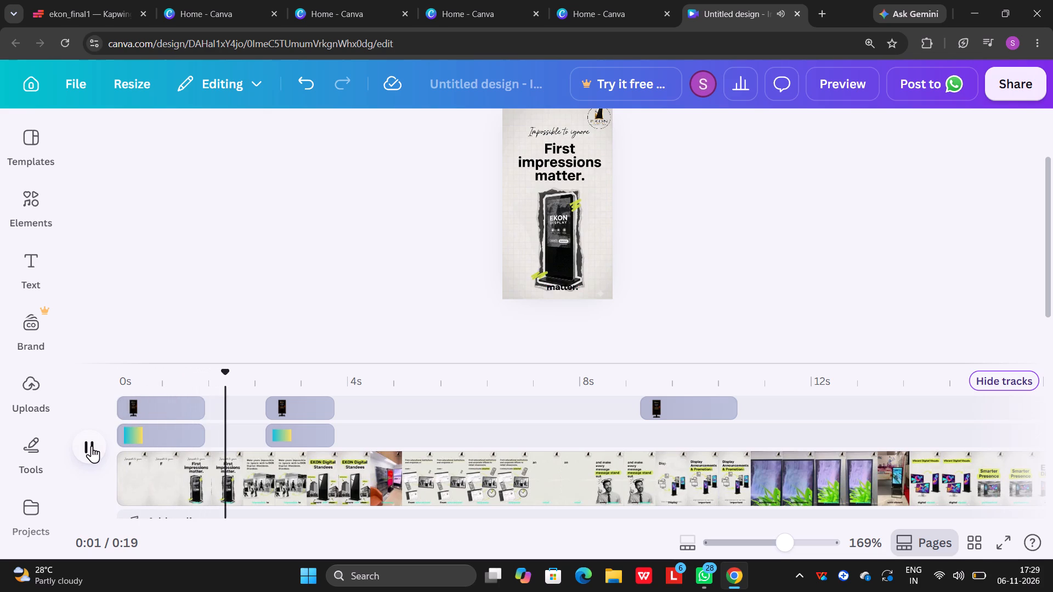
{"action": "left_click", "coordinate": [92, 446]}
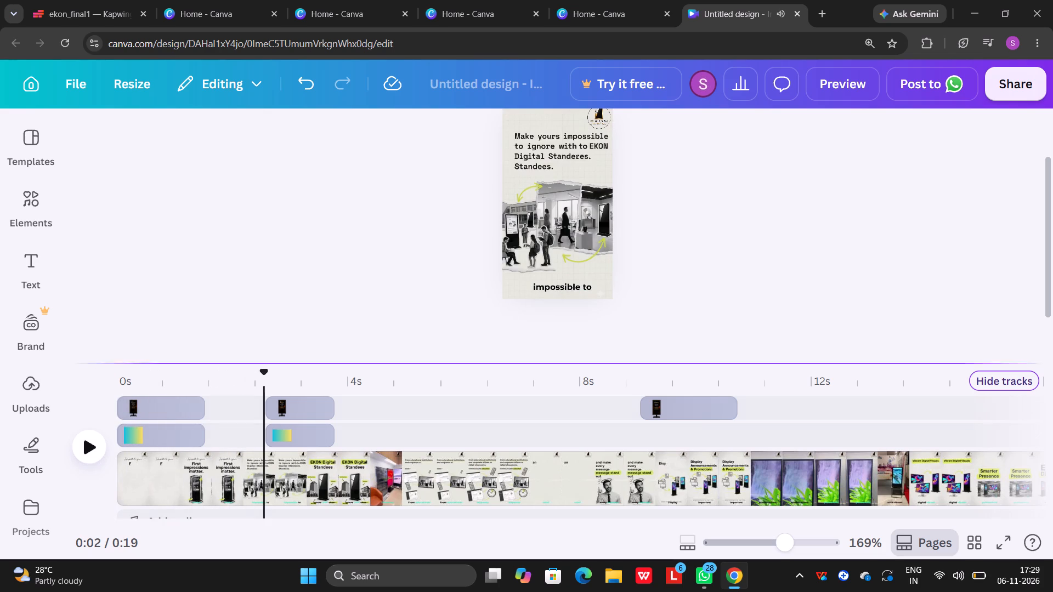
{"action": "left_click_drag", "start_coordinate": [265, 369], "coordinate": [73, 390]}
{"action": "left_click", "coordinate": [89, 445]}
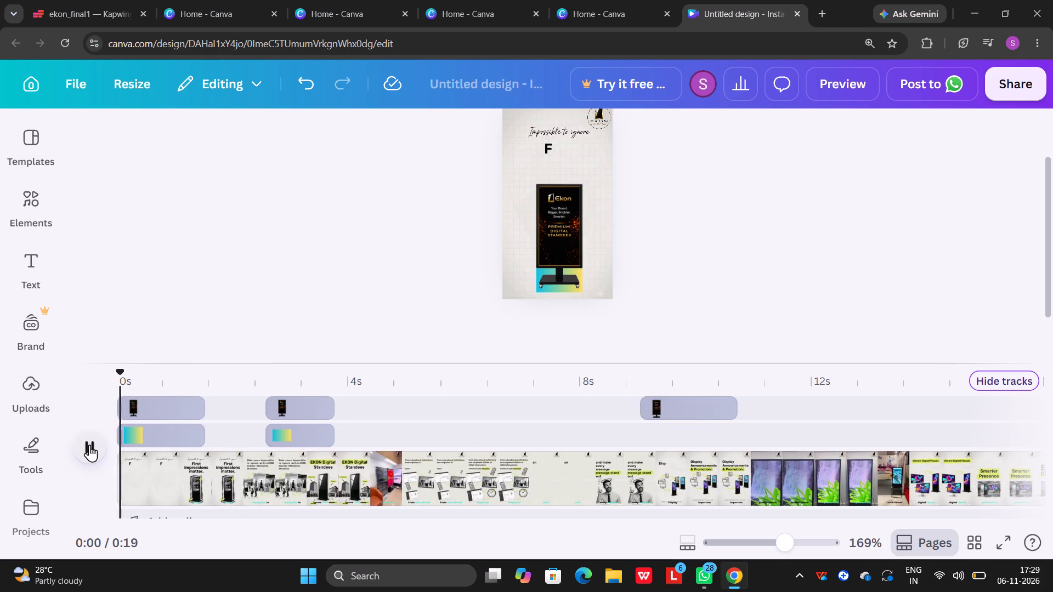
{"action": "left_click", "coordinate": [89, 445]}
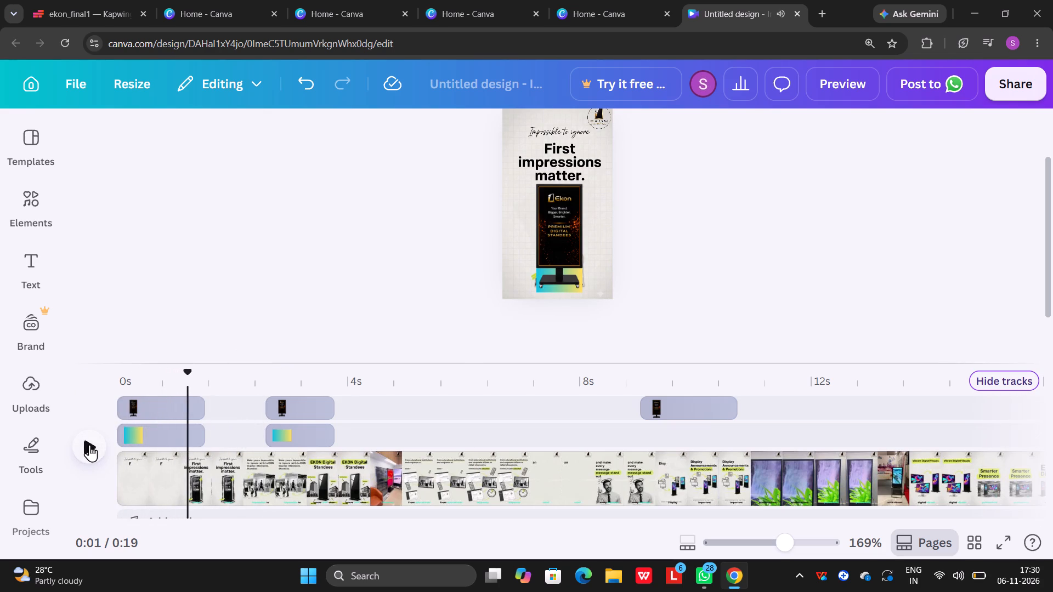
Widen the first scene's gradient rectangle slightly past the right edge of the standee screen.
{"action": "left_click", "coordinate": [559, 284]}
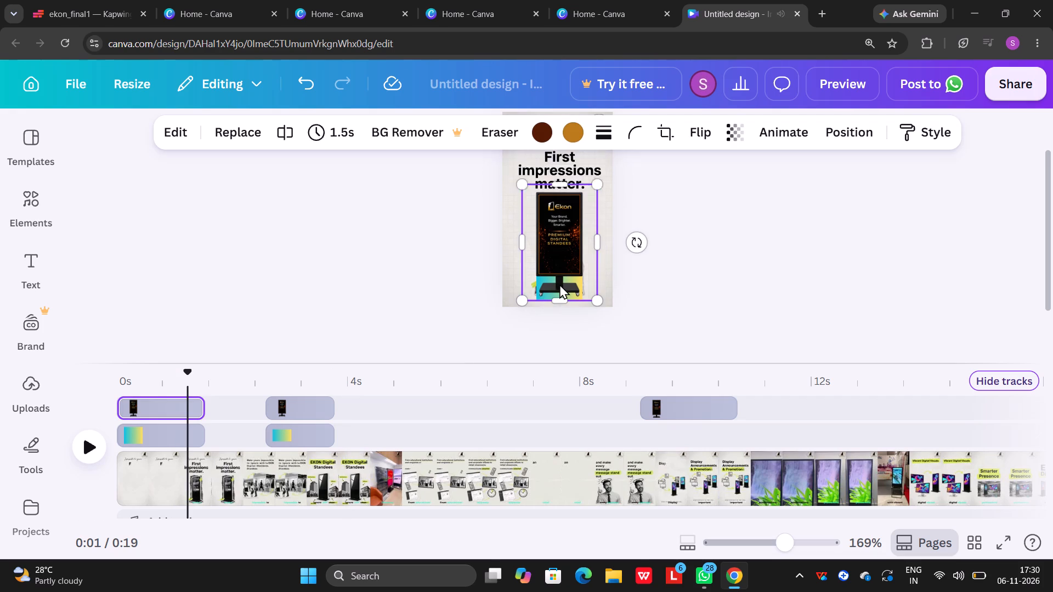
{"action": "left_click", "coordinate": [165, 429]}
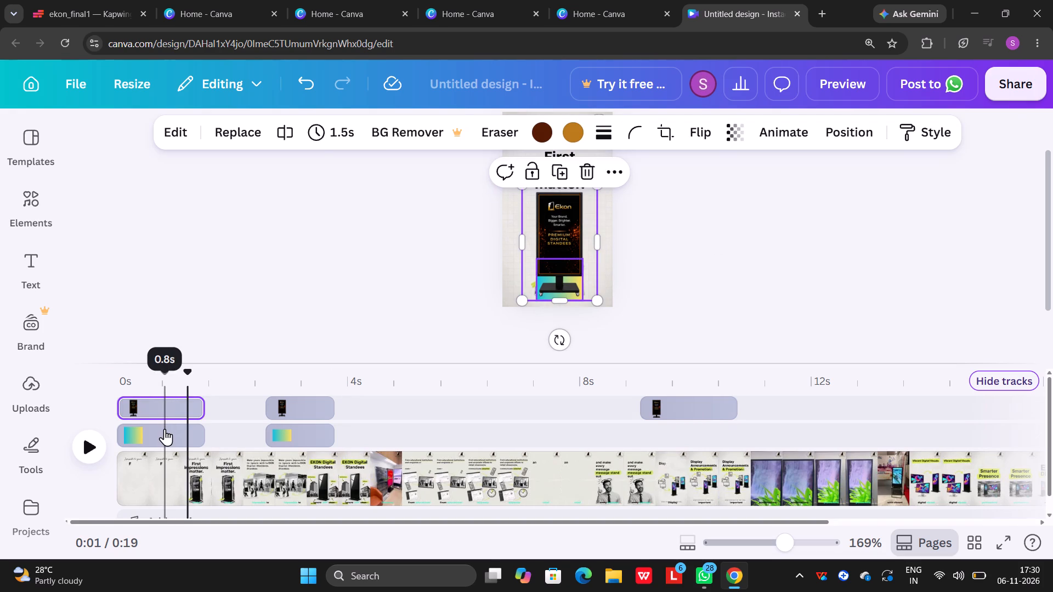
{"action": "scroll", "coordinate": [616, 328], "scroll_direction": "up", "scroll_amount": 2, "text": "ctrl"}
{"action": "scroll", "coordinate": [594, 283], "scroll_direction": "up", "scroll_amount": 2, "text": "ctrl"}
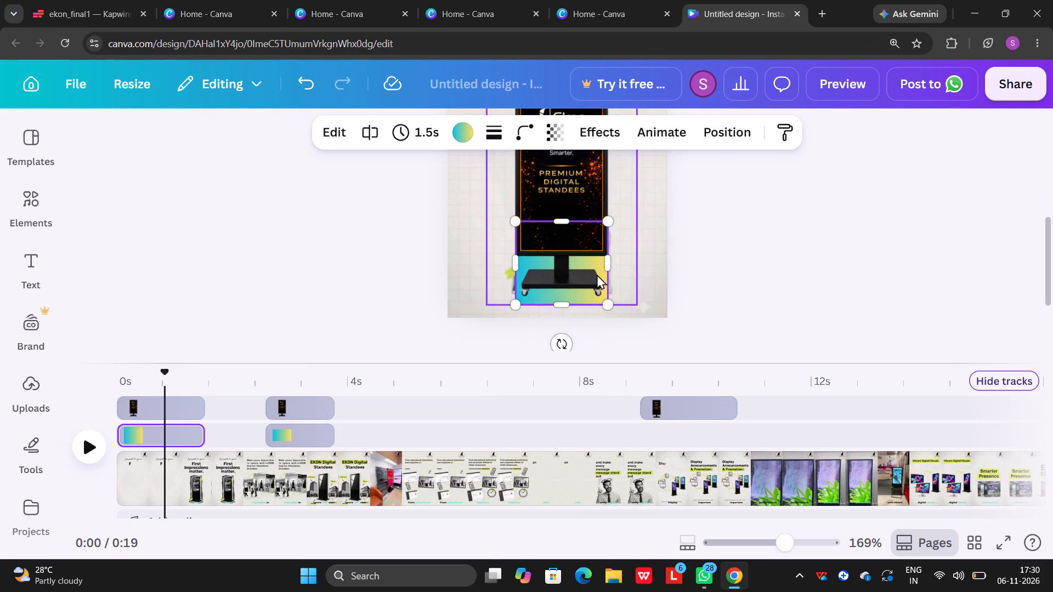
{"action": "left_click_drag", "start_coordinate": [609, 264], "coordinate": [617, 263]}
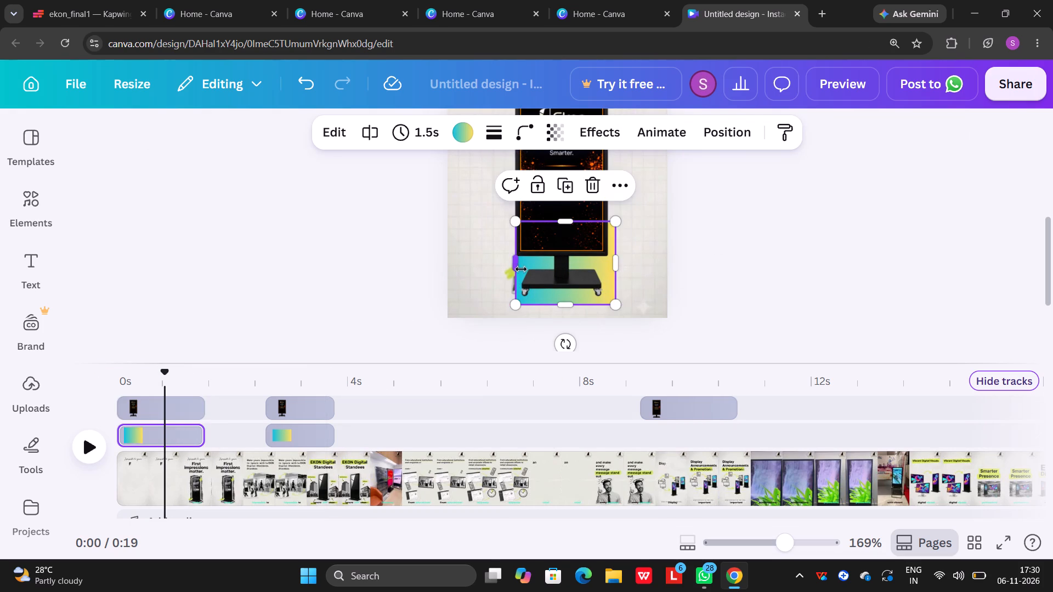
Widen the first scene's gradient rectangle slightly past the left edge of the standee screen.
{"action": "left_click_drag", "start_coordinate": [515, 264], "coordinate": [504, 265]}
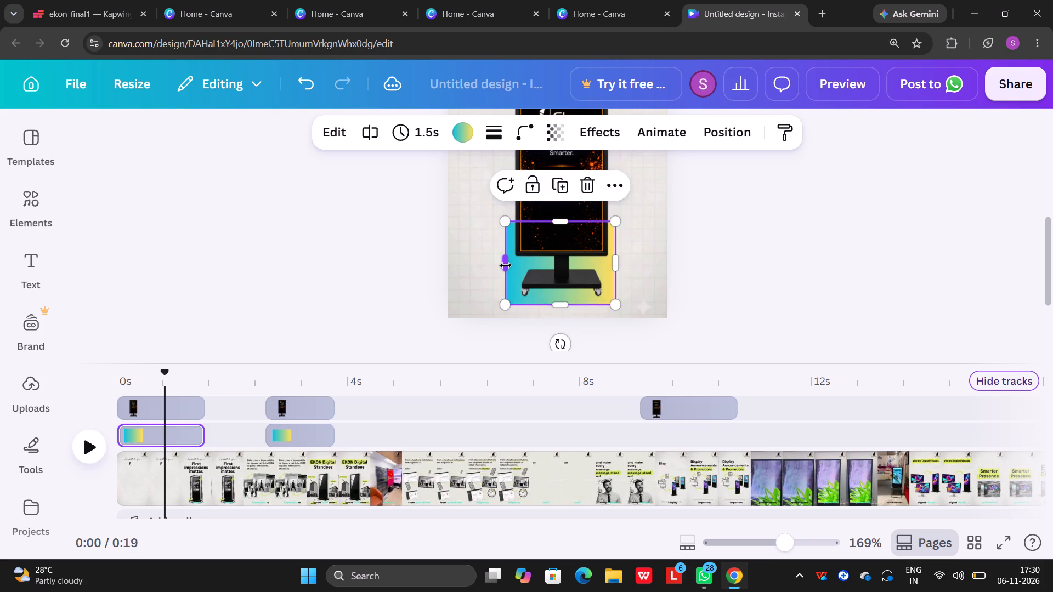
{"action": "left_click", "coordinate": [801, 244]}
Play the video from the start through the second standee scene to check how the widened gradient rectangle covers the original standee.
{"action": "scroll", "coordinate": [800, 244], "scroll_direction": "down", "scroll_amount": 4, "text": "ctrl"}
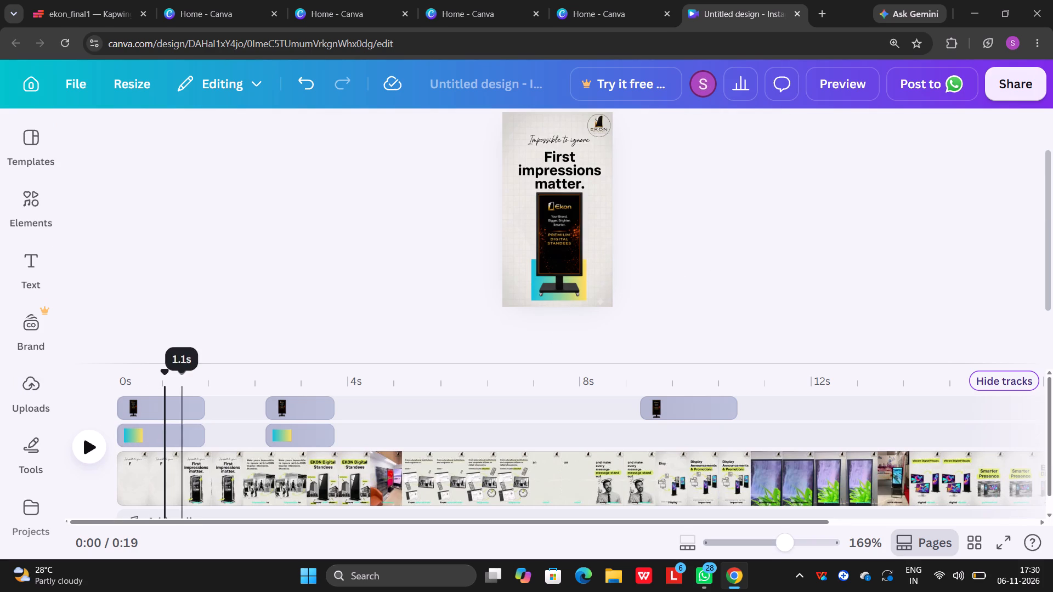
{"action": "left_click_drag", "start_coordinate": [163, 372], "coordinate": [87, 384]}
{"action": "left_click", "coordinate": [91, 442]}
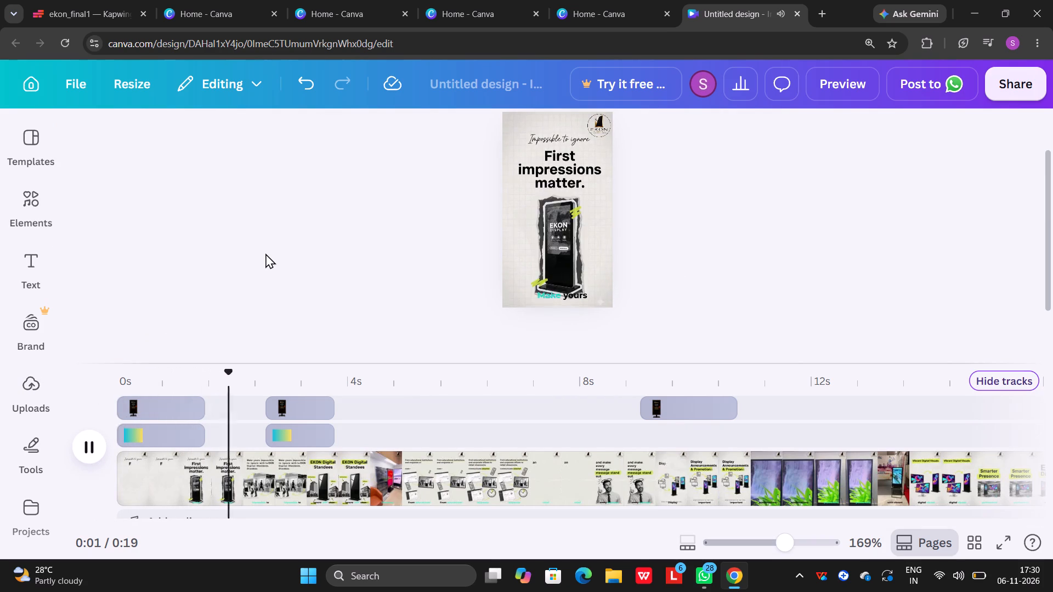
{"action": "left_click", "coordinate": [85, 451]}
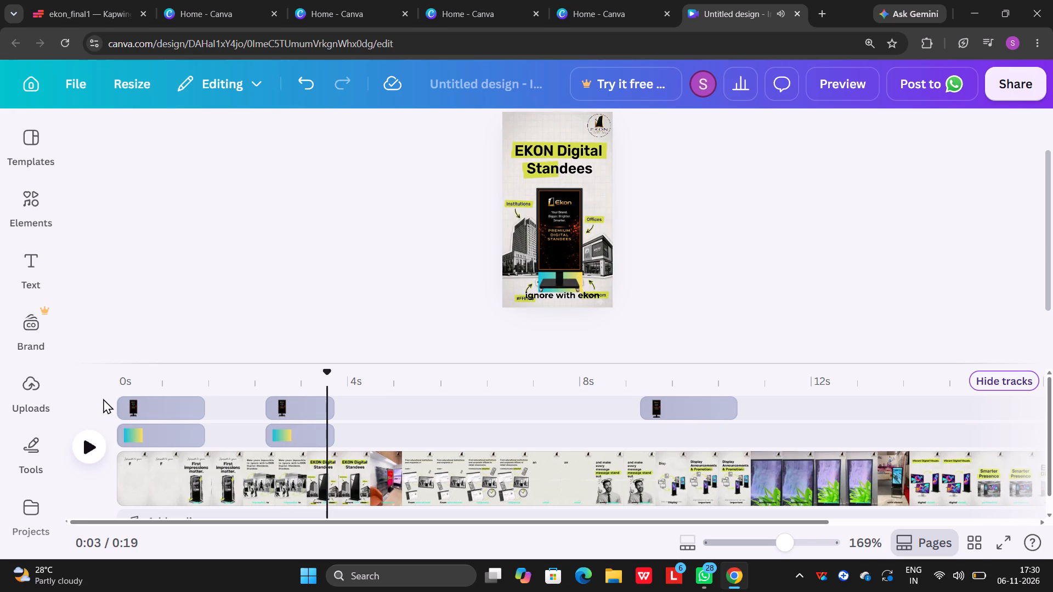
Extend the first scene's standee image and its gradient rectangle on the timeline so both last 1.9 s.
{"action": "scroll", "coordinate": [182, 414], "scroll_direction": "up", "scroll_amount": 9, "text": "ctrl"}
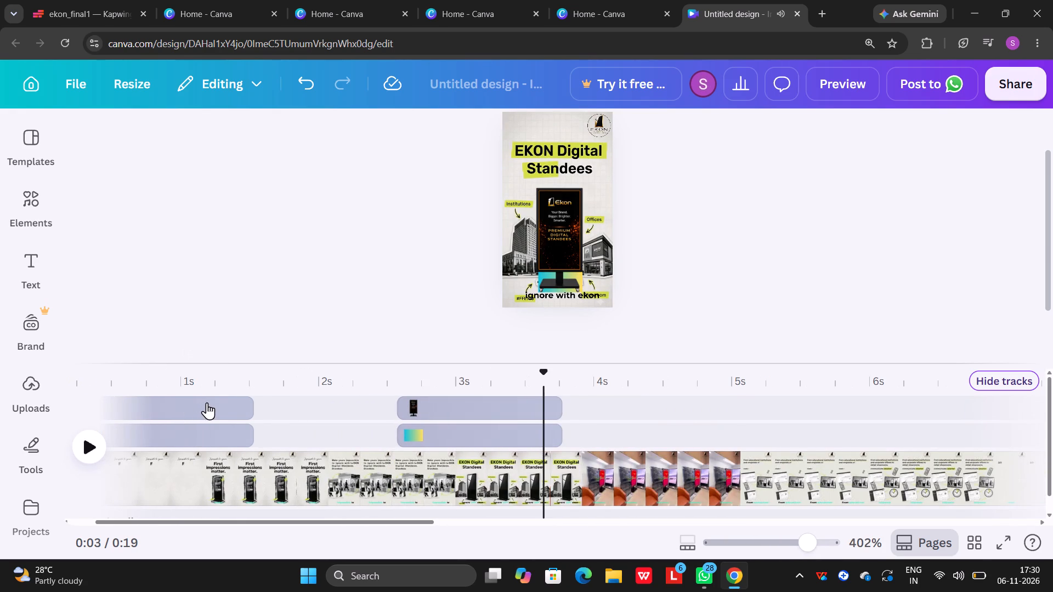
{"action": "scroll", "coordinate": [207, 402], "scroll_direction": "up", "scroll_amount": 1, "text": "ctrl"}
{"action": "left_click", "coordinate": [245, 409]}
{"action": "left_click_drag", "start_coordinate": [252, 409], "coordinate": [253, 409]}
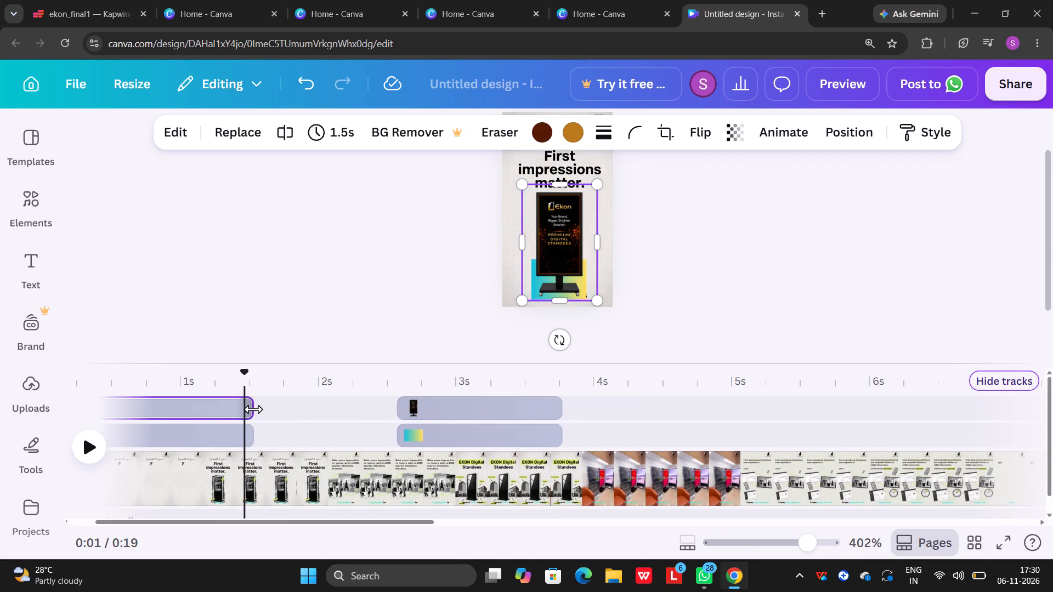
{"action": "left_click_drag", "start_coordinate": [253, 409], "coordinate": [325, 405]}
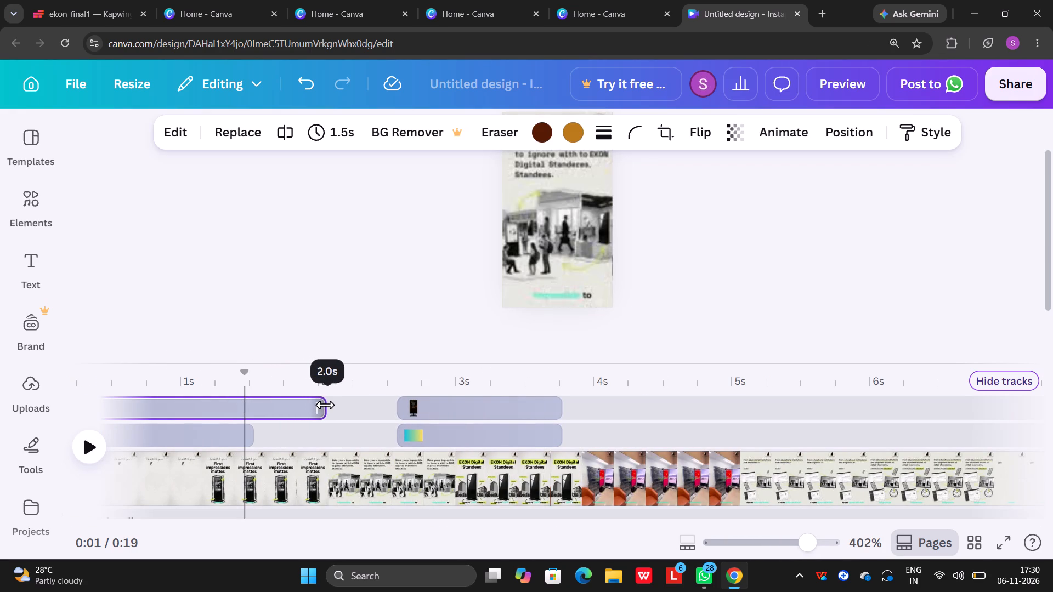
{"action": "left_click_drag", "start_coordinate": [325, 405], "coordinate": [310, 407]}
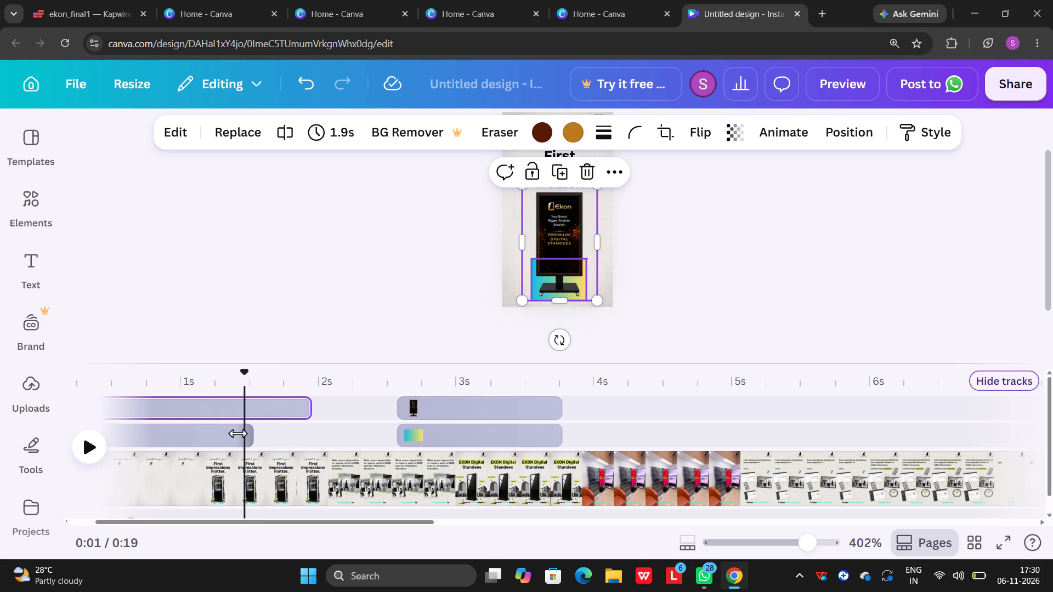
{"action": "left_click_drag", "start_coordinate": [248, 434], "coordinate": [307, 428]}
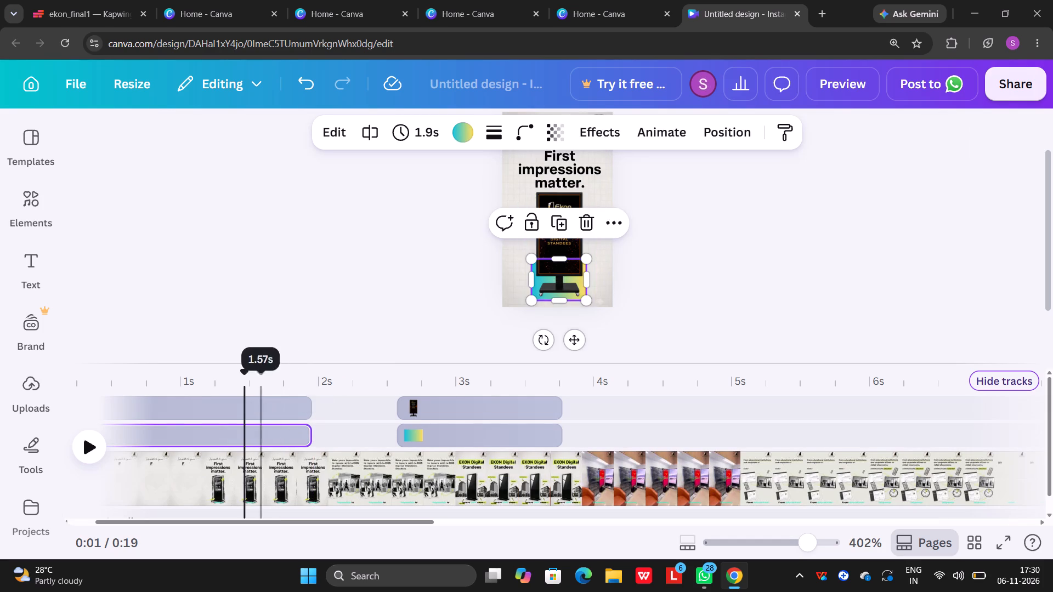
Play the opening from the start to check when the lengthened standee image and gradient rectangle disappear.
{"action": "left_click_drag", "start_coordinate": [246, 378], "coordinate": [25, 403]}
{"action": "left_click", "coordinate": [88, 448]}
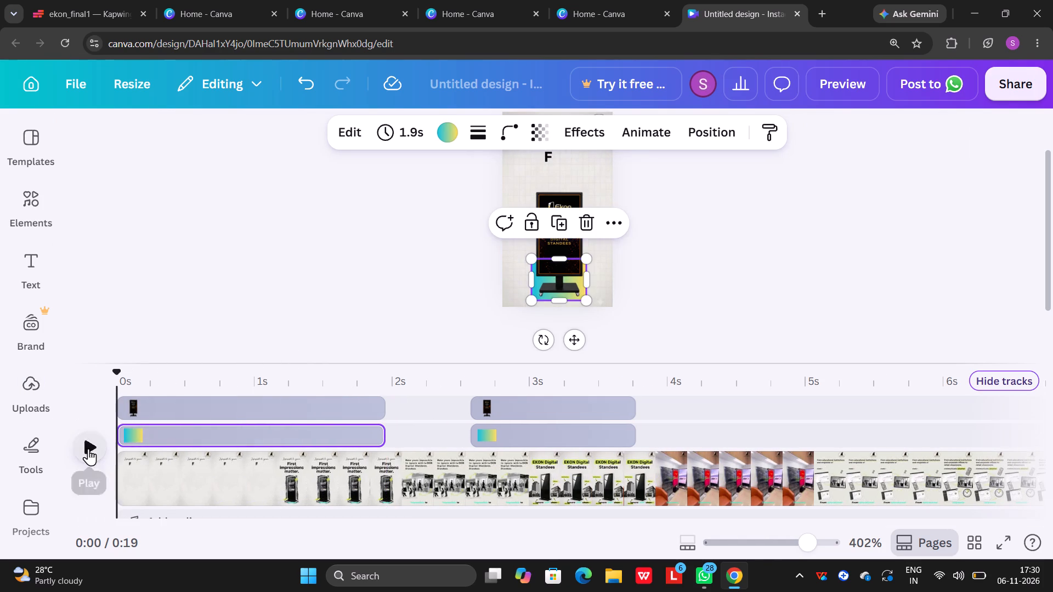
{"action": "left_click", "coordinate": [257, 275]}
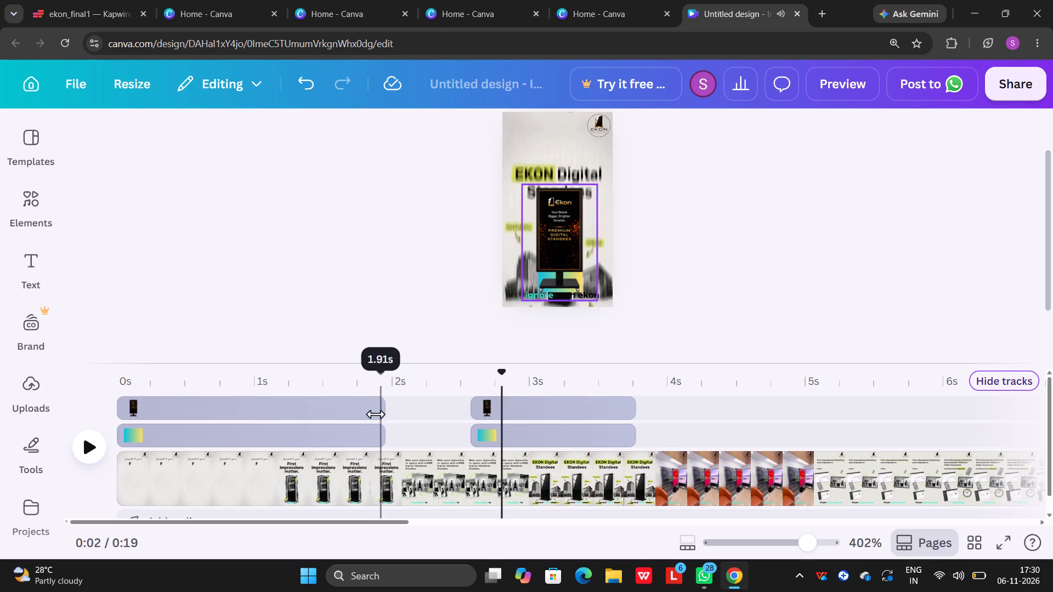
Trim the ends of the first scene's standee image and gradient rectangle so both last 1.8 s.
{"action": "left_click", "coordinate": [372, 410]}
{"action": "left_click_drag", "start_coordinate": [381, 410], "coordinate": [374, 410]}
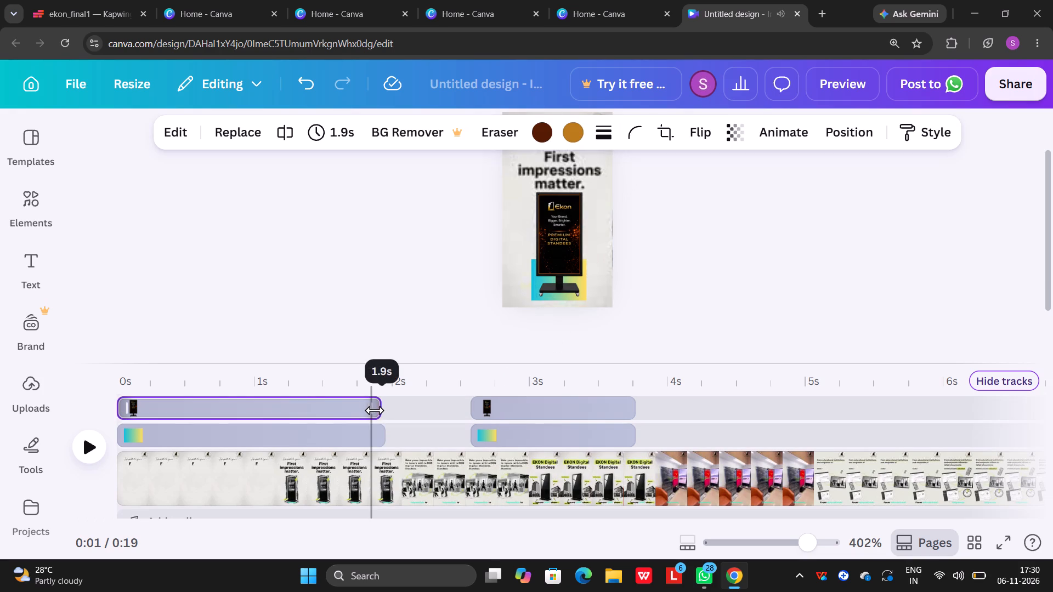
{"action": "left_click_drag", "start_coordinate": [374, 410], "coordinate": [373, 410]}
{"action": "left_click", "coordinate": [370, 434]}
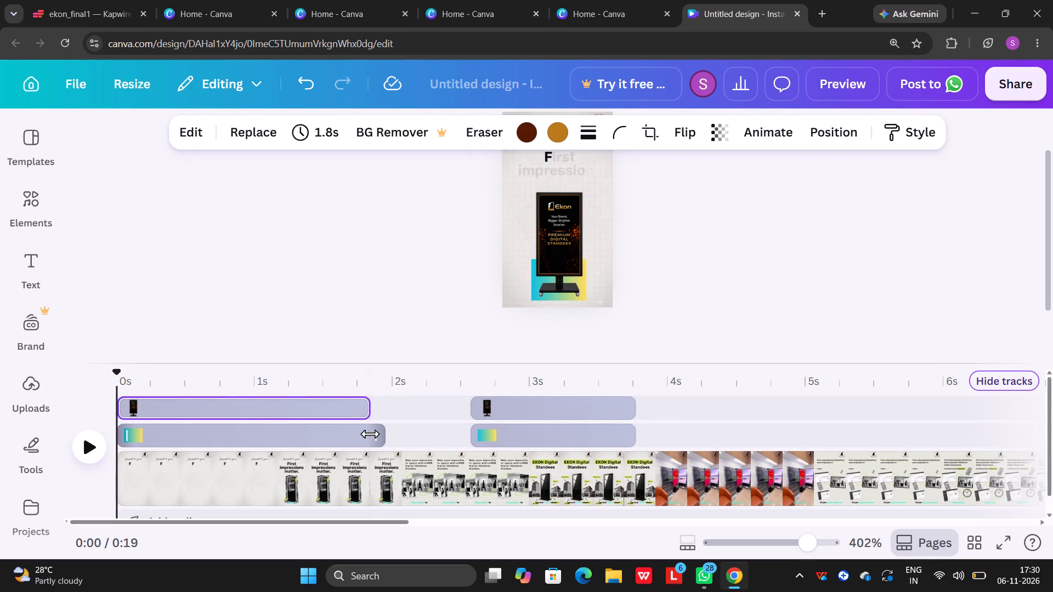
{"action": "left_click_drag", "start_coordinate": [382, 436], "coordinate": [375, 436]}
Play the video from the start into the second standee scene to check the trimmed timing of the first overlay.
{"action": "left_click_drag", "start_coordinate": [374, 371], "coordinate": [121, 399]}
{"action": "left_click", "coordinate": [97, 443]}
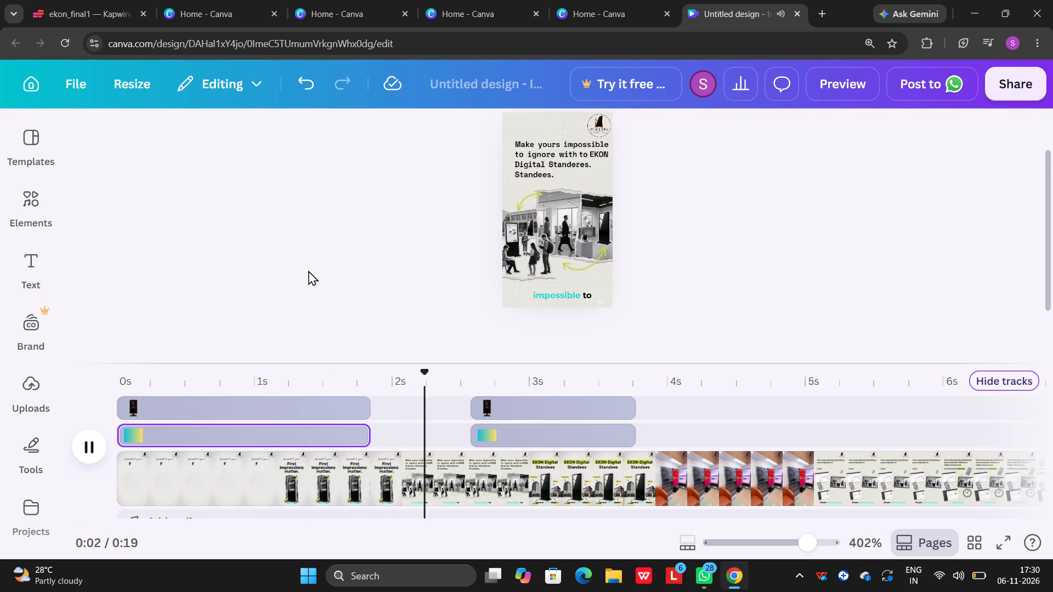
{"action": "left_click", "coordinate": [77, 444]}
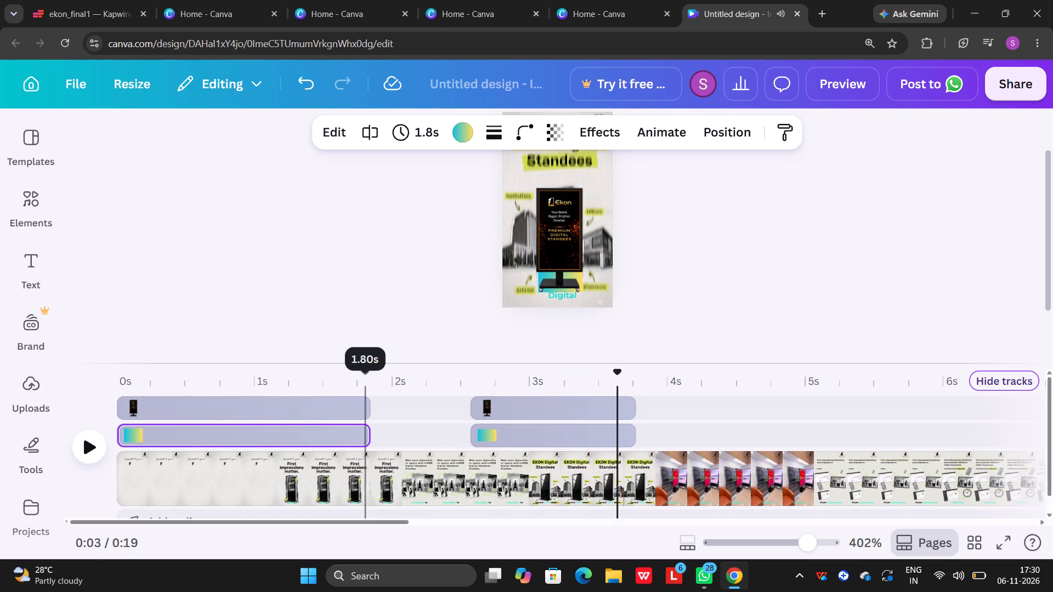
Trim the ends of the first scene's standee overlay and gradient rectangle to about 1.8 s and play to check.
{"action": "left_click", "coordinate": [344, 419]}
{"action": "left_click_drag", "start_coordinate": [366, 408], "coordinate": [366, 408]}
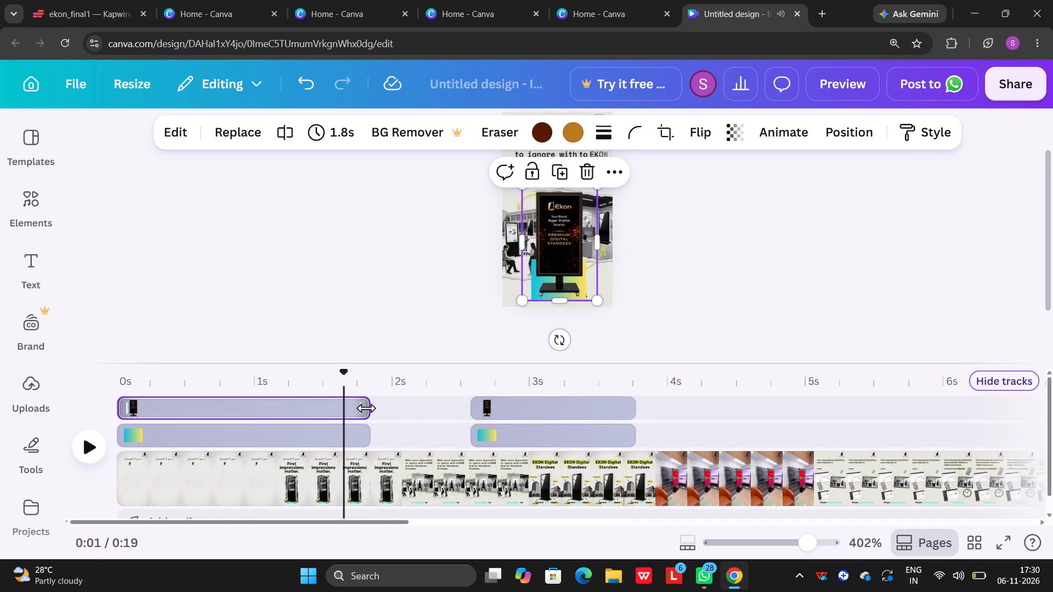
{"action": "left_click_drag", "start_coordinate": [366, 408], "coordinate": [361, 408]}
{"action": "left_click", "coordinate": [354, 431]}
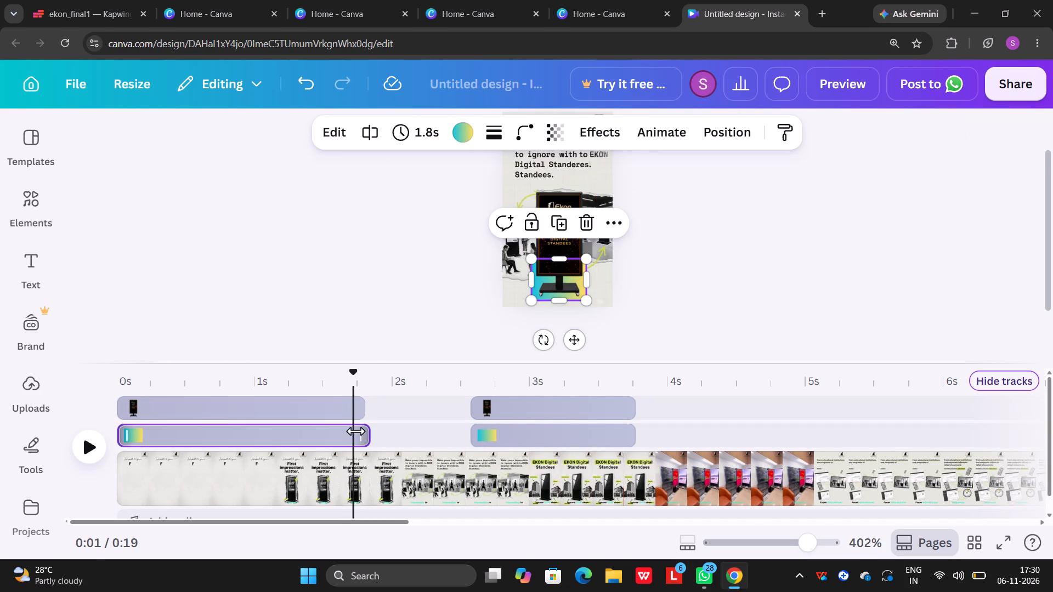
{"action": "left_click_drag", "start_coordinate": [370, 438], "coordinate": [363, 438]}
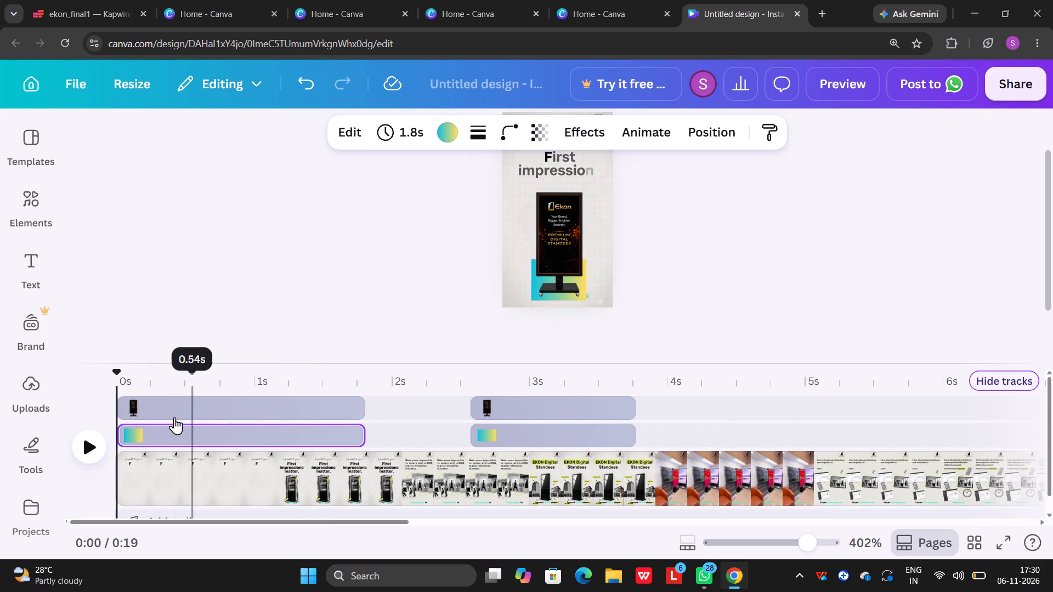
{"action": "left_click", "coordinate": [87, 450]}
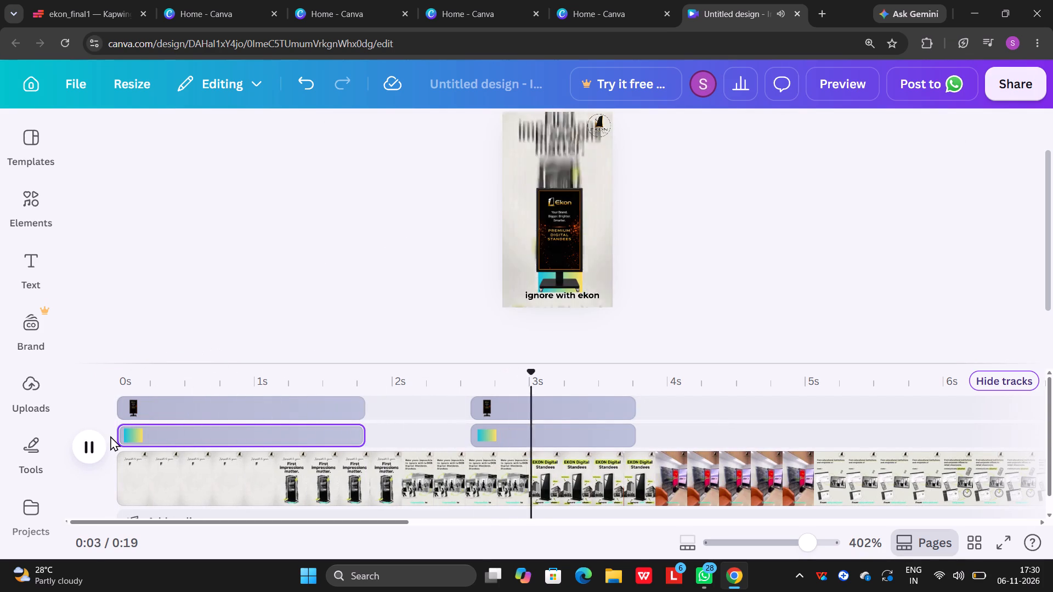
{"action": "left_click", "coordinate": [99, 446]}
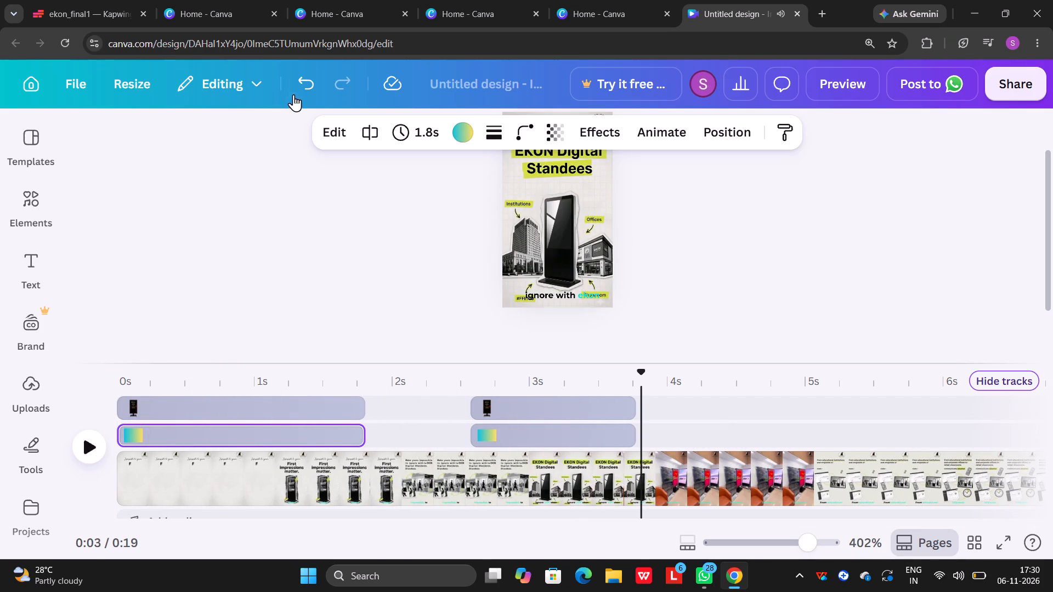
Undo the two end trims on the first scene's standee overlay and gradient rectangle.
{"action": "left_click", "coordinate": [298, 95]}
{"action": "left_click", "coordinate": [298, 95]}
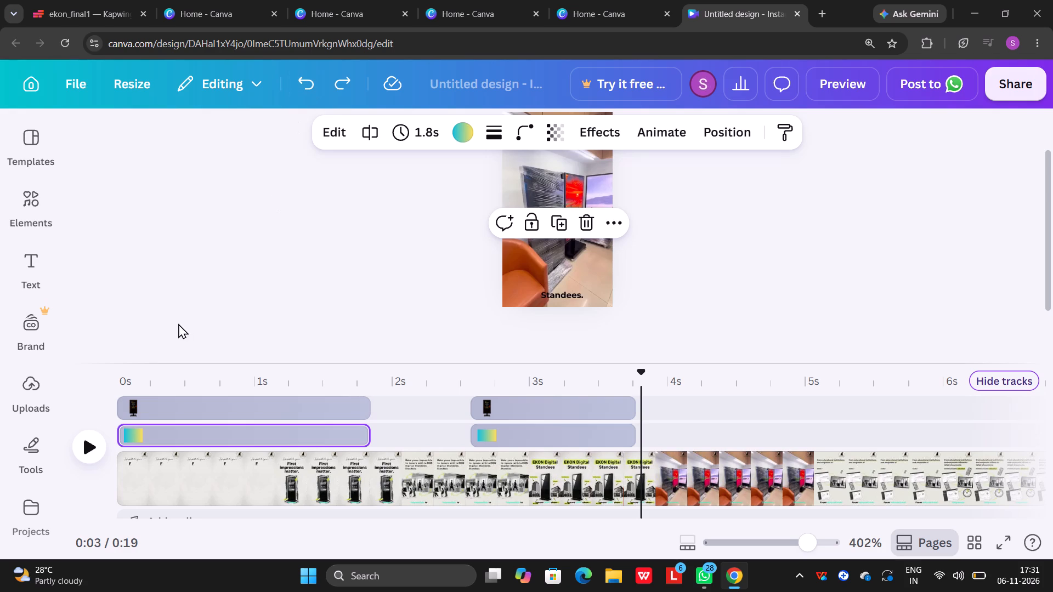
Play the video from the start through to the Vibrant Digital Visuals scene to review all the overlays.
{"action": "left_click_drag", "start_coordinate": [640, 375], "coordinate": [1, 501]}
{"action": "left_click", "coordinate": [82, 468]}
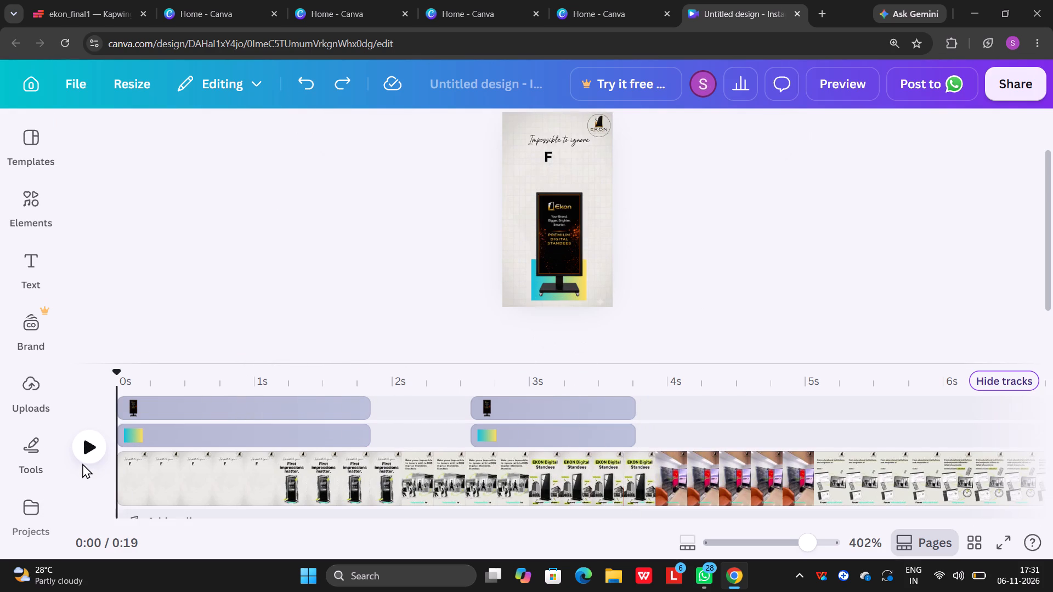
{"action": "left_click", "coordinate": [86, 444]}
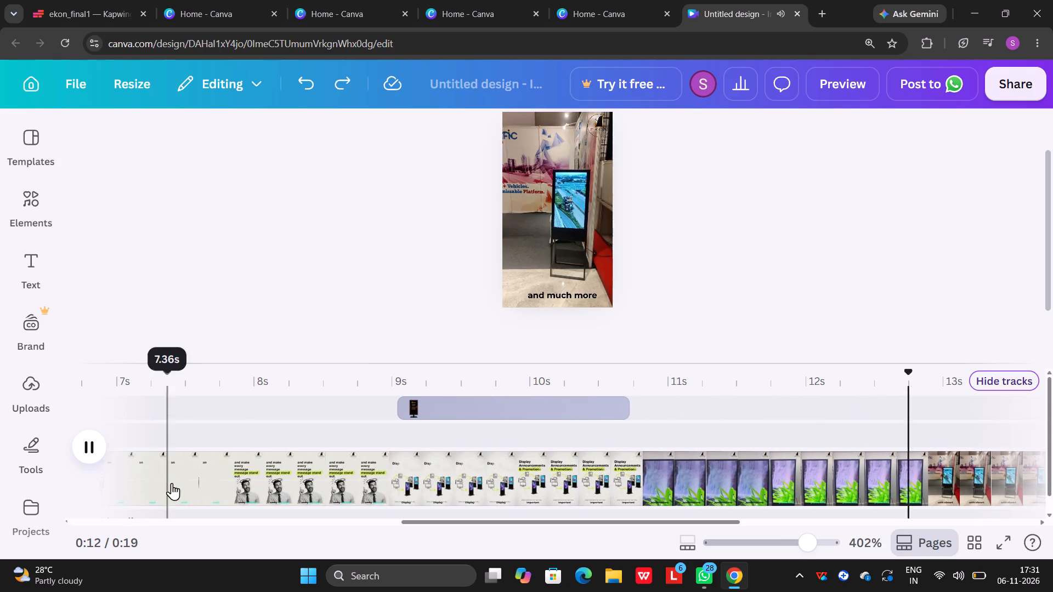
{"action": "left_click", "coordinate": [66, 452]}
{"action": "left_click", "coordinate": [82, 448]}
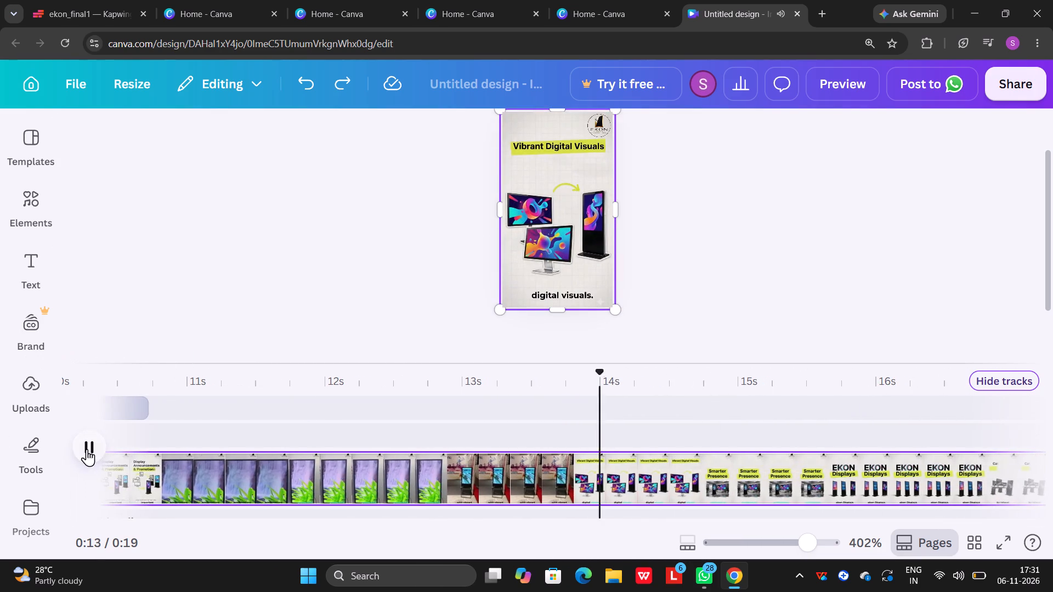
{"action": "left_click", "coordinate": [87, 449]}
Return to the start of the Display Announcements & Promotions scene at about 9 s and replay it to check its standee overlay.
{"action": "left_click_drag", "start_coordinate": [631, 376], "coordinate": [116, 436]}
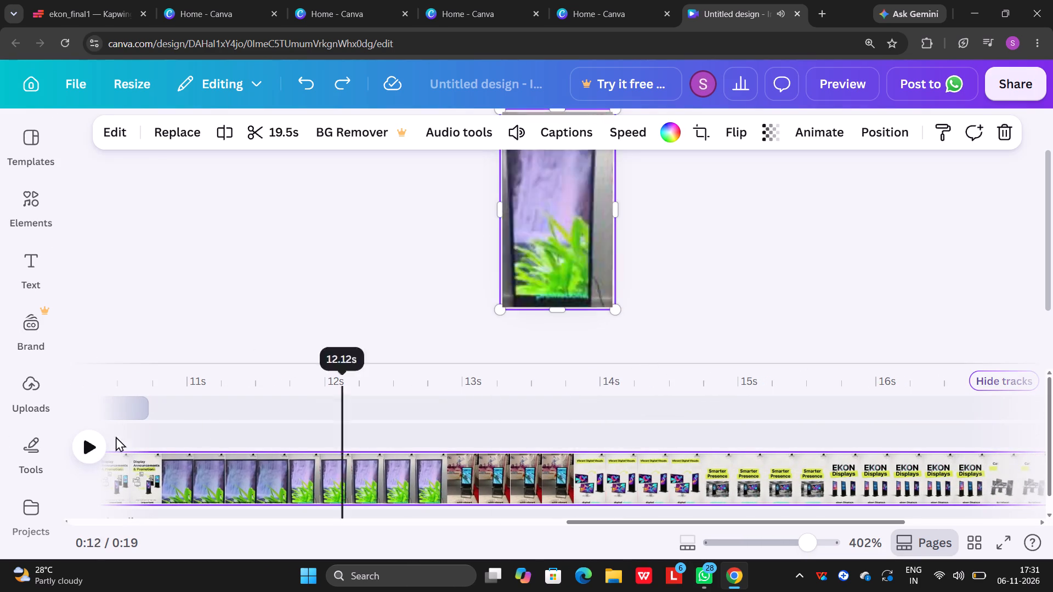
{"action": "left_click_drag", "start_coordinate": [116, 436], "coordinate": [346, 416]}
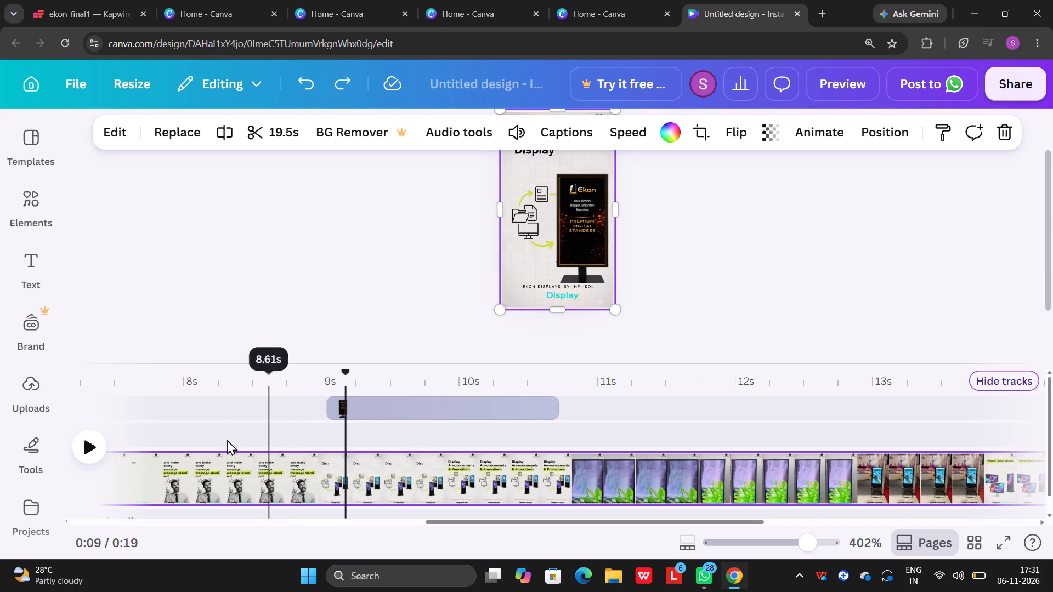
{"action": "left_click", "coordinate": [82, 447]}
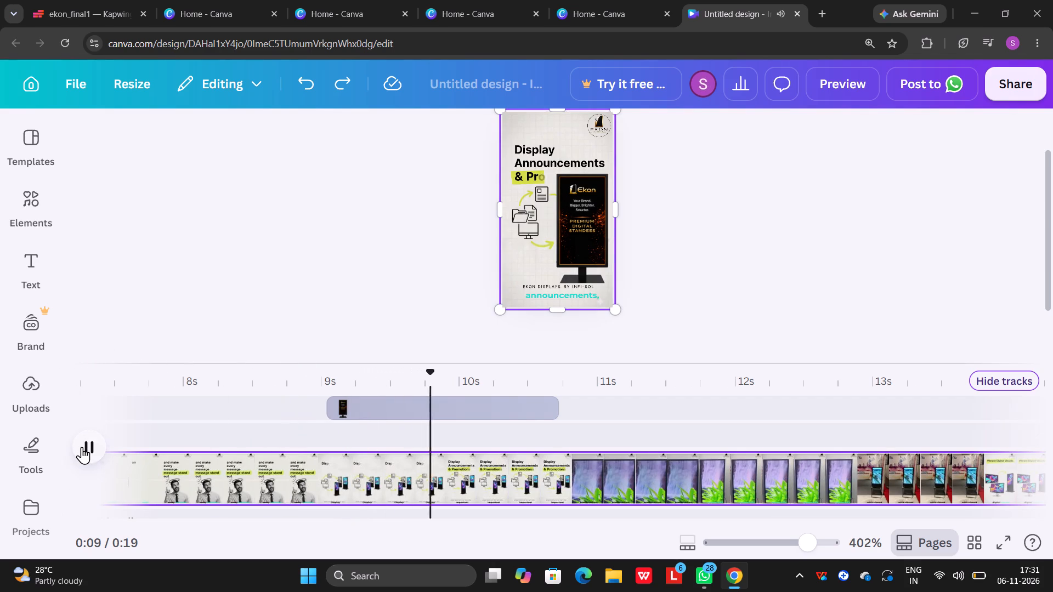
{"action": "left_click", "coordinate": [82, 447]}
Shrink the standee overlay in the Display Announcements & Promotions scene from its top-left corner to about 751 by 1,054.
{"action": "left_click", "coordinate": [566, 237]}
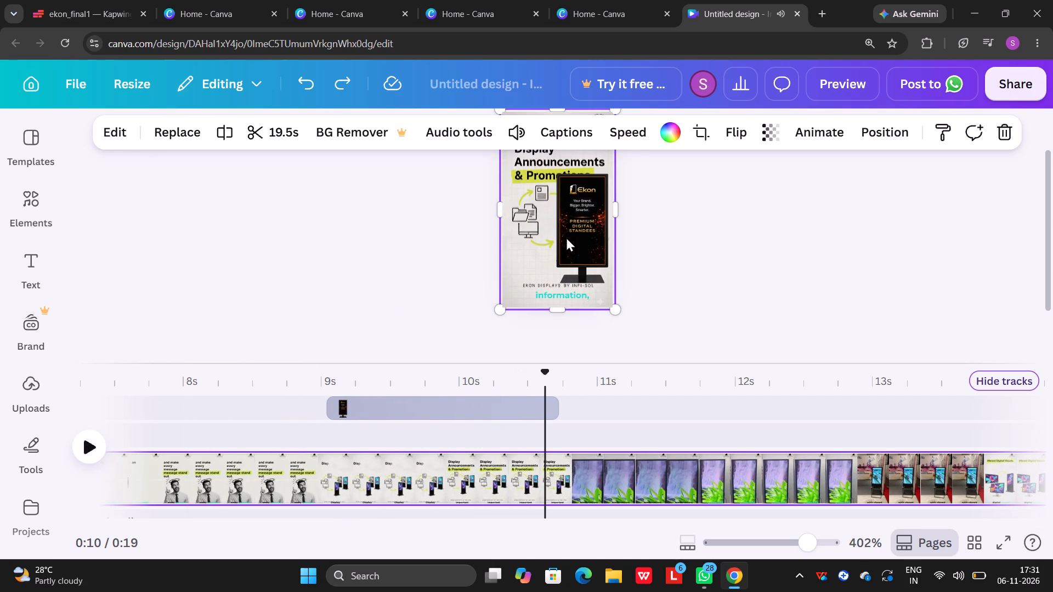
{"action": "scroll", "coordinate": [571, 231], "scroll_direction": "up", "scroll_amount": 1}
{"action": "scroll", "coordinate": [571, 237], "scroll_direction": "up", "scroll_amount": 3, "text": "ctrl"}
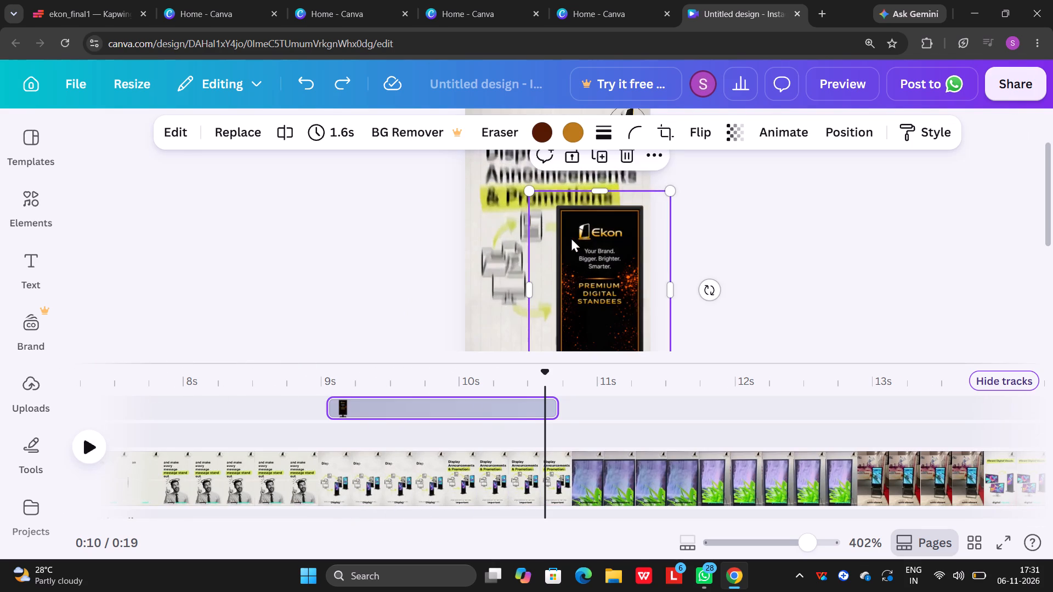
{"action": "scroll", "coordinate": [573, 236], "scroll_direction": "down", "scroll_amount": 4, "text": "ctrl"}
{"action": "scroll", "coordinate": [546, 206], "scroll_direction": "up", "scroll_amount": 5, "text": "ctrl"}
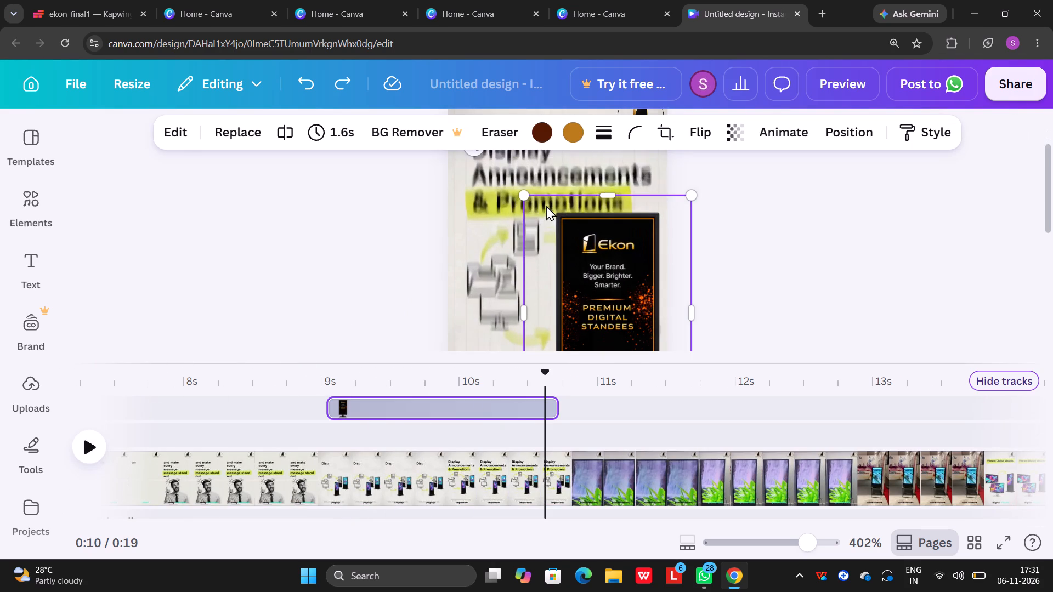
{"action": "left_click_drag", "start_coordinate": [526, 195], "coordinate": [545, 215]}
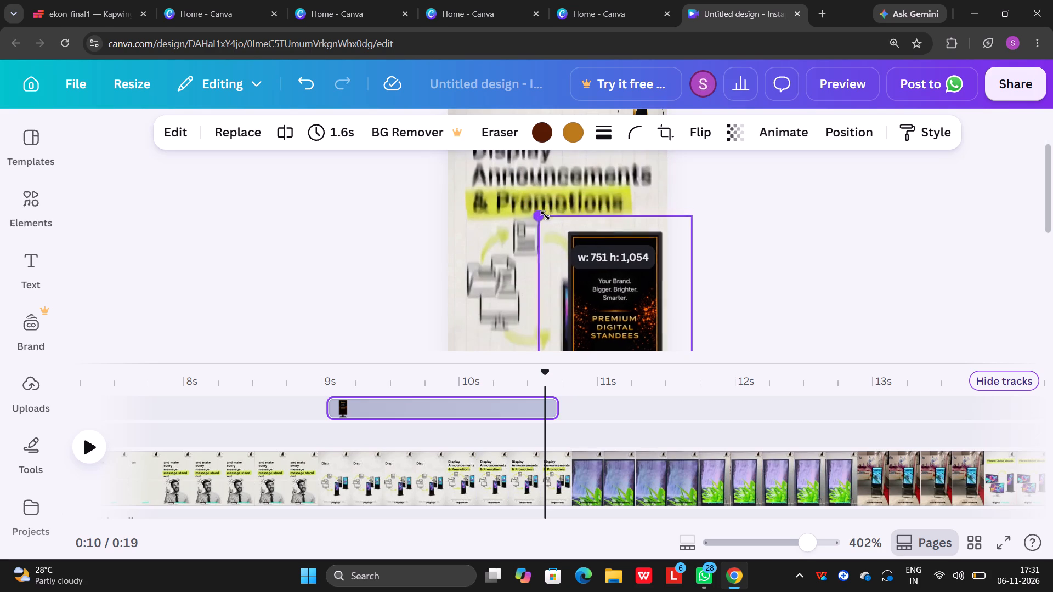
{"action": "left_click_drag", "start_coordinate": [545, 215], "coordinate": [545, 216]}
{"action": "left_click", "coordinate": [758, 243]}
{"action": "scroll", "coordinate": [734, 228], "scroll_direction": "down", "scroll_amount": 3}
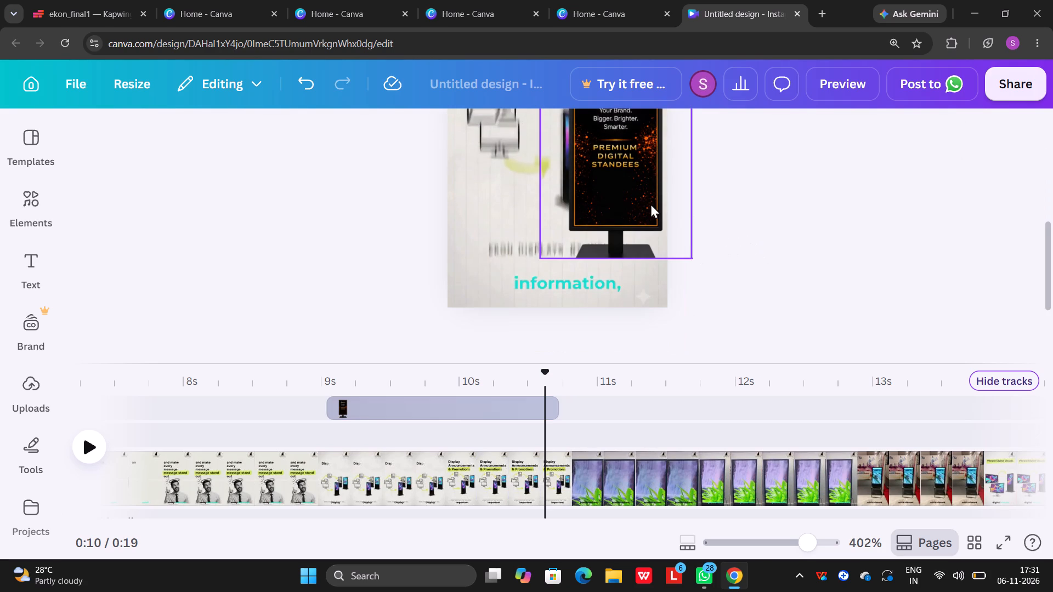
Nudge the standee overlay in the Display Announcements & Promotions scene slightly left over the original display.
{"action": "scroll", "coordinate": [641, 203], "scroll_direction": "up", "scroll_amount": 1}
{"action": "left_click_drag", "start_coordinate": [615, 236], "coordinate": [606, 238]}
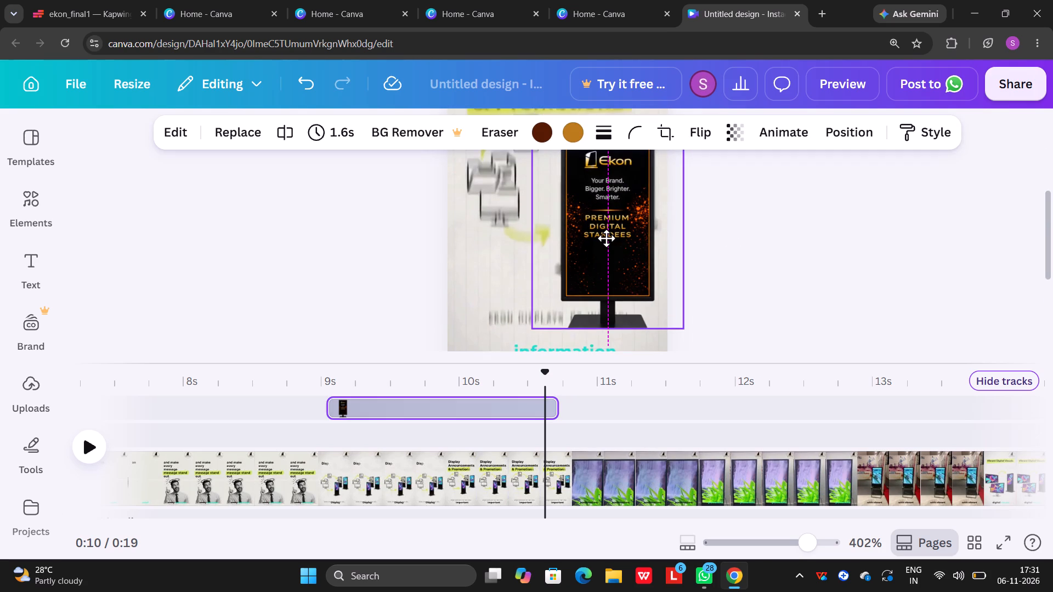
{"action": "left_click_drag", "start_coordinate": [606, 238], "coordinate": [609, 237]}
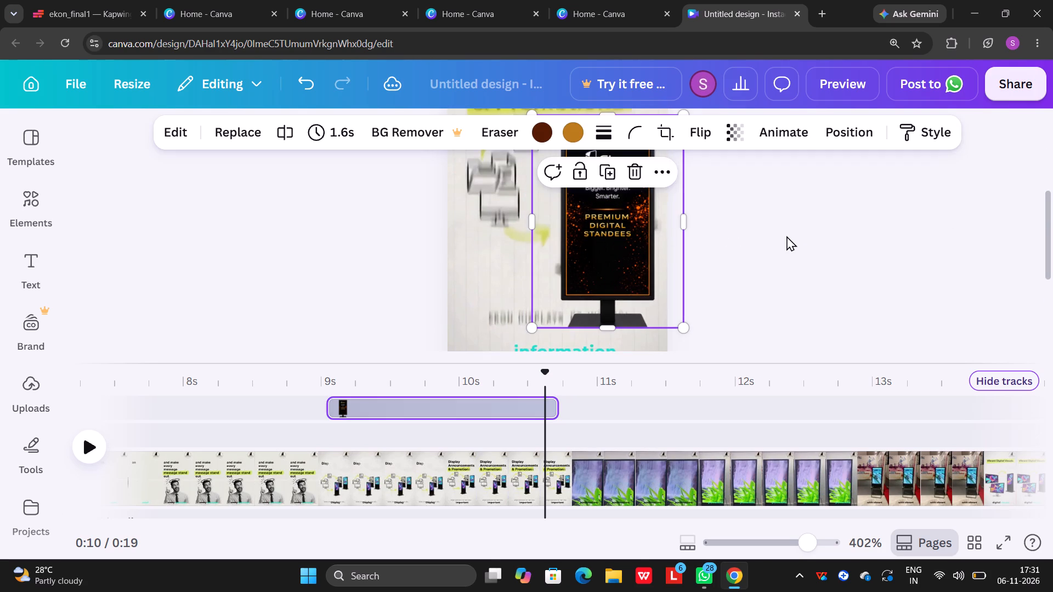
{"action": "left_click", "coordinate": [787, 236]}
{"action": "scroll", "coordinate": [774, 234], "scroll_direction": "down", "scroll_amount": 4, "text": "ctrl"}
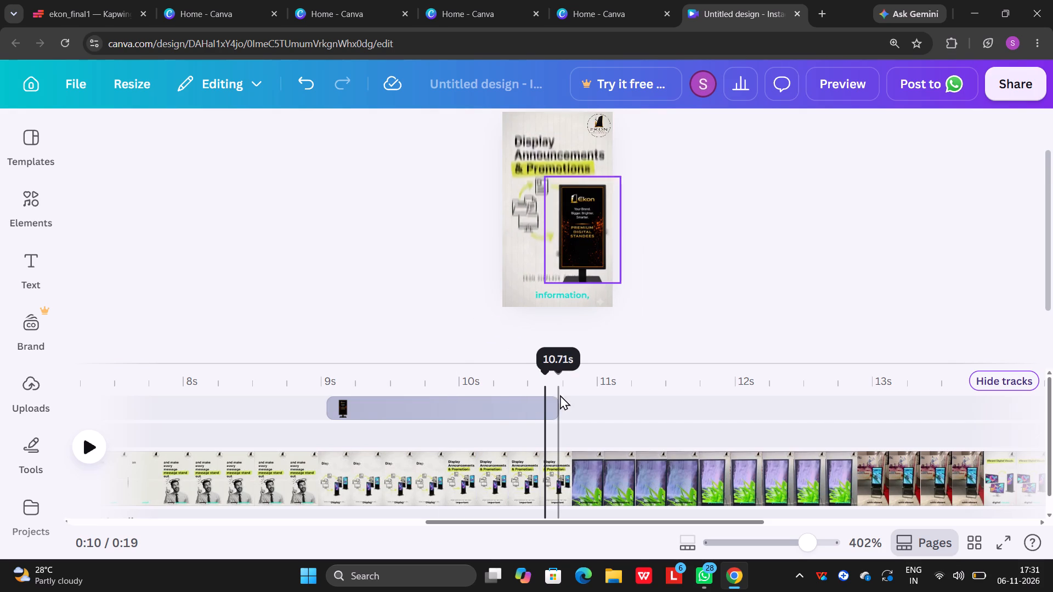
Replay the video from about 8.8 s through the Display Announcements & Promotions scene to check the overlay's placement.
{"action": "left_click_drag", "start_coordinate": [546, 372], "coordinate": [299, 383]}
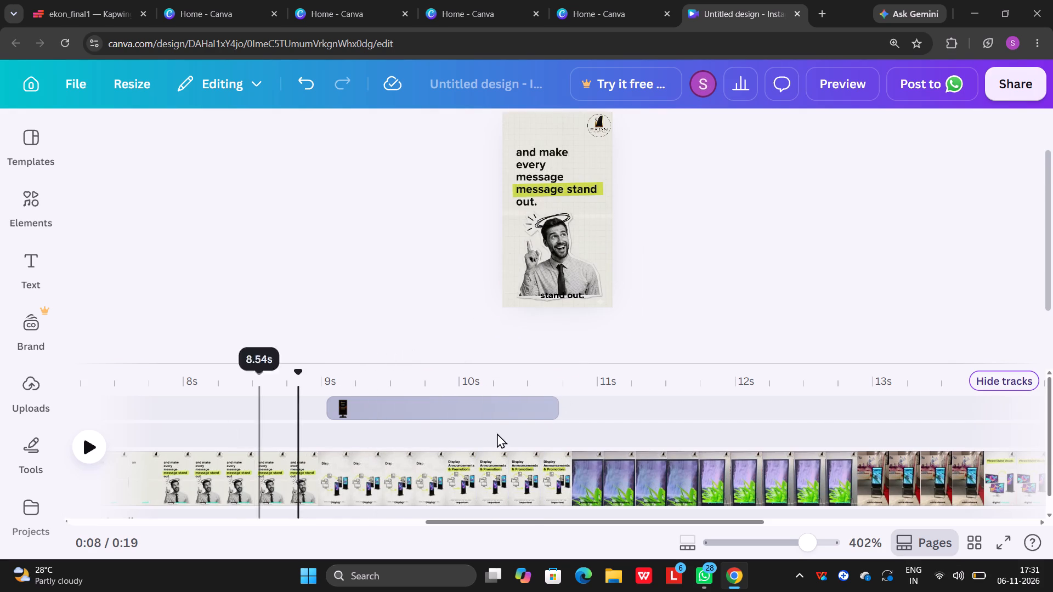
{"action": "left_click", "coordinate": [92, 444]}
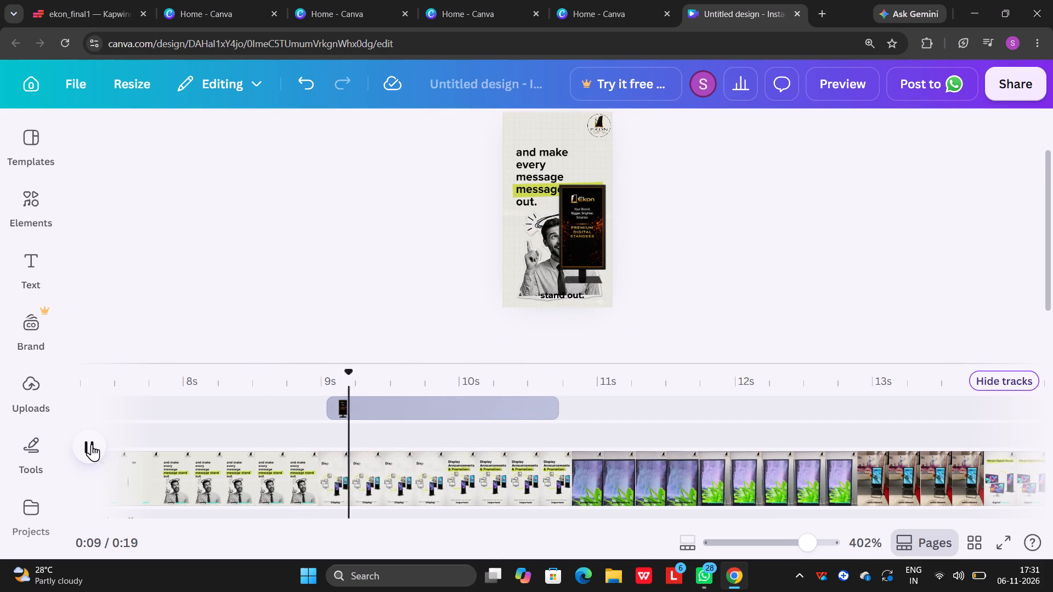
{"action": "left_click", "coordinate": [92, 444]}
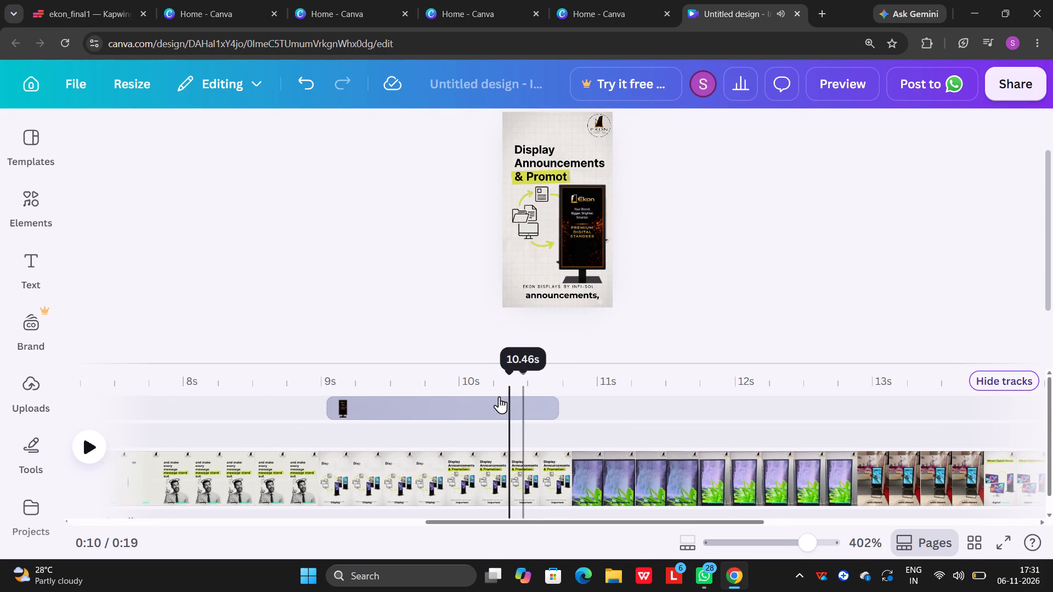
Stretch the sides of the Display Announcements & Promotions standee overlay outward to about 874 by 1,045.
{"action": "left_click", "coordinate": [592, 235]}
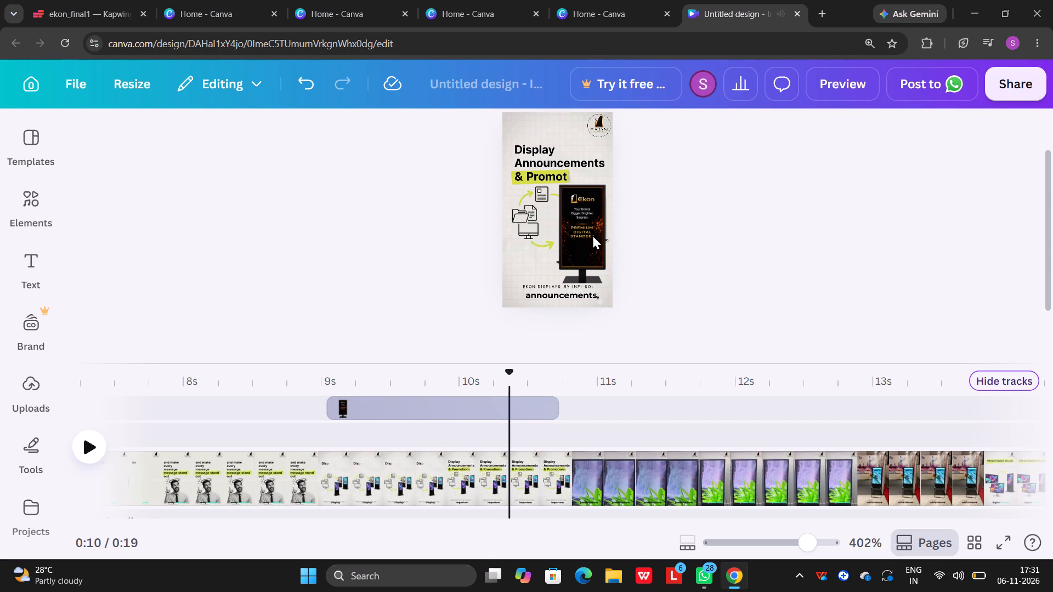
{"action": "left_click", "coordinate": [620, 231]}
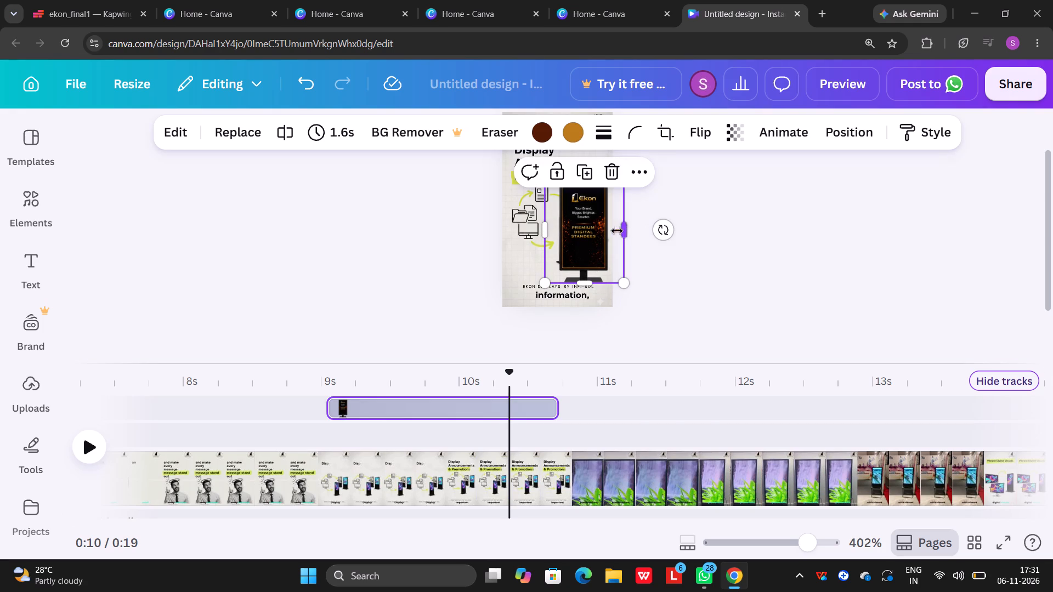
{"action": "left_click_drag", "start_coordinate": [545, 235], "coordinate": [540, 235]}
{"action": "left_click", "coordinate": [665, 227]}
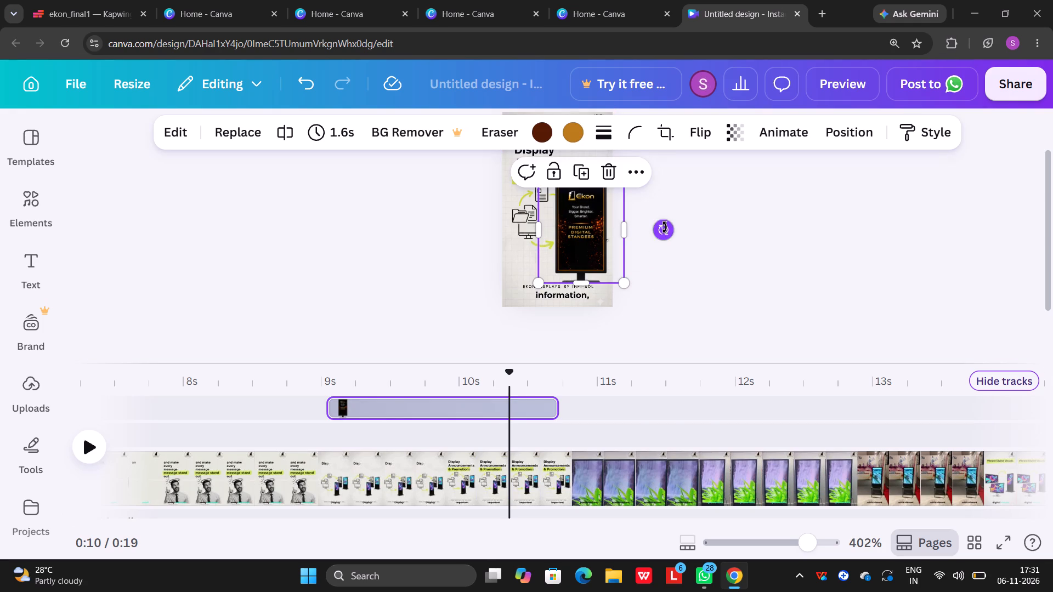
{"action": "left_click", "coordinate": [626, 230]}
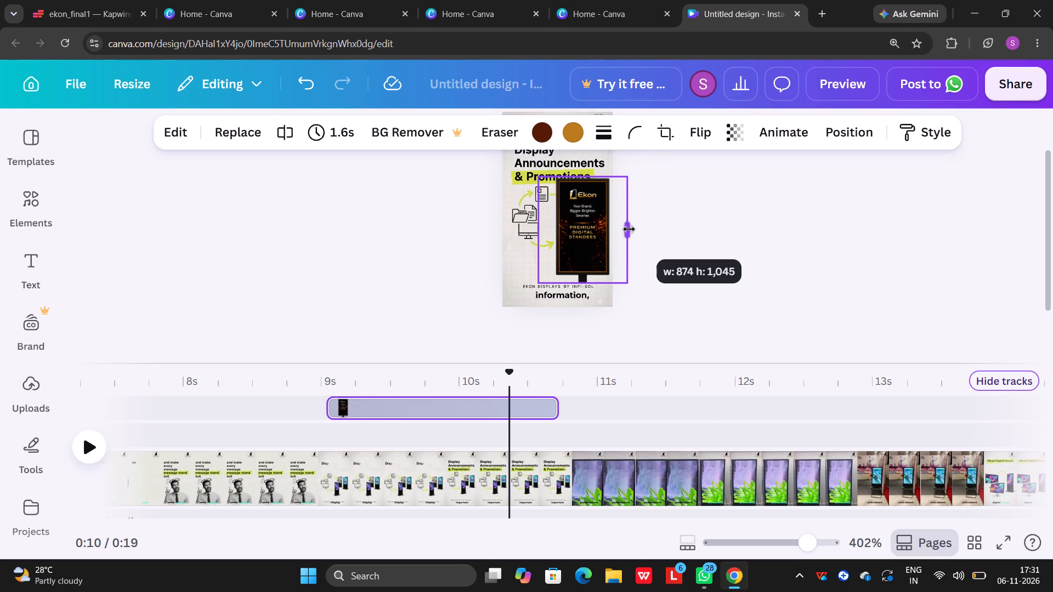
{"action": "left_click", "coordinate": [713, 258]}
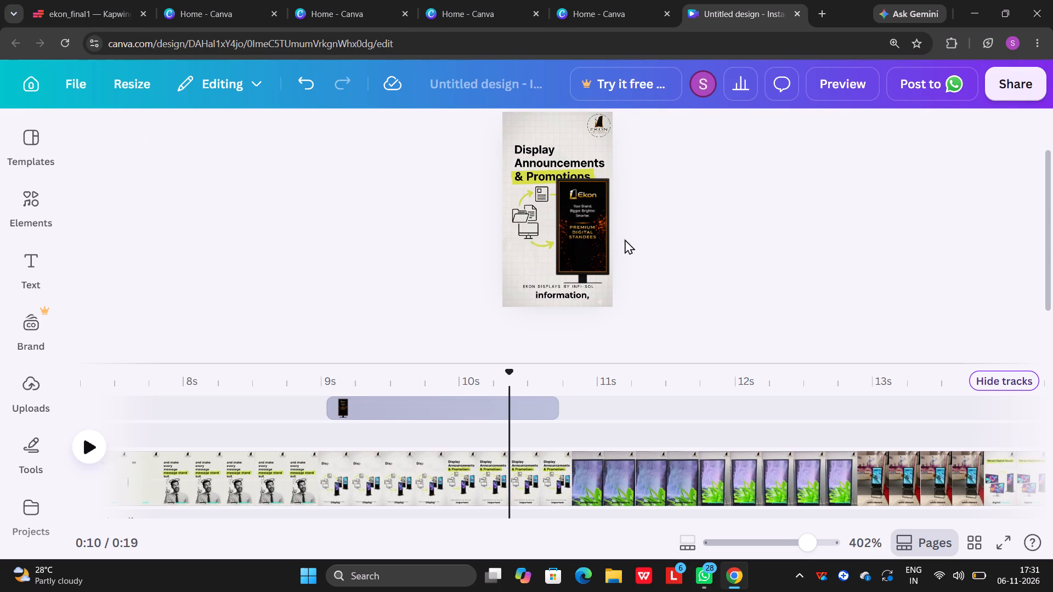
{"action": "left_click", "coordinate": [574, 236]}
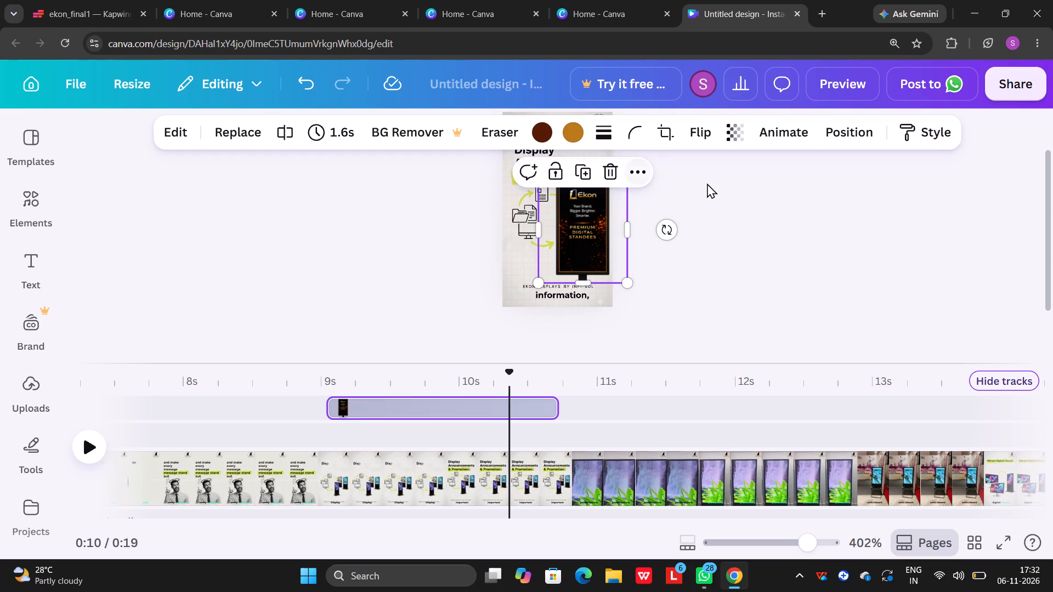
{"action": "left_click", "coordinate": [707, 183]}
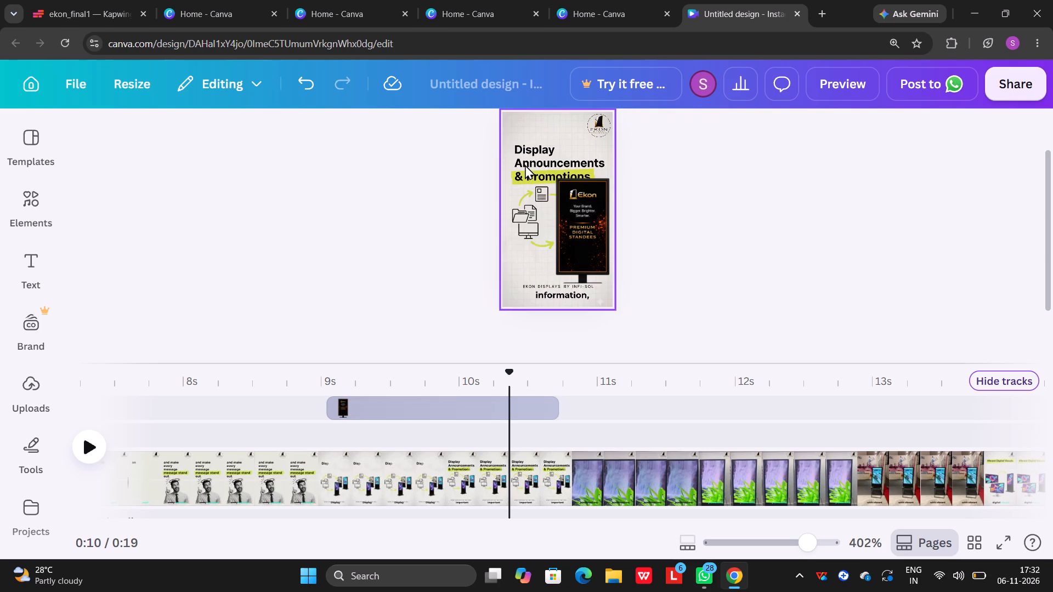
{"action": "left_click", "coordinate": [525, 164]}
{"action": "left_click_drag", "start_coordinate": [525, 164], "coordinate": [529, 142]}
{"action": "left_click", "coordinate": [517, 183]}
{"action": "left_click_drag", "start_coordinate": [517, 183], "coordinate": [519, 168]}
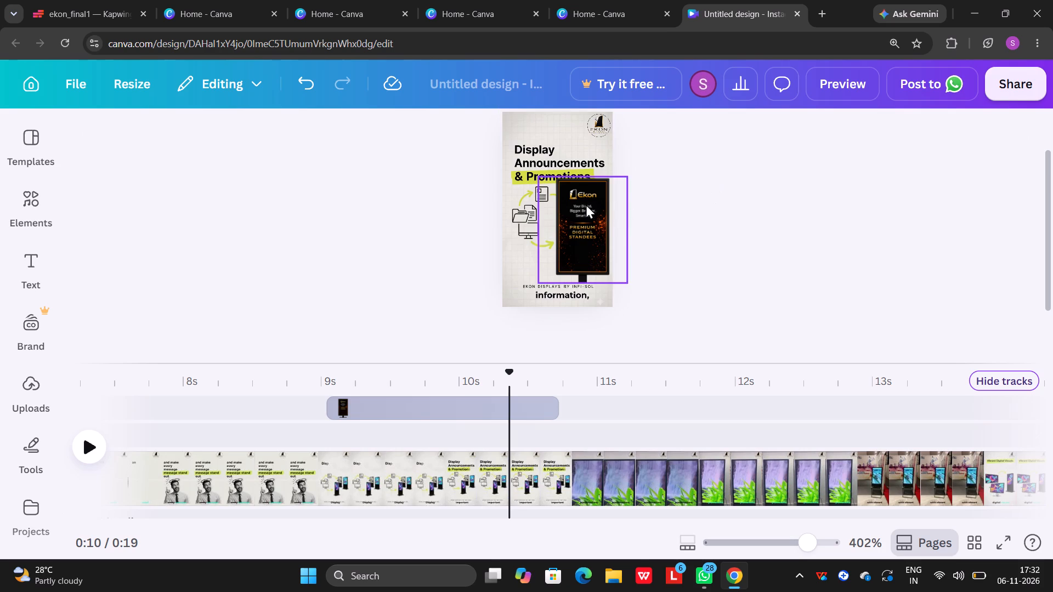
Shrink the standee overlay slightly from its top-left corner so it sits clear of the & Promotions heading.
{"action": "left_click", "coordinate": [579, 204]}
{"action": "scroll", "coordinate": [558, 212], "scroll_direction": "up", "scroll_amount": 1}
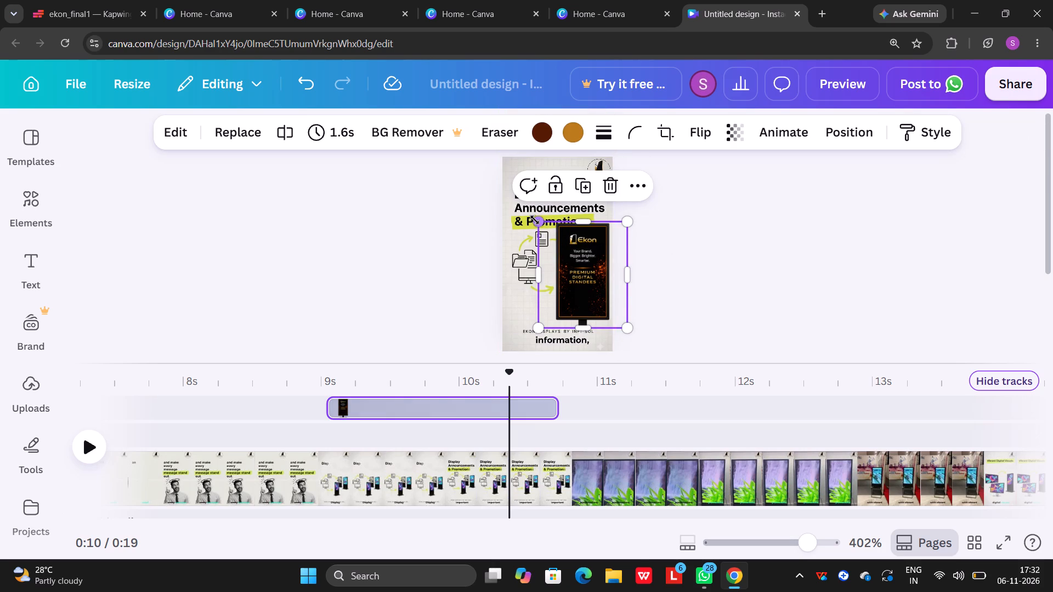
{"action": "left_click_drag", "start_coordinate": [535, 220], "coordinate": [544, 229]}
{"action": "left_click", "coordinate": [576, 266]}
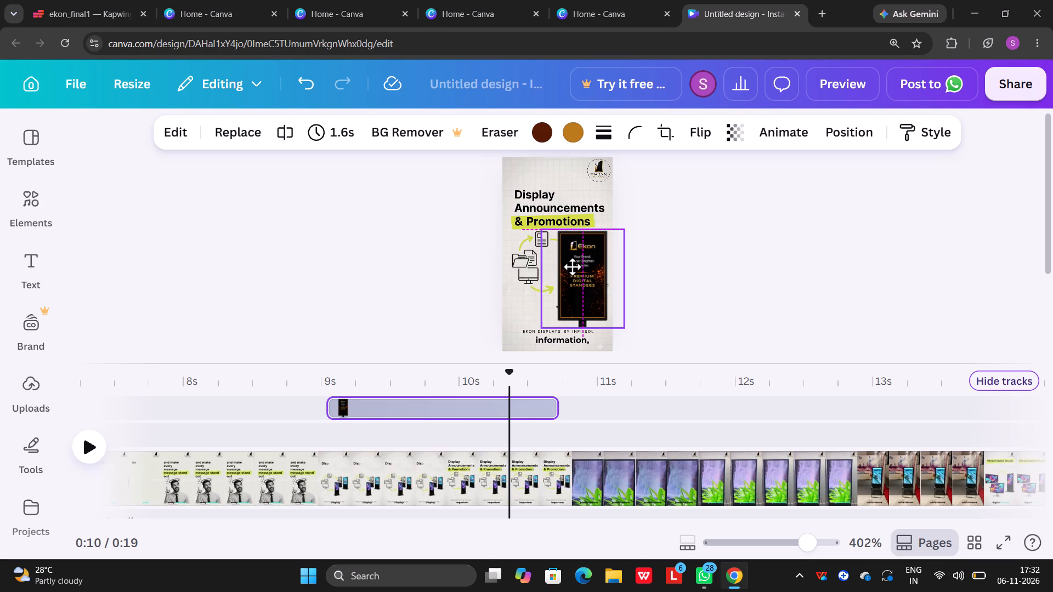
{"action": "left_click", "coordinate": [716, 267]}
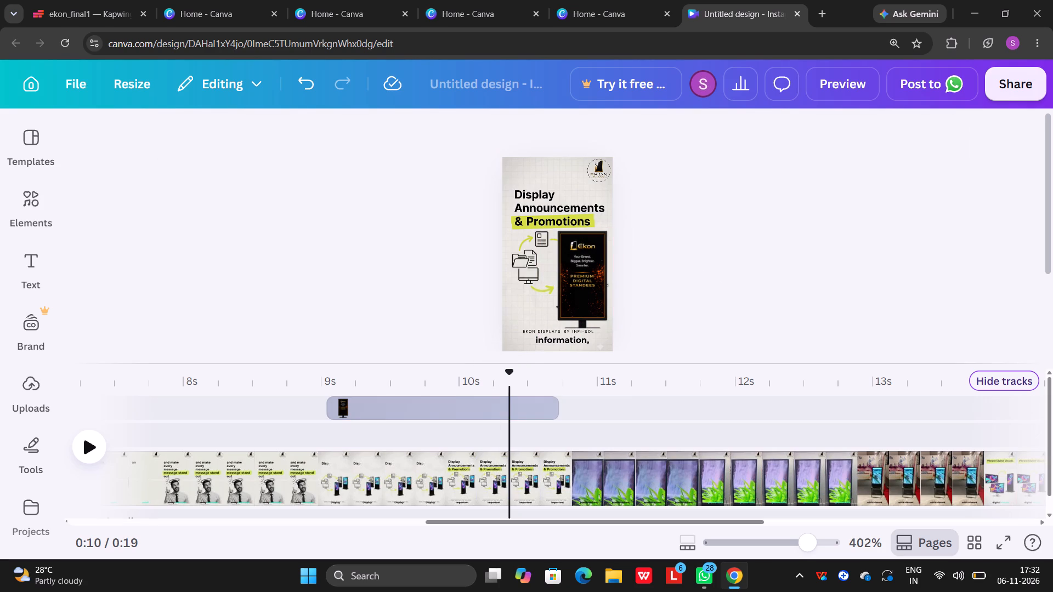
Replay the video from about 8.5 s into the Display Announcements & Promotions scene to check the resized overlay.
{"action": "left_click_drag", "start_coordinate": [509, 380], "coordinate": [253, 403]}
{"action": "left_click", "coordinate": [86, 442]}
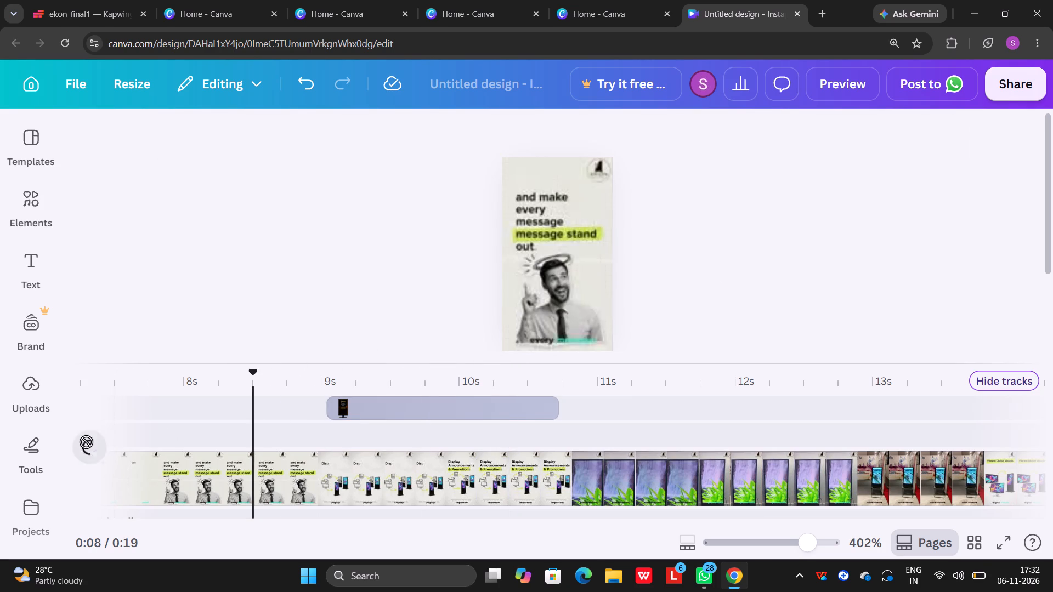
{"action": "left_click", "coordinate": [86, 442]}
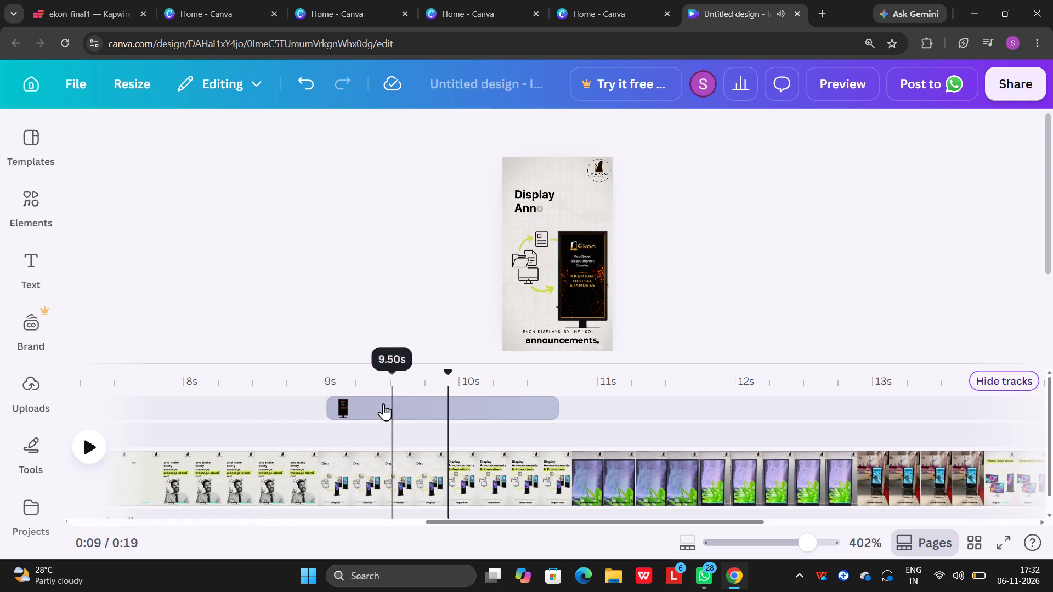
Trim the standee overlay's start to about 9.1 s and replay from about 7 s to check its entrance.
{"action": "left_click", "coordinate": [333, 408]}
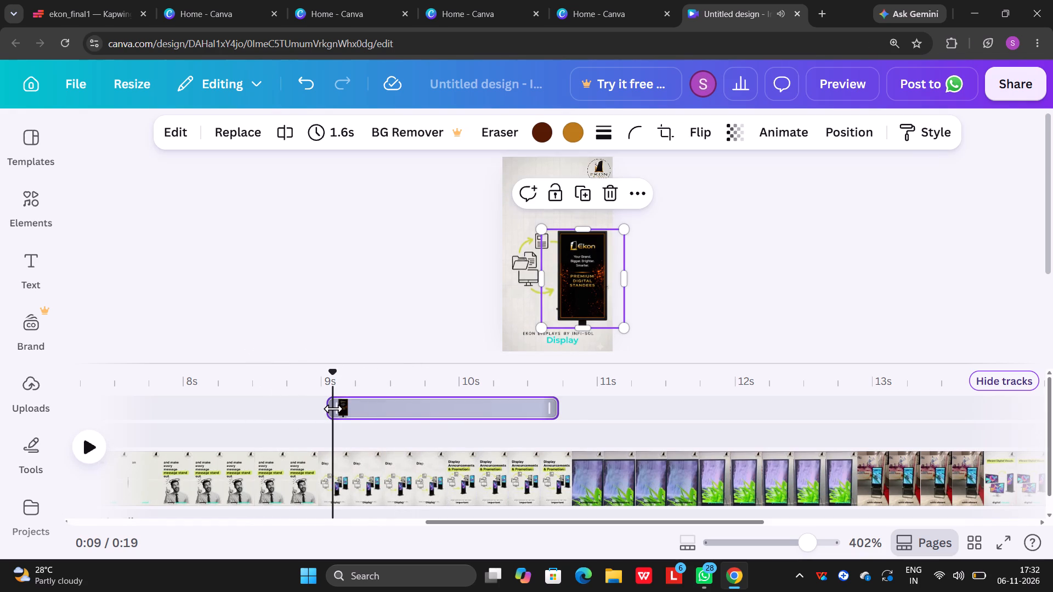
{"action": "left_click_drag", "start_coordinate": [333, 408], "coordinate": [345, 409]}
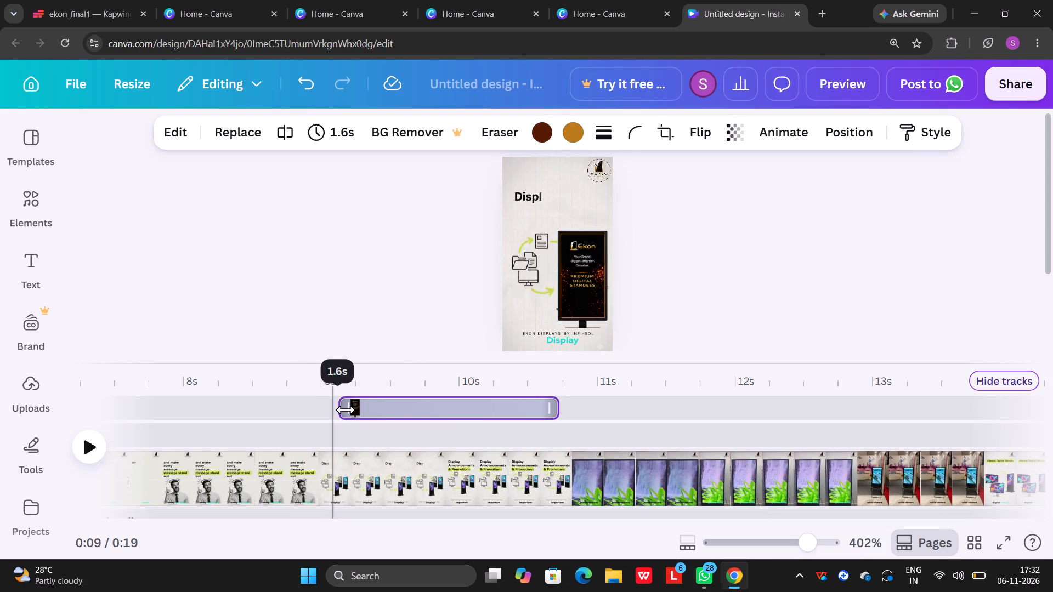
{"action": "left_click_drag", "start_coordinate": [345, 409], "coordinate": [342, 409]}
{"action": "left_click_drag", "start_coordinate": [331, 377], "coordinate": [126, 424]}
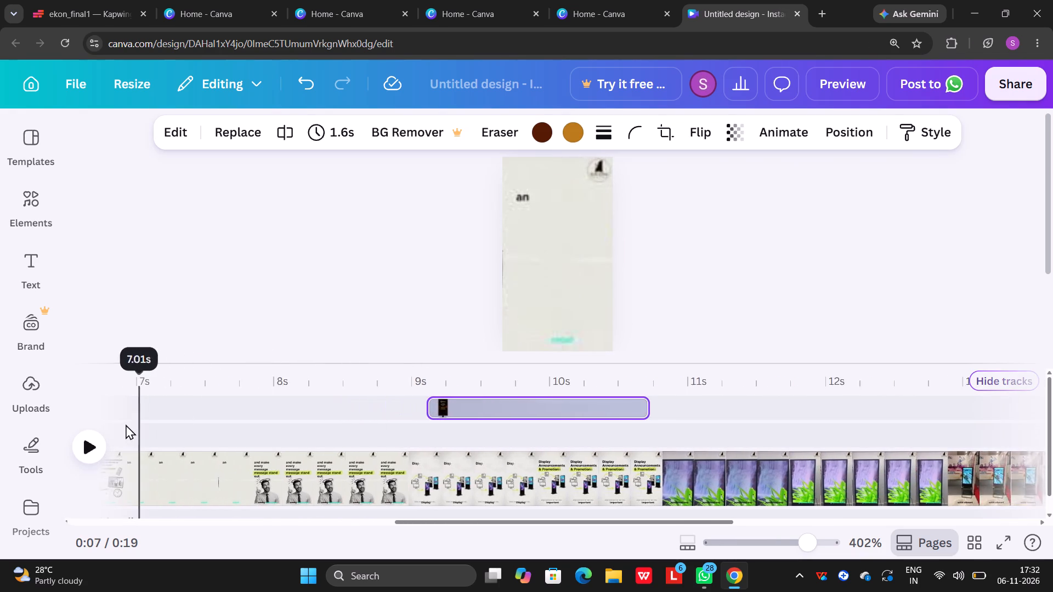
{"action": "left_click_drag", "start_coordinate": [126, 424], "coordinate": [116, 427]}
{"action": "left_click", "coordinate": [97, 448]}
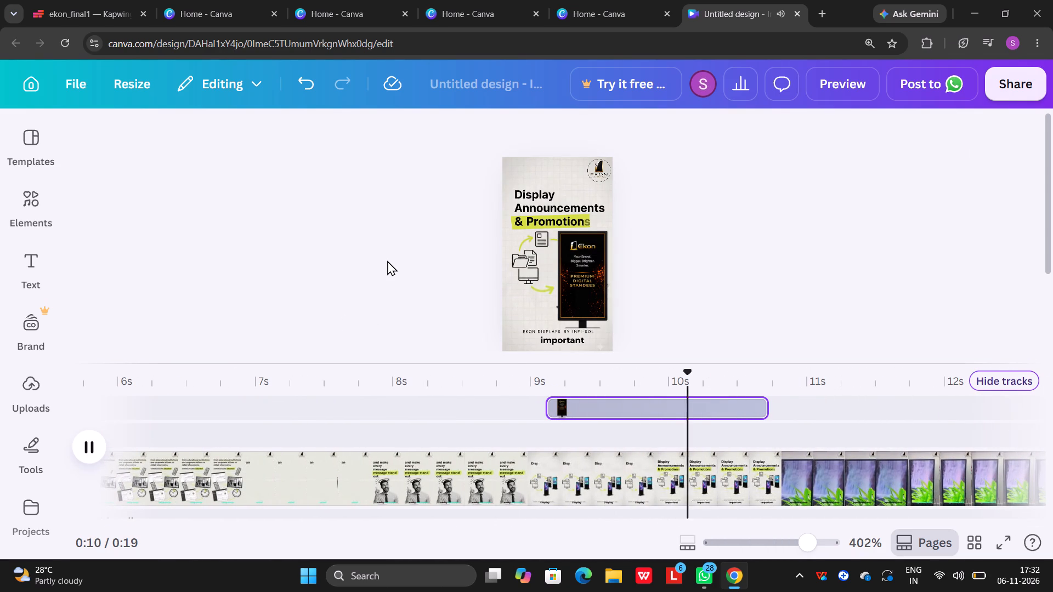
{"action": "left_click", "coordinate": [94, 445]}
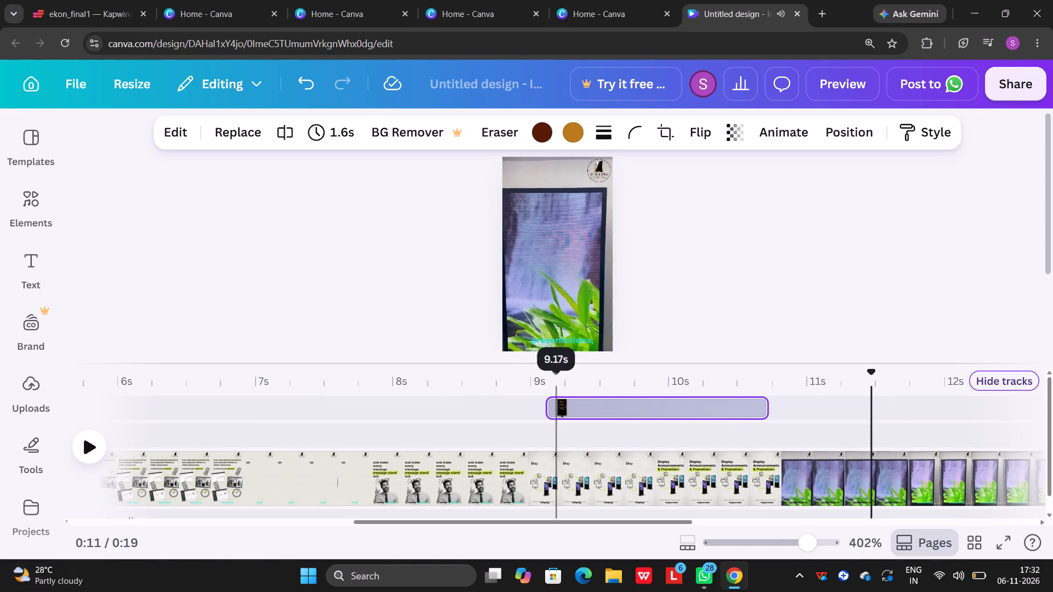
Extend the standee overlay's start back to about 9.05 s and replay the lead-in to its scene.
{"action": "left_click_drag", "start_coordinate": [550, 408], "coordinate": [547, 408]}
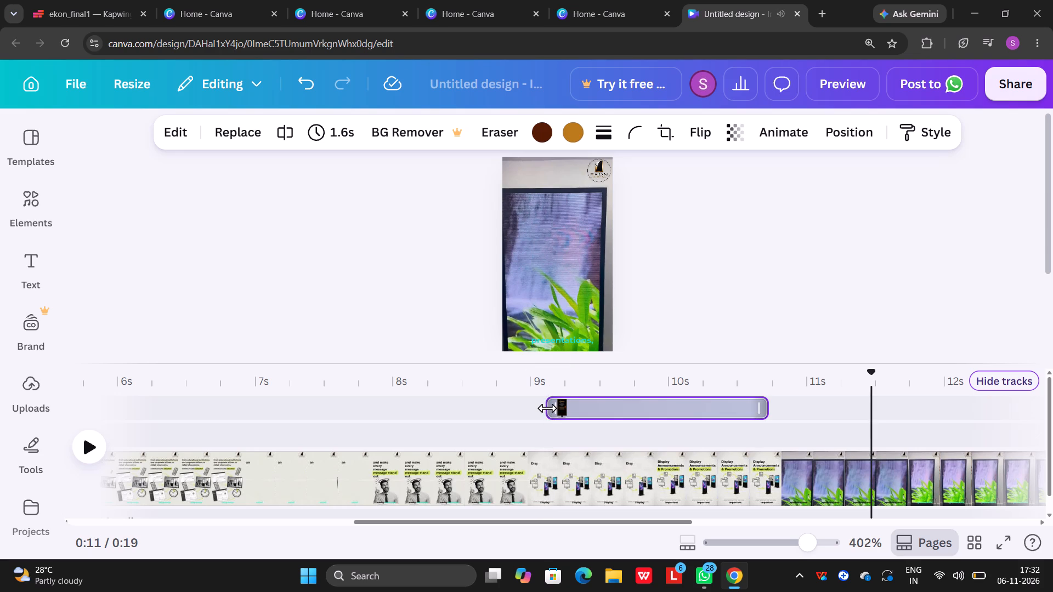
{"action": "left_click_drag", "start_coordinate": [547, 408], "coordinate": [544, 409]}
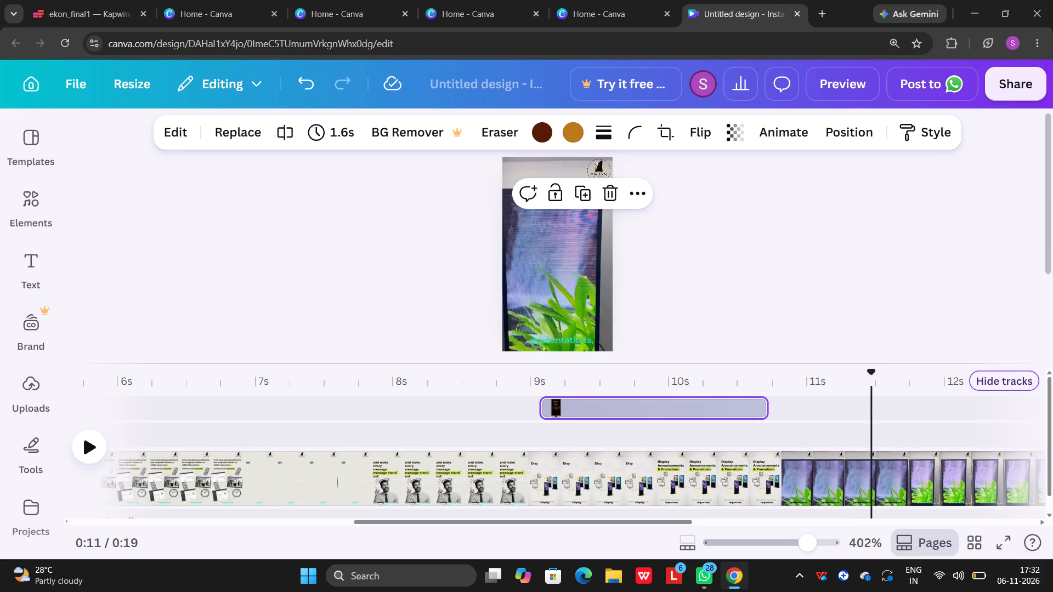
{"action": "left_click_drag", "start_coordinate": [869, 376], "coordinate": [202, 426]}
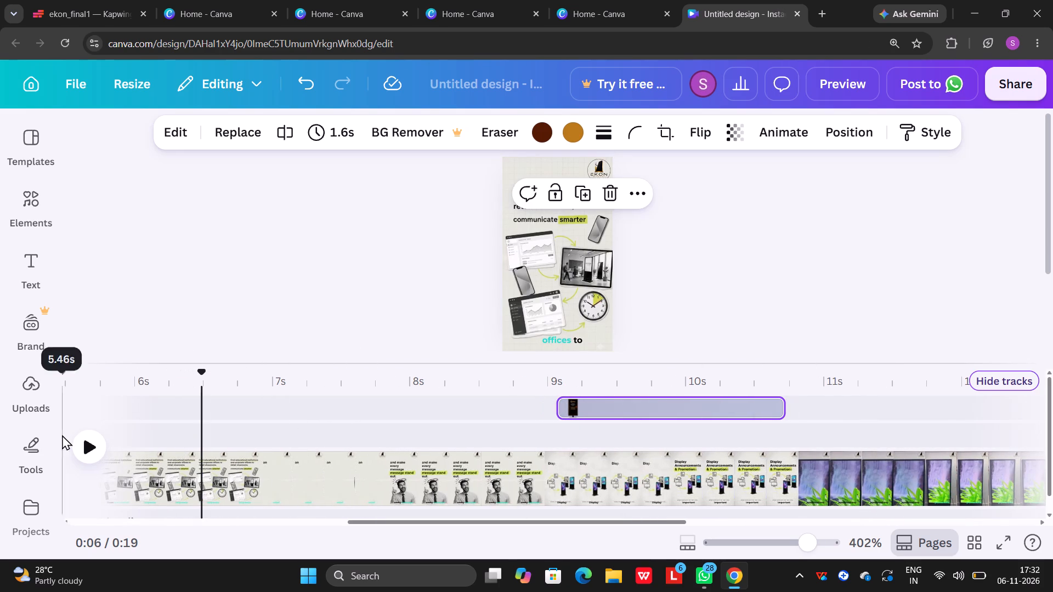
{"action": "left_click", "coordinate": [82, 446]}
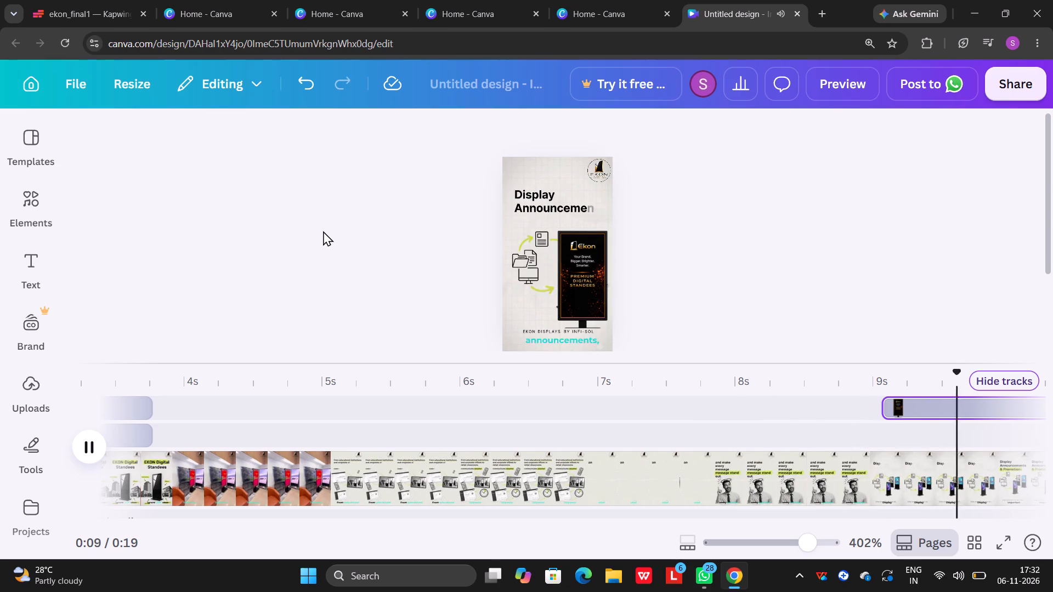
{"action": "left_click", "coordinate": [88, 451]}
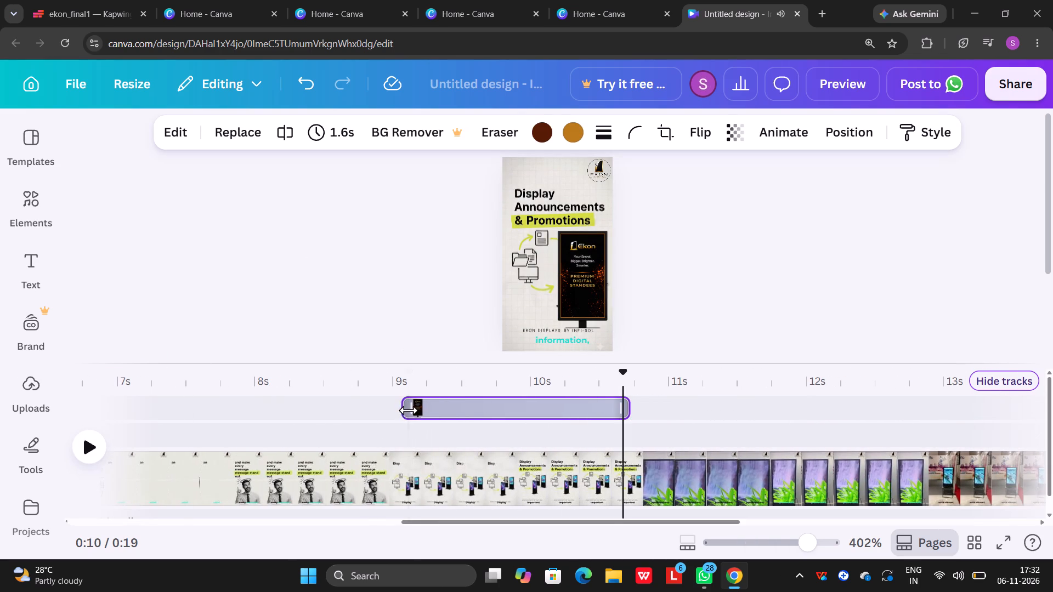
Extend the standee overlay's start to the scene's beginning at about 9 s, for a 1.7 s duration, and replay the scene.
{"action": "left_click_drag", "start_coordinate": [406, 409], "coordinate": [397, 411]}
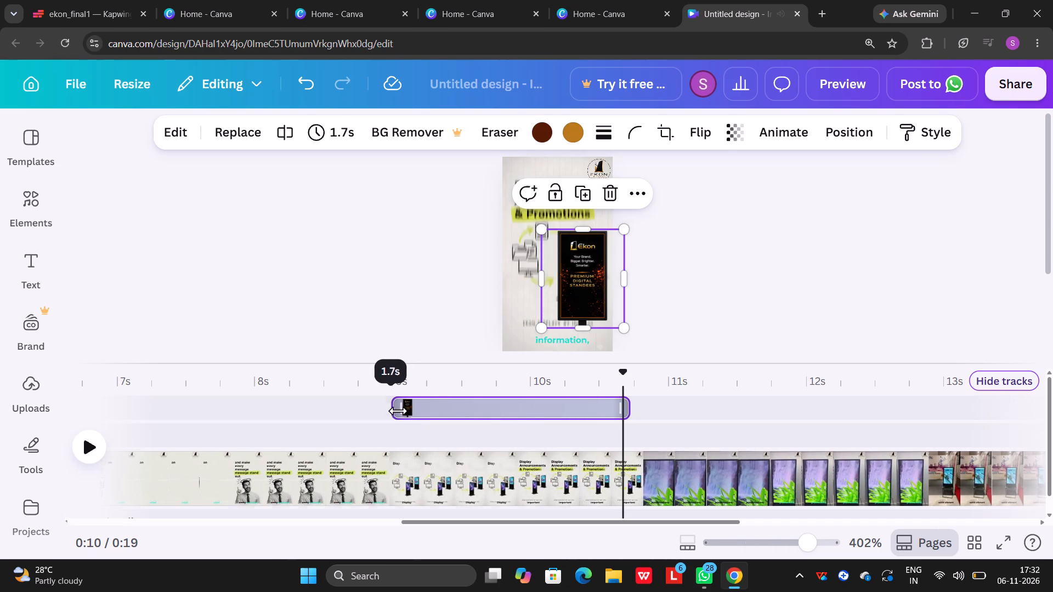
{"action": "left_click_drag", "start_coordinate": [621, 373], "coordinate": [256, 407]}
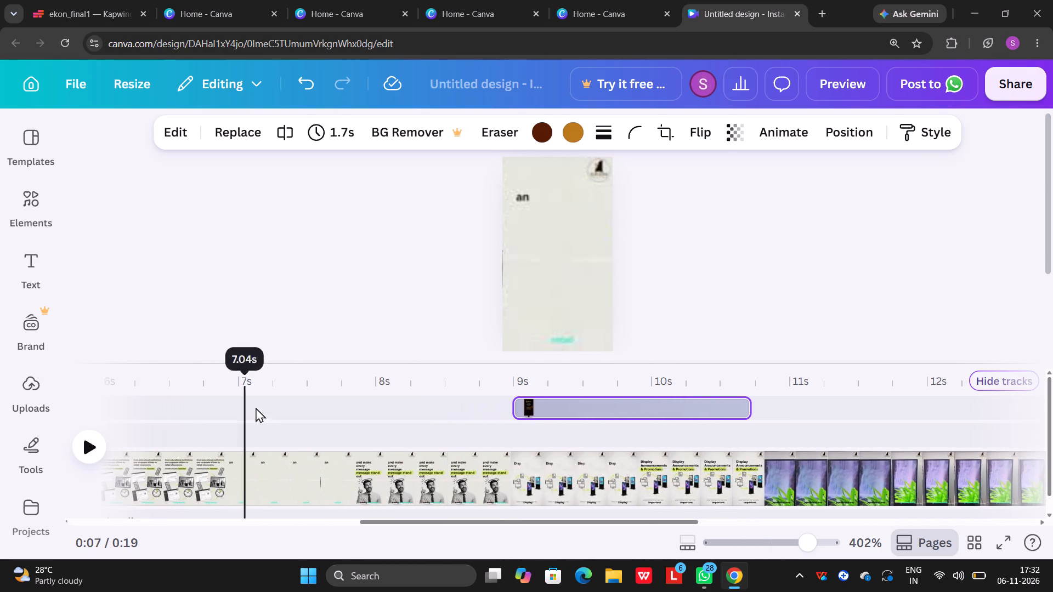
{"action": "left_click_drag", "start_coordinate": [256, 407], "coordinate": [324, 424]}
{"action": "left_click", "coordinate": [95, 440]}
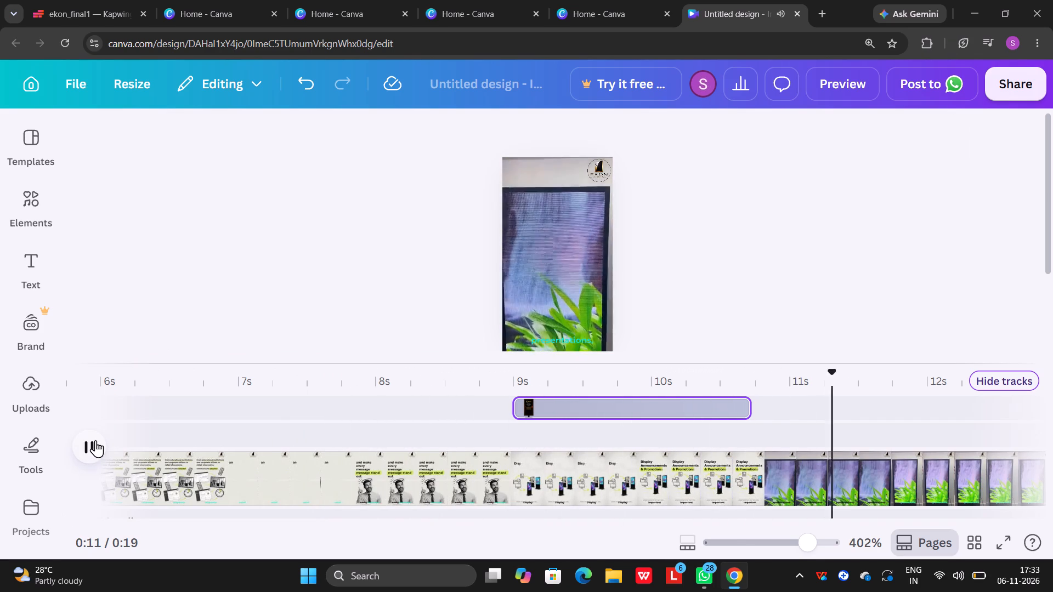
{"action": "left_click", "coordinate": [95, 440]}
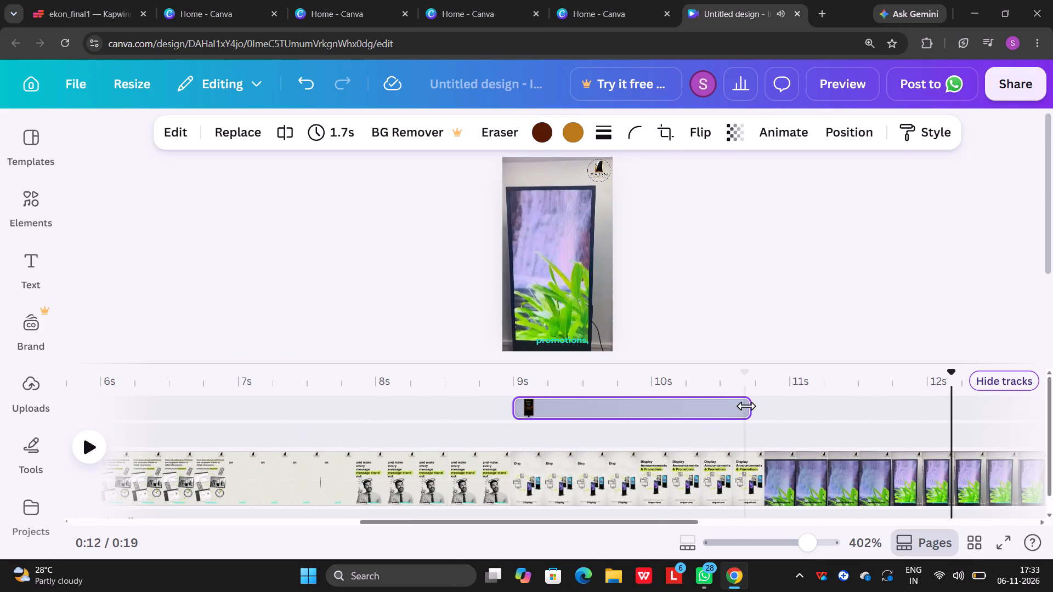
Extend the standee overlay's end to the end of the Display Announcements & Promotions scene, for a 1.8 s duration.
{"action": "left_click_drag", "start_coordinate": [750, 408], "coordinate": [765, 407]}
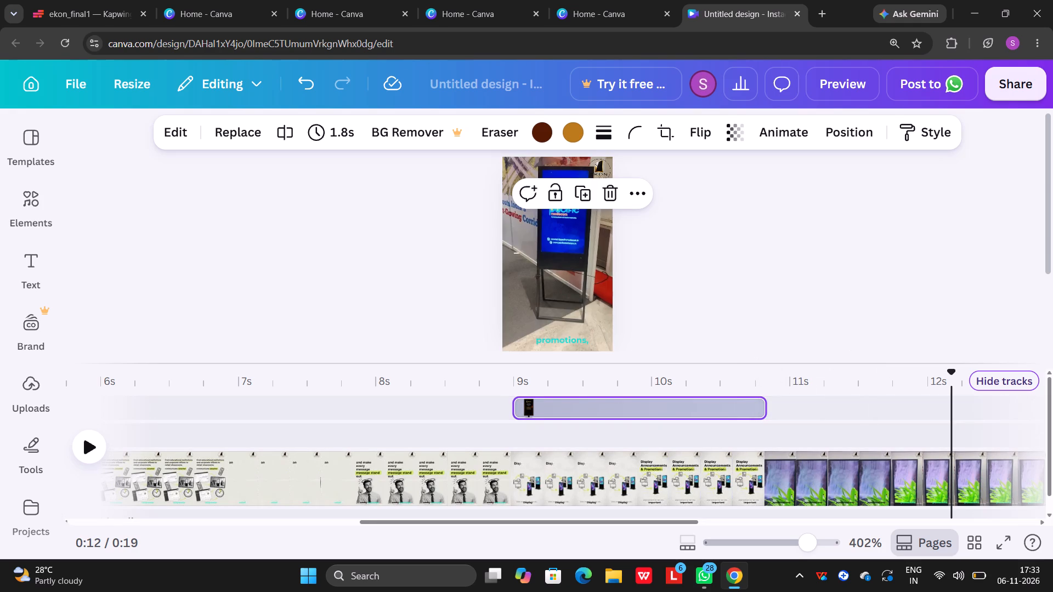
Replay the standee overlay's scene from about 8.2 s and the video's opening from the start to check the overlays.
{"action": "left_click_drag", "start_coordinate": [947, 375], "coordinate": [339, 423]}
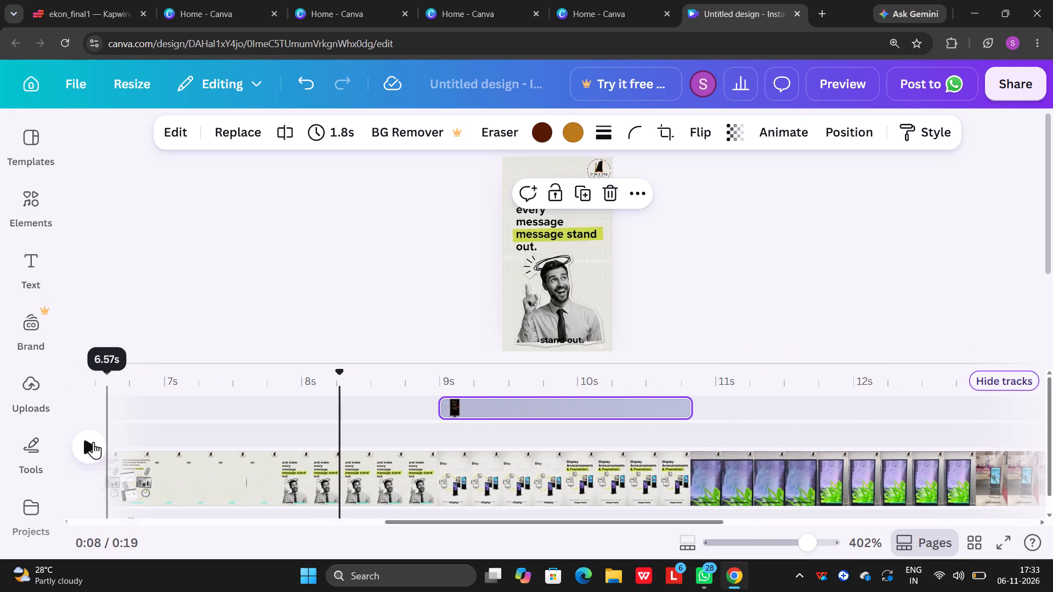
{"action": "left_click", "coordinate": [76, 437]}
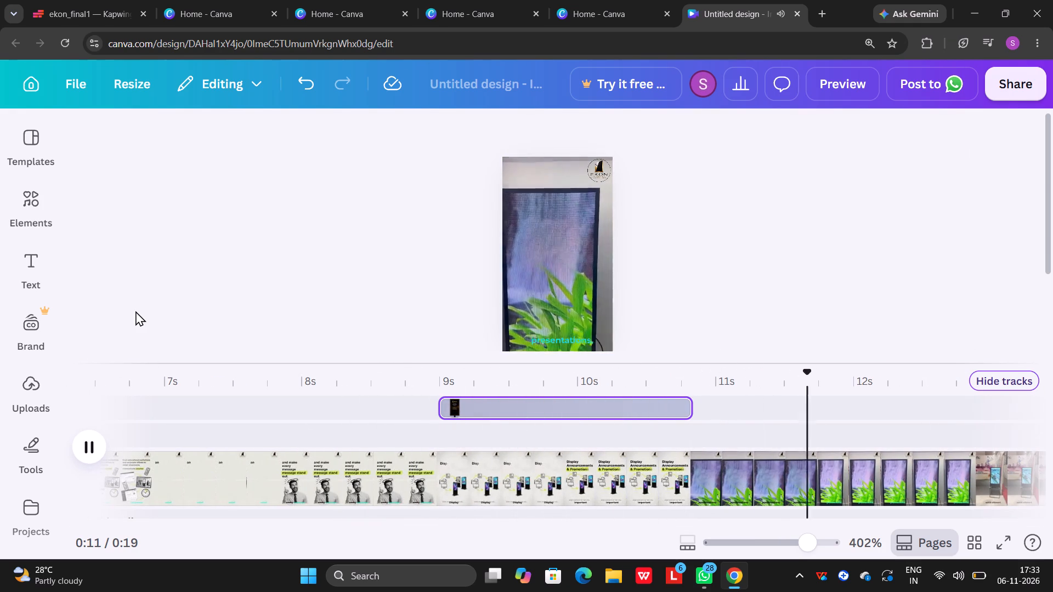
{"action": "left_click", "coordinate": [89, 449]}
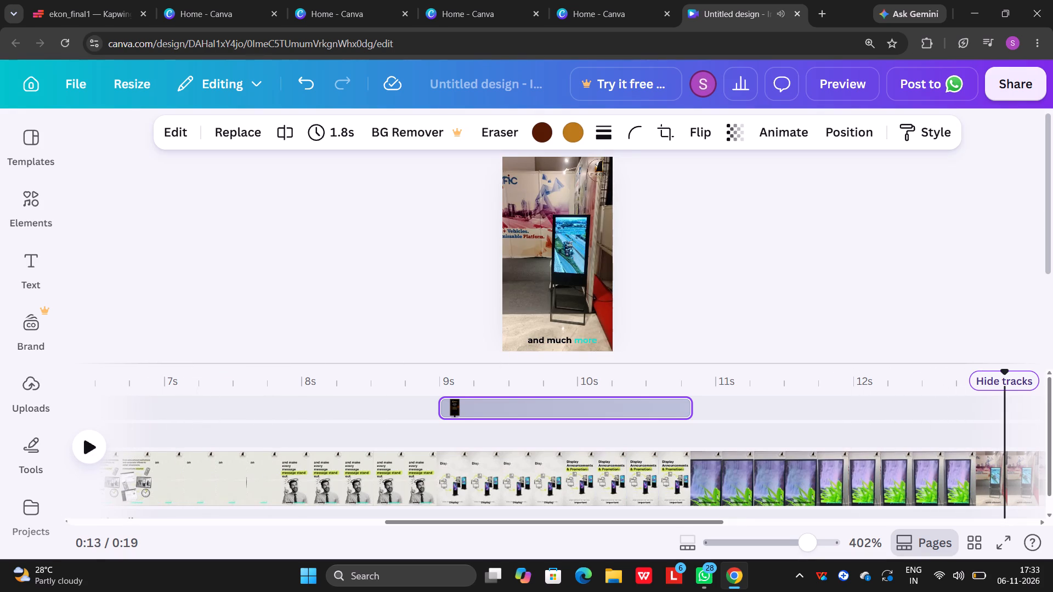
{"action": "left_click_drag", "start_coordinate": [1006, 379], "coordinate": [249, 467]}
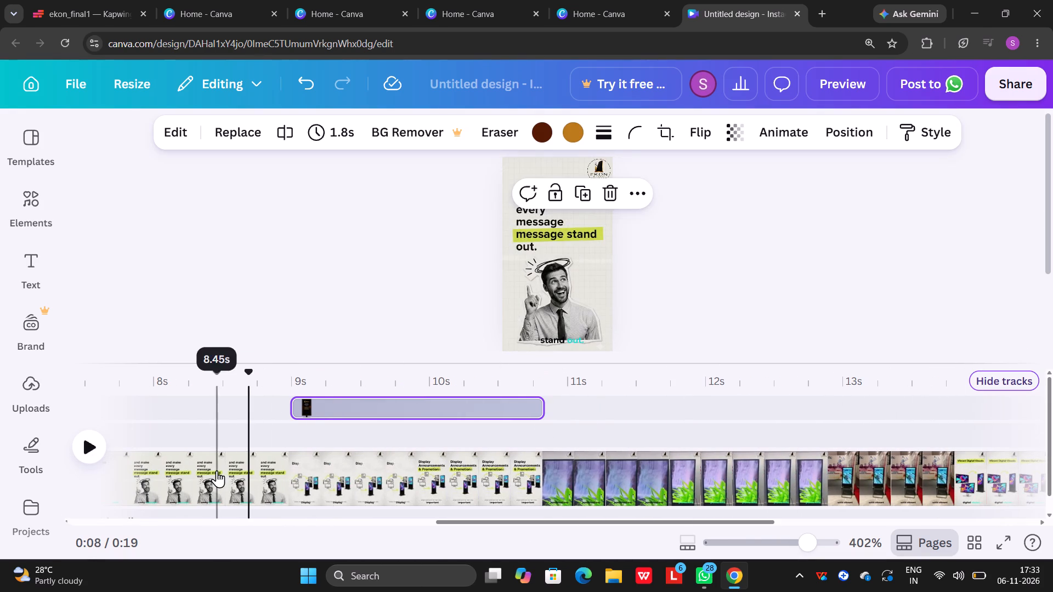
{"action": "left_click_drag", "start_coordinate": [247, 379], "coordinate": [0, 508]}
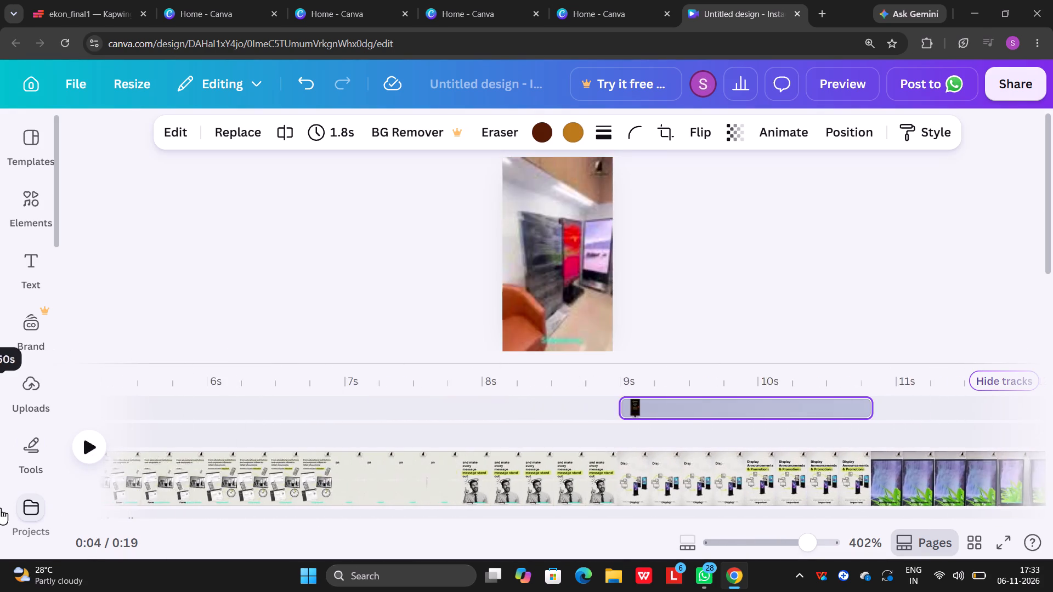
{"action": "left_click_drag", "start_coordinate": [0, 508], "coordinate": [0, 510]}
{"action": "left_click", "coordinate": [80, 457]}
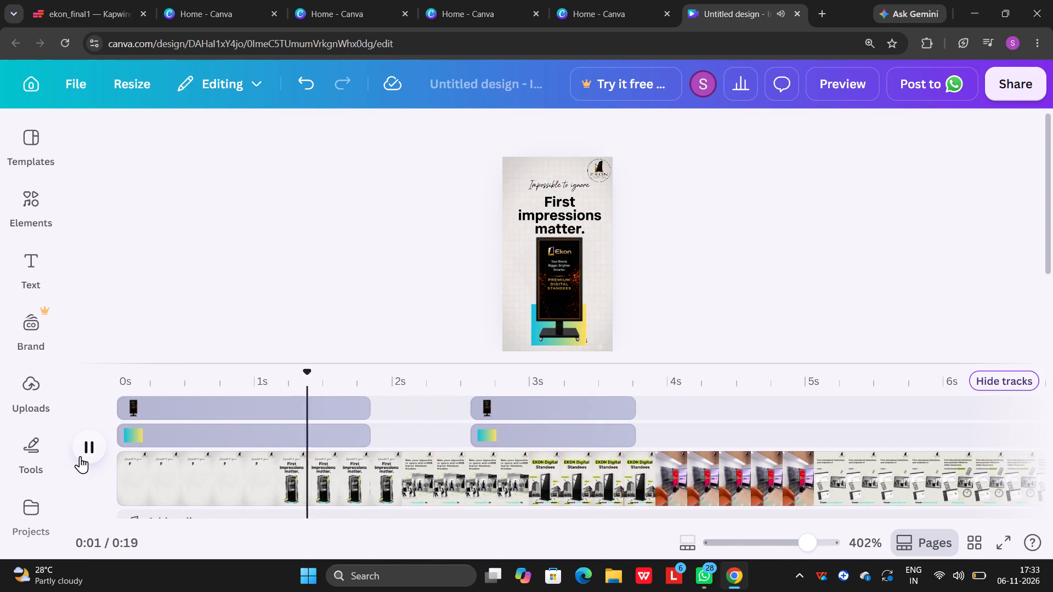
{"action": "left_click", "coordinate": [80, 456]}
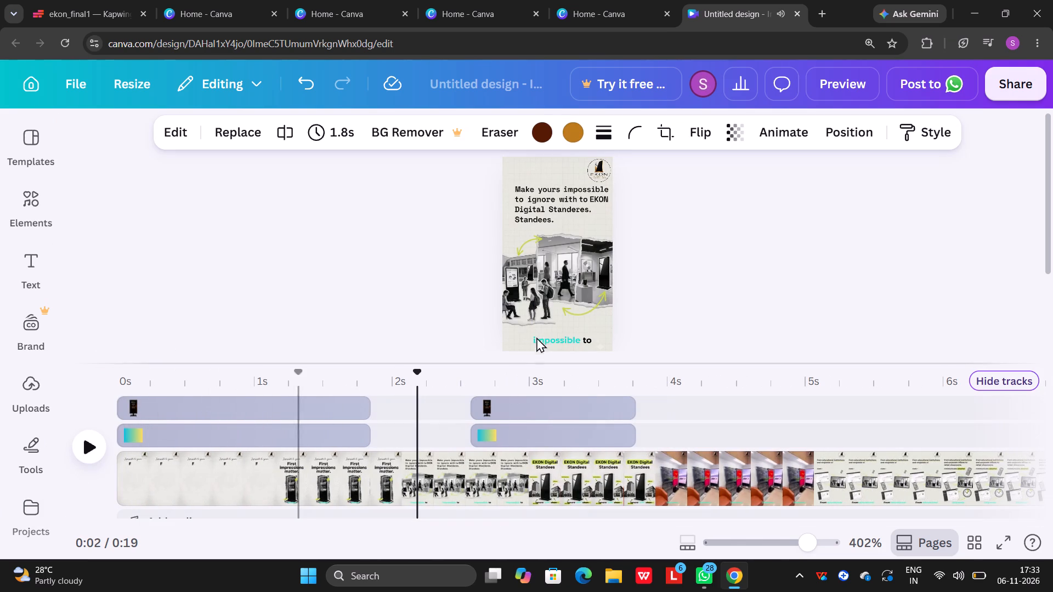
Widen the opening scene's gradient rectangle slightly behind the standee base and replay the video from the start.
{"action": "left_click_drag", "start_coordinate": [415, 373], "coordinate": [32, 415]}
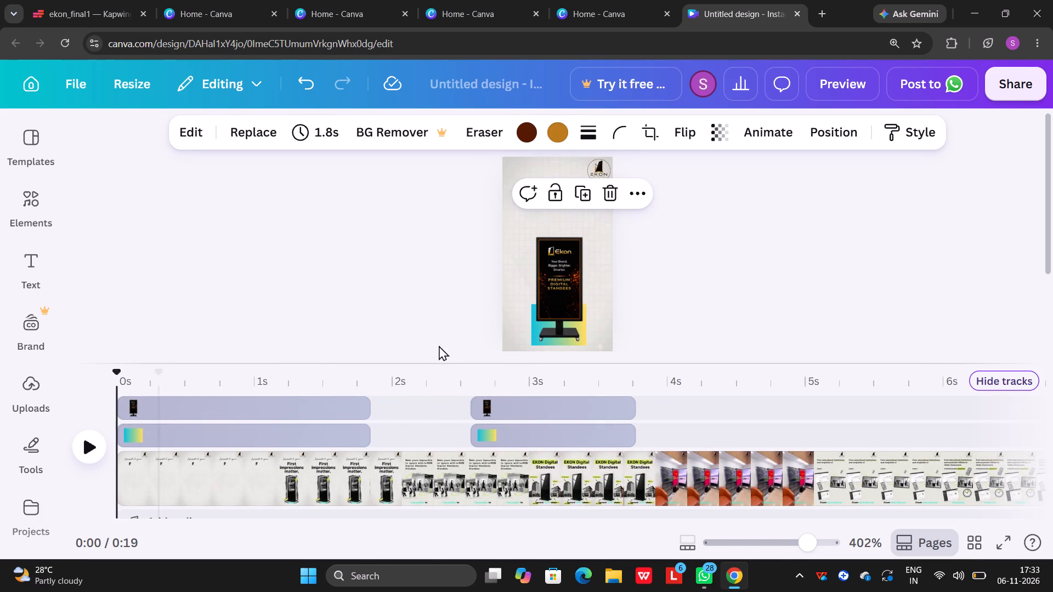
{"action": "left_click", "coordinate": [348, 443]}
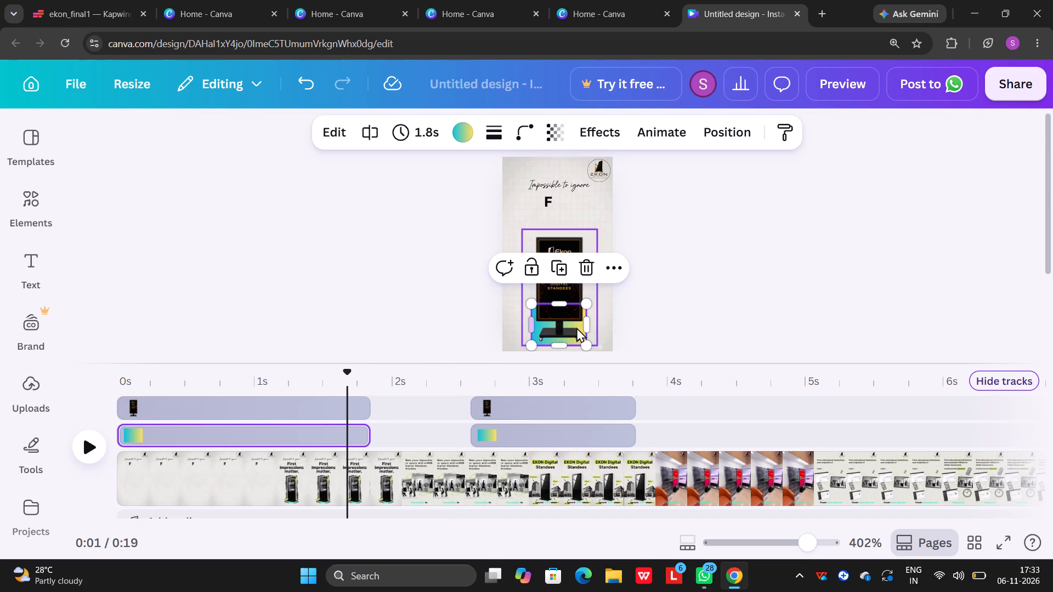
{"action": "left_click", "coordinate": [585, 322]}
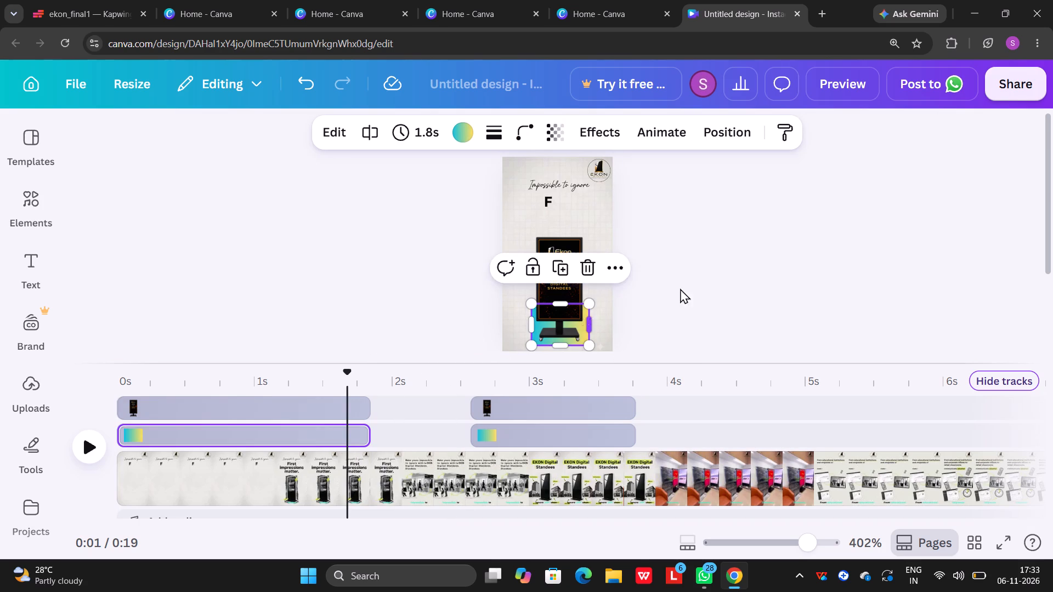
{"action": "left_click", "coordinate": [725, 279]}
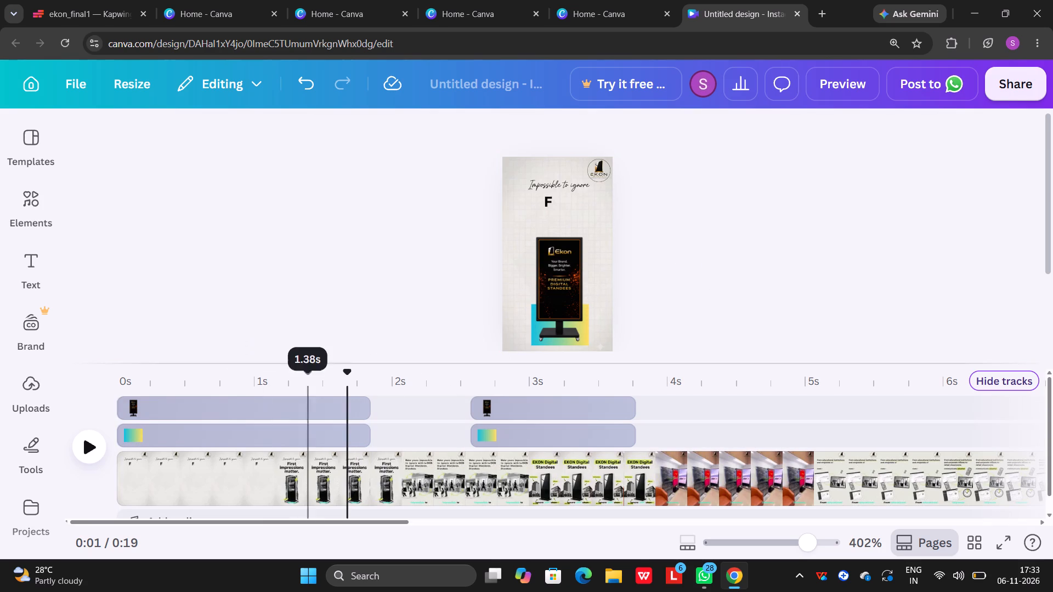
{"action": "left_click_drag", "start_coordinate": [348, 377], "coordinate": [83, 405]}
{"action": "left_click", "coordinate": [92, 445]}
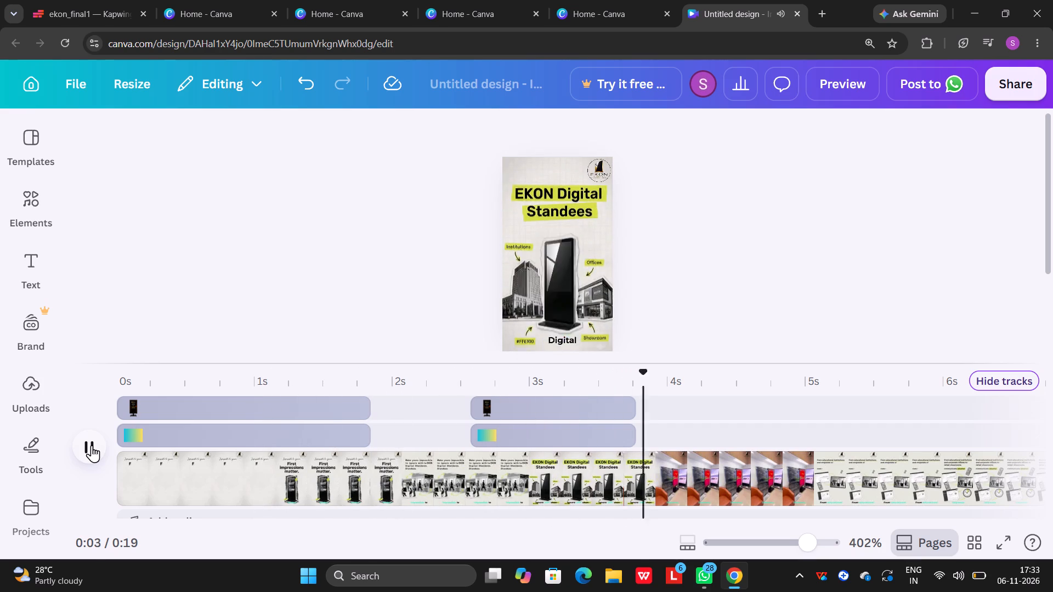
{"action": "left_click", "coordinate": [92, 445]}
{"action": "left_click_drag", "start_coordinate": [686, 374], "coordinate": [681, 374]}
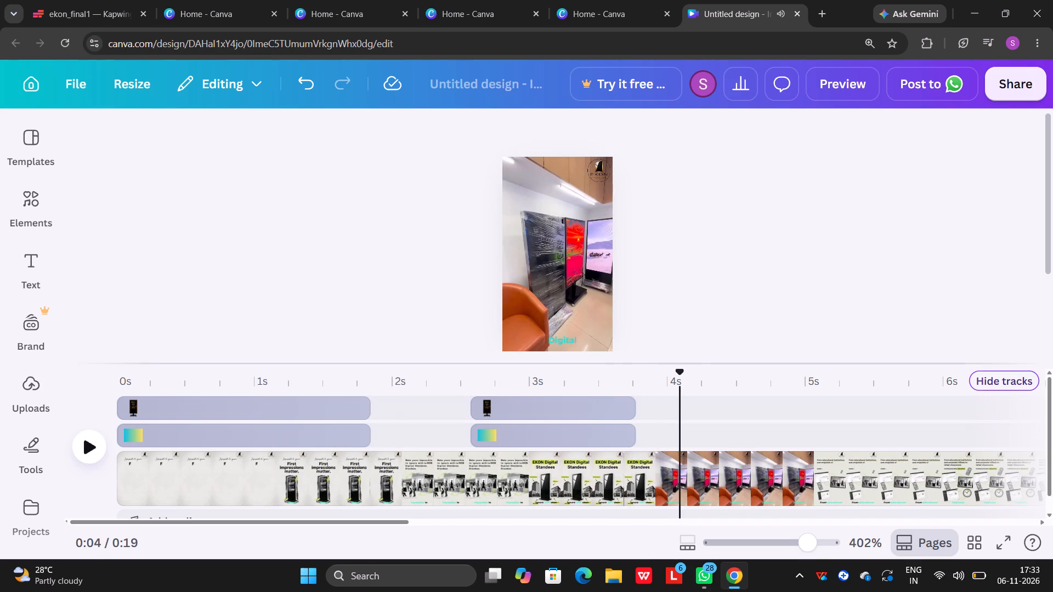
Recolour the opening scene's gradient rectangle with the default light grey-to-white gradient and replay the video from the start.
{"action": "left_click_drag", "start_coordinate": [681, 374], "coordinate": [77, 460]}
{"action": "left_click", "coordinate": [582, 327]}
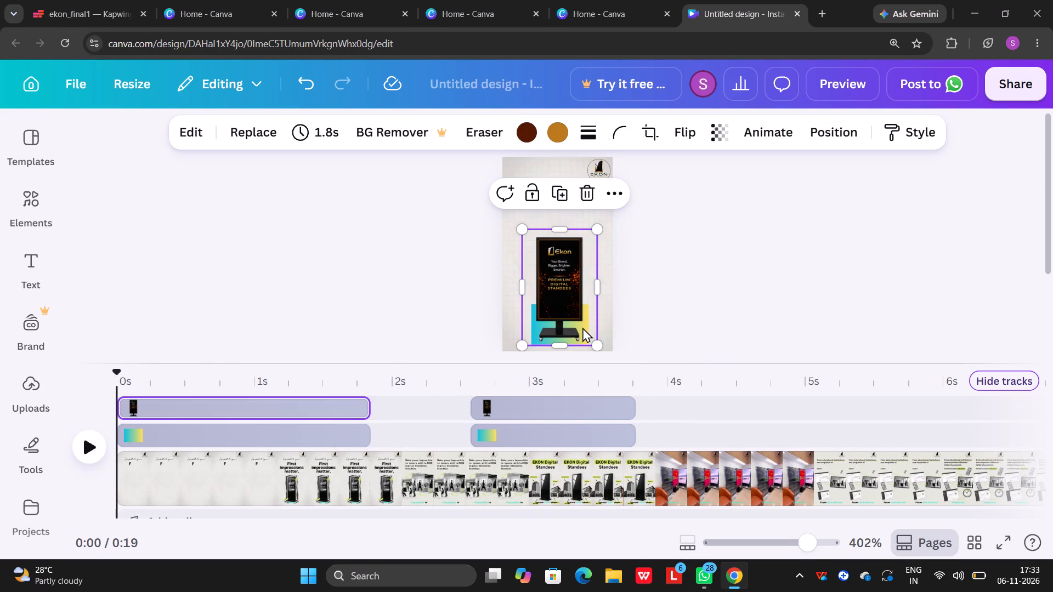
{"action": "left_click", "coordinate": [132, 441]}
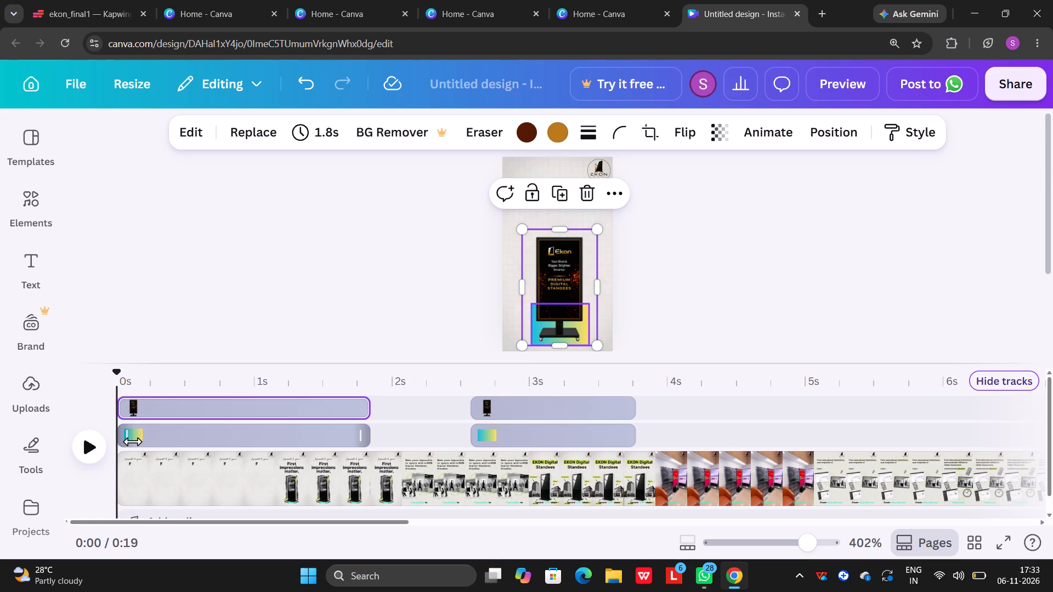
{"action": "left_click", "coordinate": [471, 128]}
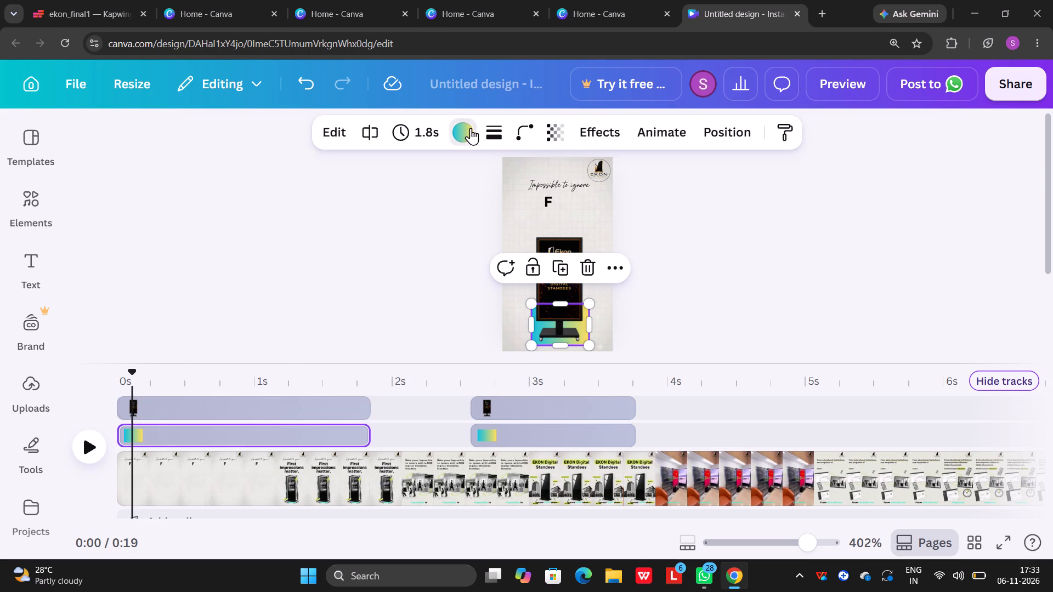
{"action": "left_click", "coordinate": [98, 304]}
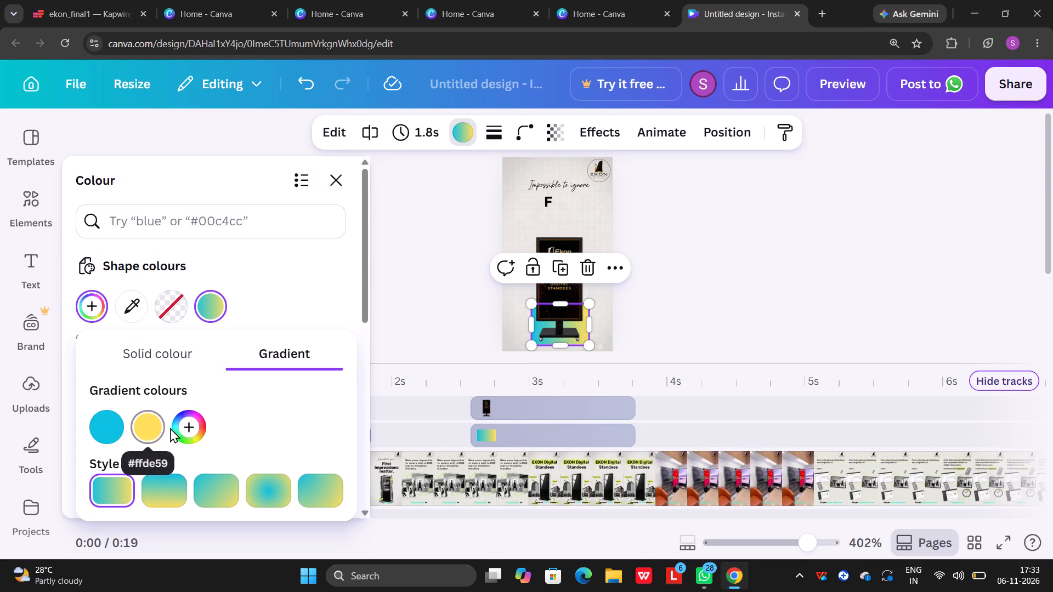
{"action": "left_click", "coordinate": [297, 289]}
{"action": "scroll", "coordinate": [177, 418], "scroll_direction": "down", "scroll_amount": 5}
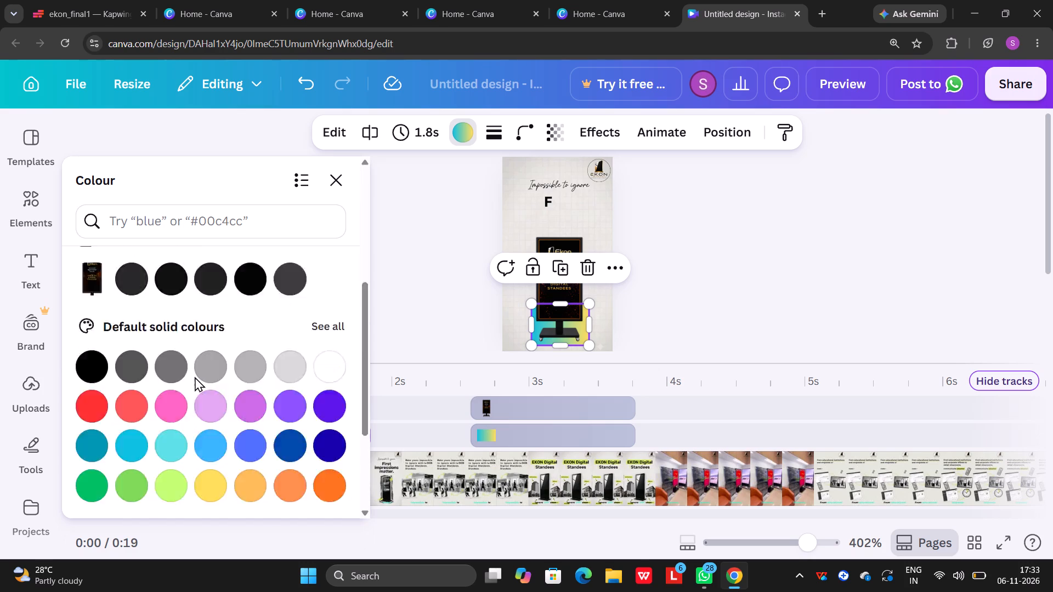
{"action": "scroll", "coordinate": [195, 377], "scroll_direction": "down", "scroll_amount": 7}
{"action": "left_click", "coordinate": [168, 406]}
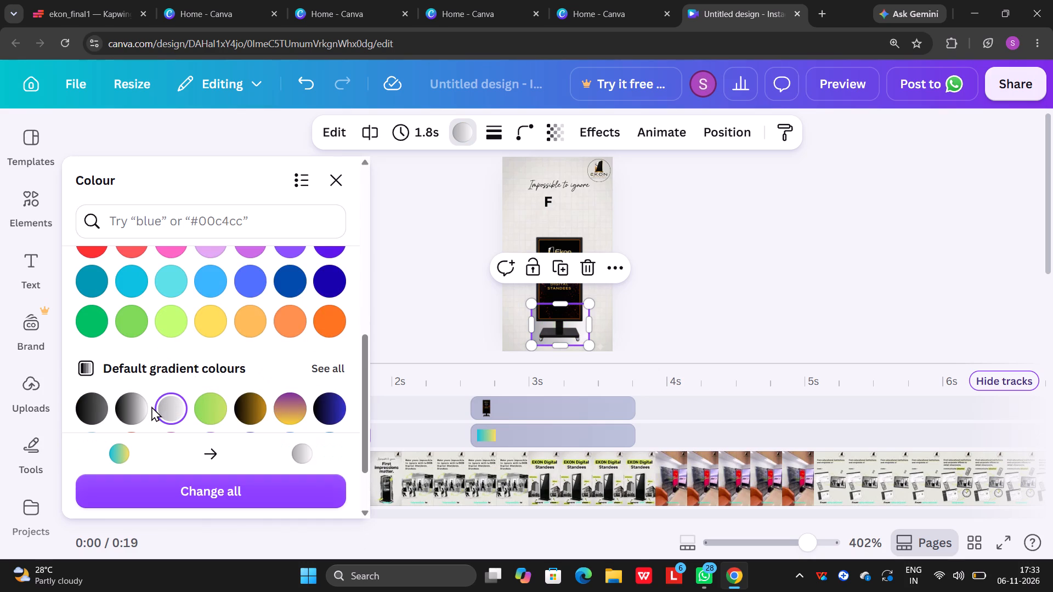
{"action": "scroll", "coordinate": [152, 373], "scroll_direction": "up", "scroll_amount": 4}
{"action": "double_click", "coordinate": [678, 281]}
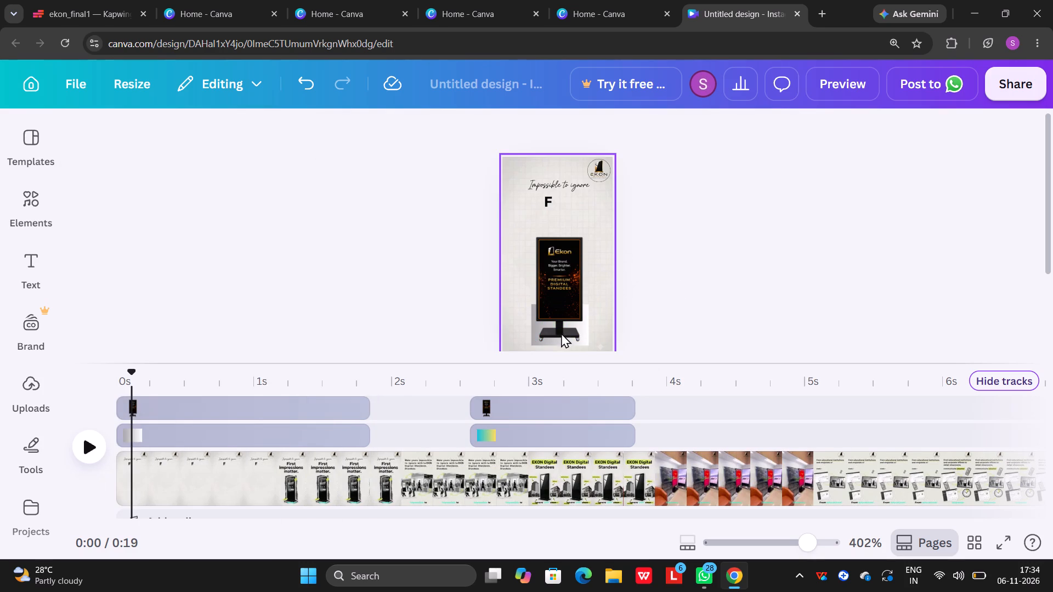
{"action": "left_click", "coordinate": [710, 295]}
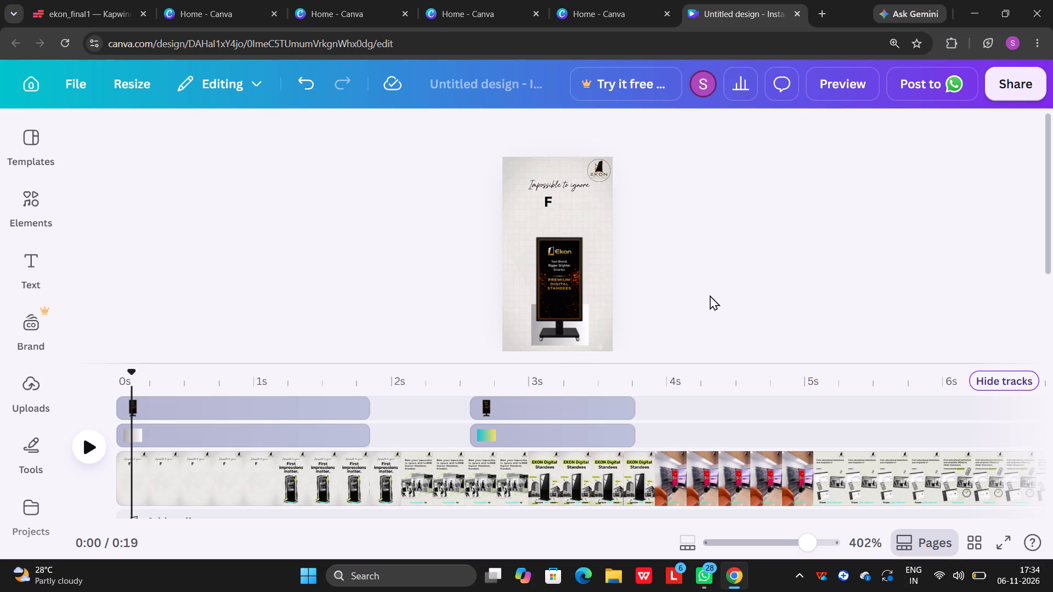
{"action": "left_click_drag", "start_coordinate": [131, 373], "coordinate": [111, 376]}
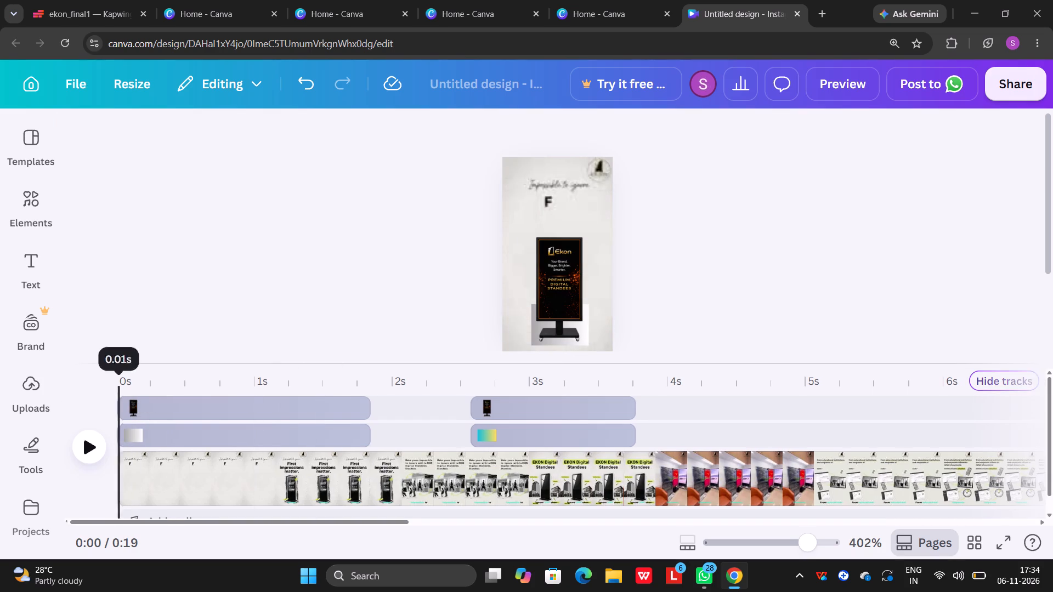
{"action": "left_click_drag", "start_coordinate": [111, 376], "coordinate": [100, 378]}
{"action": "left_click", "coordinate": [87, 448]}
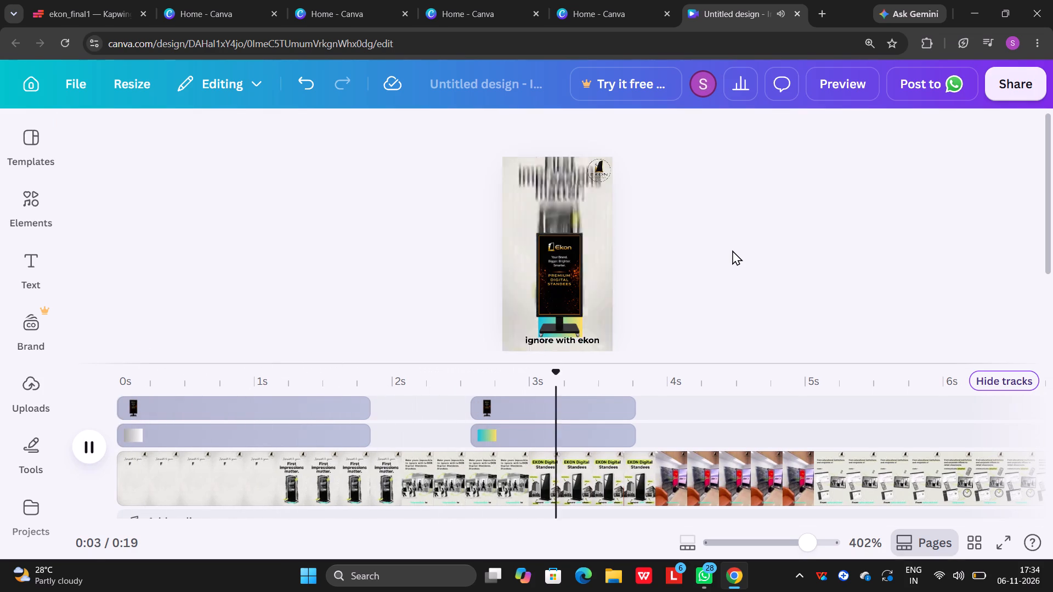
{"action": "left_click", "coordinate": [81, 457]}
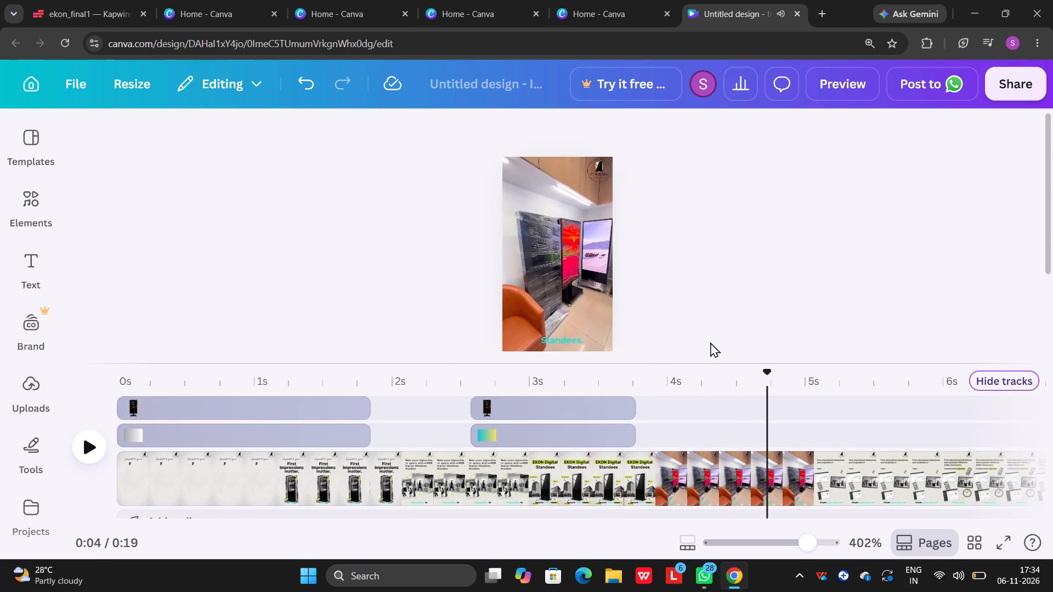
Recolour the EKON Digital Standees scene's gradient rectangle with the same grey-to-white gradient.
{"action": "left_click", "coordinate": [497, 433]}
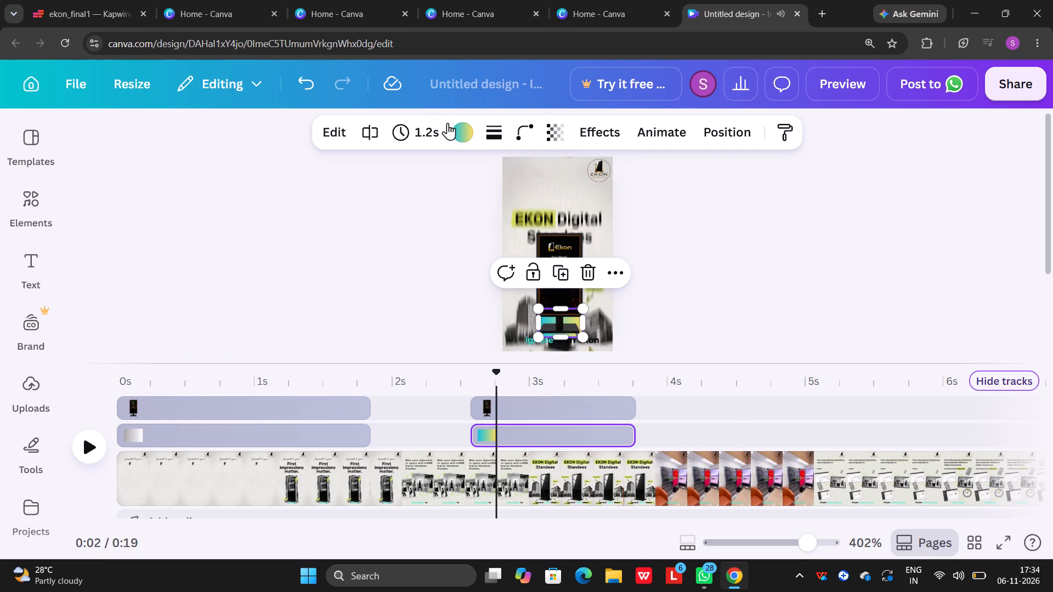
{"action": "left_click", "coordinate": [454, 134]}
{"action": "left_click", "coordinate": [253, 307]}
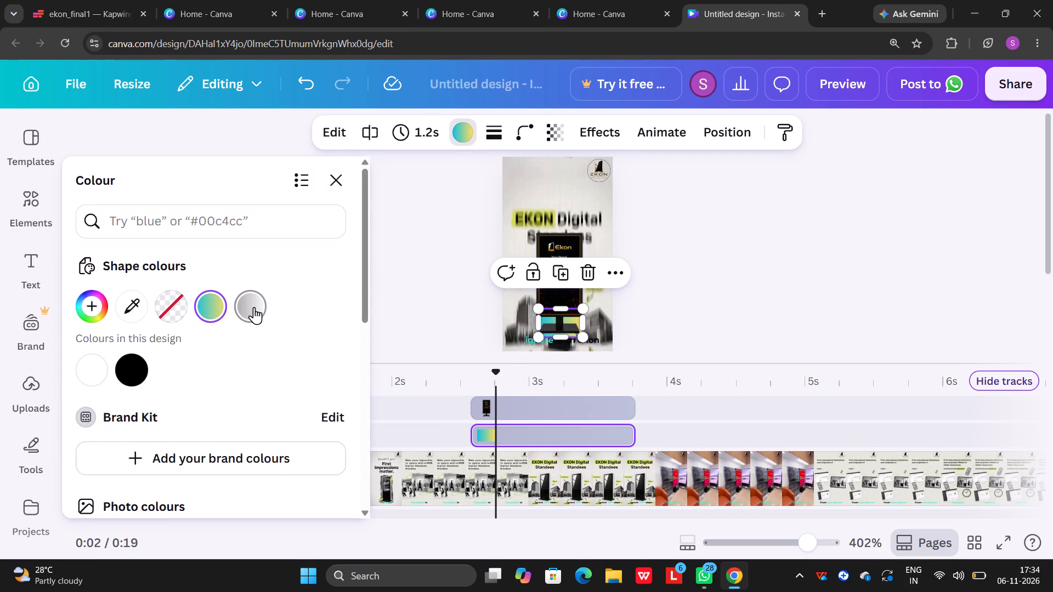
{"action": "double_click", "coordinate": [413, 270]}
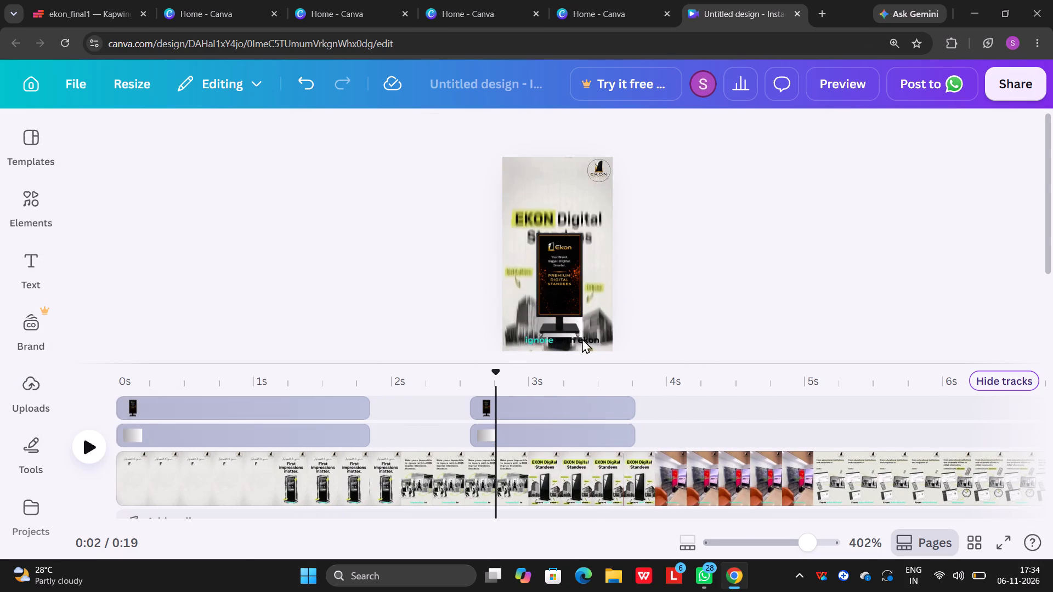
Replay the first two standee overlays' scenes to check how the recoloured rectangles blend with the background.
{"action": "left_click_drag", "start_coordinate": [495, 378], "coordinate": [88, 409]}
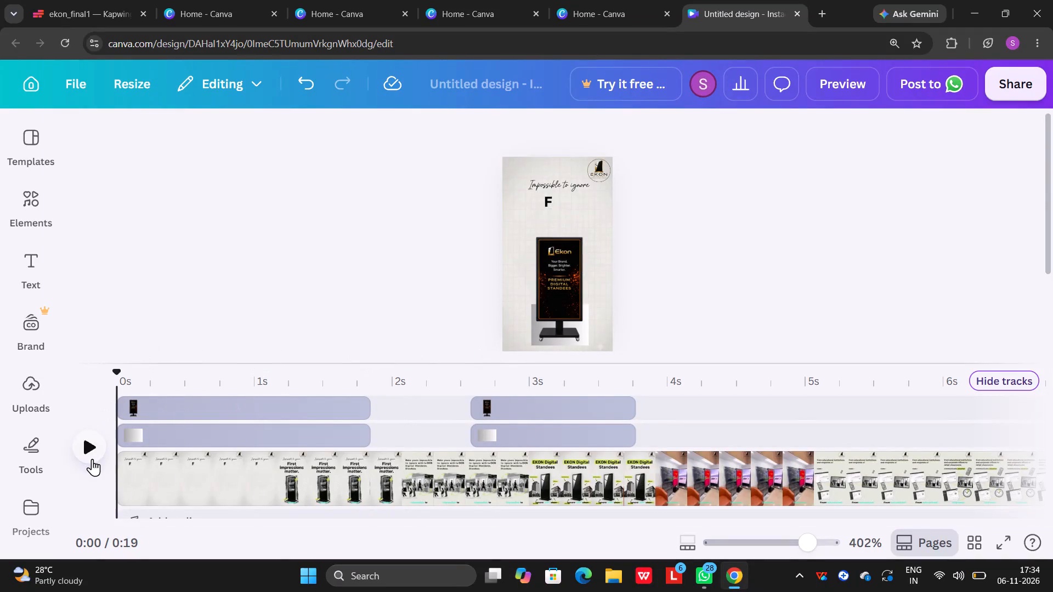
{"action": "left_click", "coordinate": [92, 459]}
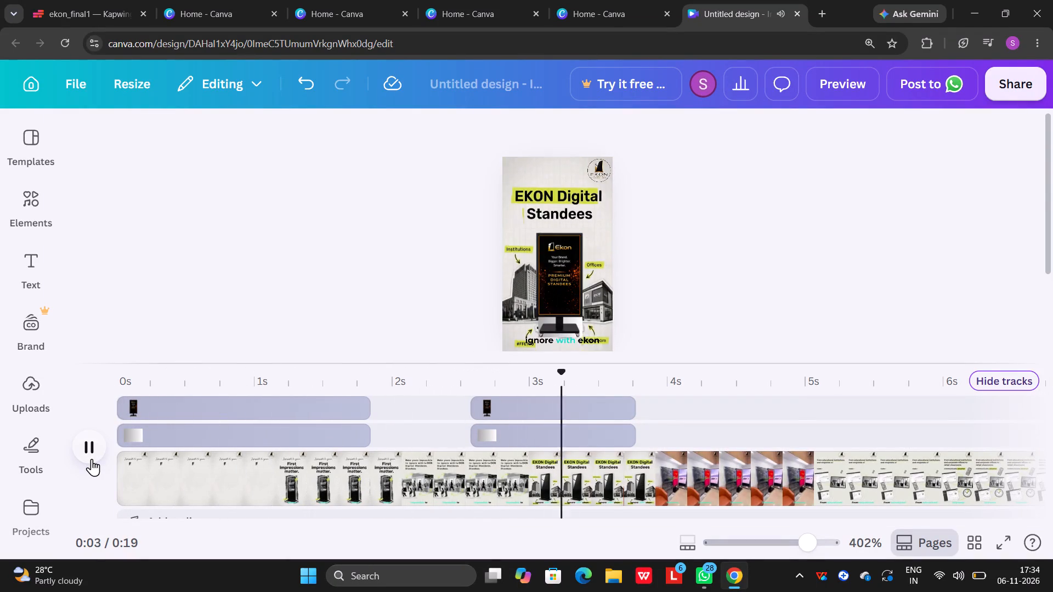
{"action": "left_click", "coordinate": [92, 459]}
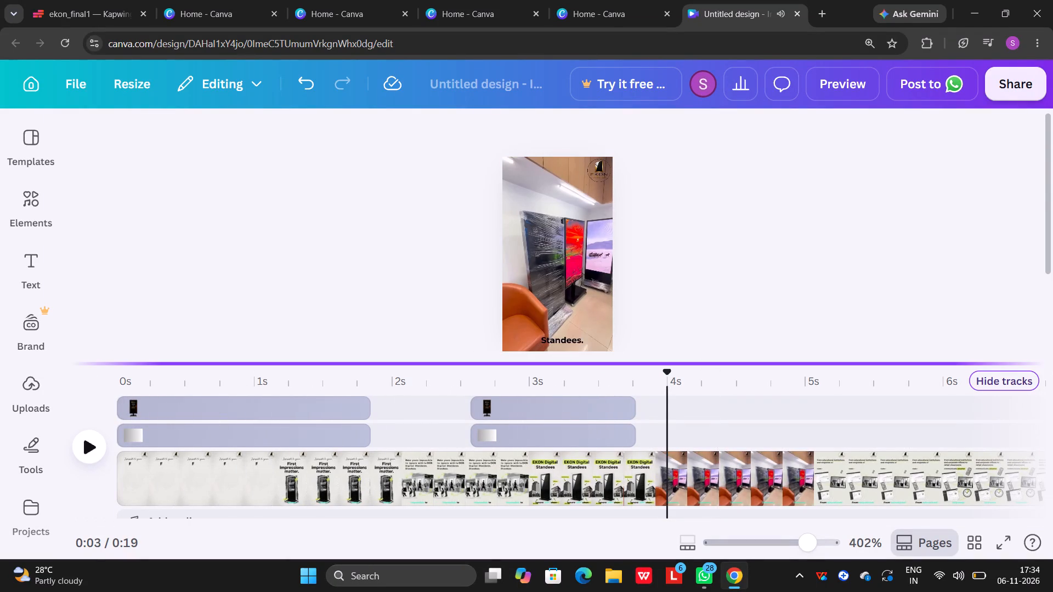
{"action": "left_click_drag", "start_coordinate": [661, 371], "coordinate": [28, 402]}
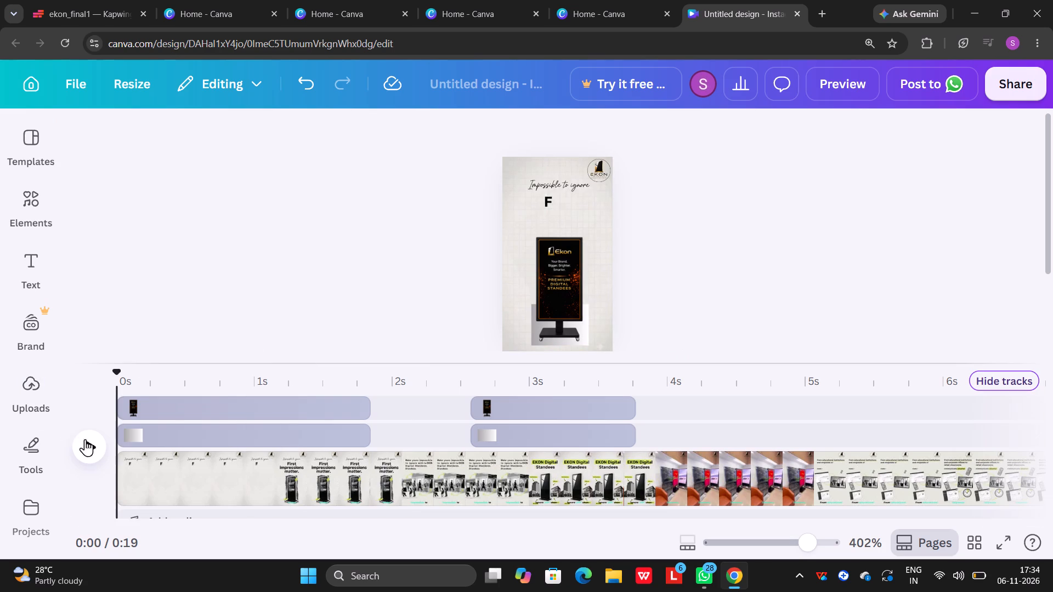
{"action": "left_click", "coordinate": [87, 437]}
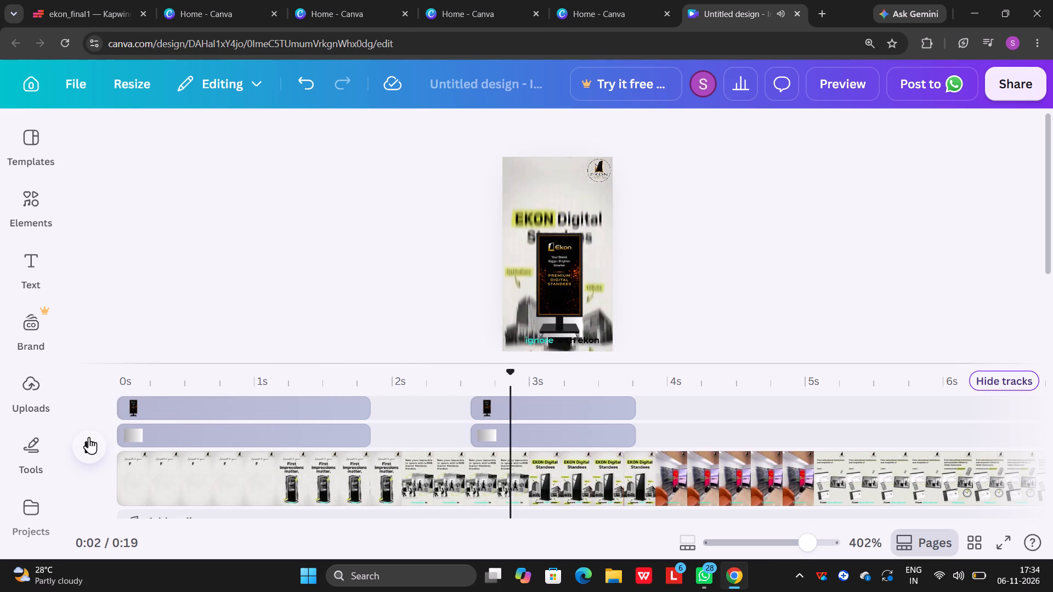
{"action": "left_click", "coordinate": [89, 437]}
{"action": "left_click", "coordinate": [319, 406]}
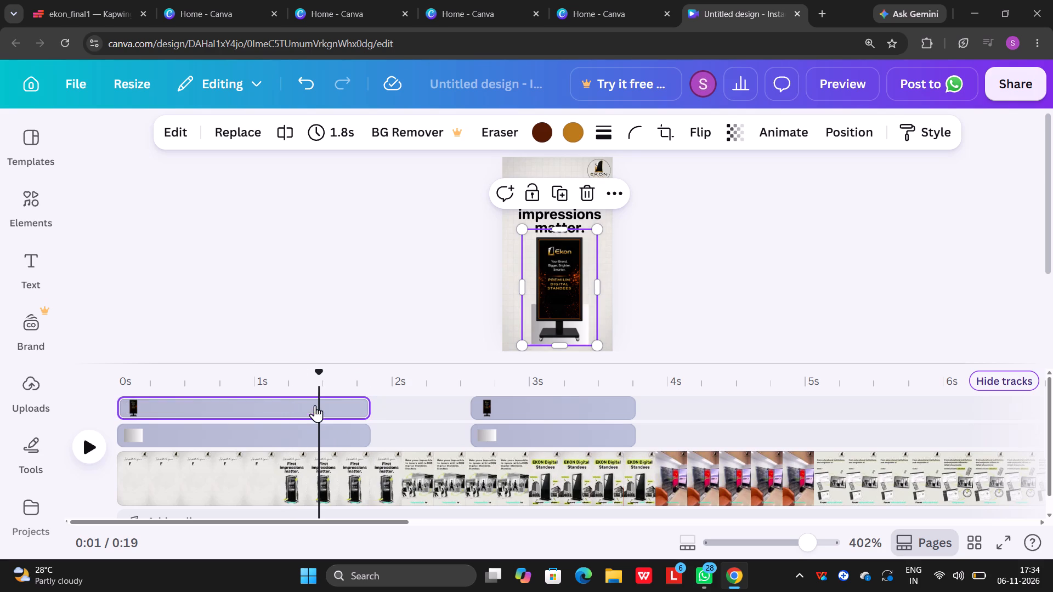
{"action": "left_click_drag", "start_coordinate": [322, 373], "coordinate": [228, 377]}
{"action": "left_click", "coordinate": [88, 449]}
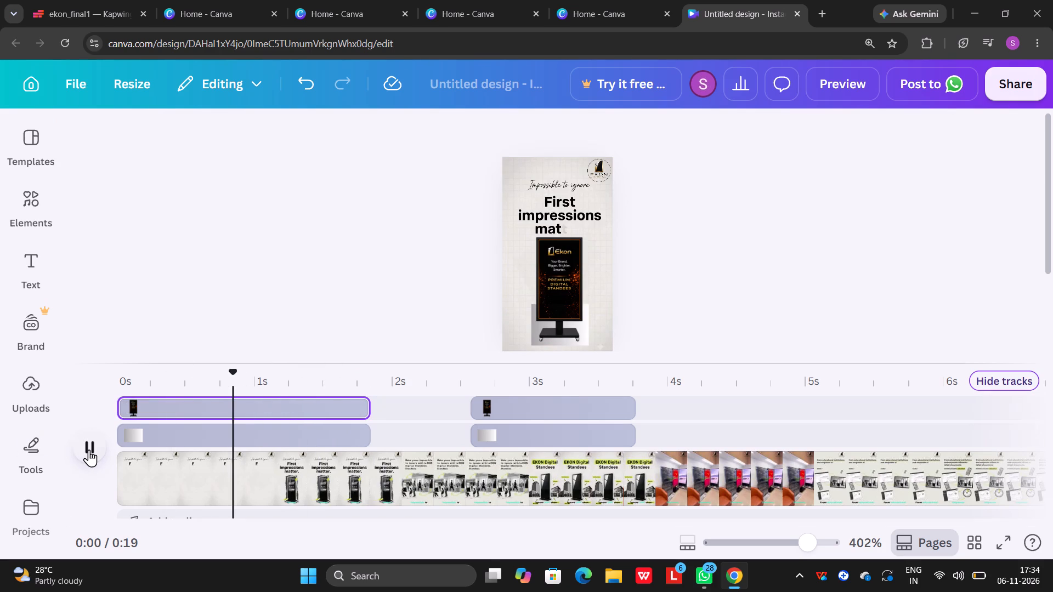
{"action": "left_click", "coordinate": [87, 449]}
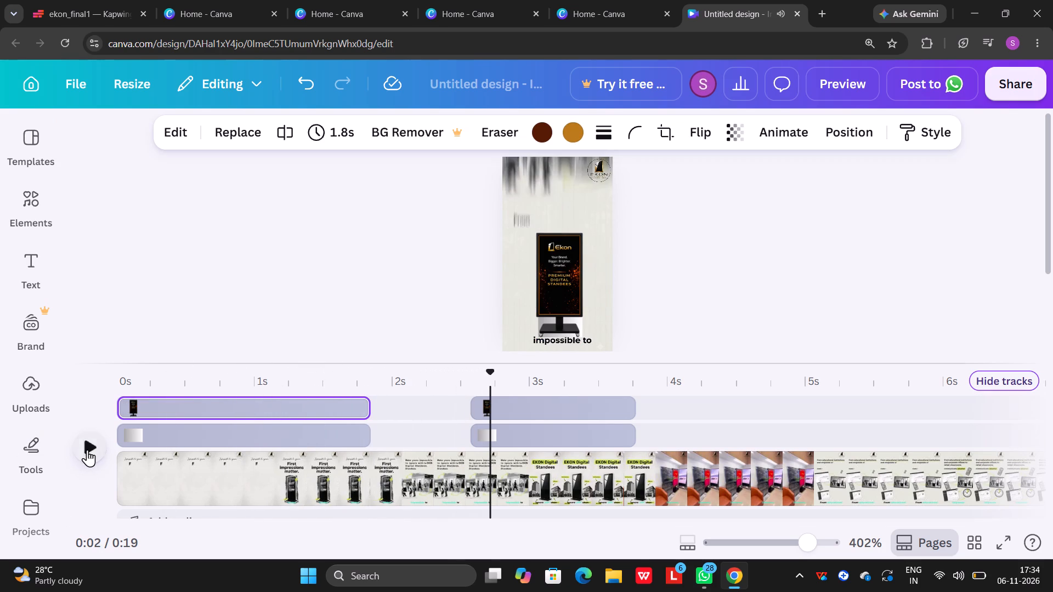
Replay the first two standee overlays' scenes several times to check their timing and blending against the background.
{"action": "left_click", "coordinate": [87, 449]}
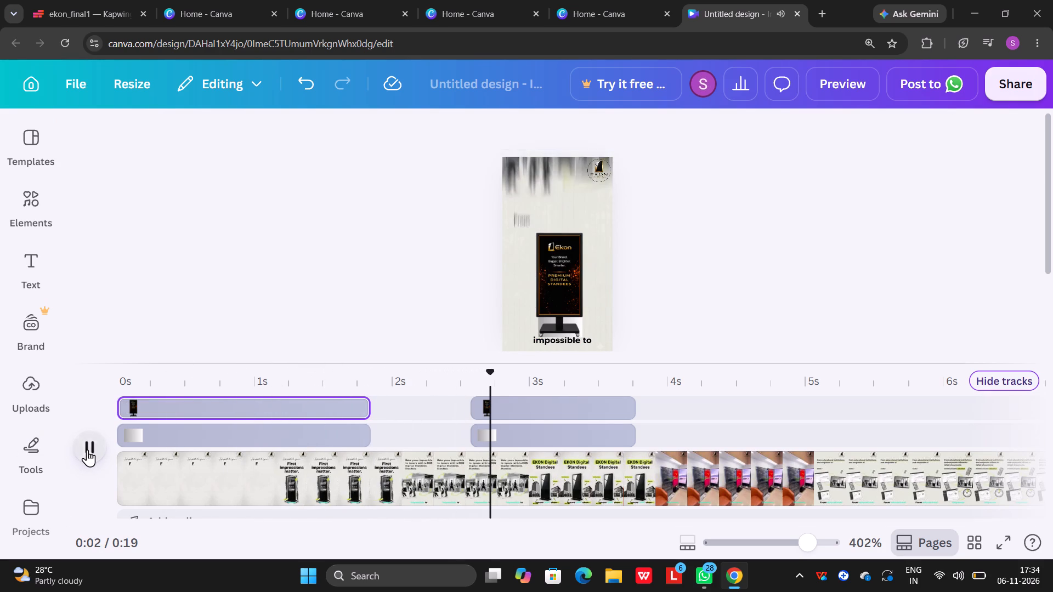
{"action": "left_click", "coordinate": [87, 449]}
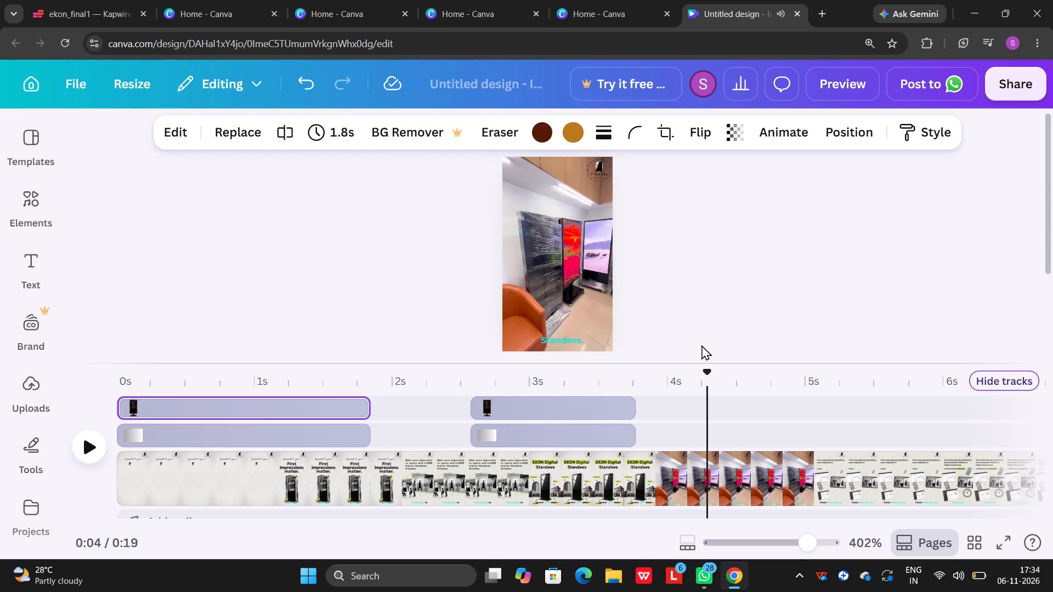
{"action": "left_click_drag", "start_coordinate": [704, 372], "coordinate": [327, 417]}
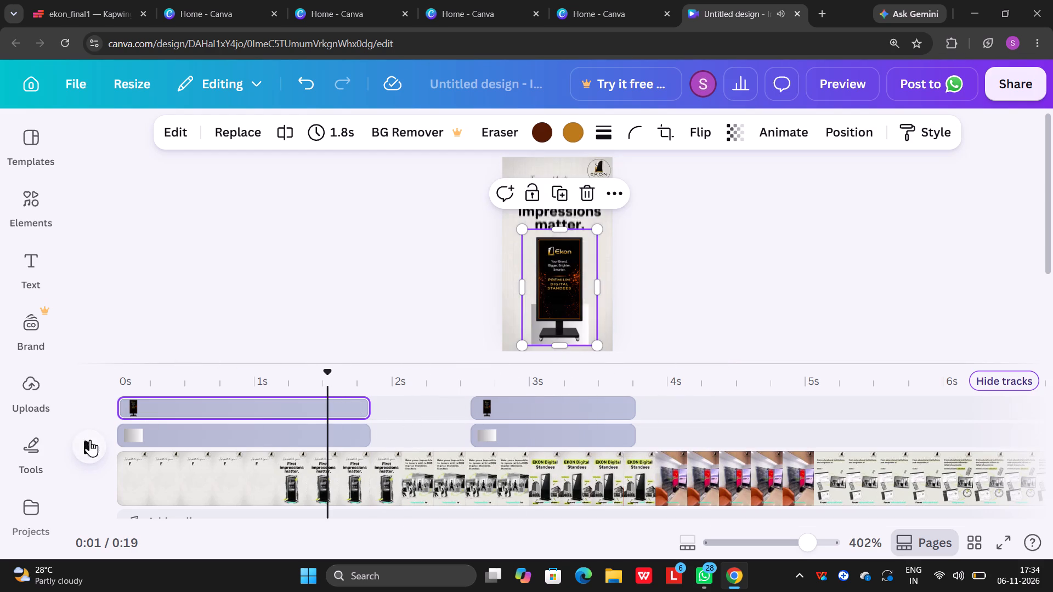
{"action": "left_click", "coordinate": [84, 445]}
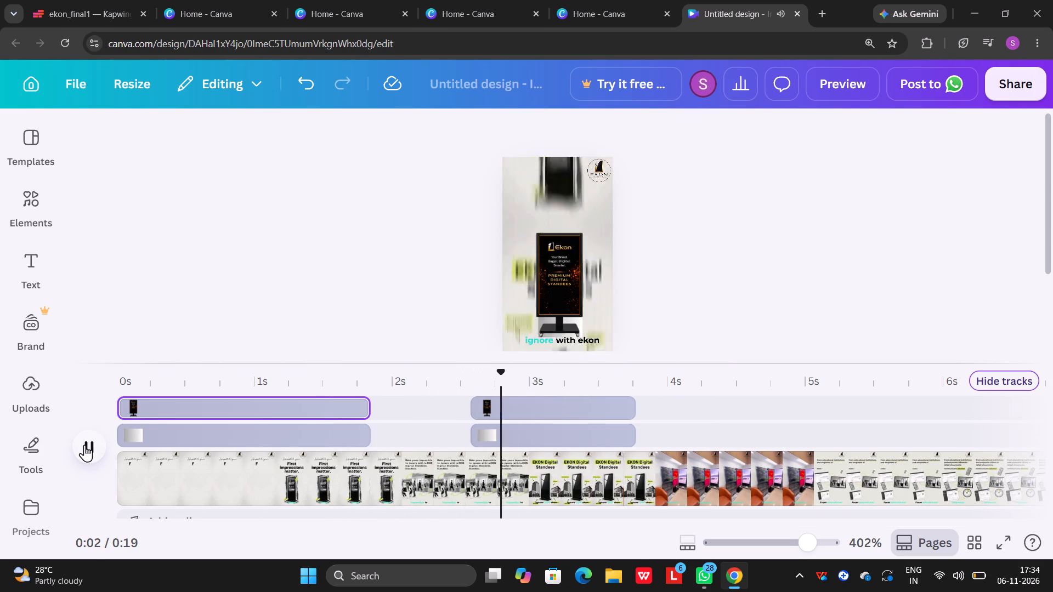
{"action": "left_click", "coordinate": [84, 445]}
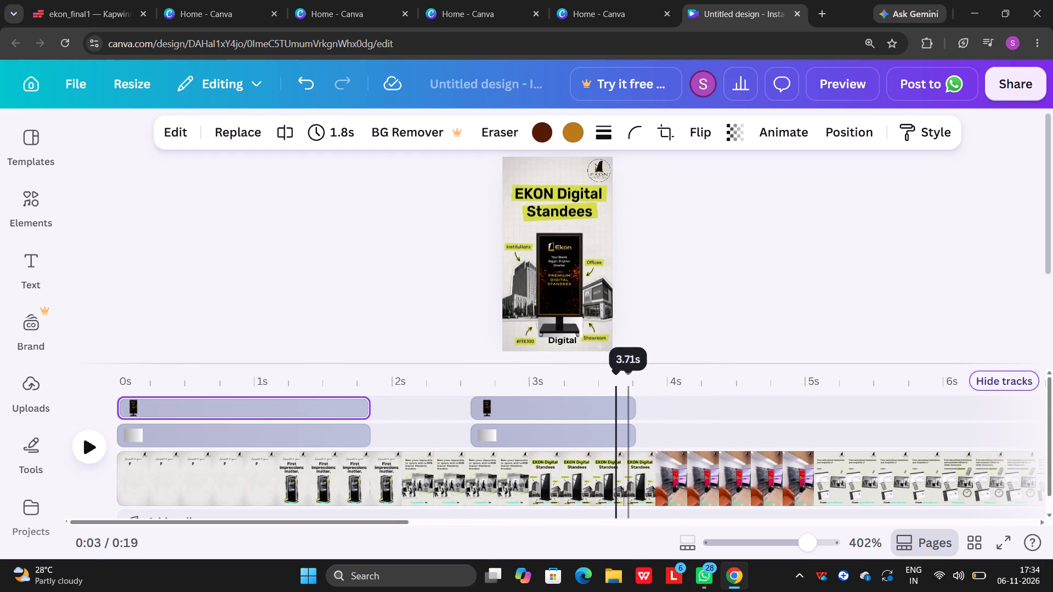
{"action": "left_click_drag", "start_coordinate": [613, 368], "coordinate": [397, 406]}
{"action": "left_click", "coordinate": [85, 449]}
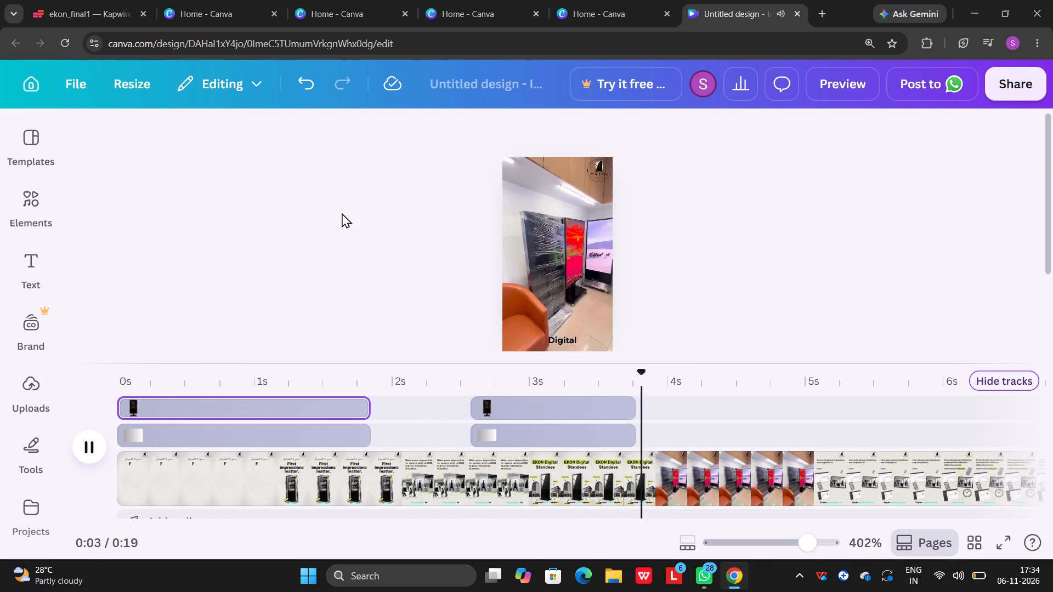
{"action": "left_click", "coordinate": [75, 454]}
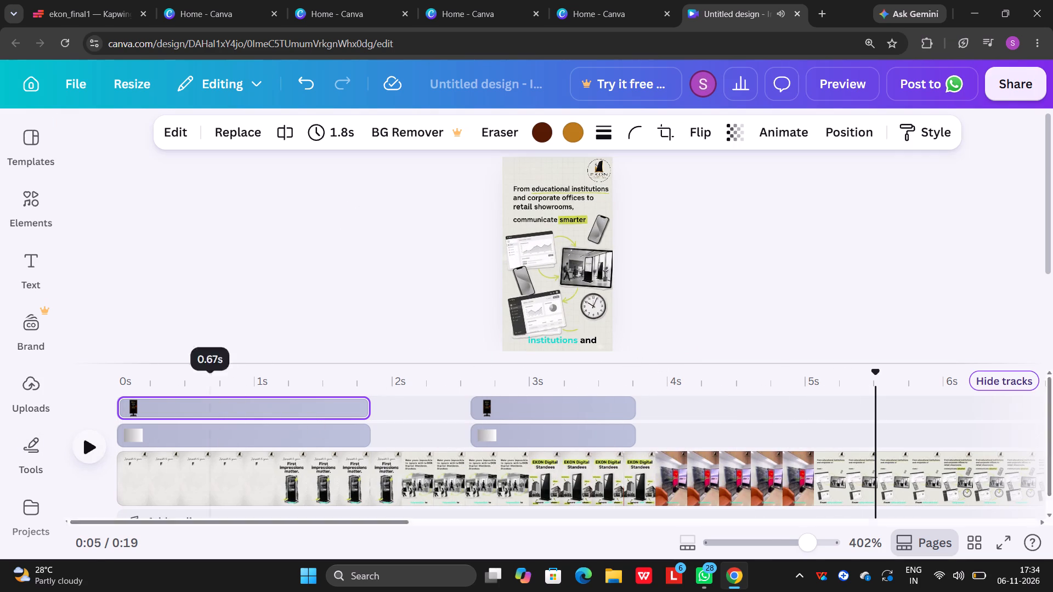
{"action": "left_click_drag", "start_coordinate": [876, 380], "coordinate": [503, 391]}
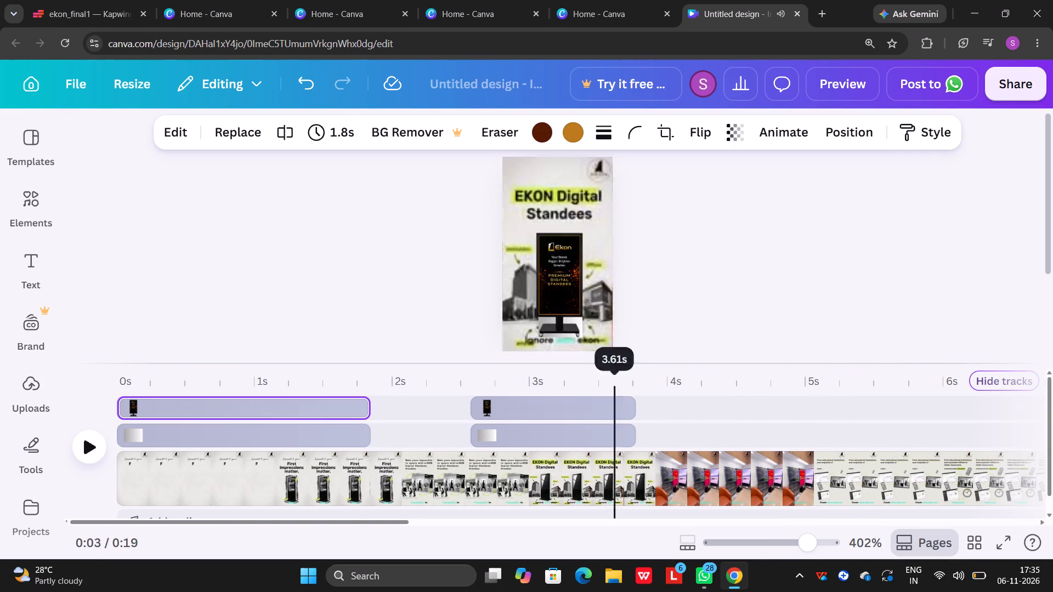
{"action": "left_click_drag", "start_coordinate": [503, 391], "coordinate": [133, 423]}
{"action": "left_click_drag", "start_coordinate": [128, 428], "coordinate": [113, 430]}
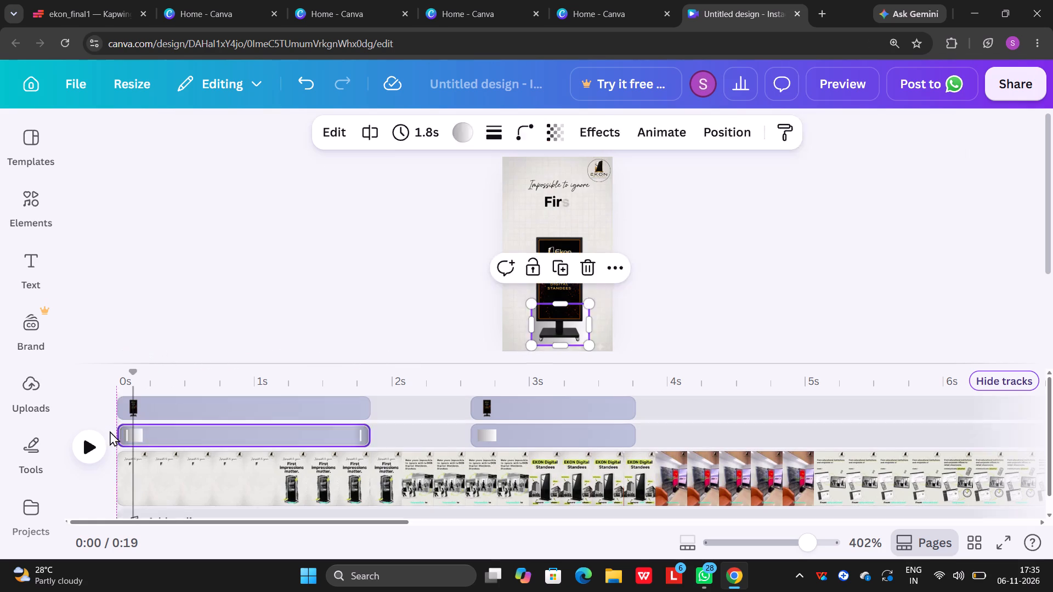
{"action": "left_click", "coordinate": [107, 432]}
{"action": "left_click", "coordinate": [101, 440]}
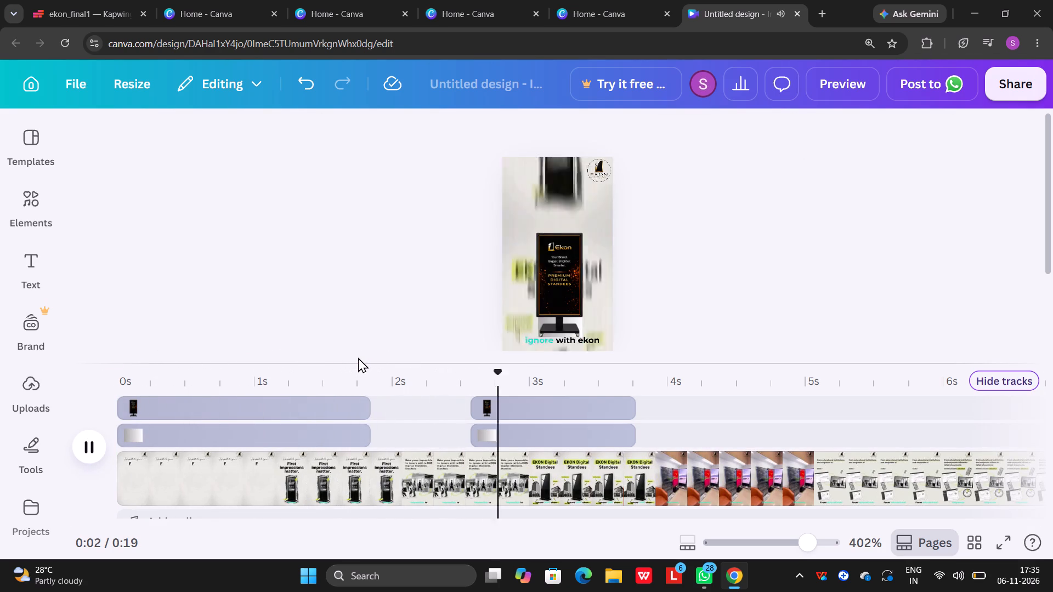
{"action": "left_click", "coordinate": [85, 463]}
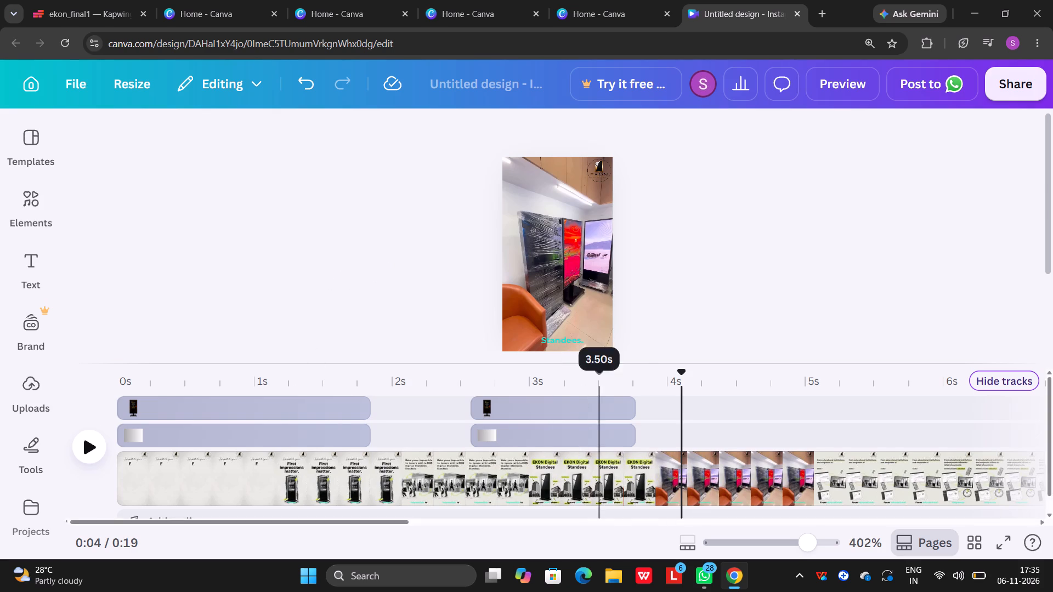
Play the video from the start through to the Vibrant Digital Visuals scene to review all the overlays.
{"action": "left_click_drag", "start_coordinate": [684, 372], "coordinate": [54, 410]}
{"action": "left_click", "coordinate": [86, 447]}
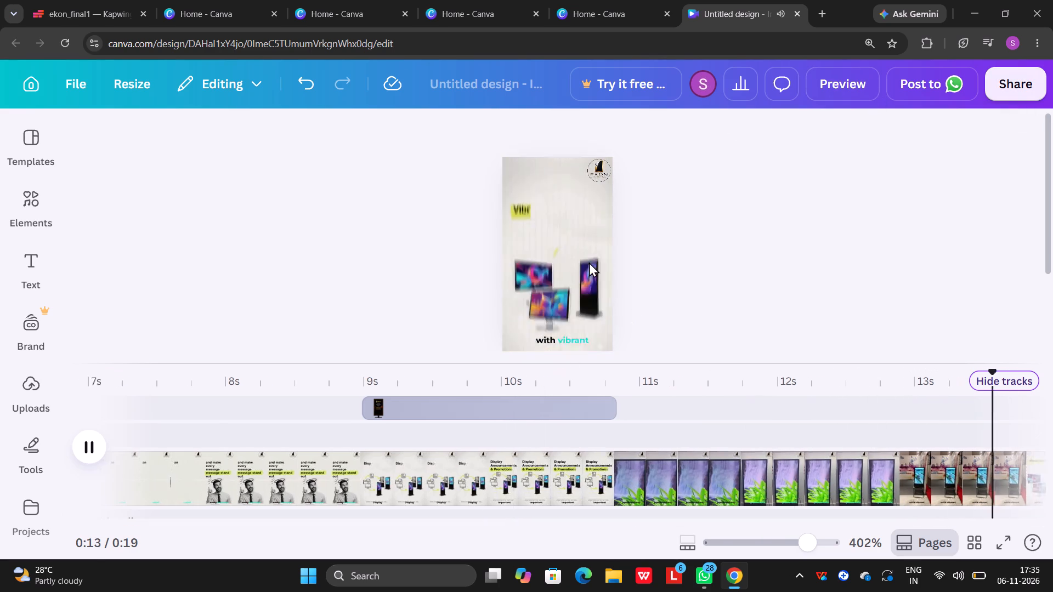
{"action": "left_click", "coordinate": [585, 261]}
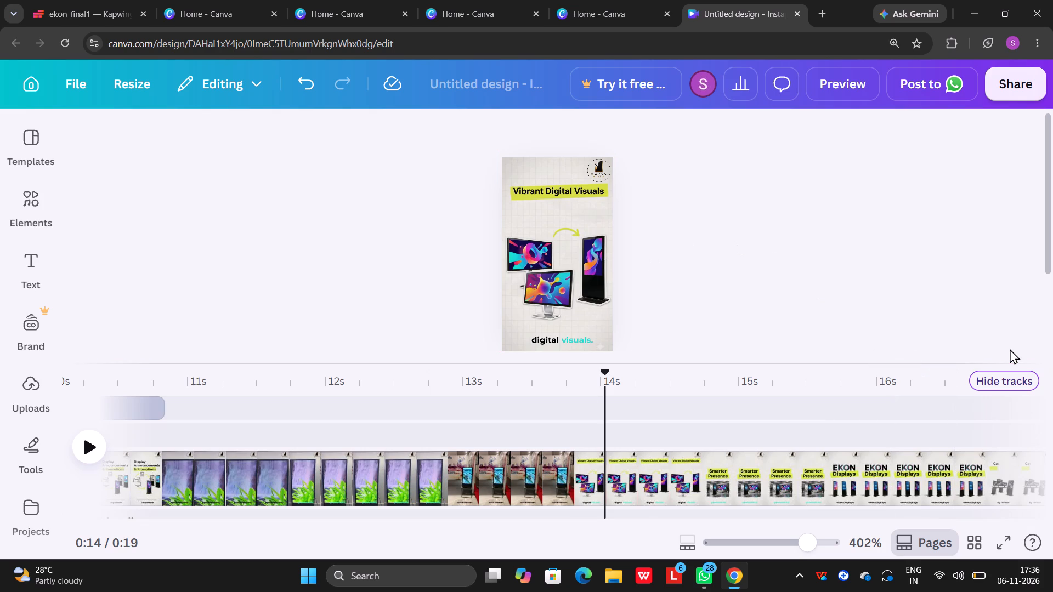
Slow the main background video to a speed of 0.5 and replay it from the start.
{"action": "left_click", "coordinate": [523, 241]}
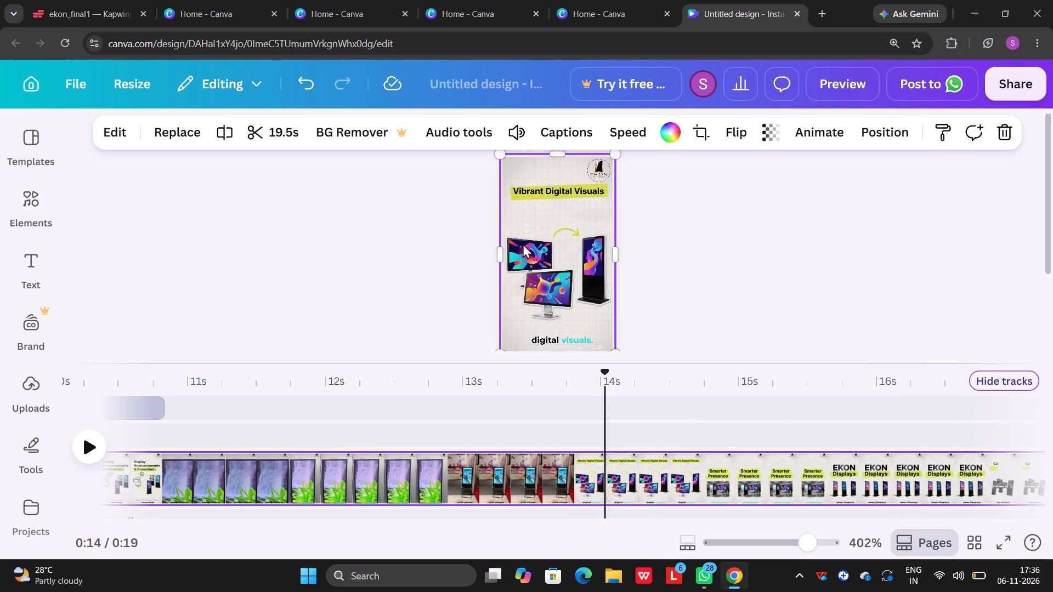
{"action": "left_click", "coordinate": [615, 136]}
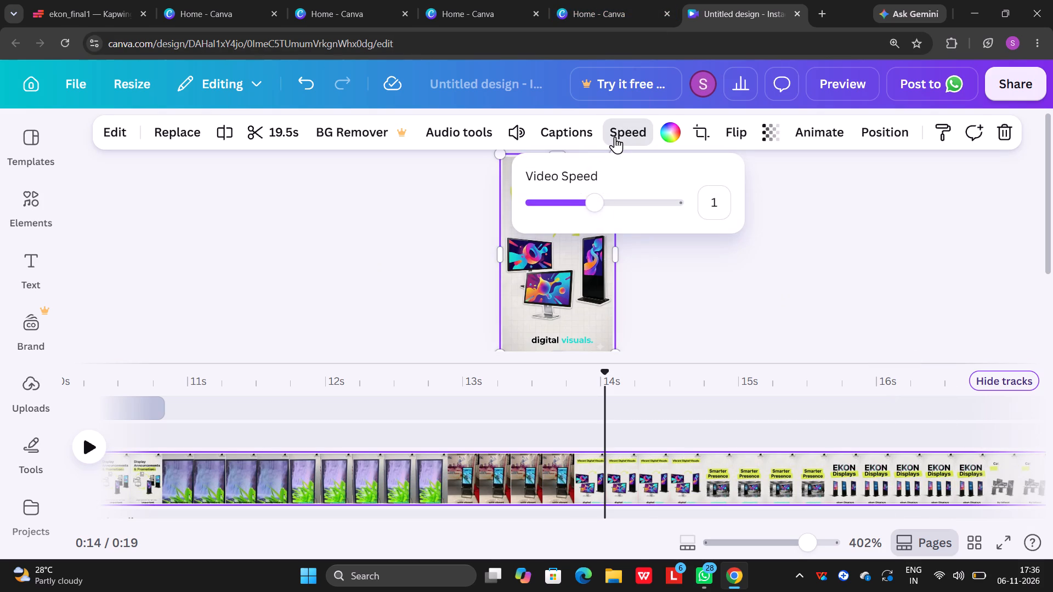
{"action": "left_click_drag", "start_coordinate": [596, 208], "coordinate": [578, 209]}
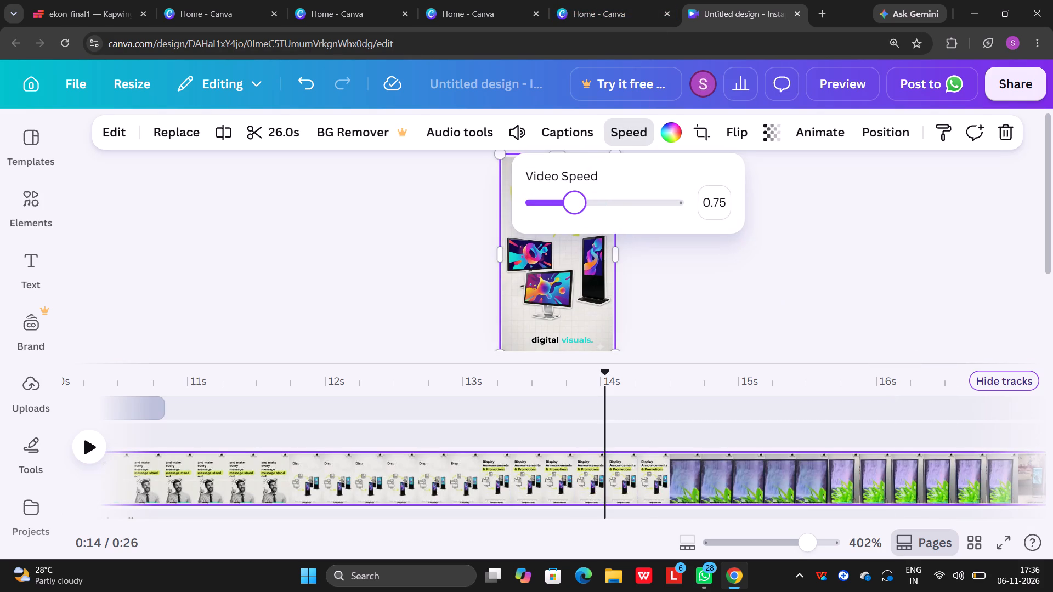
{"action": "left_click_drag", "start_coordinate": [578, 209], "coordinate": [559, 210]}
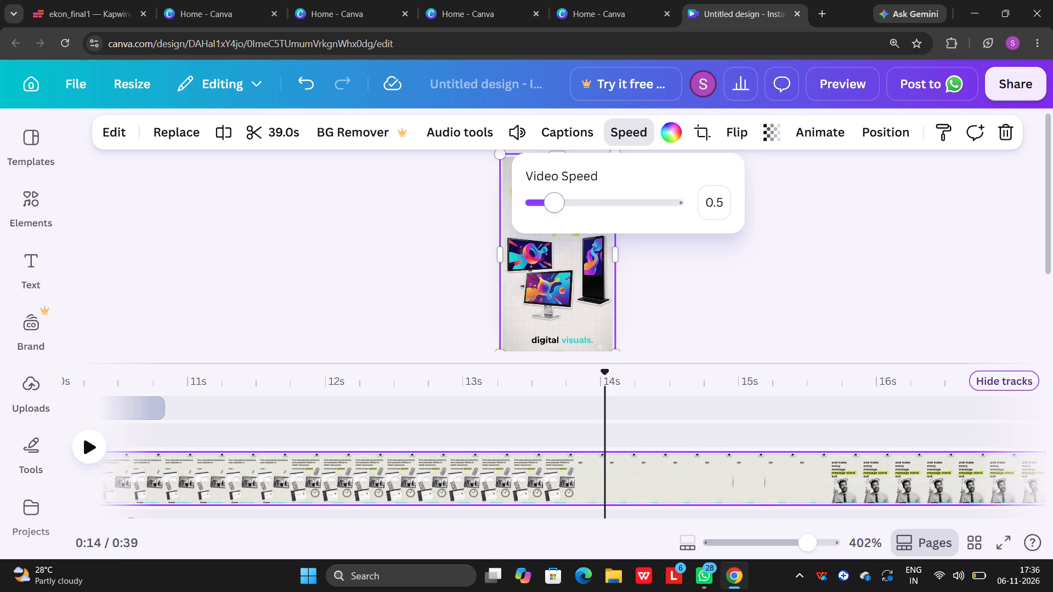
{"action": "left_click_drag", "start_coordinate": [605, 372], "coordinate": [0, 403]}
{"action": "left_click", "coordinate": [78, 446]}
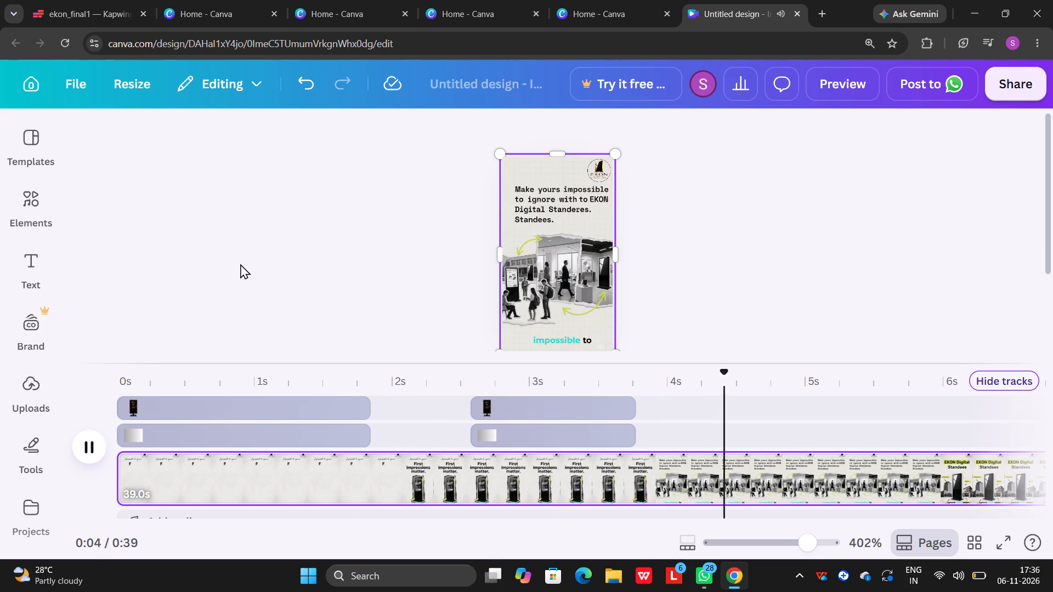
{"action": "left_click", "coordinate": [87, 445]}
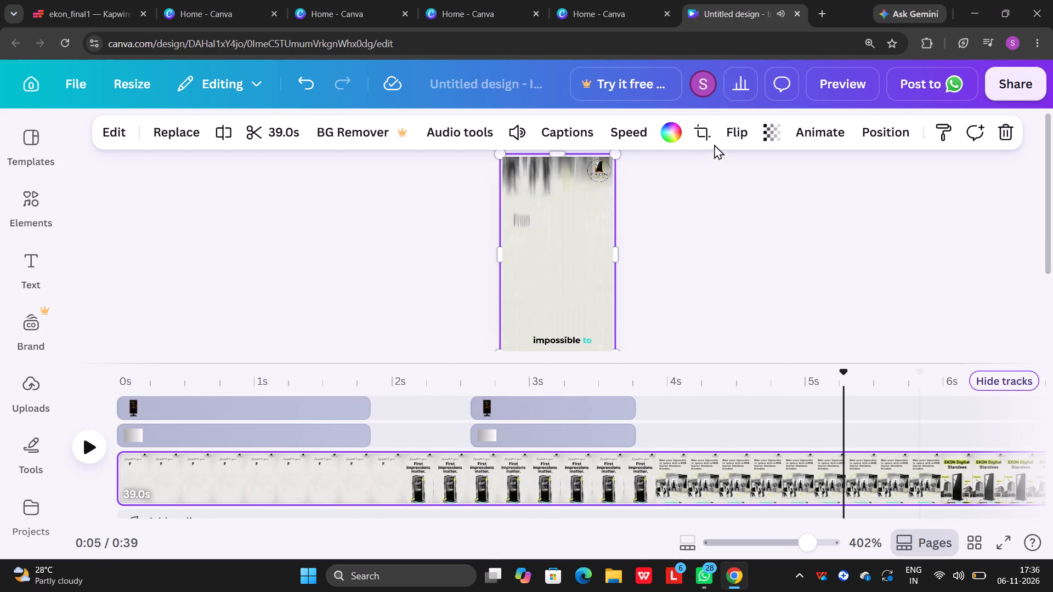
Set the main background video's speed to 0.55.
{"action": "left_click", "coordinate": [614, 133]}
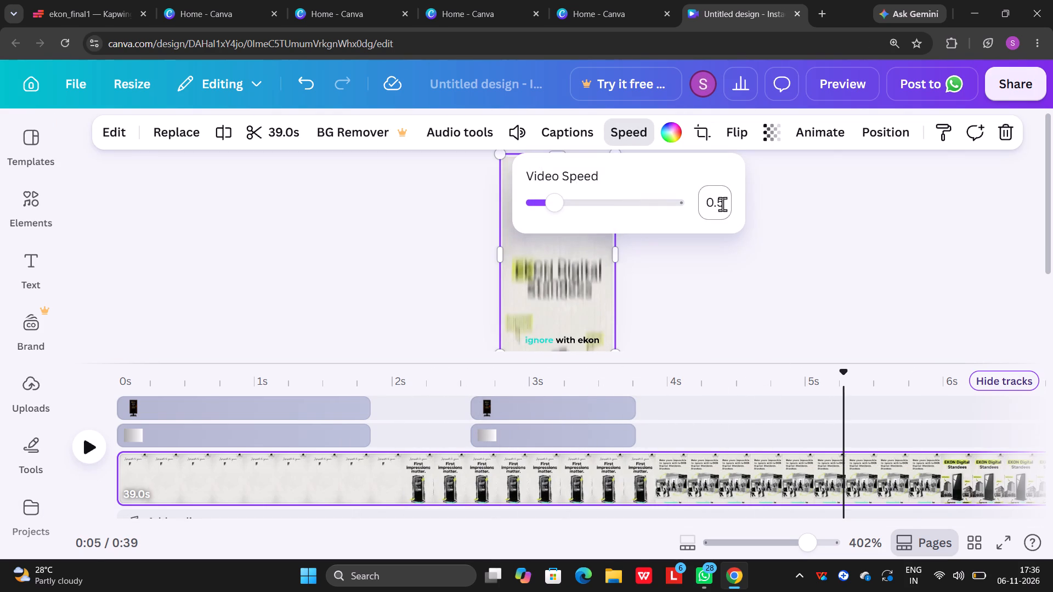
{"action": "left_click", "coordinate": [722, 204]}
{"action": "left_click", "coordinate": [722, 204]}
{"action": "left_click", "coordinate": [722, 204]}
{"action": "left_click", "coordinate": [720, 203]}
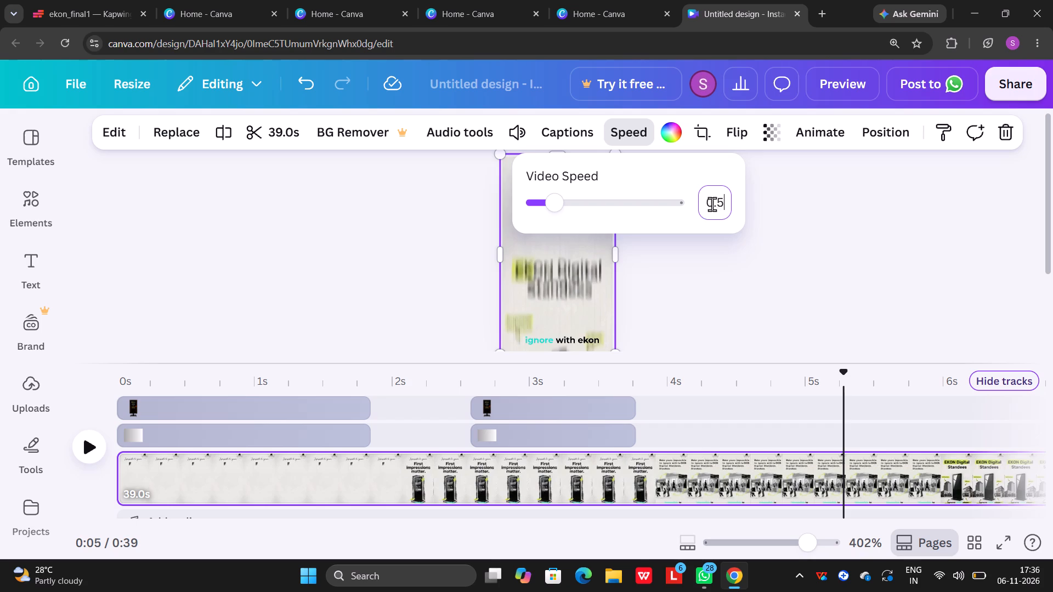
{"action": "double_click", "coordinate": [711, 203]}
{"action": "left_click", "coordinate": [723, 206]}
{"action": "left_click", "coordinate": [722, 208]}
{"action": "left_click", "coordinate": [718, 206]}
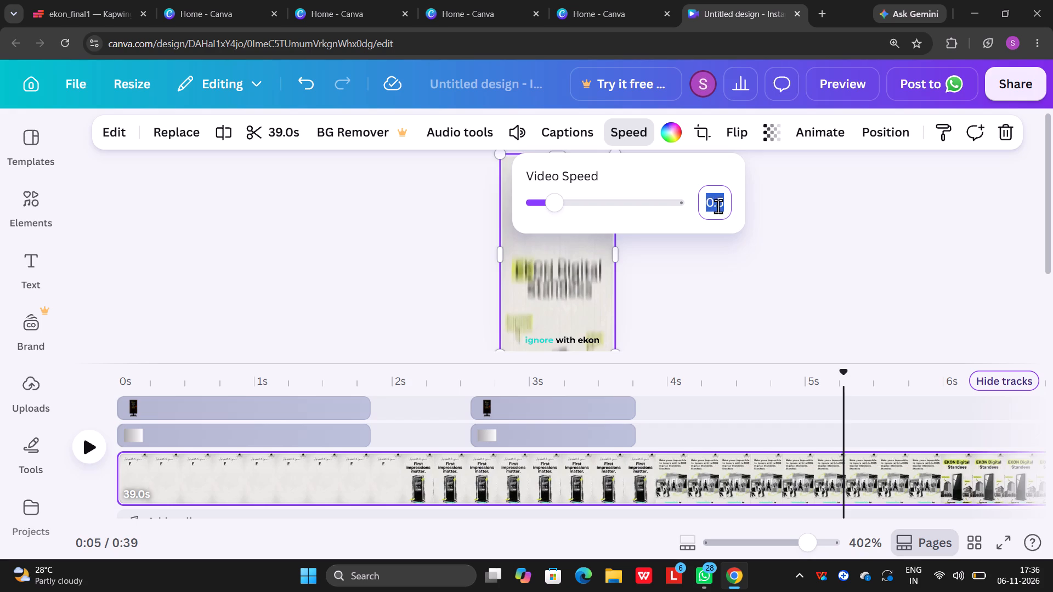
{"action": "left_click", "coordinate": [725, 204]}
{"action": "key", "text": "5"}
{"action": "key", "text": "Return"}
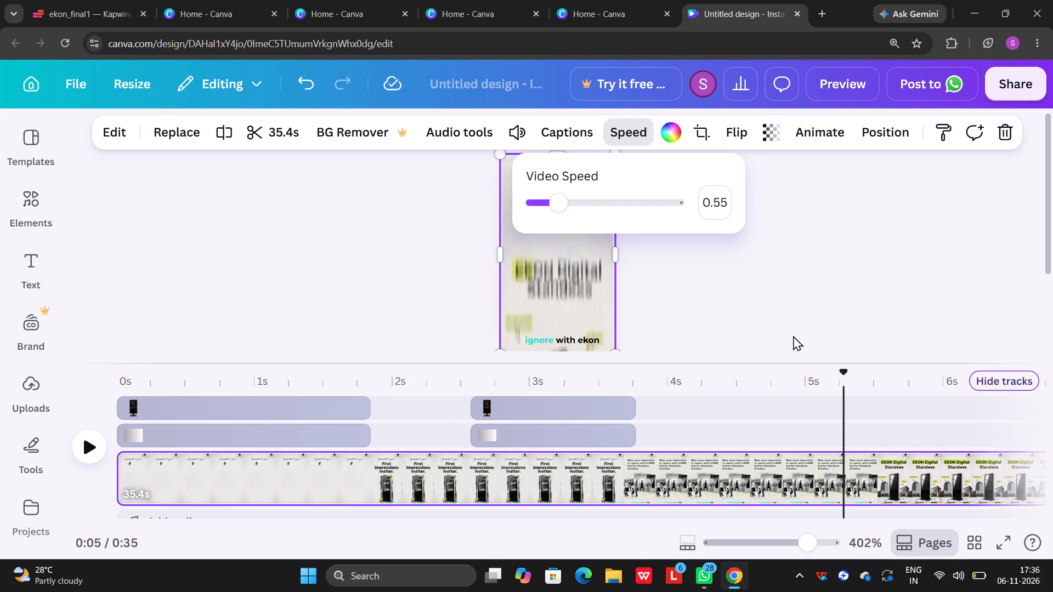
Replay the opening scenes from the start to check the slowed video's pace against the standee overlays.
{"action": "left_click_drag", "start_coordinate": [845, 375], "coordinate": [6, 441]}
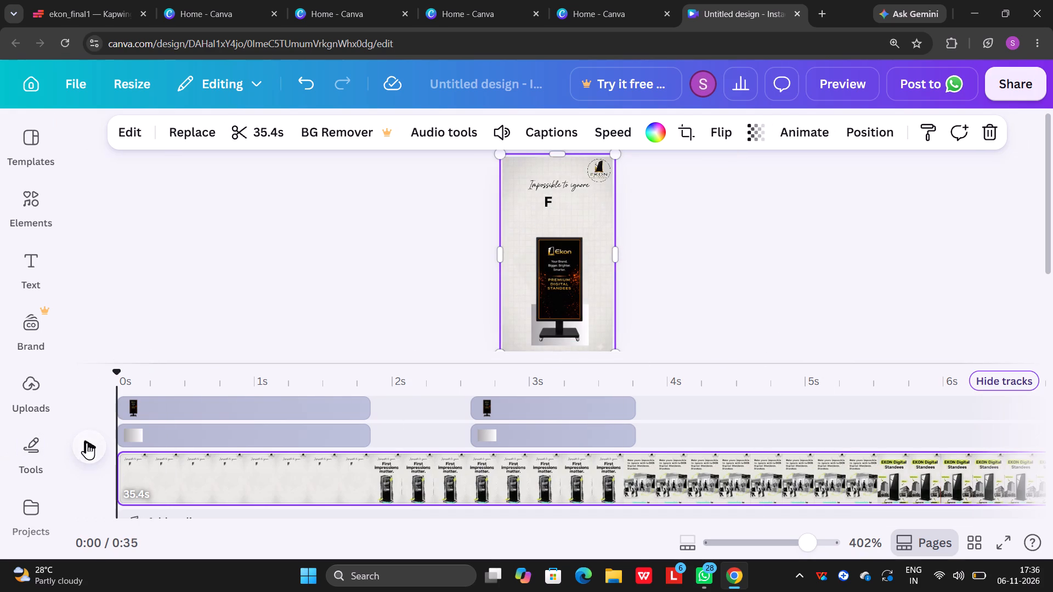
{"action": "left_click", "coordinate": [88, 443]}
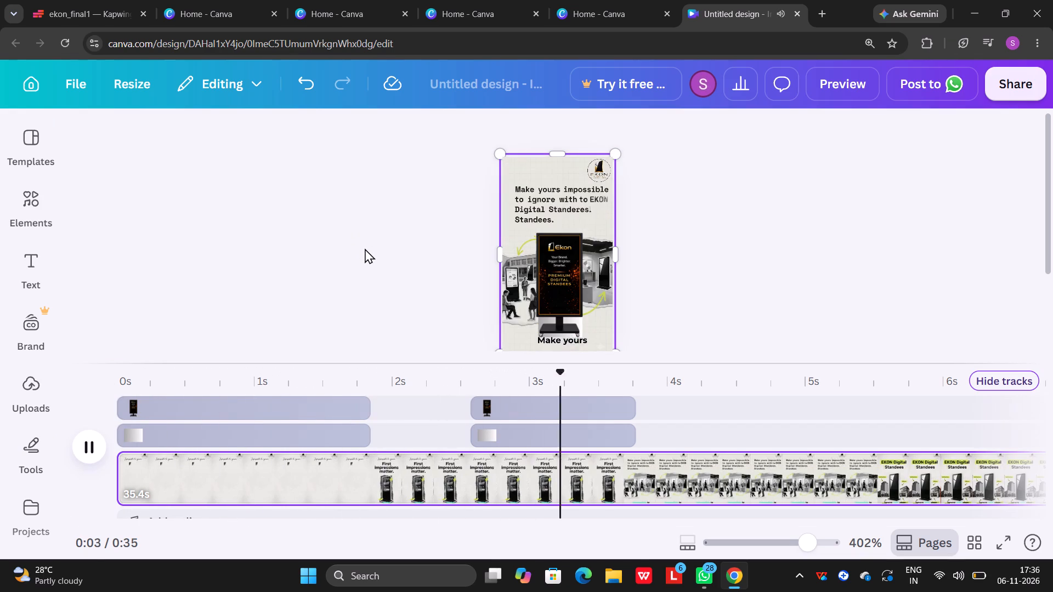
{"action": "left_click", "coordinate": [87, 450]}
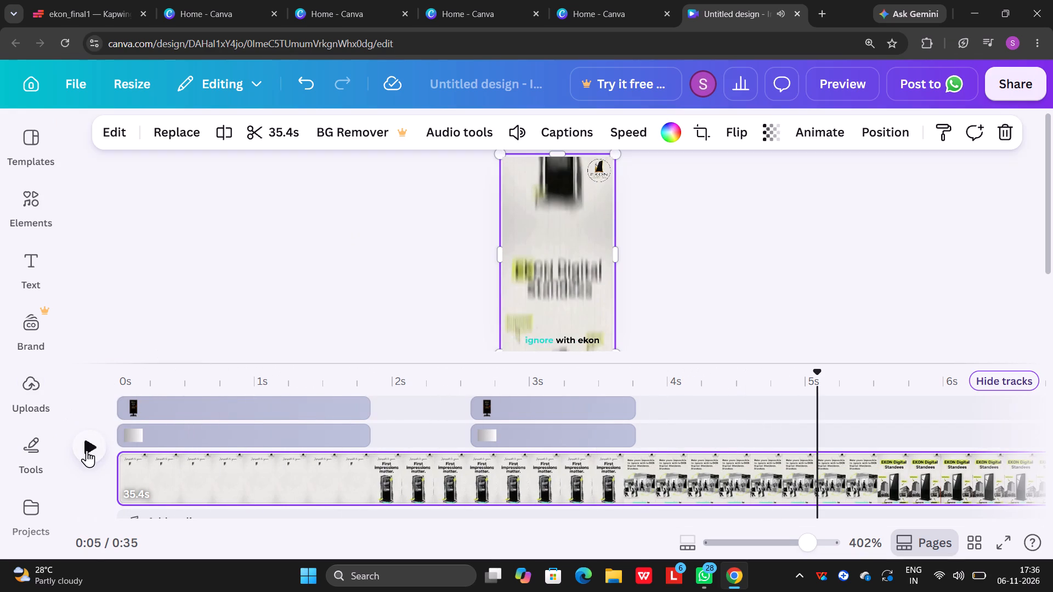
{"action": "left_click_drag", "start_coordinate": [820, 375], "coordinate": [0, 423]}
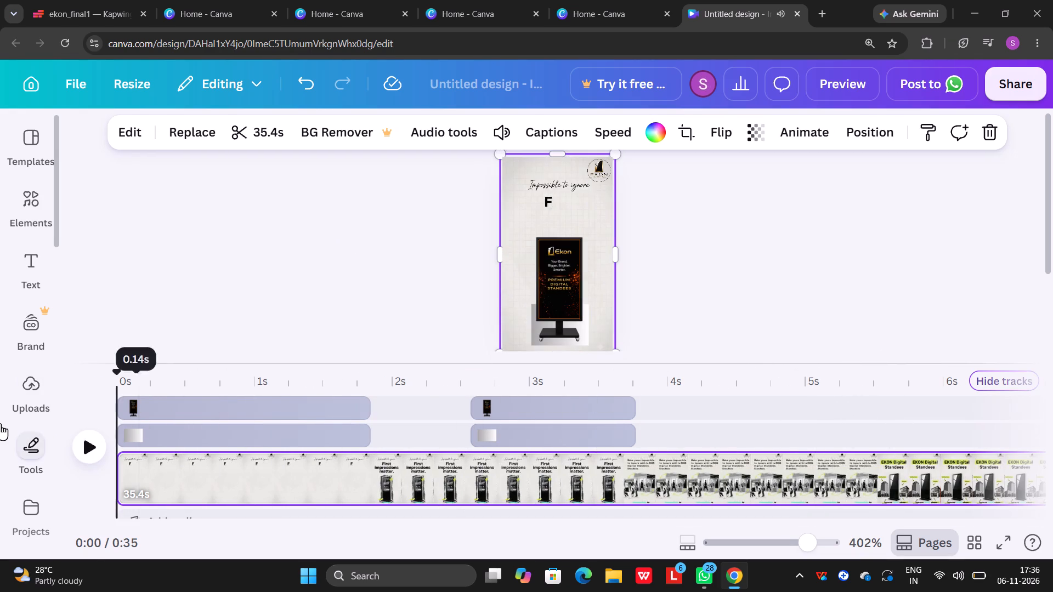
{"action": "left_click", "coordinate": [84, 446]}
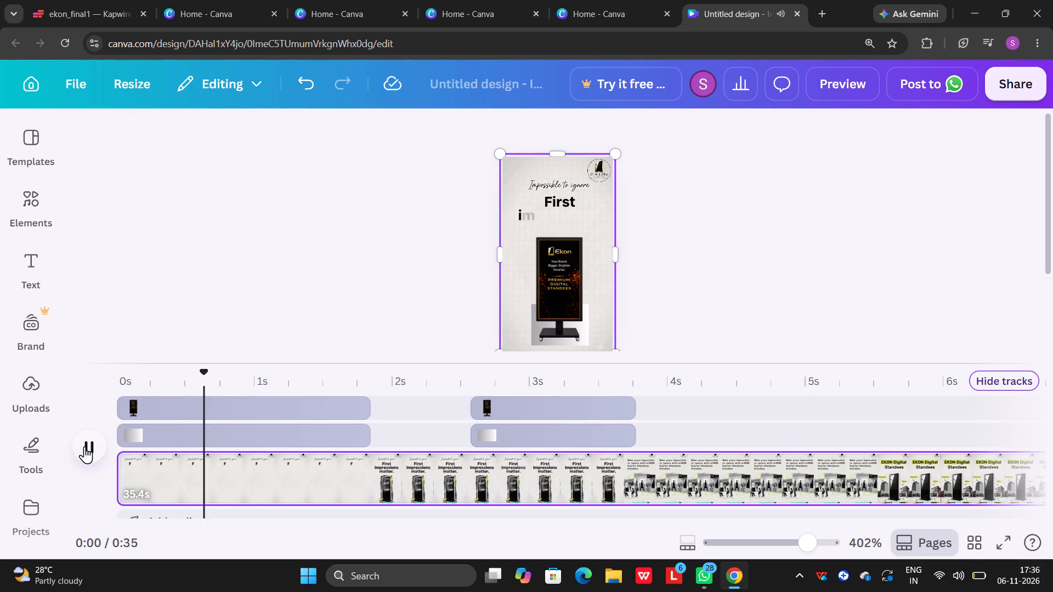
{"action": "left_click", "coordinate": [84, 446]}
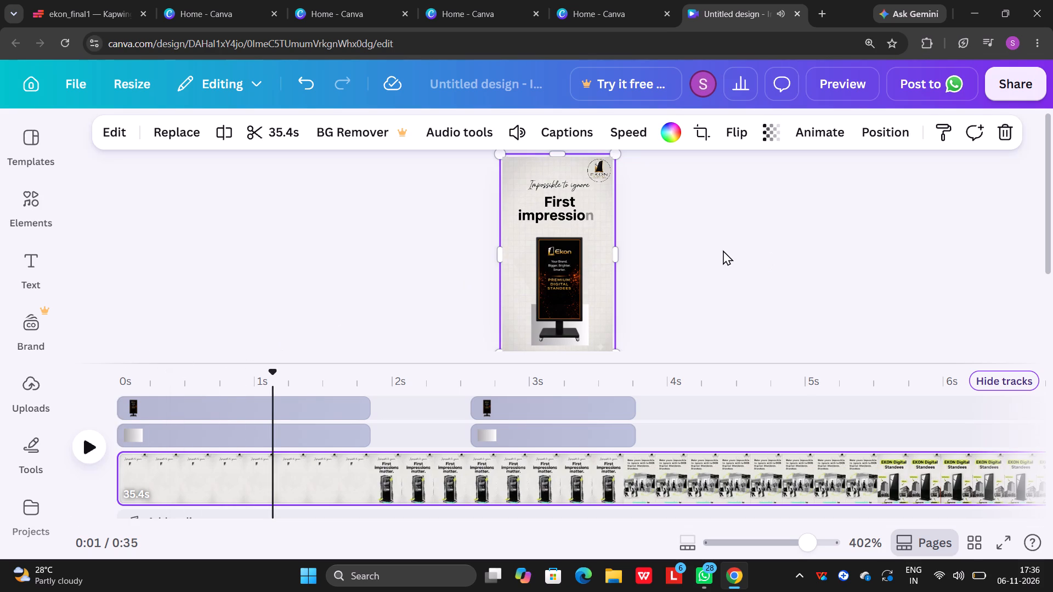
{"action": "scroll", "coordinate": [723, 250], "scroll_direction": "down", "scroll_amount": 2, "text": "ctrl"}
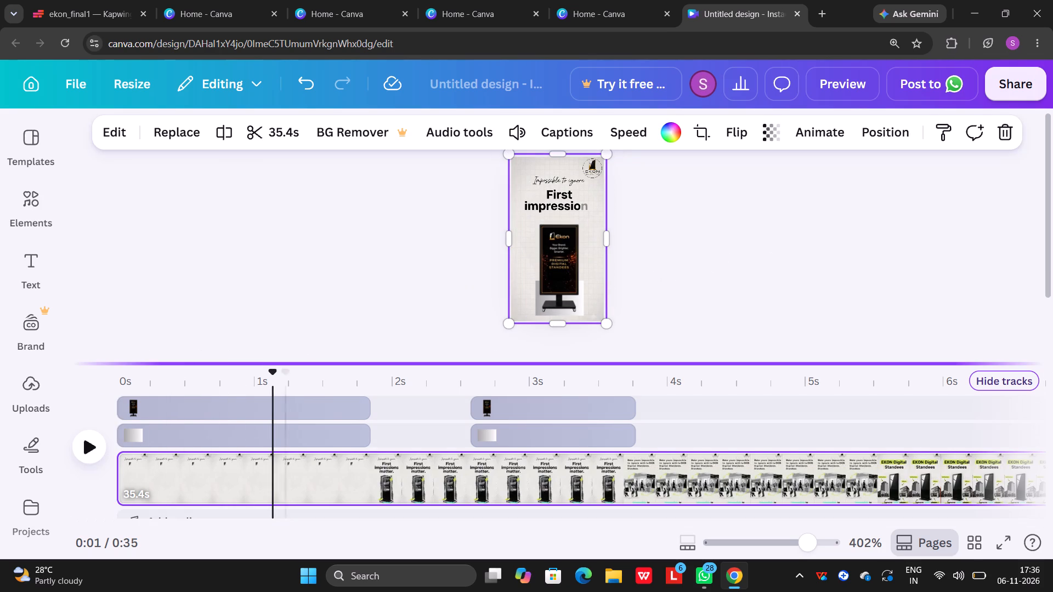
{"action": "left_click_drag", "start_coordinate": [274, 367], "coordinate": [126, 411]}
{"action": "left_click_drag", "start_coordinate": [271, 378], "coordinate": [251, 373]}
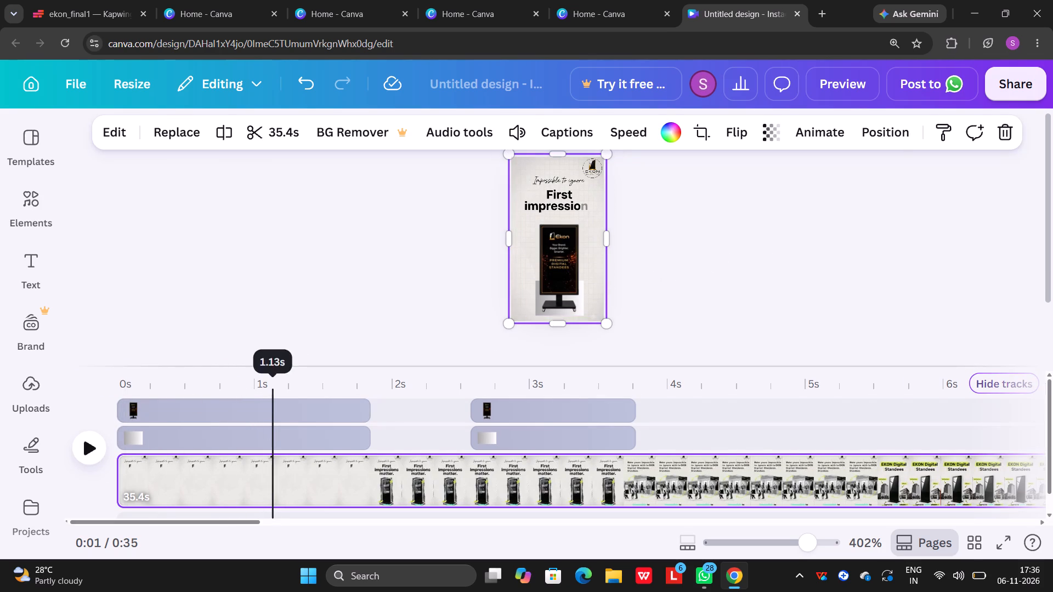
{"action": "left_click_drag", "start_coordinate": [251, 373], "coordinate": [24, 380]}
{"action": "left_click", "coordinate": [86, 452]}
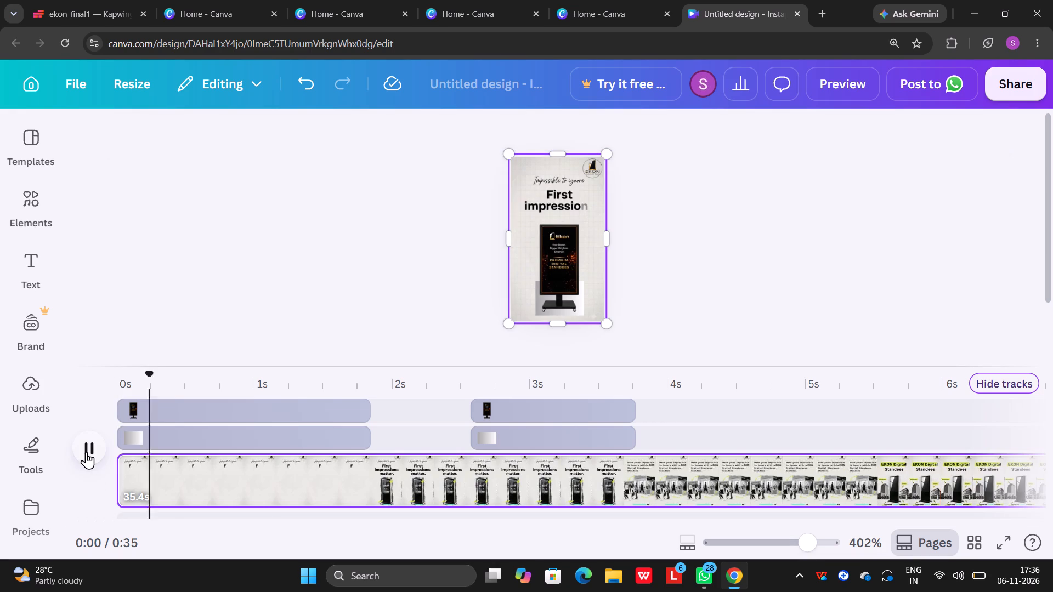
{"action": "left_click", "coordinate": [86, 452]}
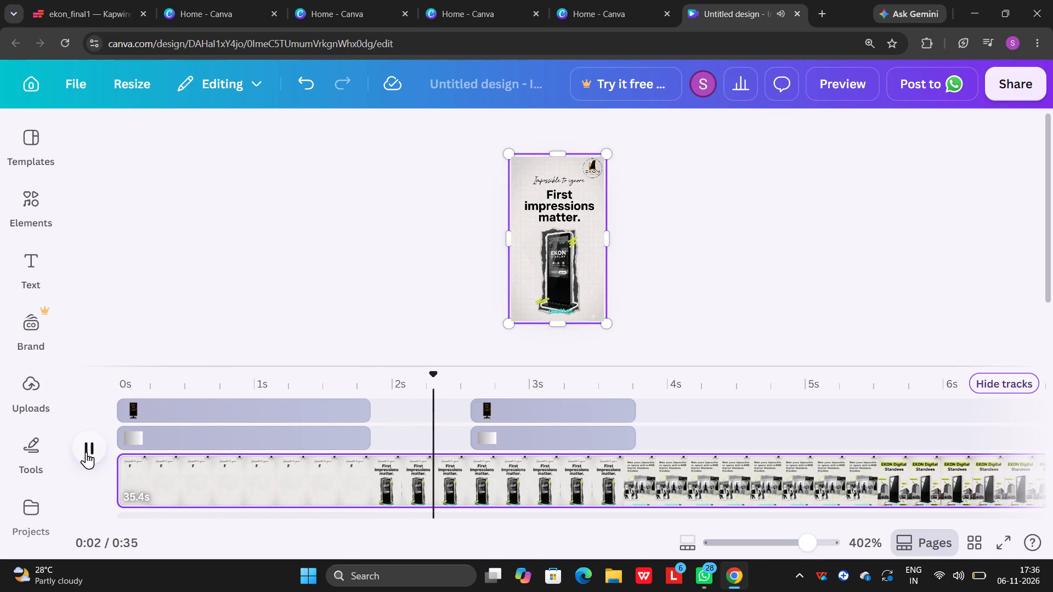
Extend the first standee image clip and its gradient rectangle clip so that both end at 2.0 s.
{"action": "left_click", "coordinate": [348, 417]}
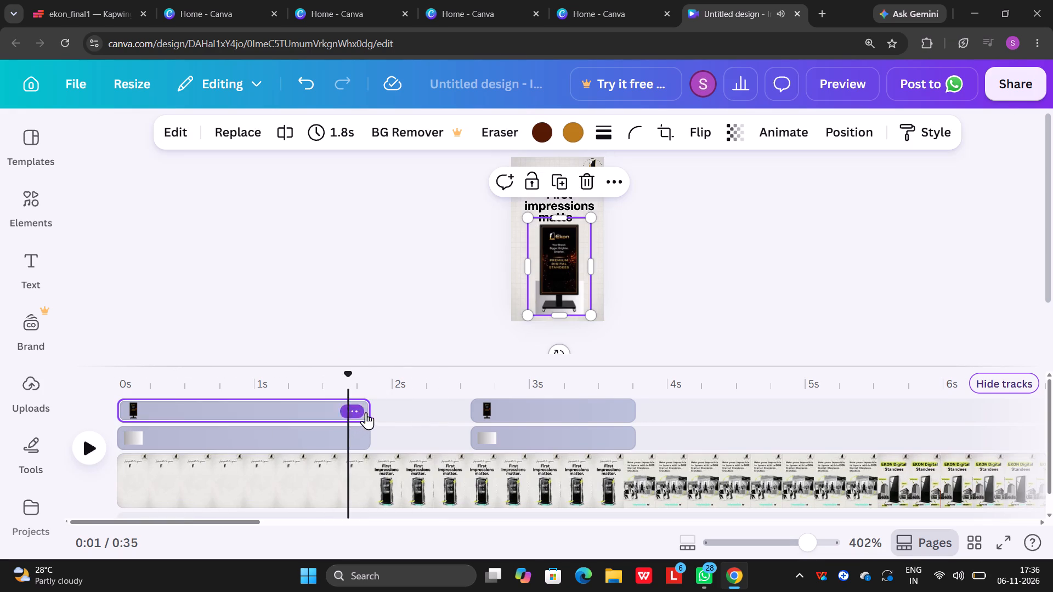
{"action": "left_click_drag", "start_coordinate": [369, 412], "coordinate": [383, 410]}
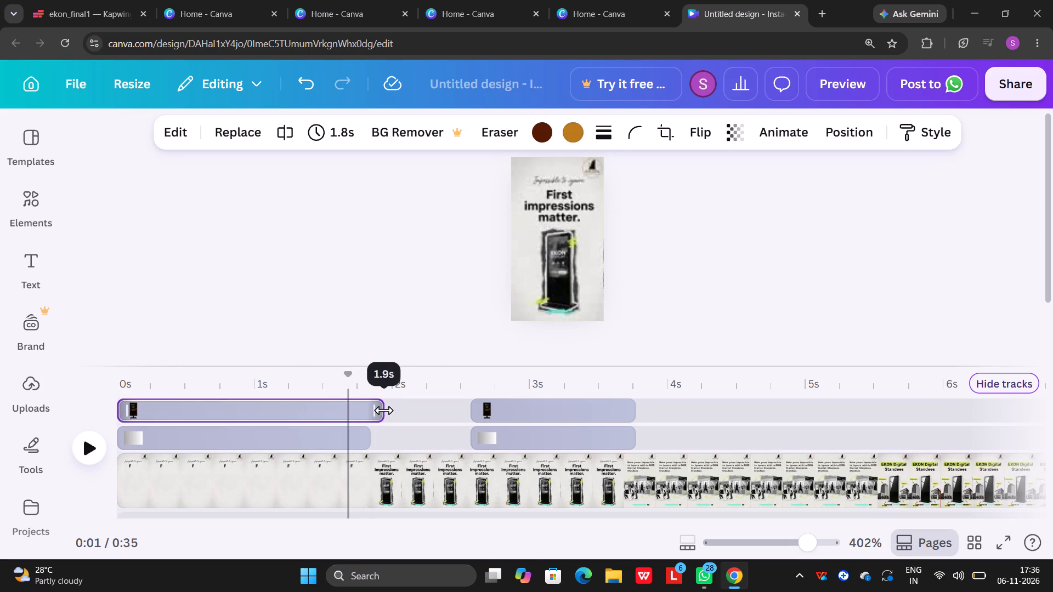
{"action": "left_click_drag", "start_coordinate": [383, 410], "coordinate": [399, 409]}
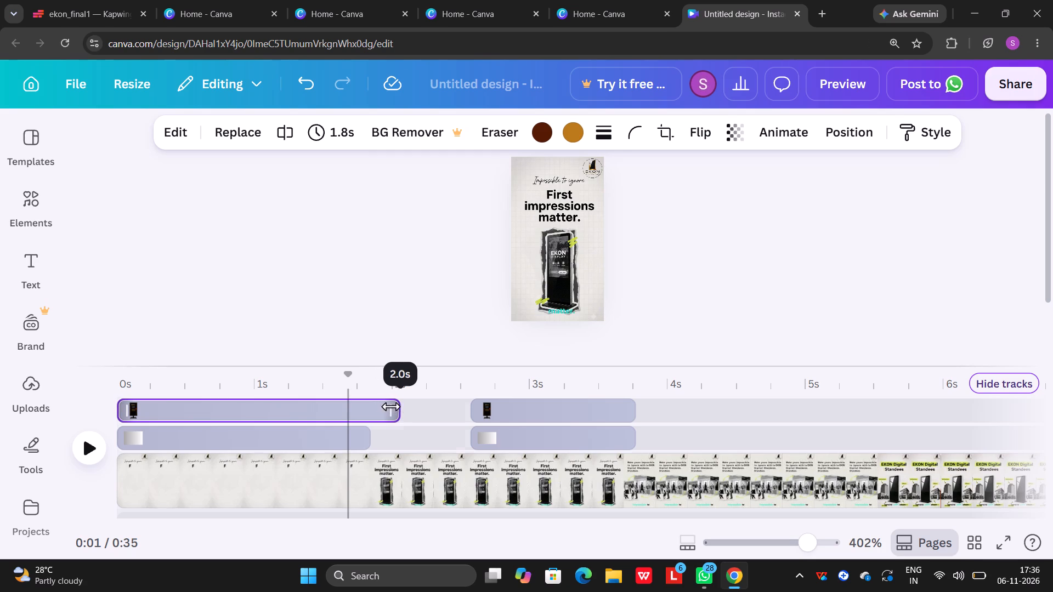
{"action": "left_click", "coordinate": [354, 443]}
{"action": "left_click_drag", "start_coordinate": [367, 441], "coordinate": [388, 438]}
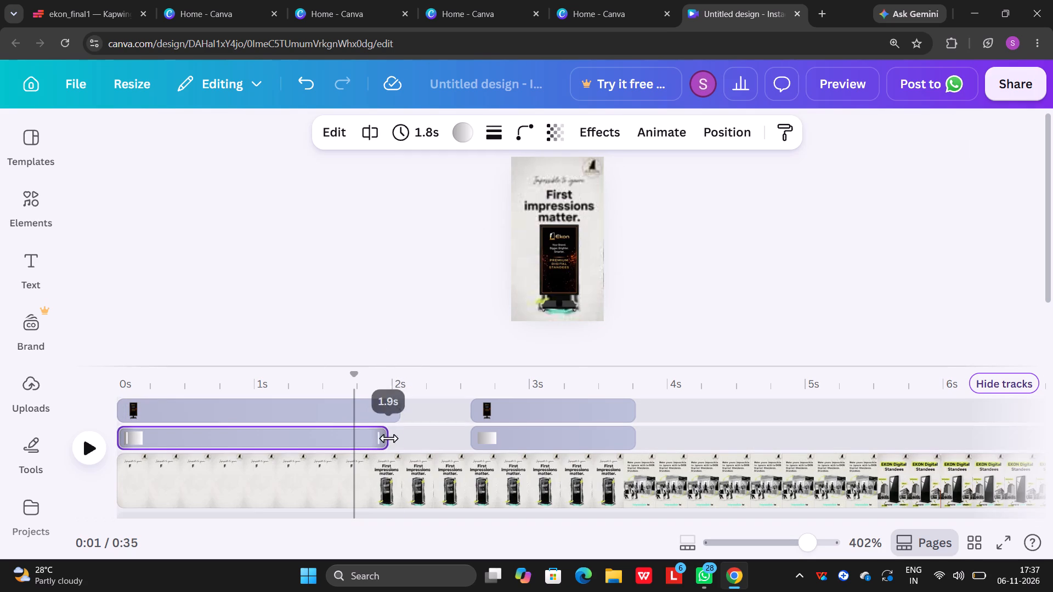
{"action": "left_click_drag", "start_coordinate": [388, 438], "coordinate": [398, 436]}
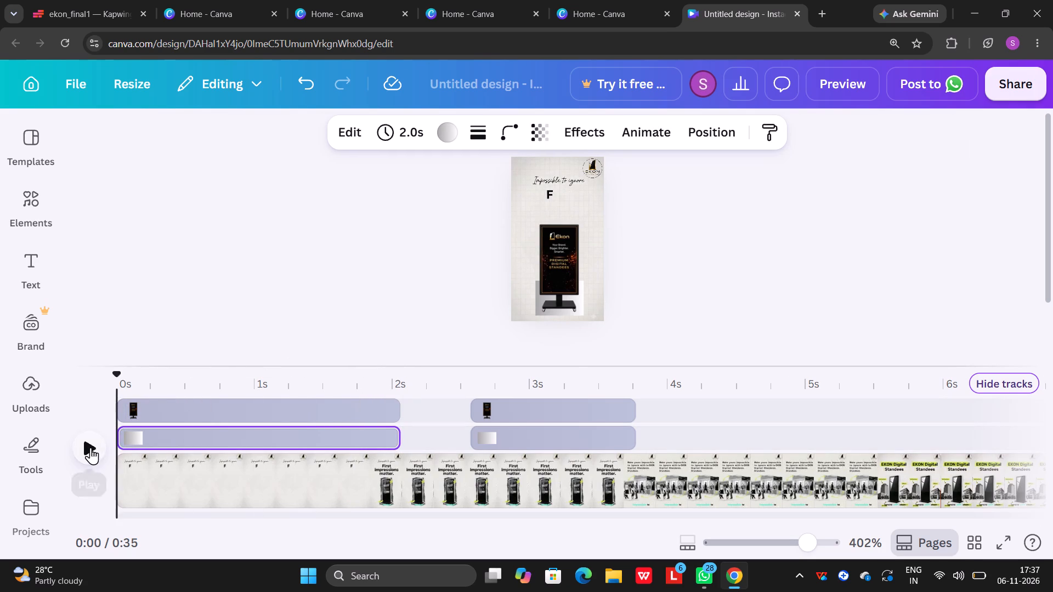
Play the video from the start through the EKON Digital Standees scene to check the overlay timing.
{"action": "left_click", "coordinate": [90, 447]}
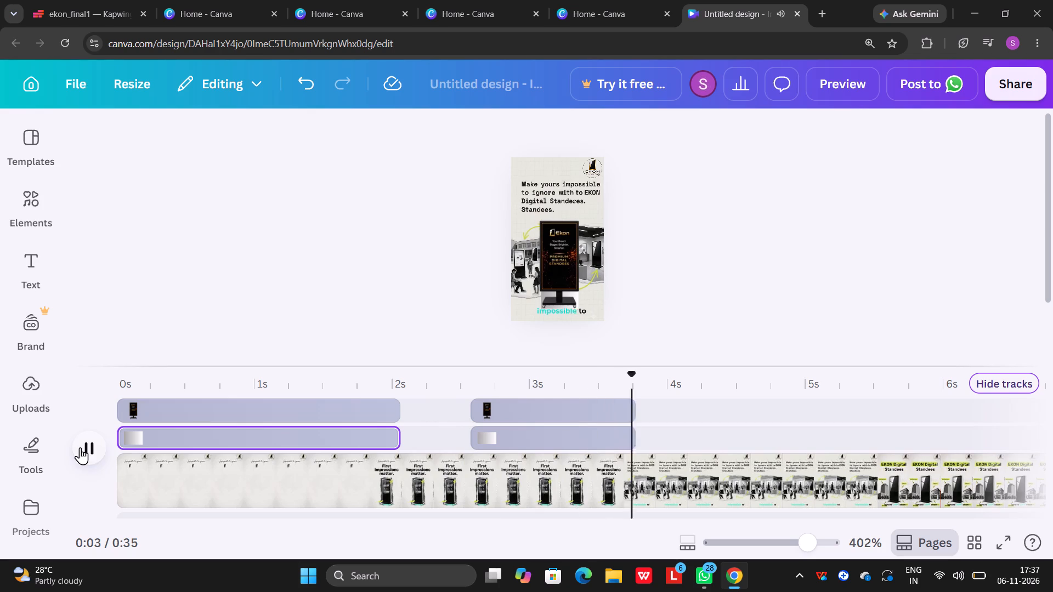
{"action": "left_click", "coordinate": [80, 447]}
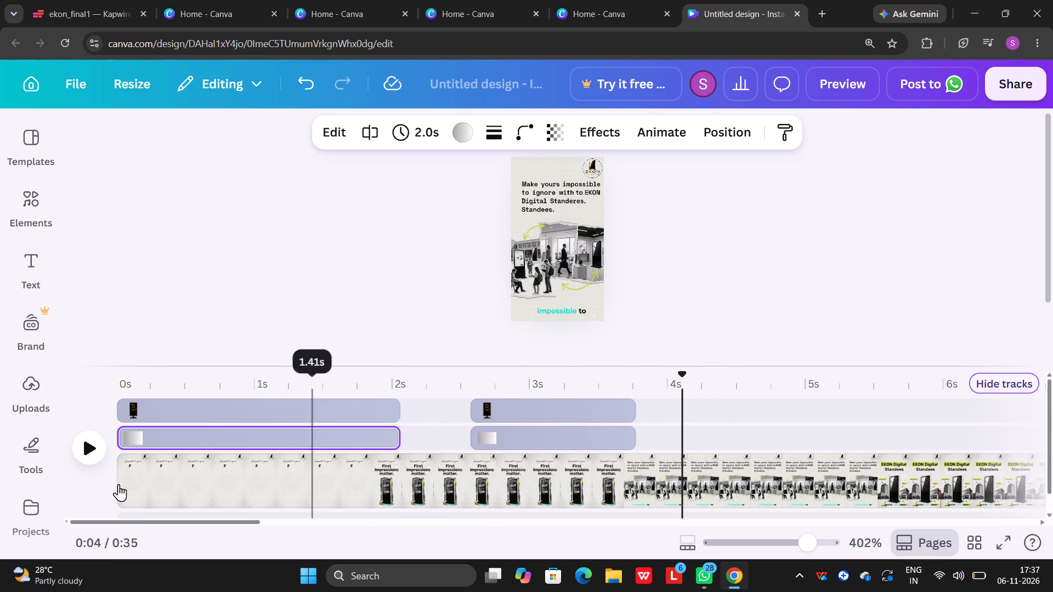
{"action": "left_click", "coordinate": [82, 442]}
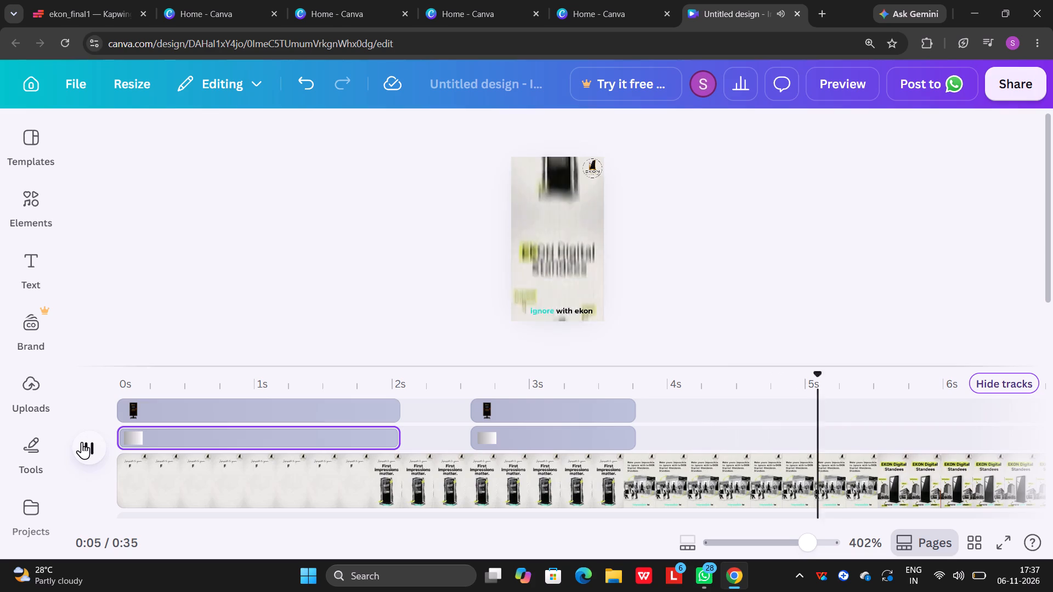
{"action": "left_click", "coordinate": [82, 442]}
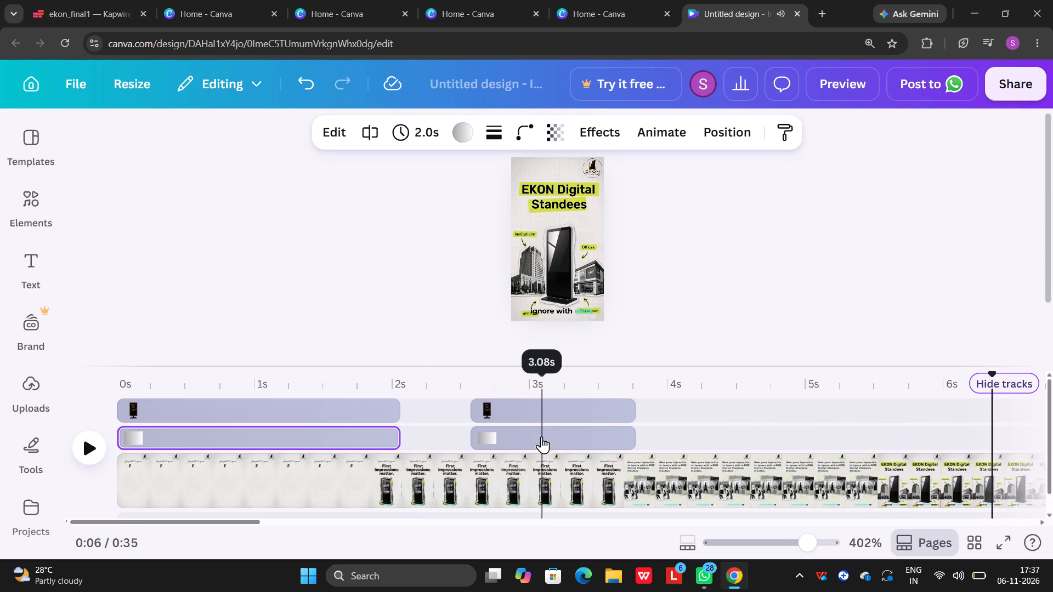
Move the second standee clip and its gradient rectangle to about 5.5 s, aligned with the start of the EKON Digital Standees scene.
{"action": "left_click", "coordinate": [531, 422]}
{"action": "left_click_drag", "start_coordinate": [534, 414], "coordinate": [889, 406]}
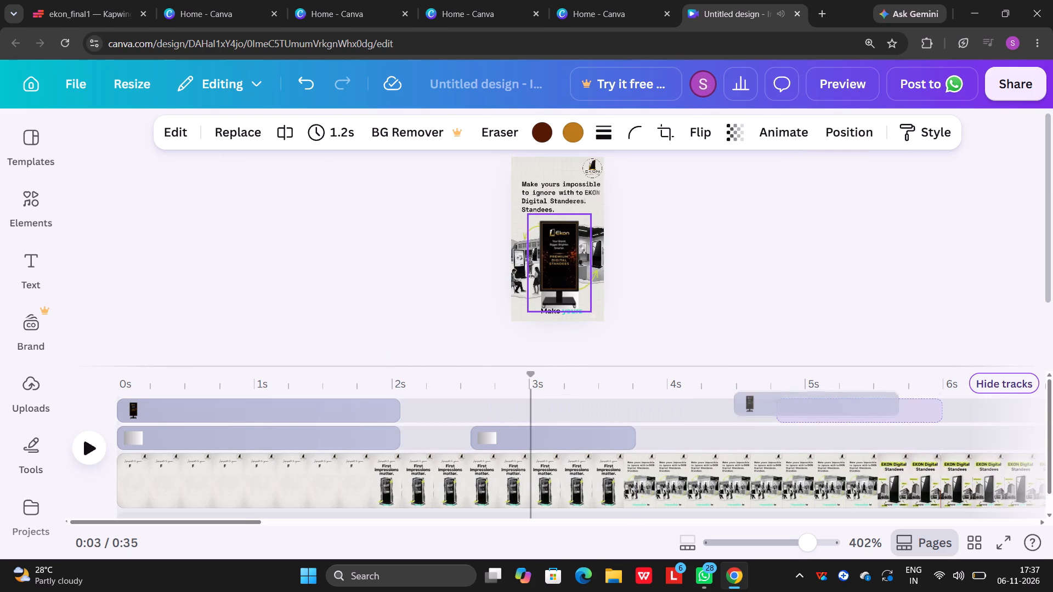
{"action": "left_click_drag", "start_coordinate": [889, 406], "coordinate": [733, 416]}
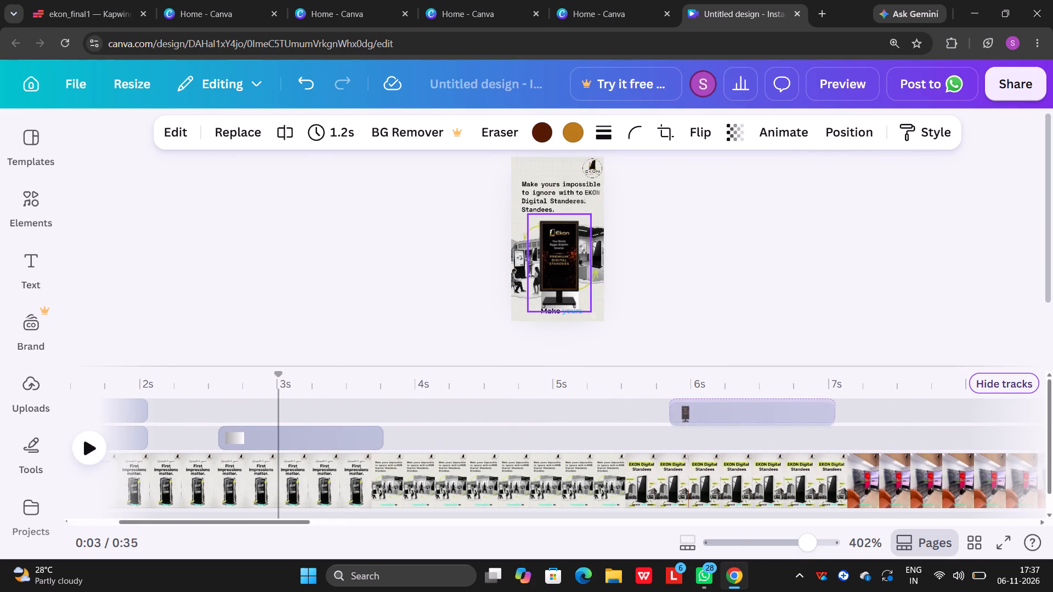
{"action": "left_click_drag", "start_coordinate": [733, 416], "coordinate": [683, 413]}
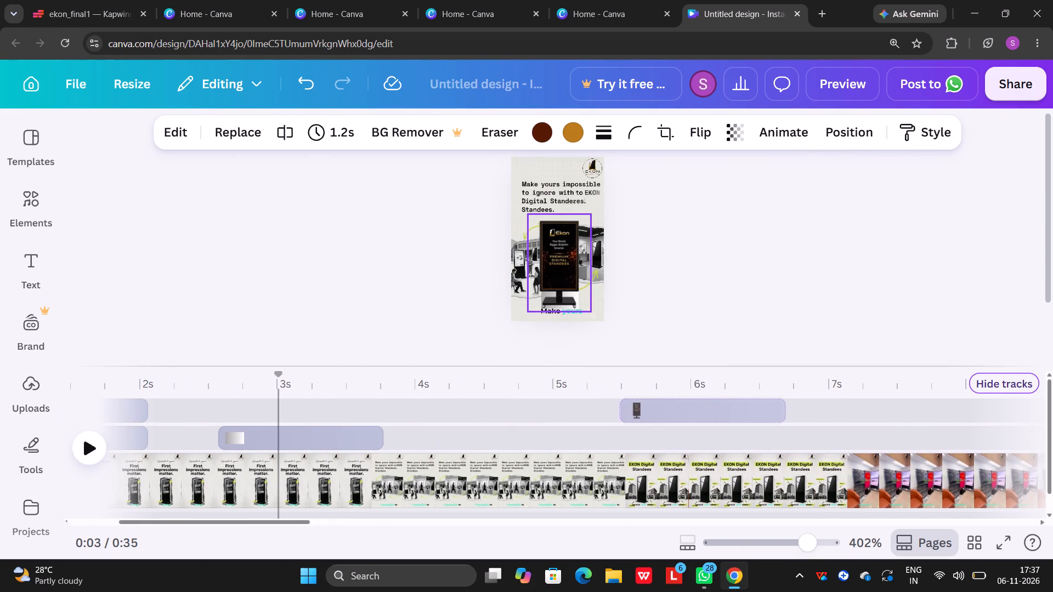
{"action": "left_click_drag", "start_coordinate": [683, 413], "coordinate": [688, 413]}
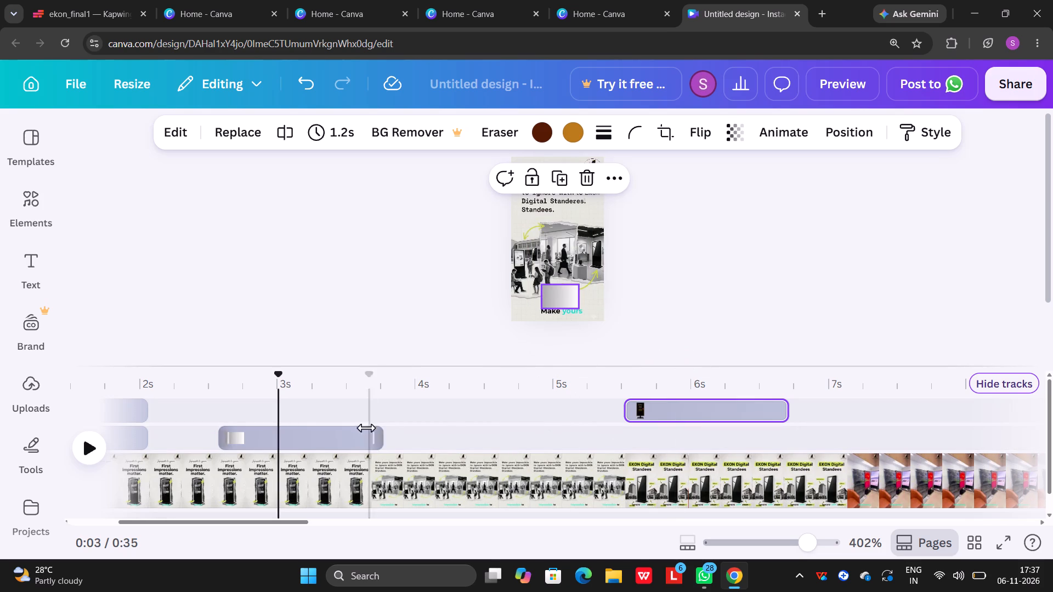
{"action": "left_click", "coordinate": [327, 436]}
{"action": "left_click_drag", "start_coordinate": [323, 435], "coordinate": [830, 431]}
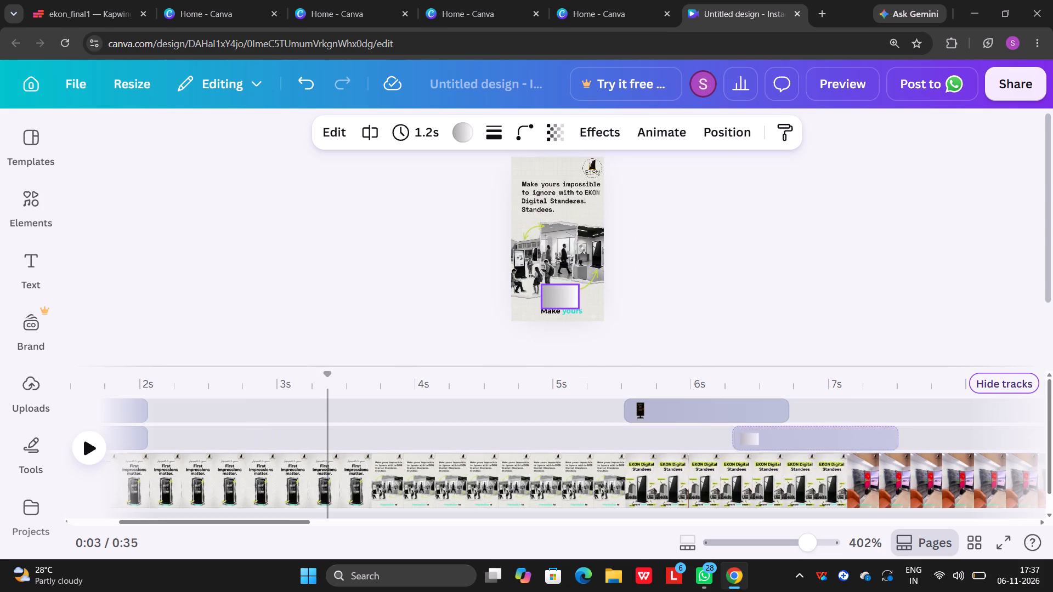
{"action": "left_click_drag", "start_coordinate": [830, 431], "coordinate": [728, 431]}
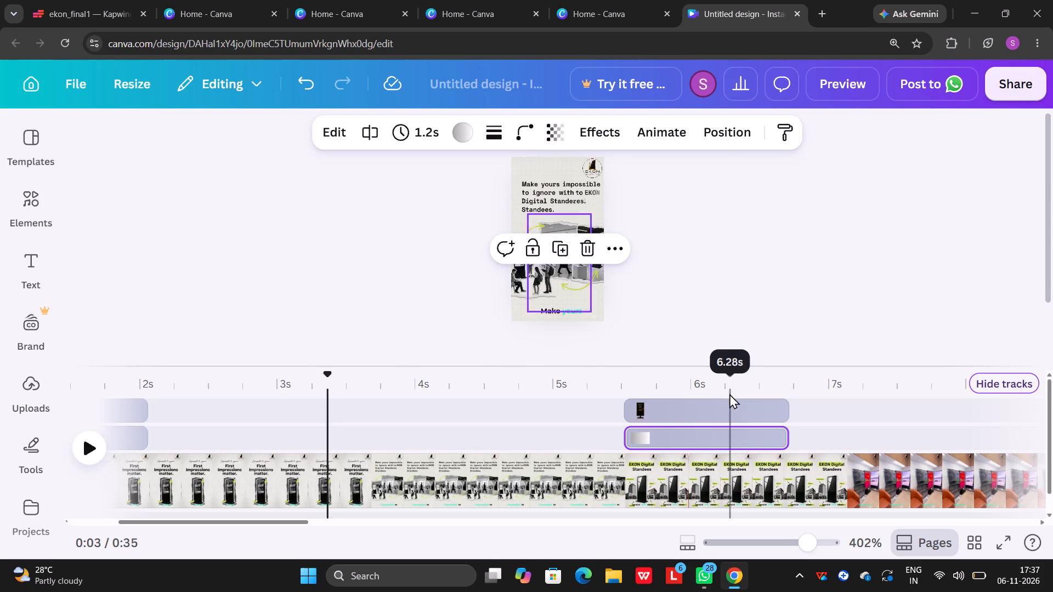
Undo the clip timing and main video speed changes, then redo as far as the second gradient rectangle's grey fill.
{"action": "left_click_drag", "start_coordinate": [326, 372], "coordinate": [253, 379]}
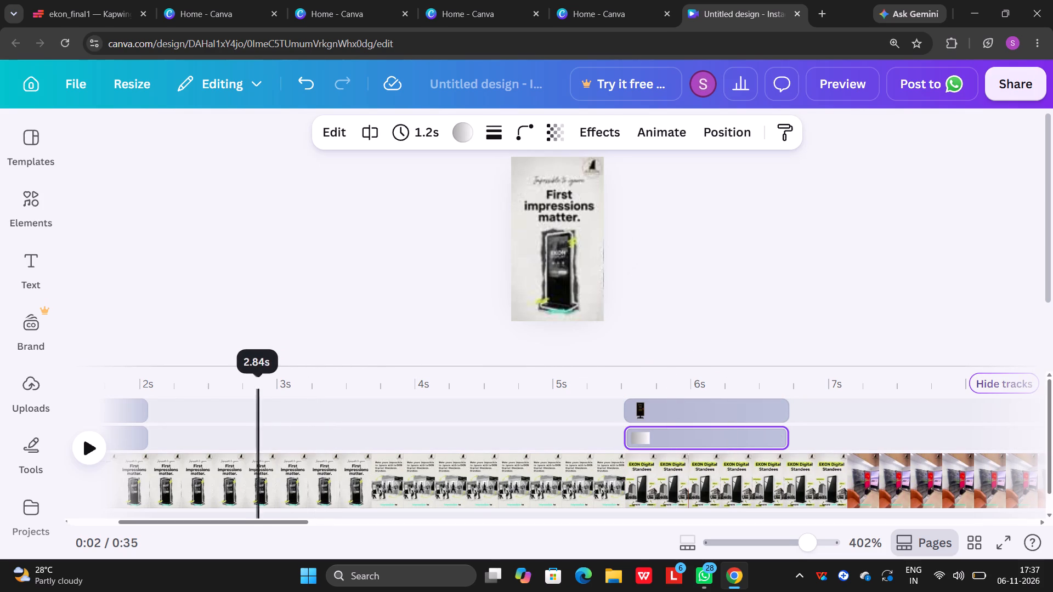
{"action": "left_click_drag", "start_coordinate": [253, 379], "coordinate": [174, 445]}
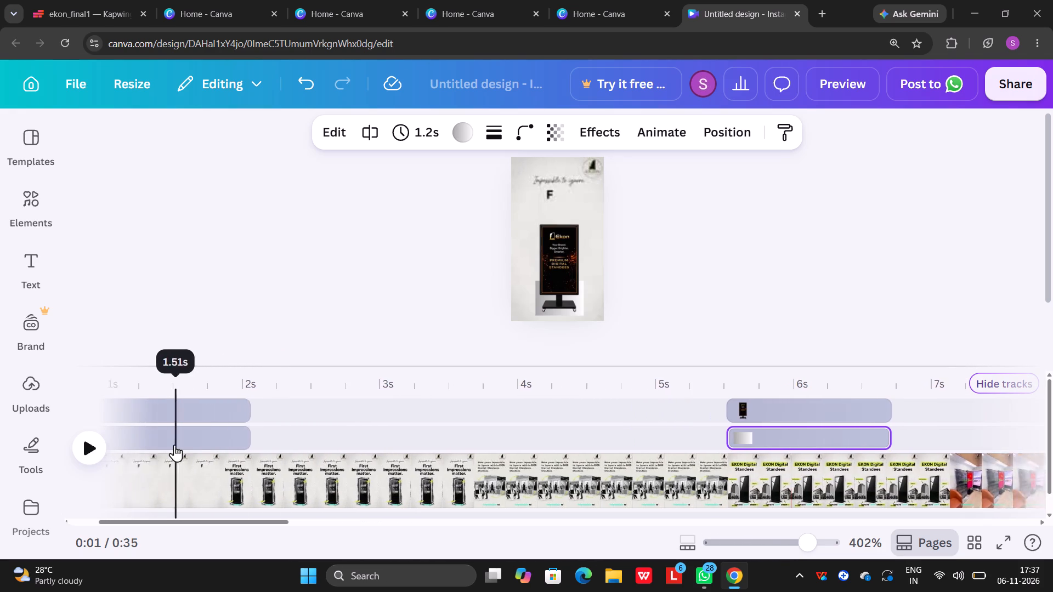
{"action": "left_click_drag", "start_coordinate": [174, 445], "coordinate": [174, 445]}
{"action": "left_click", "coordinate": [174, 445]}
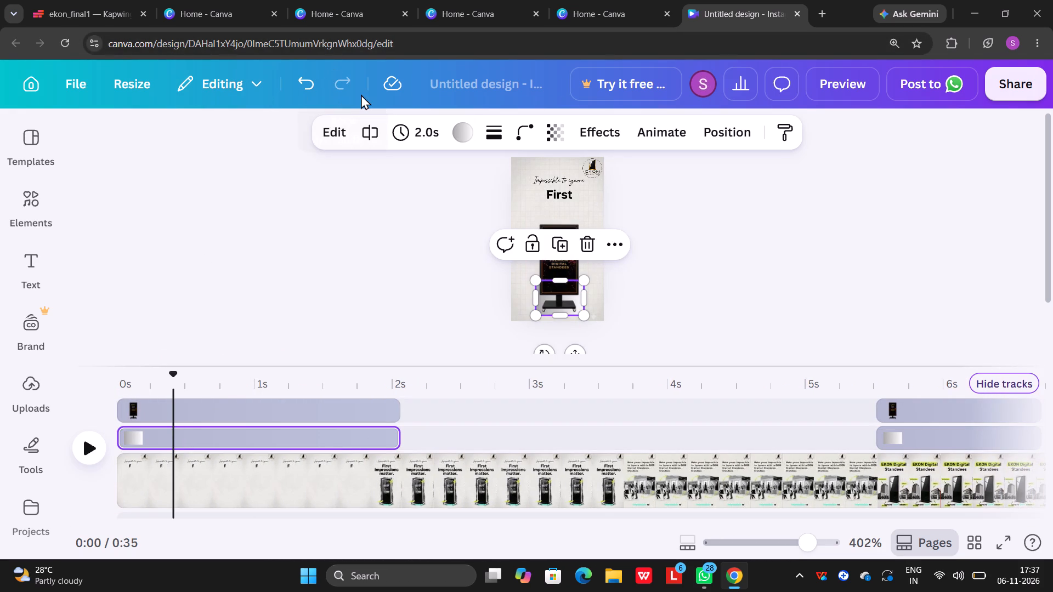
{"action": "triple_click", "coordinate": [303, 94]}
{"action": "triple_click", "coordinate": [301, 94]}
{"action": "triple_click", "coordinate": [299, 94]}
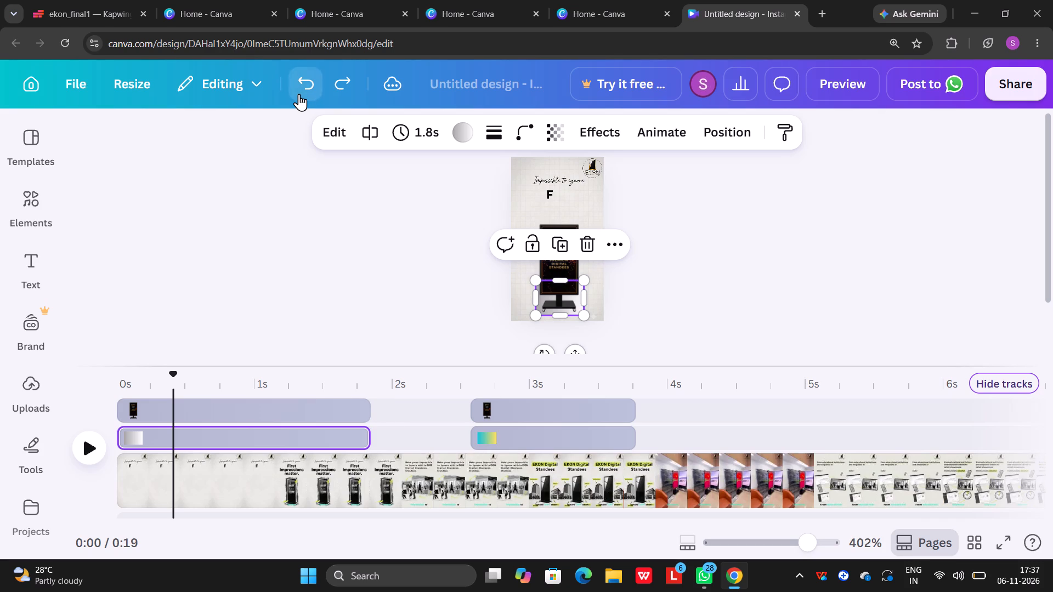
{"action": "left_click", "coordinate": [354, 92]}
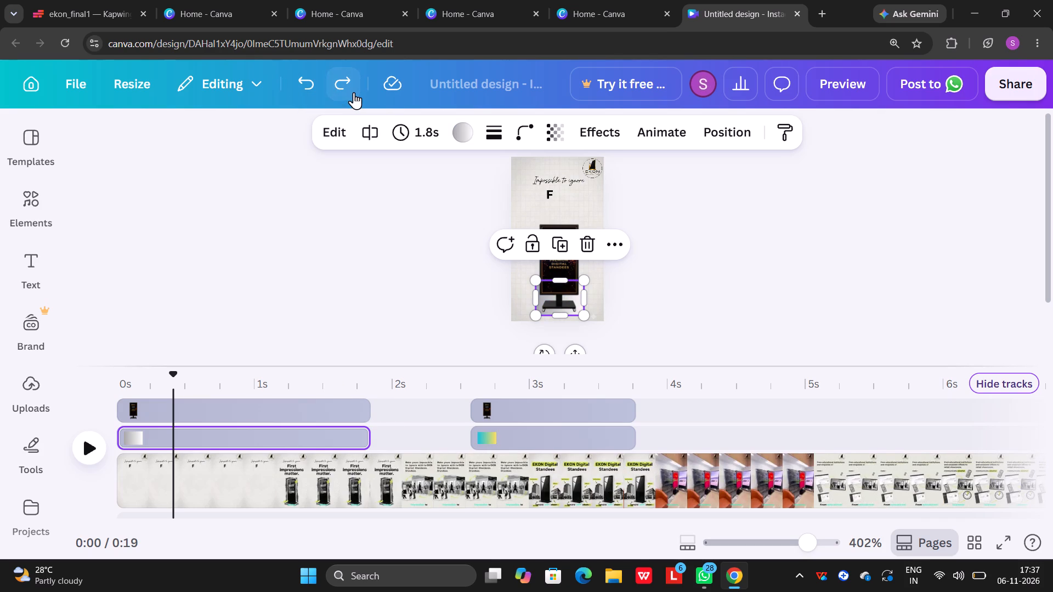
{"action": "left_click", "coordinate": [354, 92]}
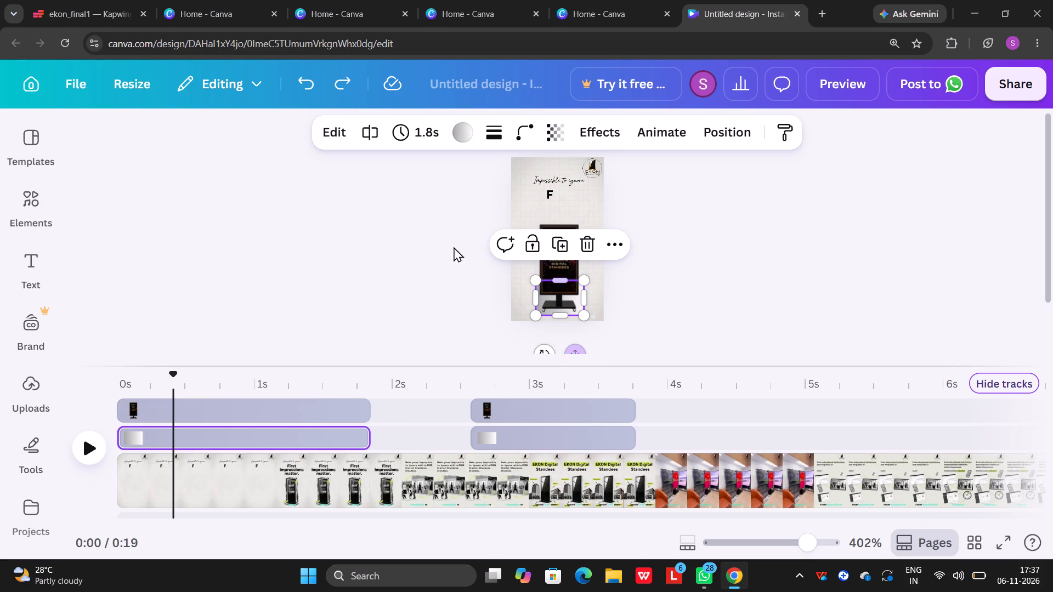
Play the opening scenes to check the overlays against the main video at its original speed.
{"action": "left_click", "coordinate": [88, 448]}
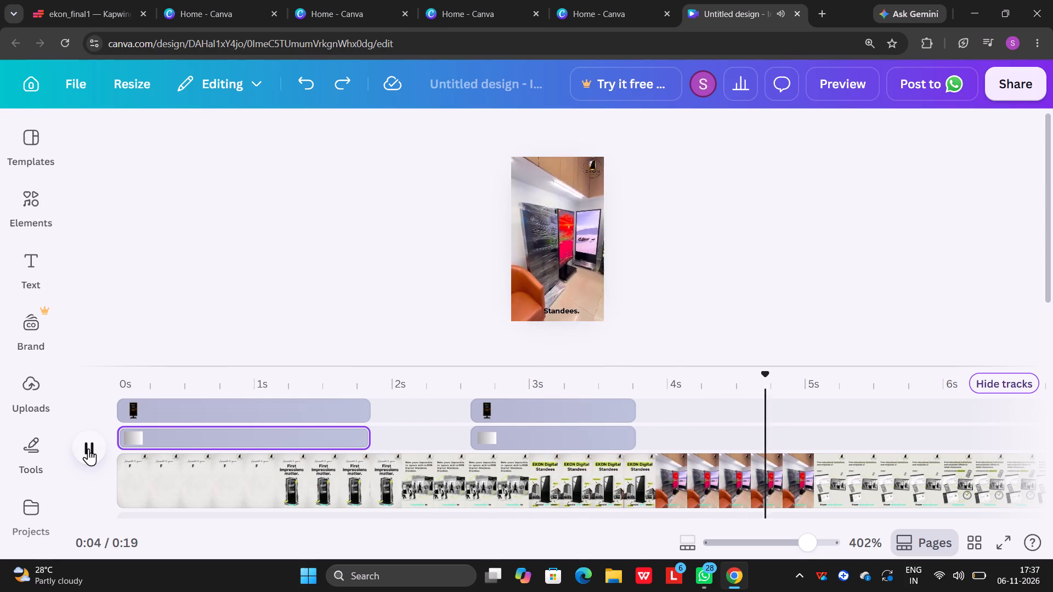
{"action": "left_click", "coordinate": [88, 448]}
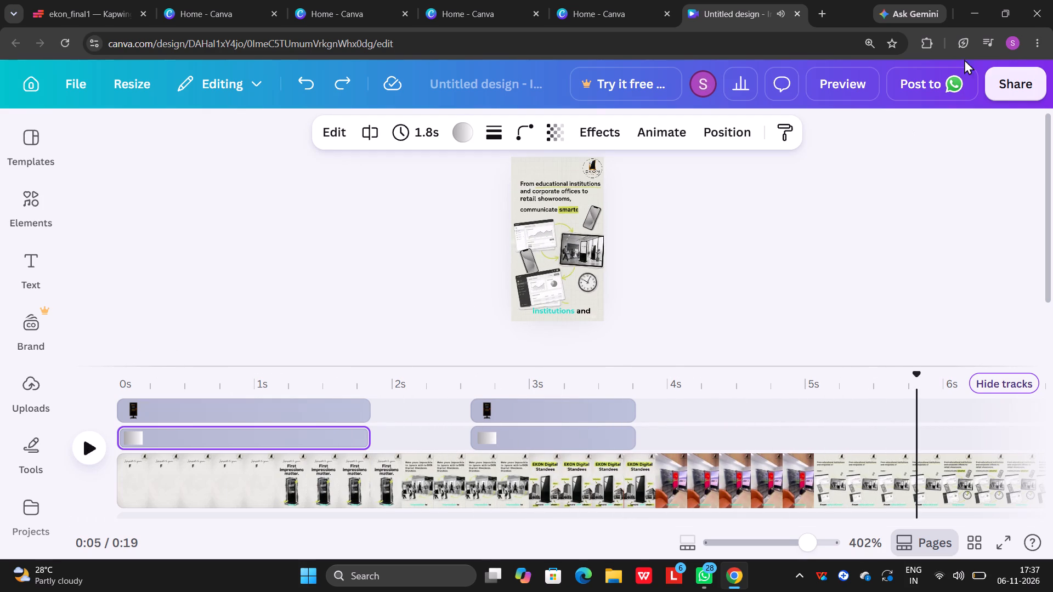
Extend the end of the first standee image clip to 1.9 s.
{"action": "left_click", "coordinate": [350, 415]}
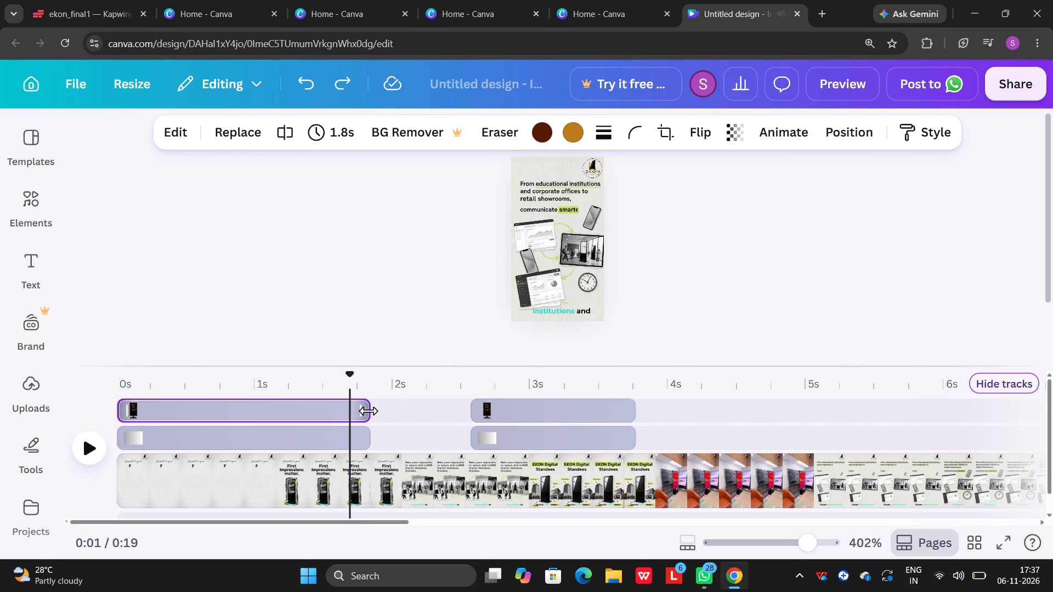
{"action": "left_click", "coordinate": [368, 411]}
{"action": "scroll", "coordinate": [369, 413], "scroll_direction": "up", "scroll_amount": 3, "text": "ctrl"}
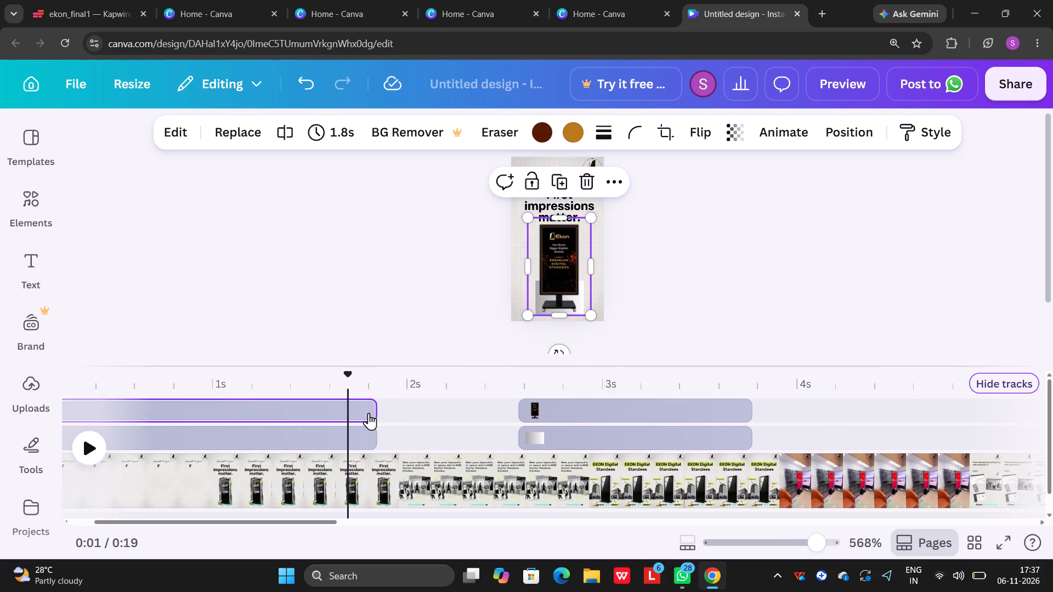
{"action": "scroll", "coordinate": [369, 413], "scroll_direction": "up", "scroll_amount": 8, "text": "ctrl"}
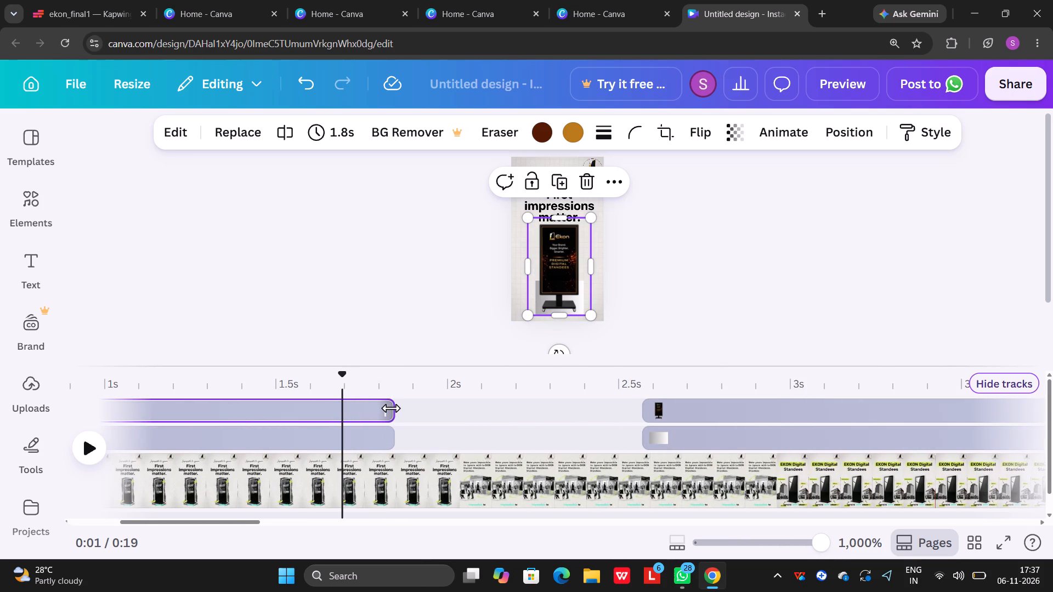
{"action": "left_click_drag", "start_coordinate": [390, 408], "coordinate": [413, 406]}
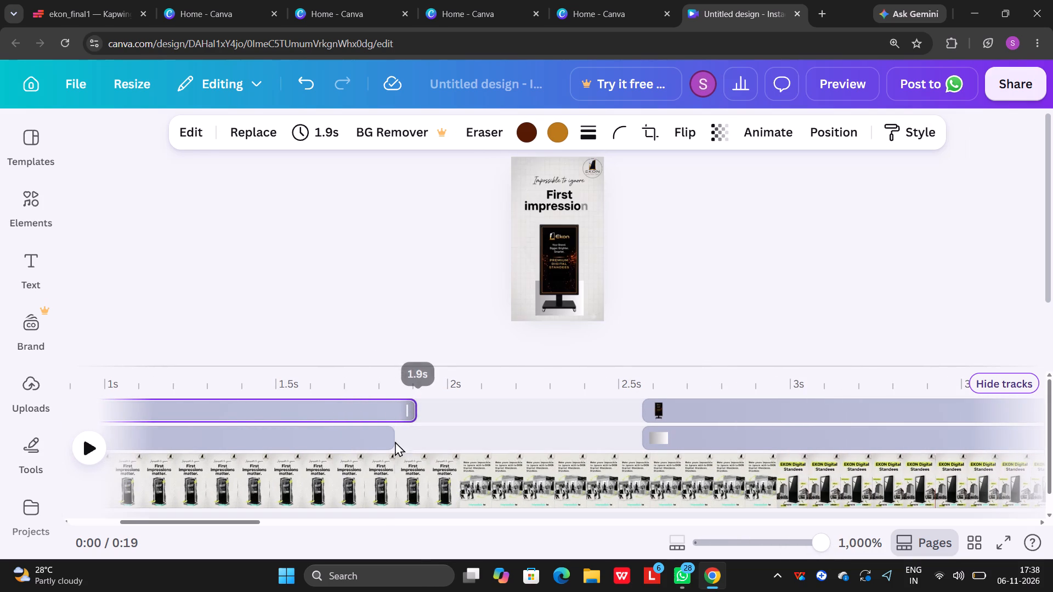
Trim the end of the first standee image clip back to 1.8 s, close to the end of its gradient rectangle clip.
{"action": "left_click_drag", "start_coordinate": [413, 412], "coordinate": [407, 412]}
{"action": "left_click", "coordinate": [413, 411]}
{"action": "left_click", "coordinate": [399, 406]}
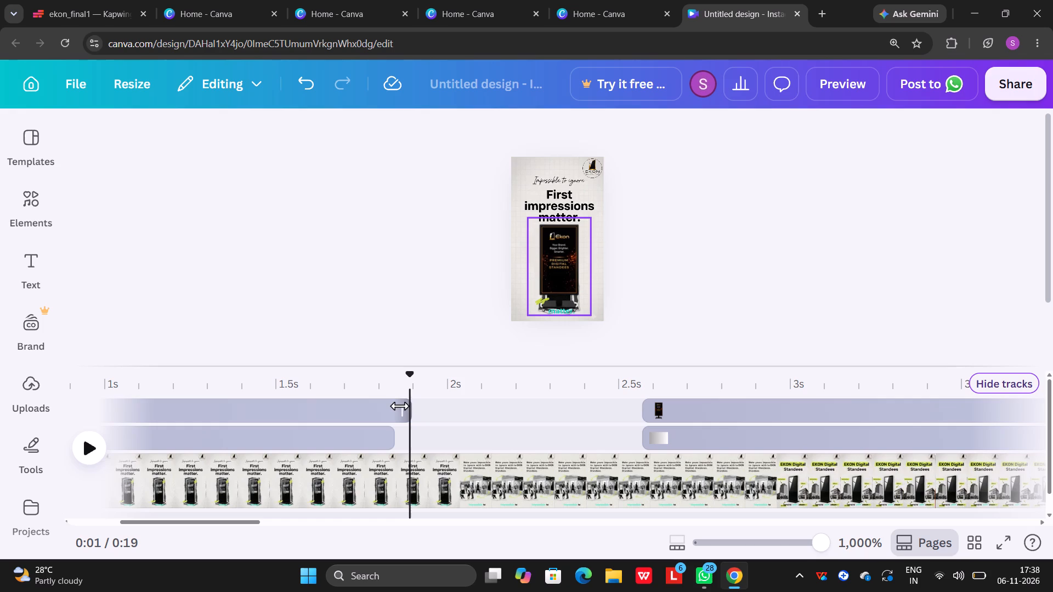
{"action": "left_click_drag", "start_coordinate": [408, 412], "coordinate": [401, 413]}
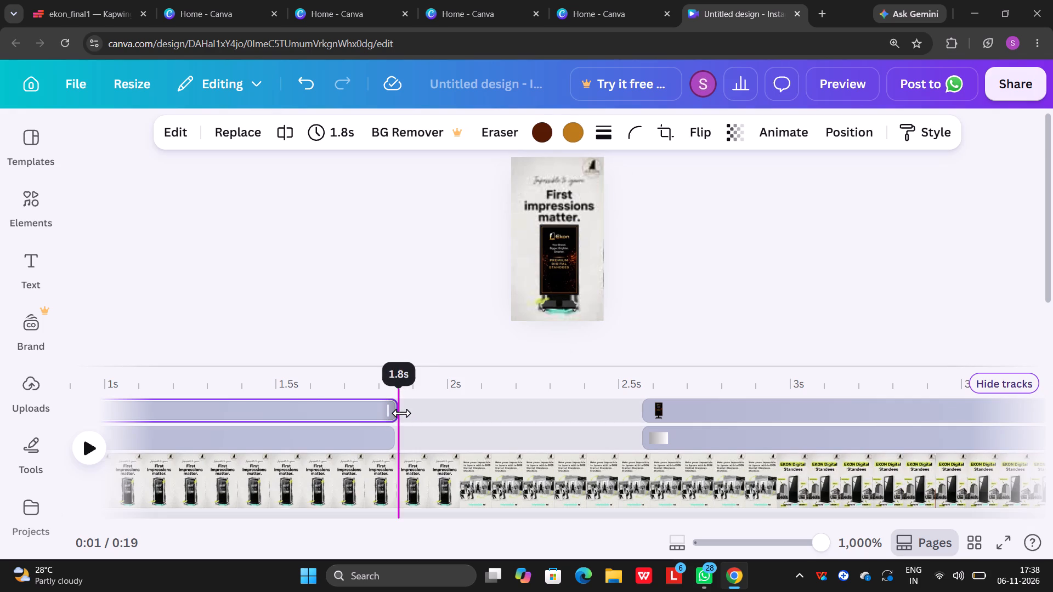
{"action": "left_click_drag", "start_coordinate": [401, 413], "coordinate": [396, 414]}
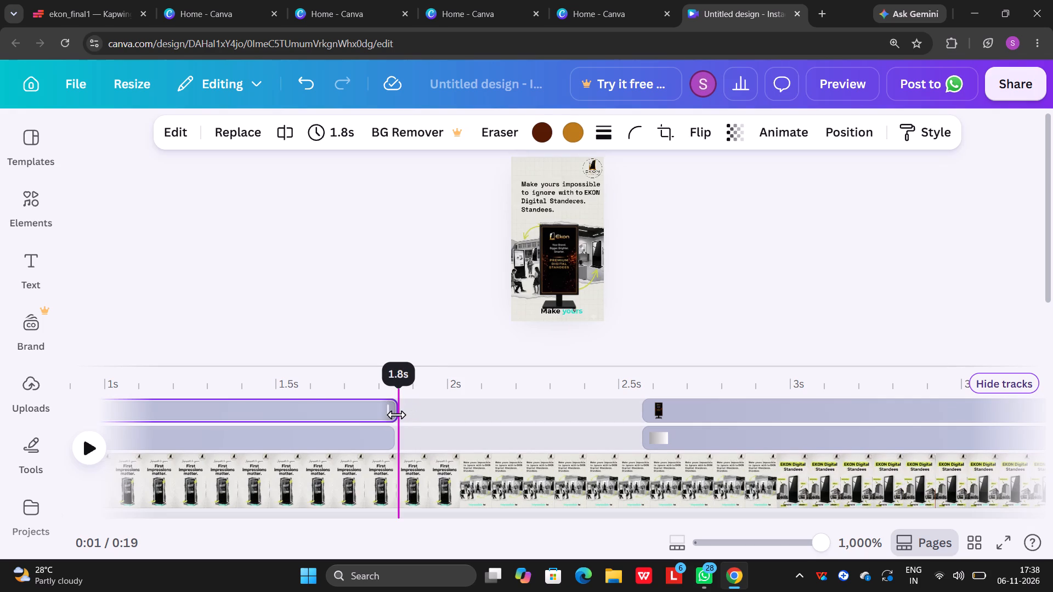
{"action": "left_click_drag", "start_coordinate": [396, 414], "coordinate": [383, 418]}
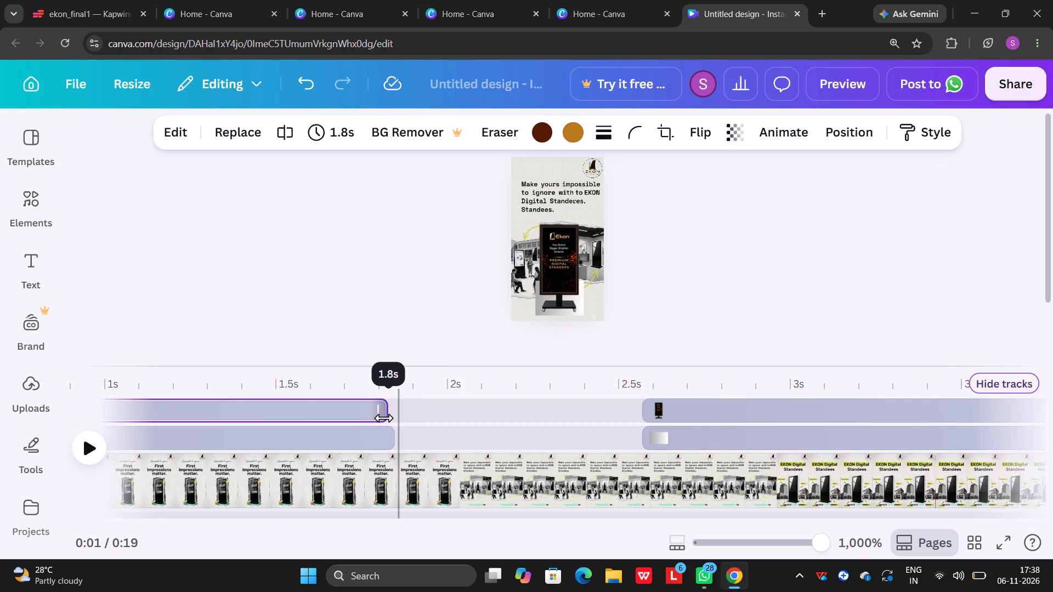
{"action": "left_click_drag", "start_coordinate": [383, 418], "coordinate": [397, 414]}
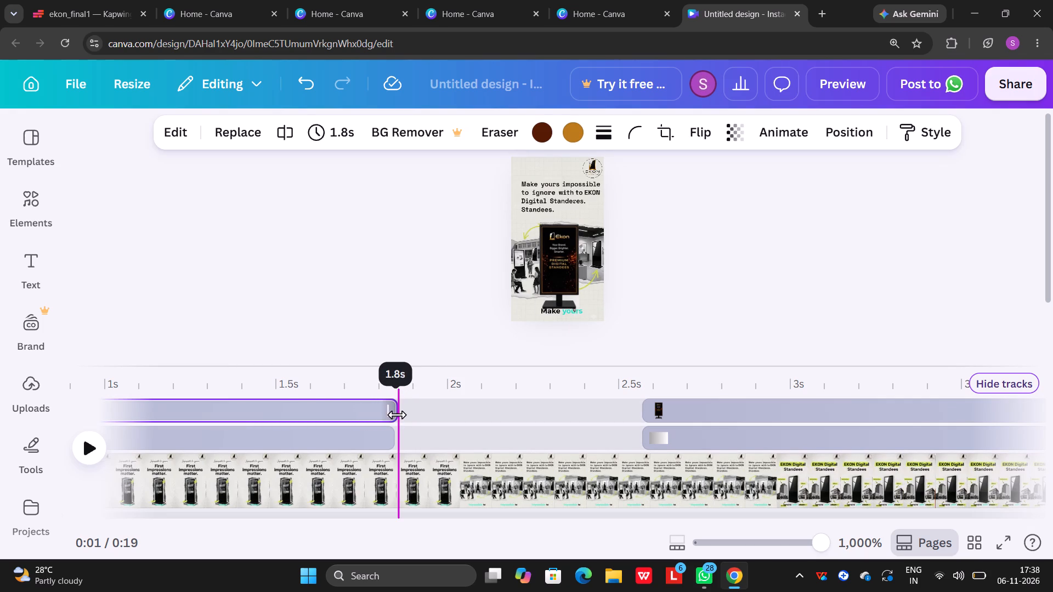
{"action": "left_click_drag", "start_coordinate": [397, 414], "coordinate": [403, 412]}
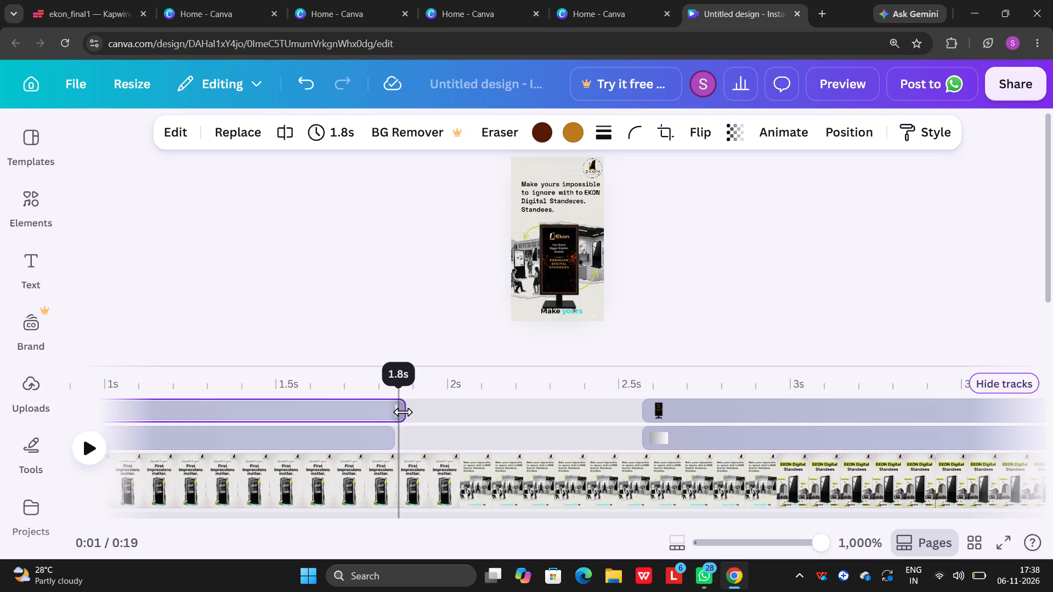
{"action": "left_click_drag", "start_coordinate": [403, 412], "coordinate": [400, 413]}
{"action": "left_click", "coordinate": [422, 291]}
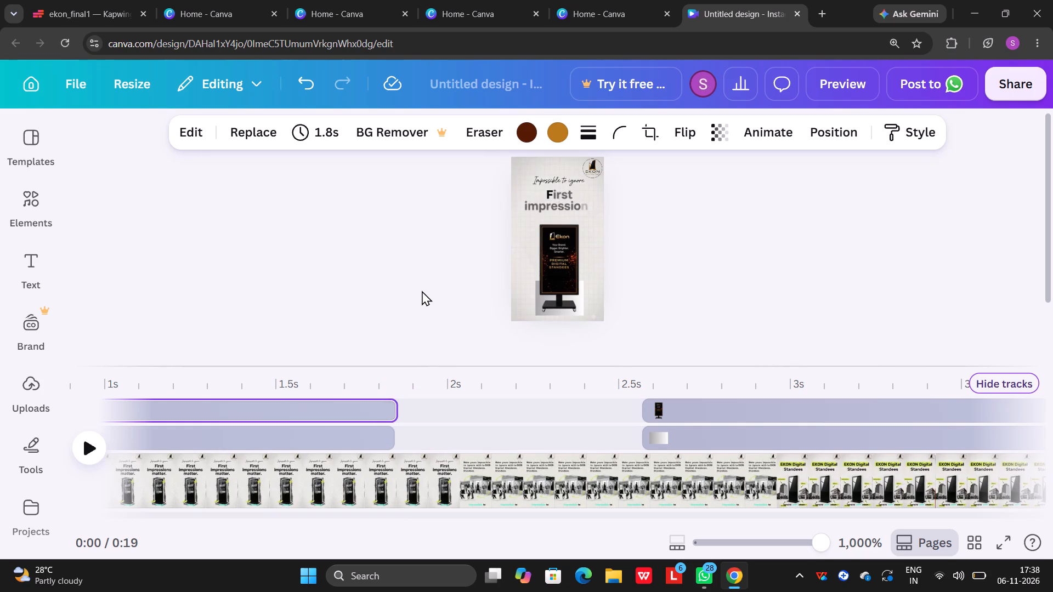
Play the video into the Display Announcements & Promotions scene and replay its opening to check the third standee image's timing.
{"action": "left_click", "coordinate": [92, 446]}
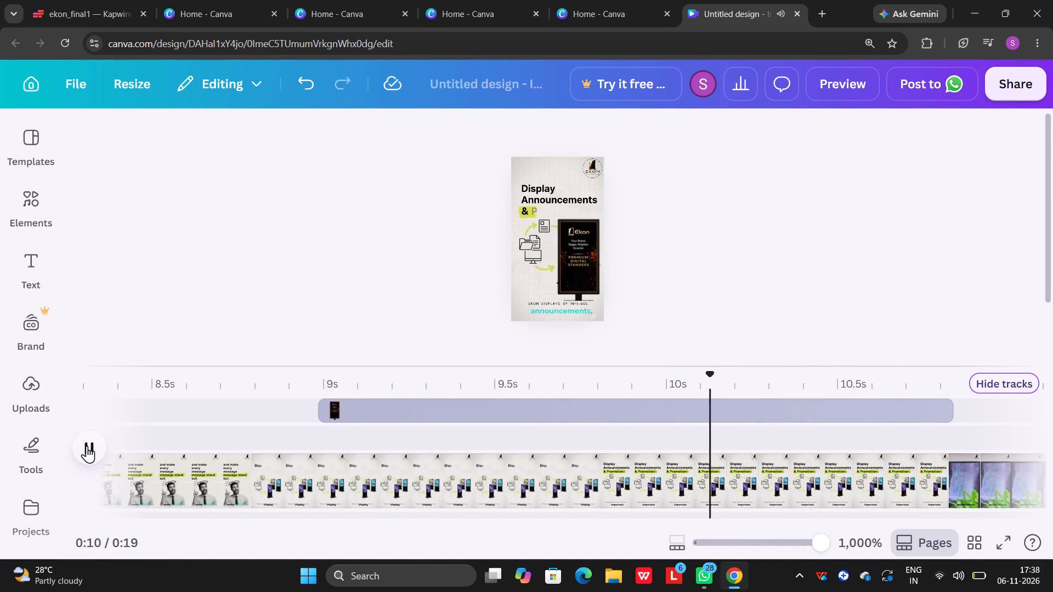
{"action": "left_click", "coordinate": [86, 446]}
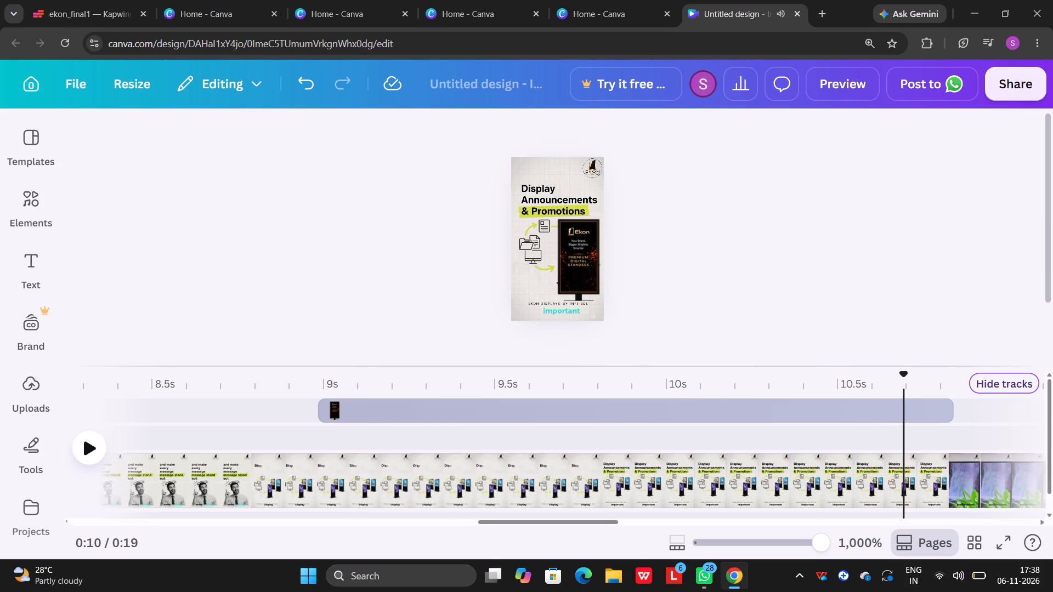
{"action": "left_click_drag", "start_coordinate": [905, 382], "coordinate": [221, 493]}
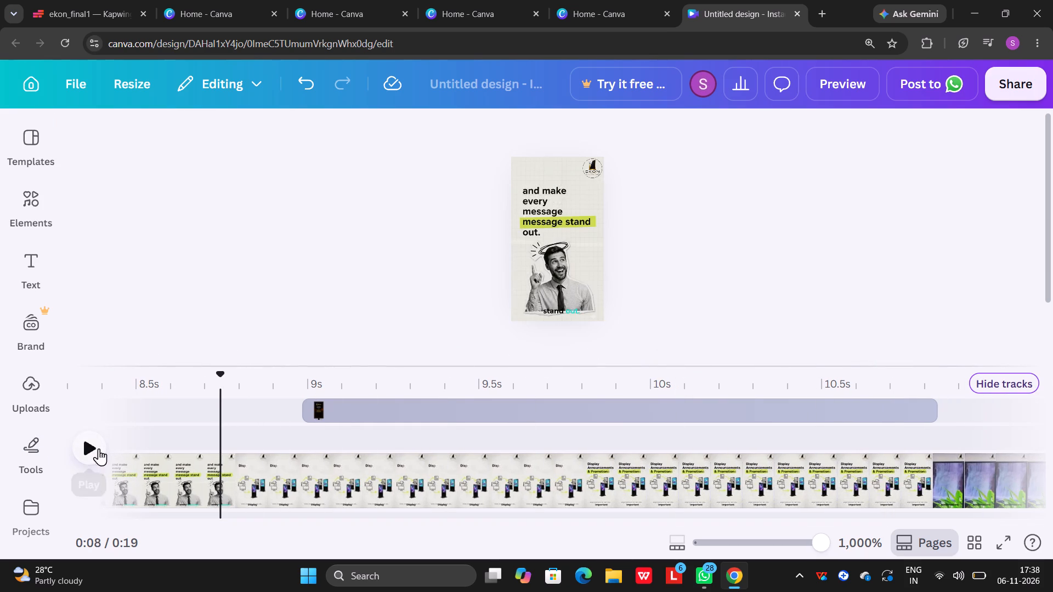
{"action": "left_click", "coordinate": [85, 443]}
{"action": "left_click", "coordinate": [85, 444]}
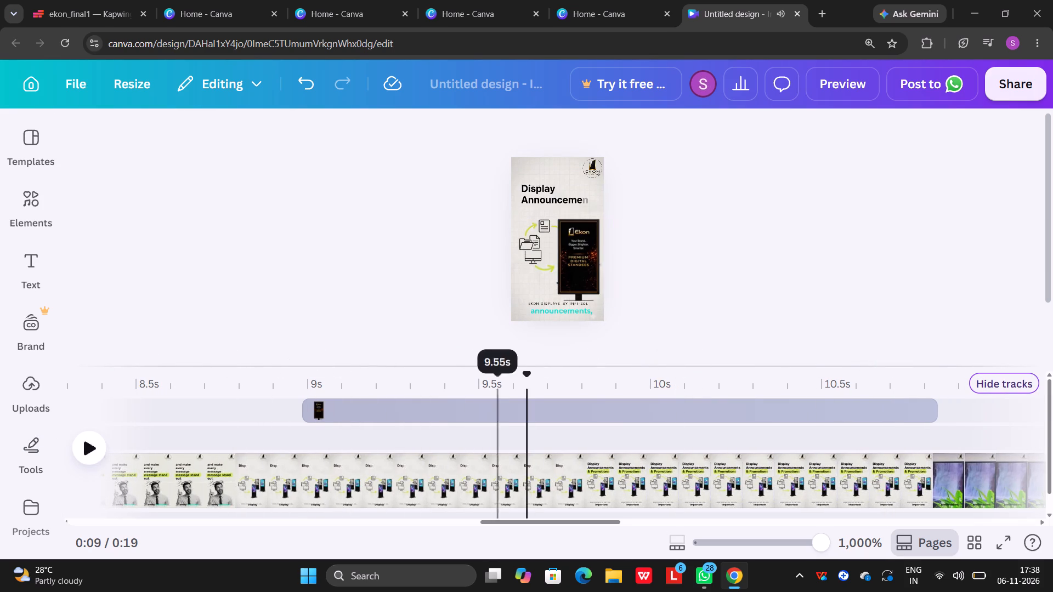
{"action": "left_click_drag", "start_coordinate": [529, 380], "coordinate": [105, 452]}
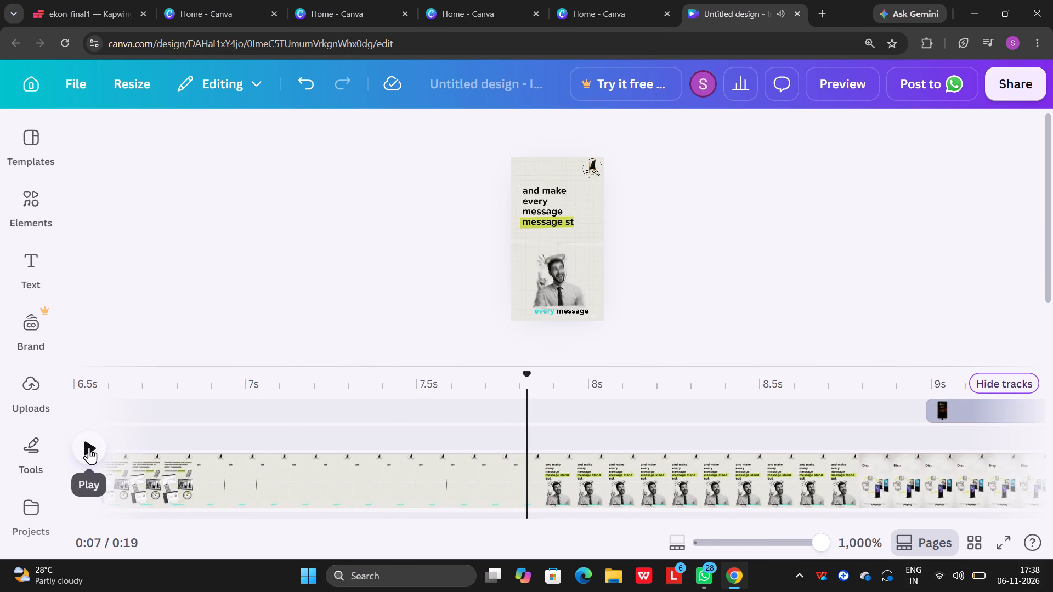
{"action": "left_click", "coordinate": [89, 447]}
{"action": "left_click", "coordinate": [89, 447]}
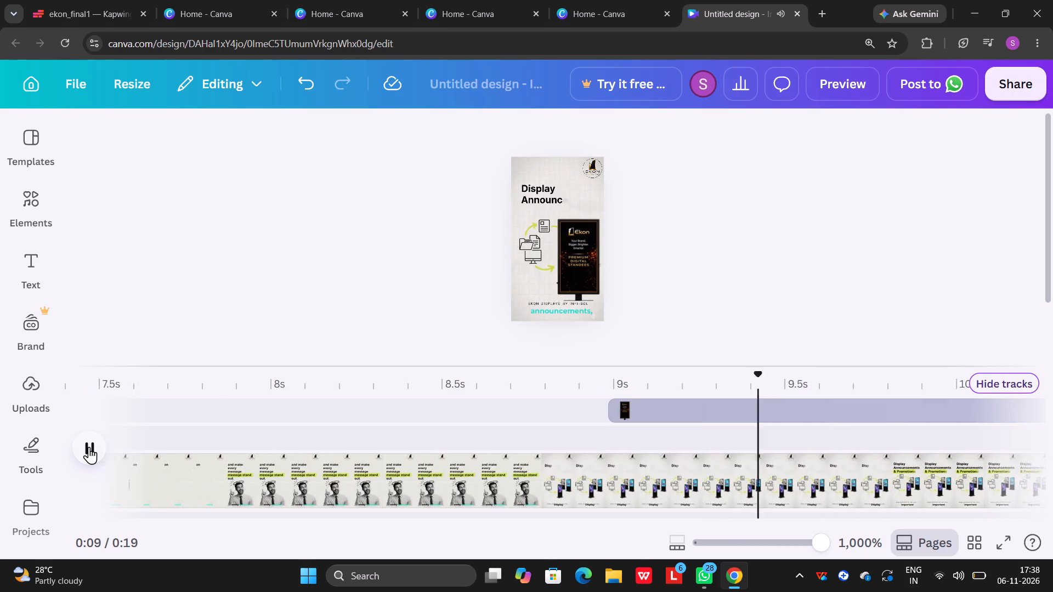
Extend the start of the third standee image clip earlier to 2.0 s, near the start of the Display Announcements scene.
{"action": "left_click", "coordinate": [471, 418]}
{"action": "left_click_drag", "start_coordinate": [452, 412], "coordinate": [451, 412]}
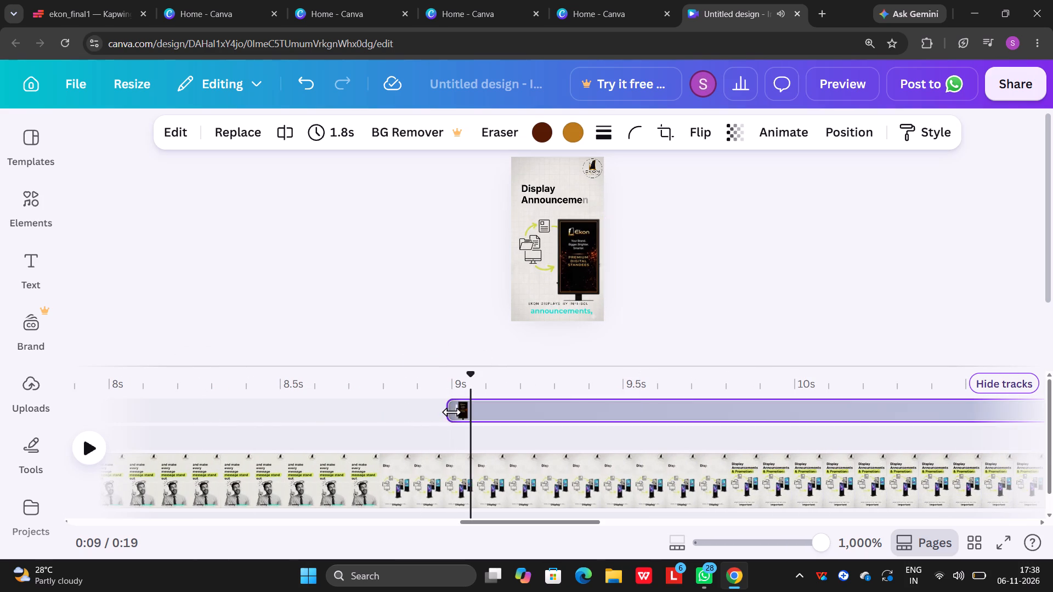
{"action": "left_click_drag", "start_coordinate": [451, 412], "coordinate": [398, 424]}
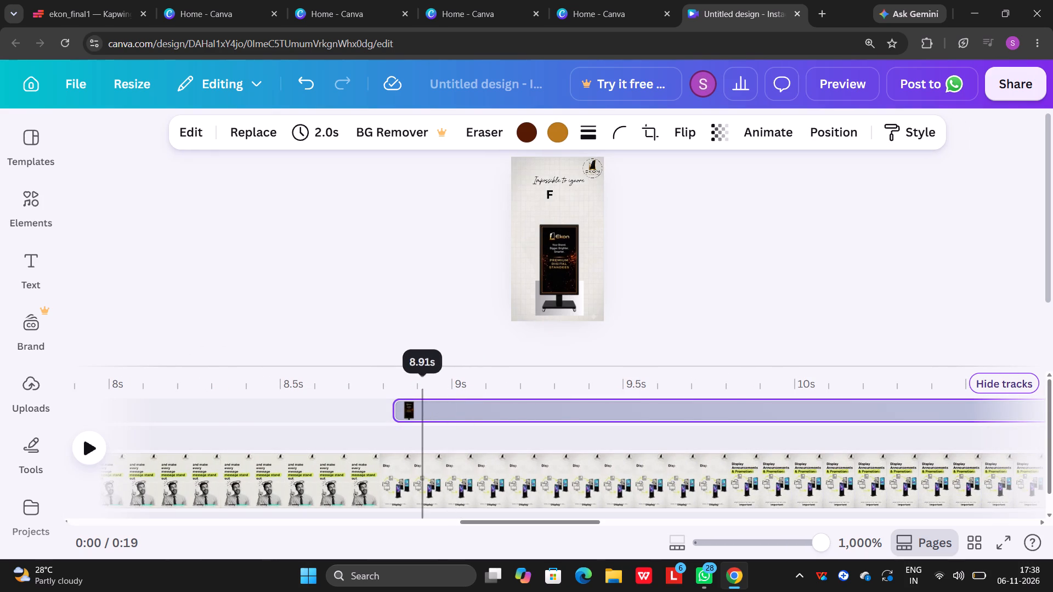
Play the Display Announcements scene to check the third standee's start, and scan back through the video to the EKON Digital Standees scene.
{"action": "left_click", "coordinate": [229, 407]}
{"action": "left_click", "coordinate": [84, 446]}
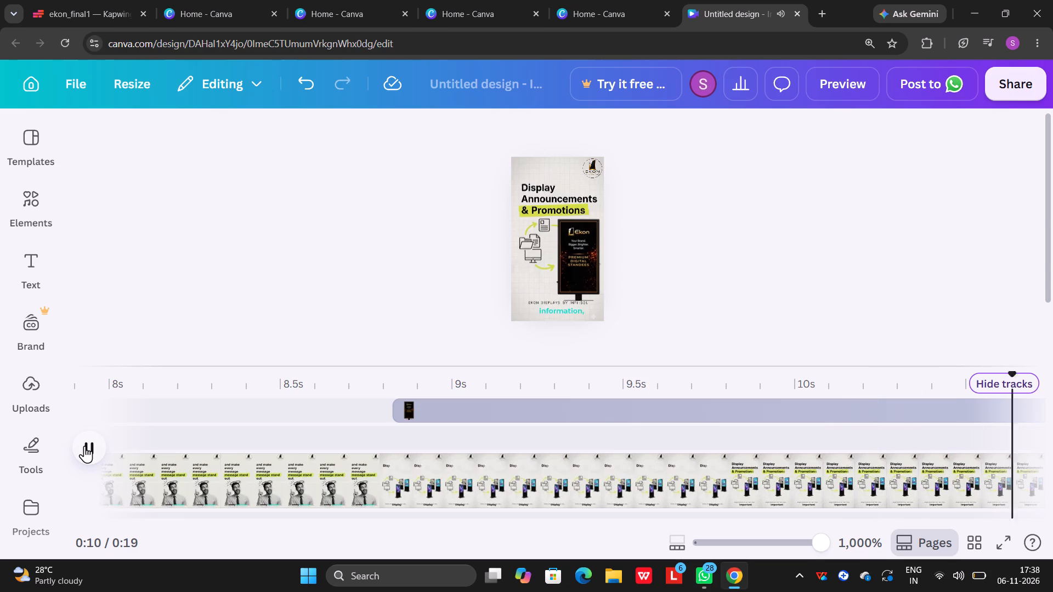
{"action": "left_click", "coordinate": [81, 446]}
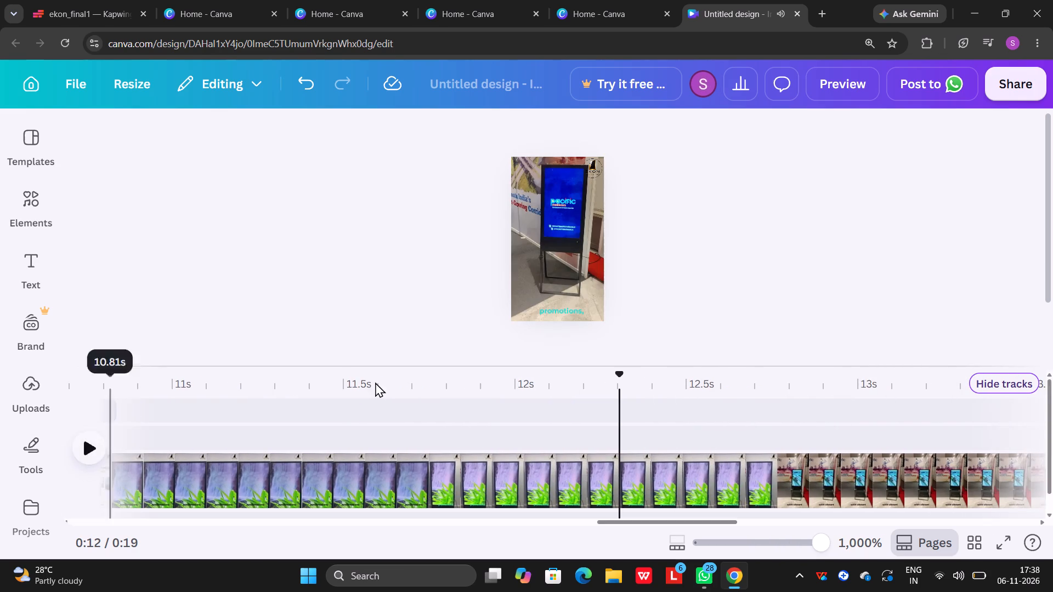
{"action": "left_click_drag", "start_coordinate": [618, 381], "coordinate": [127, 505]}
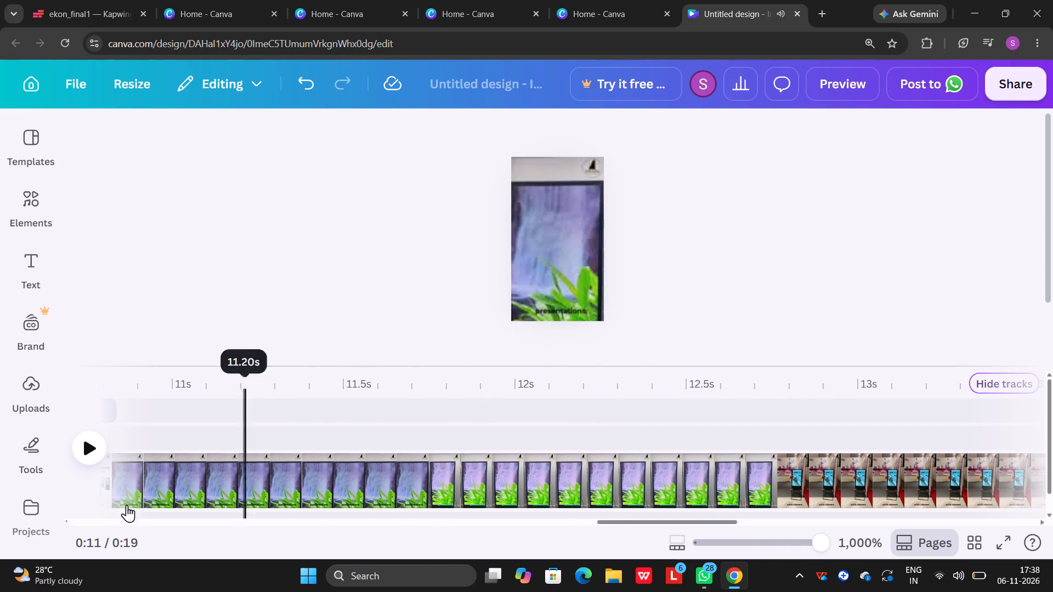
{"action": "left_click_drag", "start_coordinate": [127, 505], "coordinate": [663, 483]}
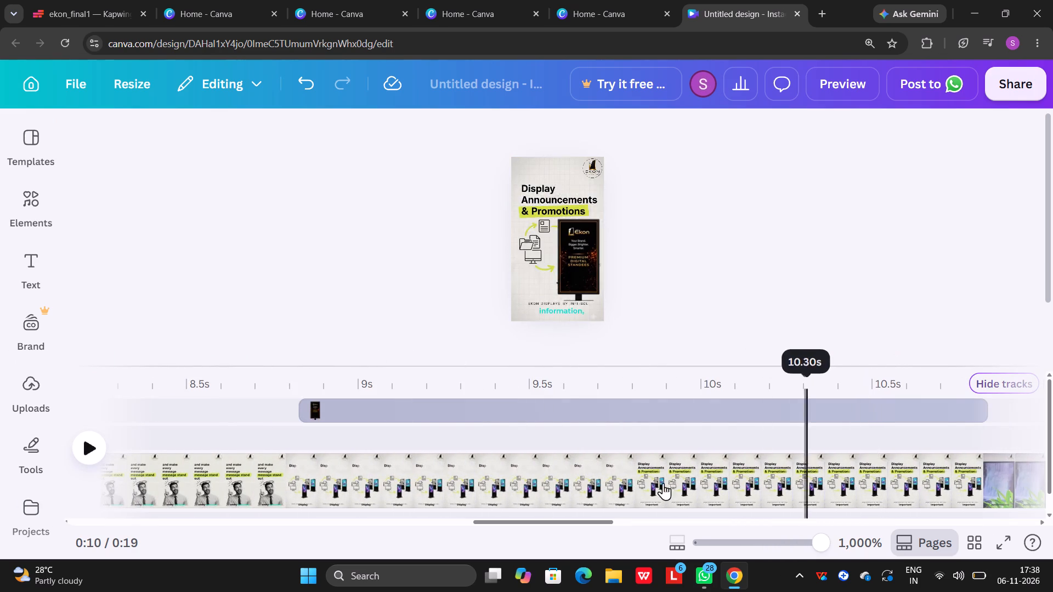
{"action": "left_click_drag", "start_coordinate": [663, 483], "coordinate": [115, 522]}
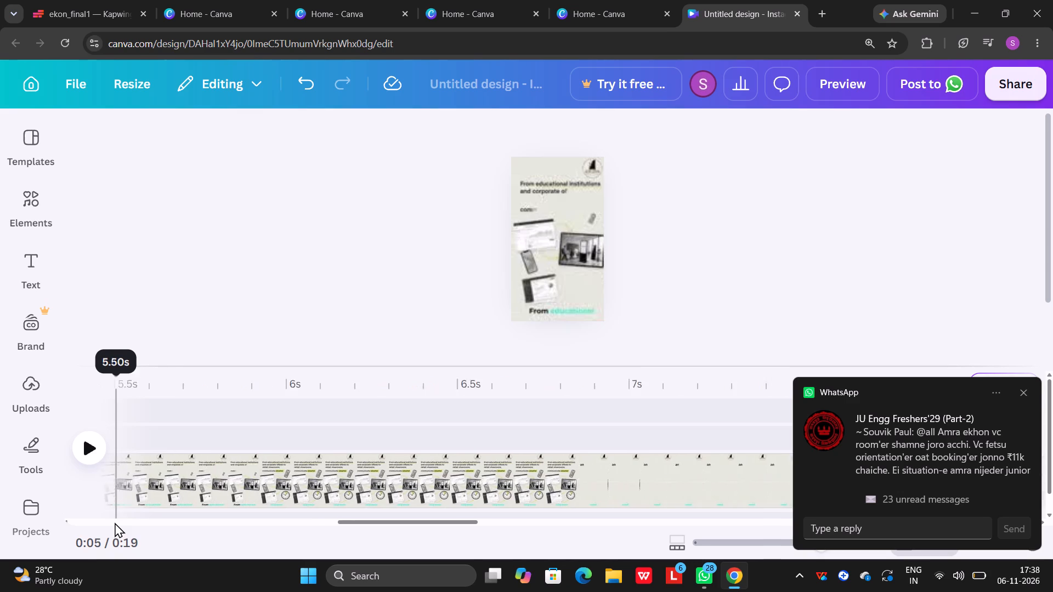
{"action": "left_click_drag", "start_coordinate": [115, 522], "coordinate": [124, 517]}
{"action": "left_click", "coordinate": [124, 517]}
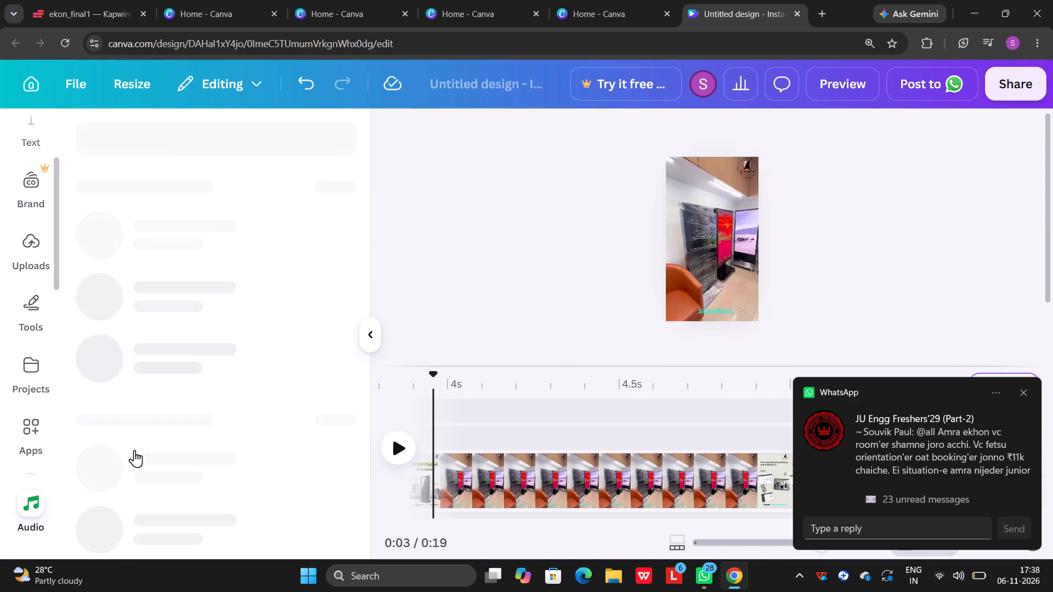
{"action": "left_click", "coordinate": [363, 335]}
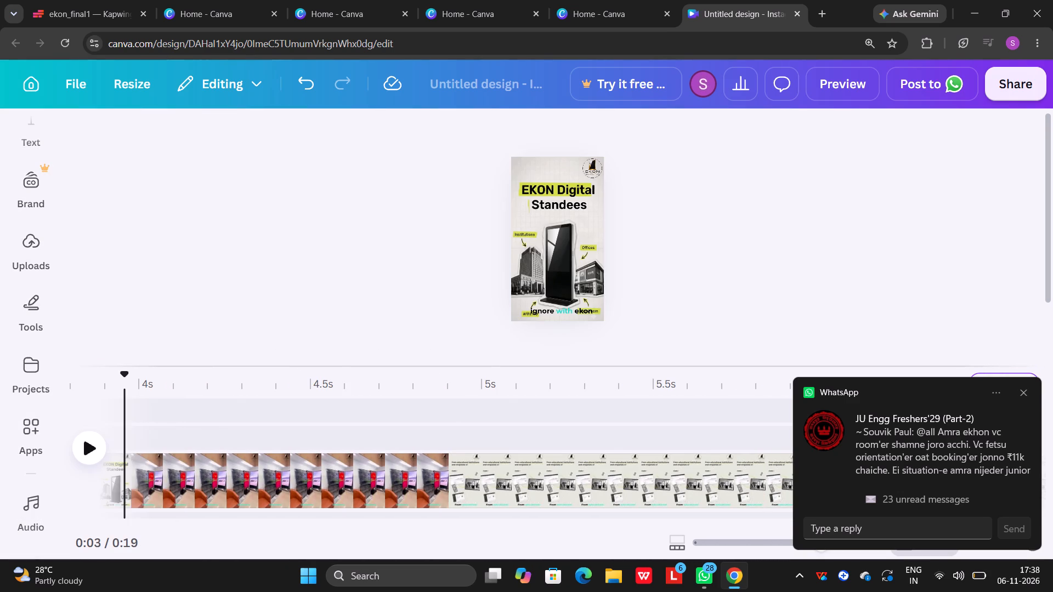
{"action": "left_click_drag", "start_coordinate": [127, 380], "coordinate": [93, 386]}
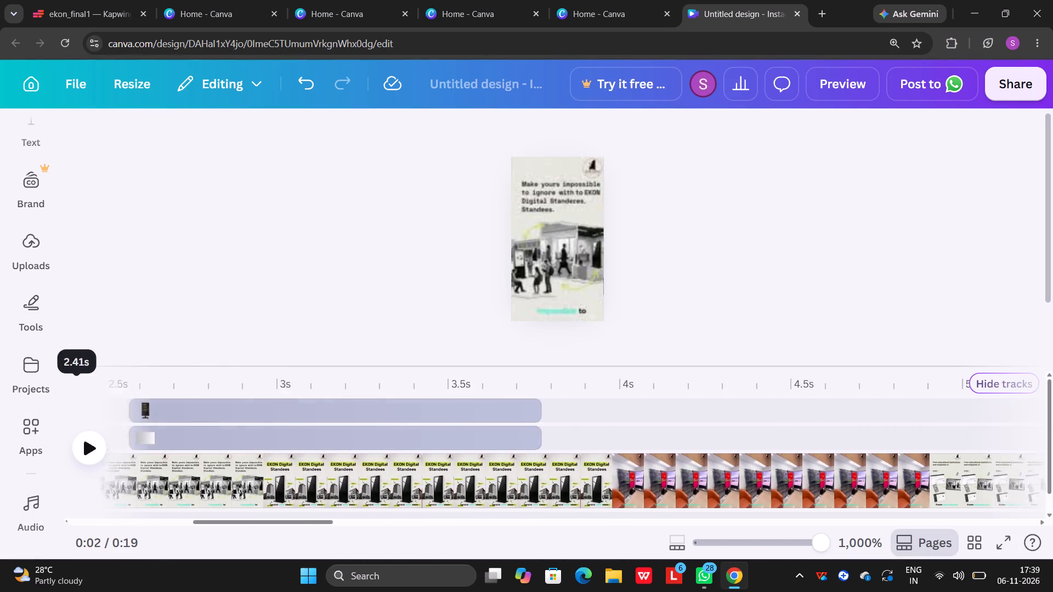
{"action": "left_click_drag", "start_coordinate": [93, 386], "coordinate": [625, 405]}
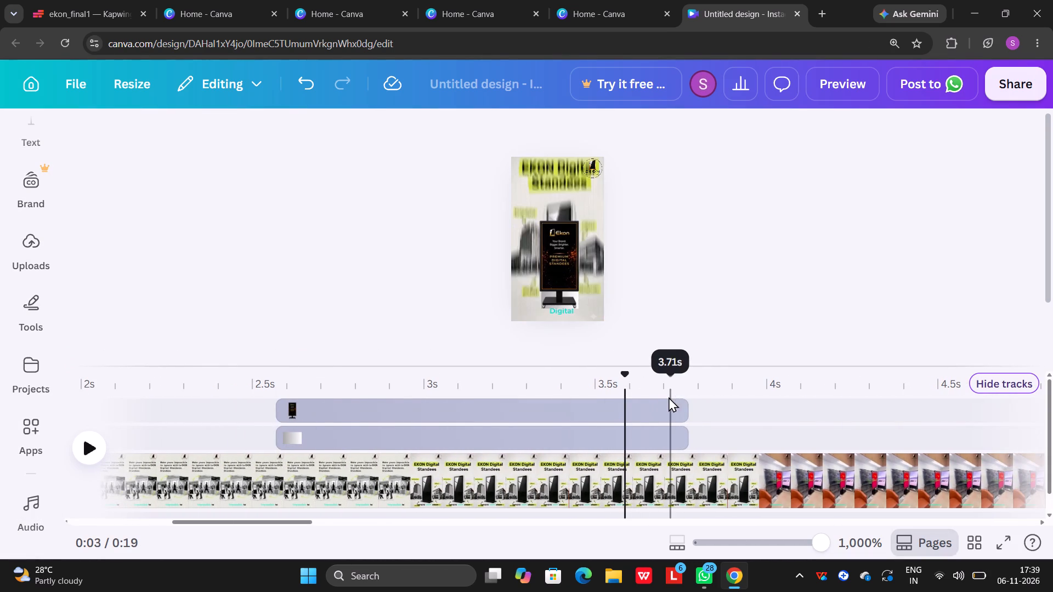
Extend the end of the second standee image clip to 1.4 s, at the end of the EKON Digital Standees scene.
{"action": "left_click", "coordinate": [669, 403]}
{"action": "left_click_drag", "start_coordinate": [683, 410], "coordinate": [752, 405]}
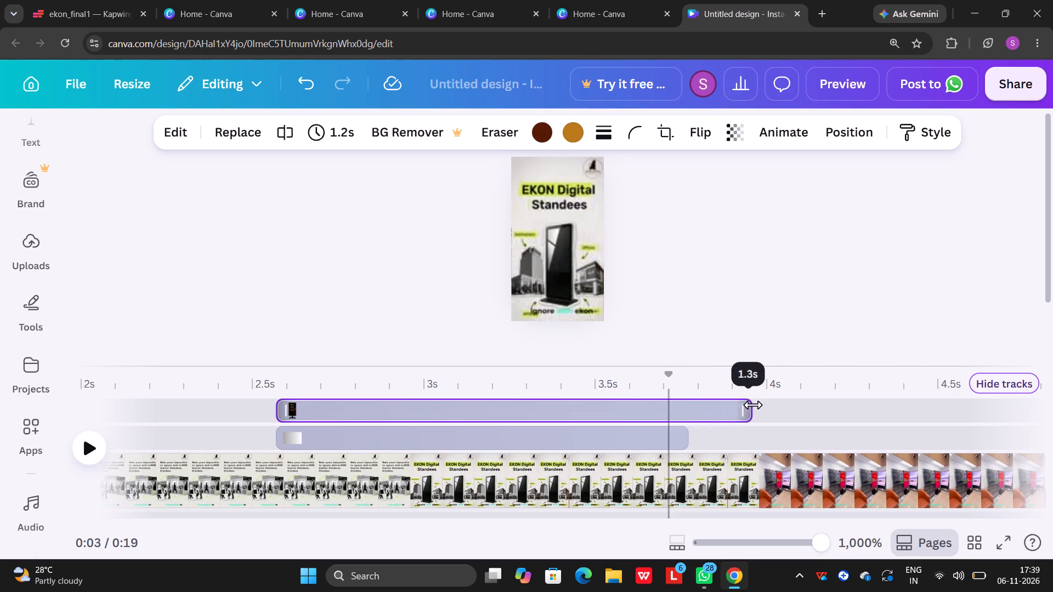
{"action": "left_click_drag", "start_coordinate": [752, 405], "coordinate": [759, 403]}
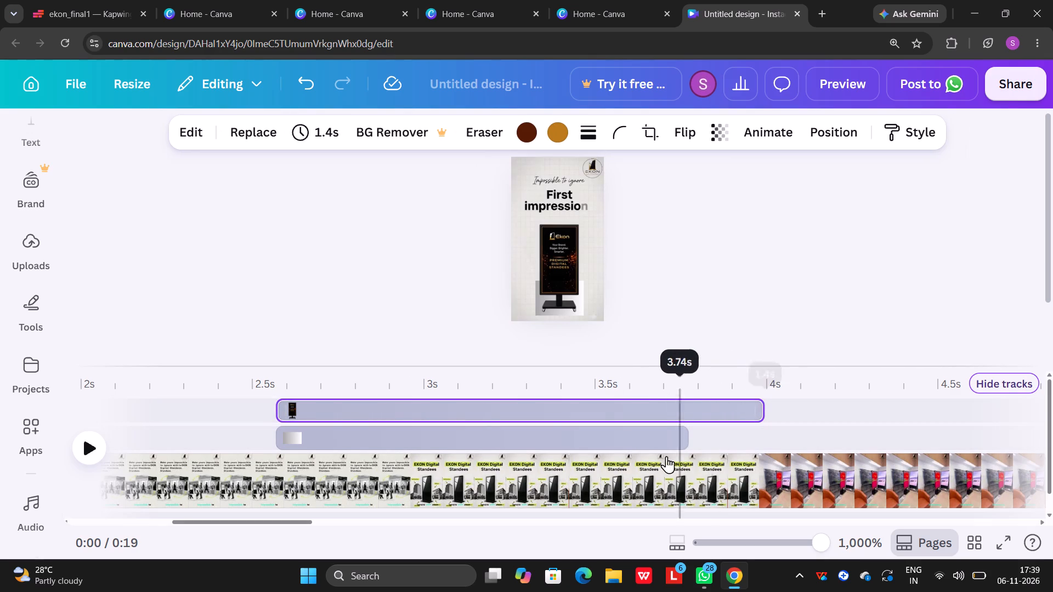
Extend the end of the second gradient rectangle clip to 1.4 s, close to the end of its standee image clip.
{"action": "left_click", "coordinate": [662, 446]}
{"action": "left_click_drag", "start_coordinate": [687, 438], "coordinate": [750, 424]}
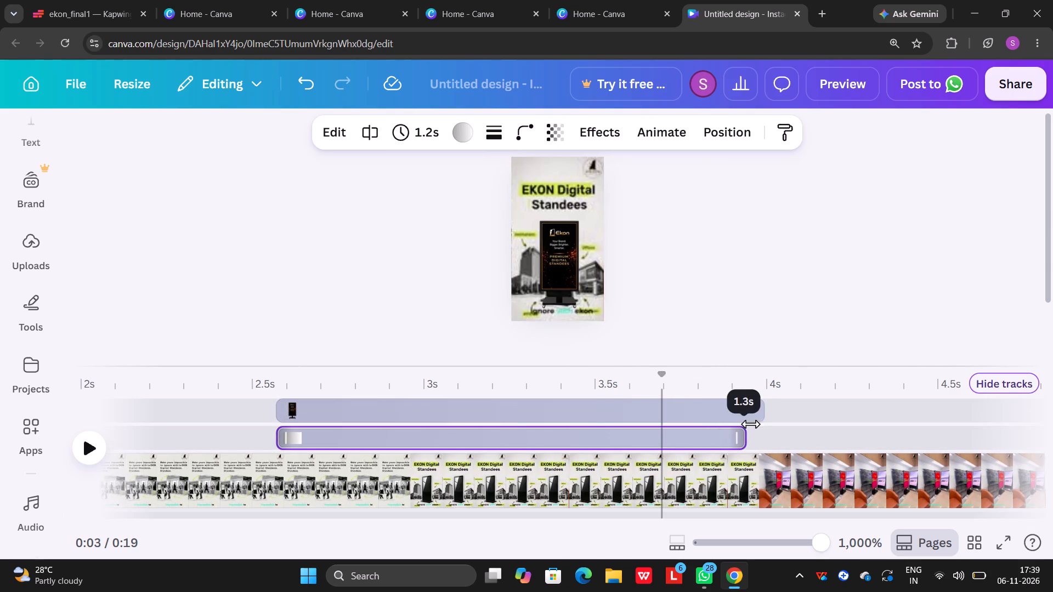
{"action": "left_click_drag", "start_coordinate": [750, 424], "coordinate": [762, 423]}
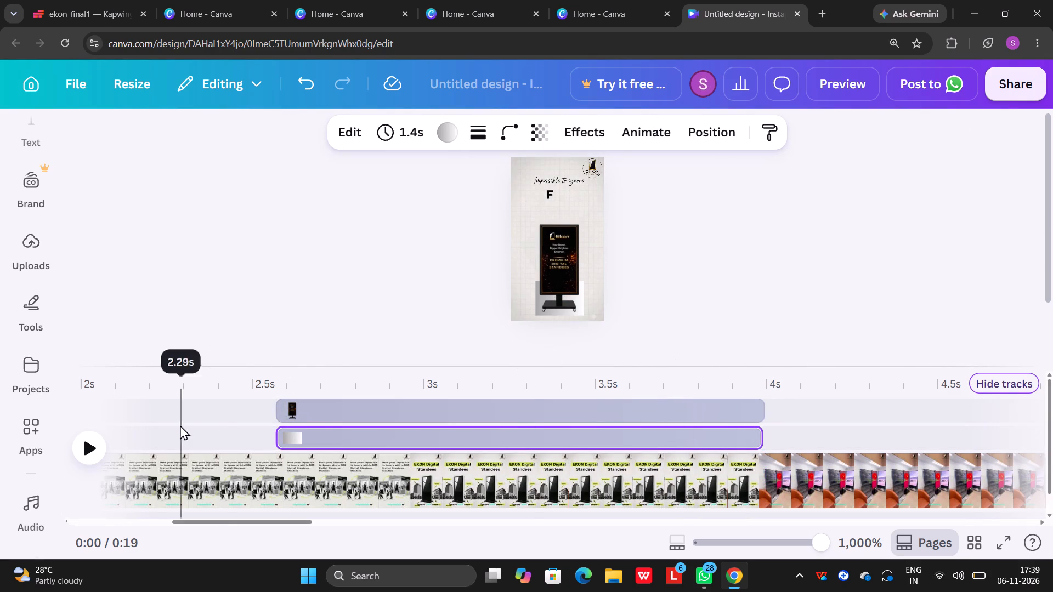
Play and replay the video around the EKON Digital Standees scene to check the second standee and rectangle timing.
{"action": "left_click", "coordinate": [156, 423]}
{"action": "left_click", "coordinate": [87, 446]}
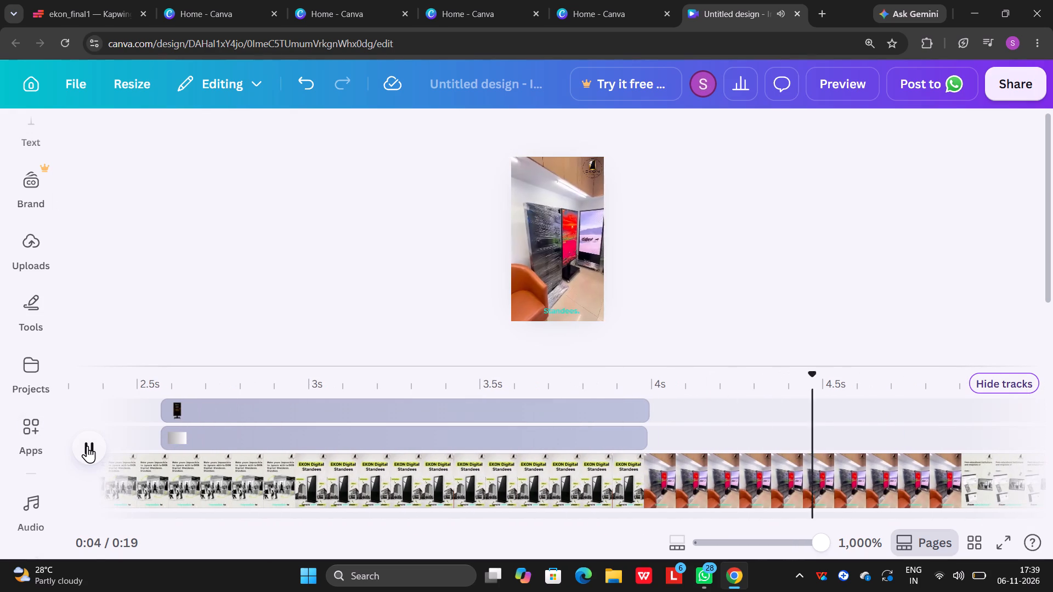
{"action": "left_click", "coordinate": [87, 446]}
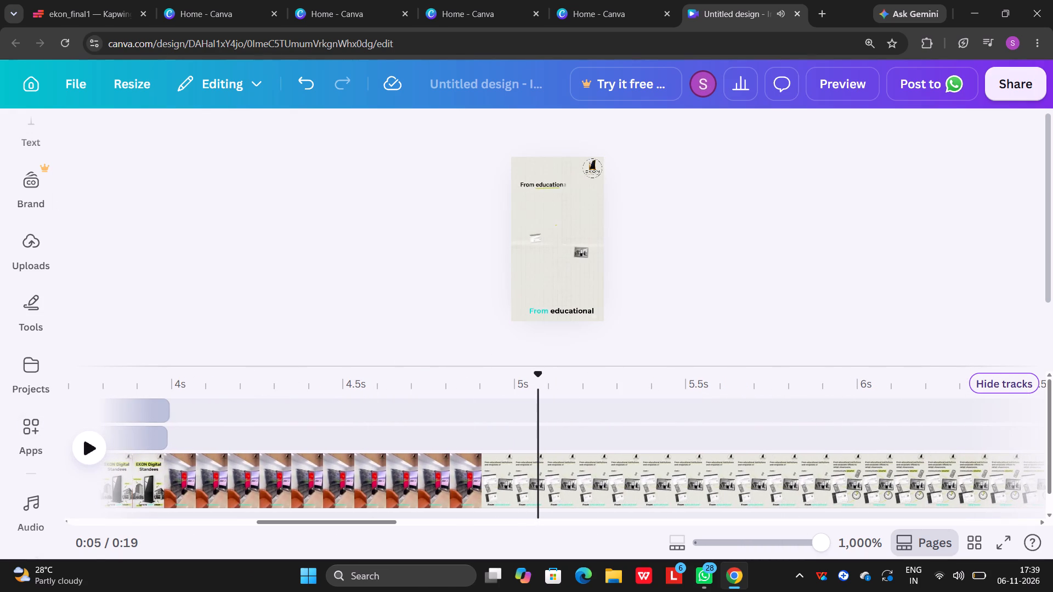
{"action": "left_click_drag", "start_coordinate": [537, 378], "coordinate": [254, 443]}
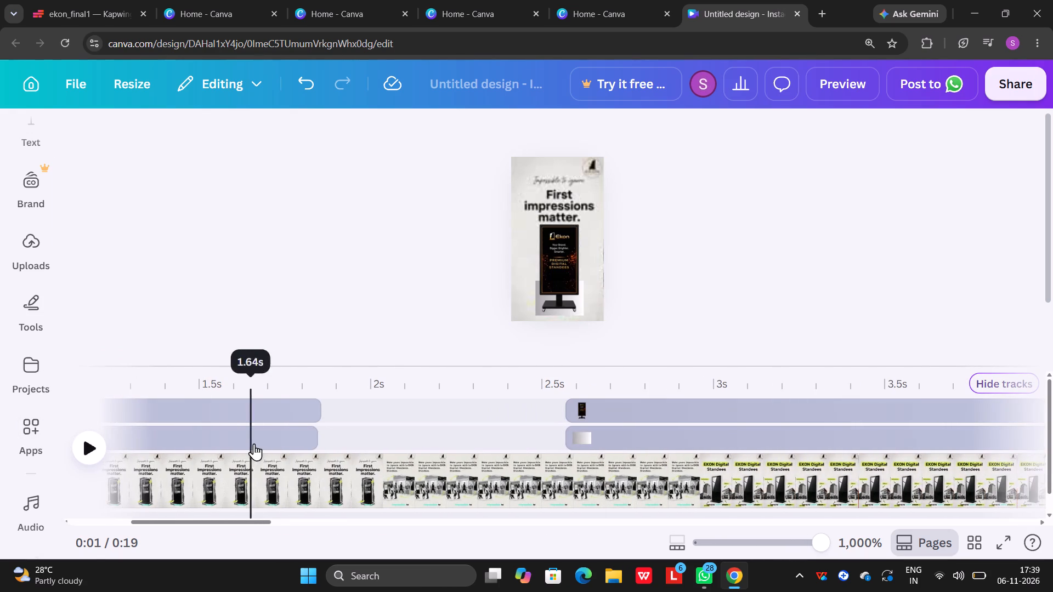
{"action": "left_click_drag", "start_coordinate": [254, 443], "coordinate": [448, 452]}
{"action": "left_click_drag", "start_coordinate": [437, 453], "coordinate": [426, 453]}
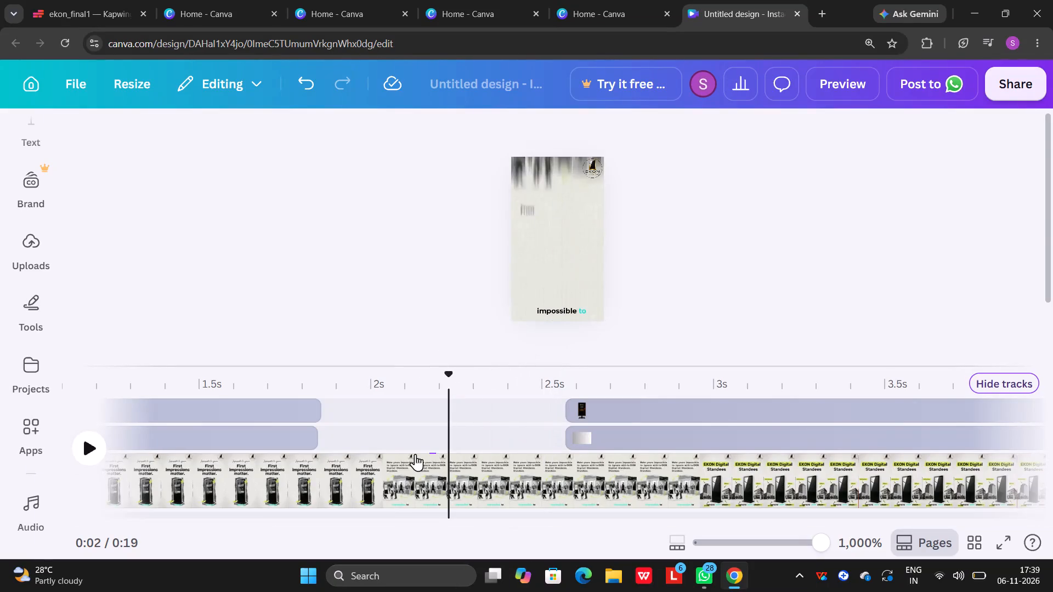
{"action": "left_click", "coordinate": [403, 457]}
{"action": "left_click", "coordinate": [369, 457]}
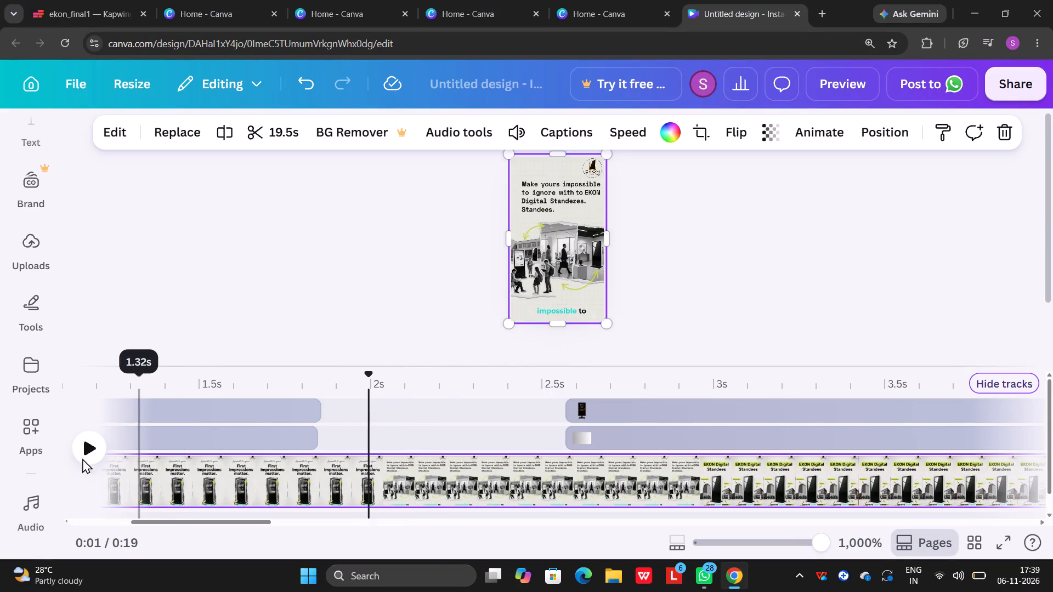
{"action": "left_click", "coordinate": [94, 445]}
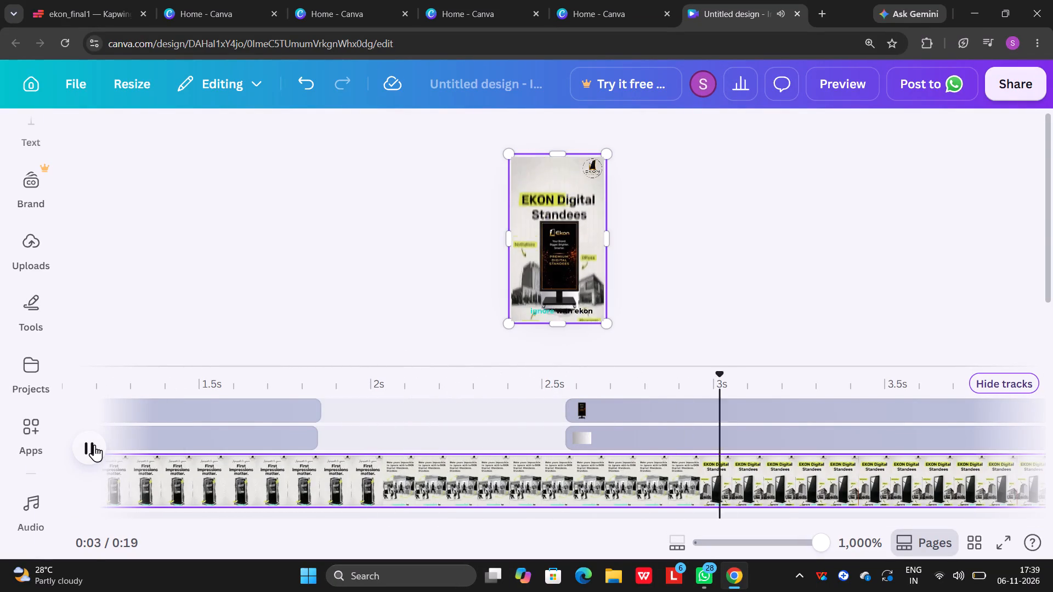
{"action": "left_click", "coordinate": [94, 445]}
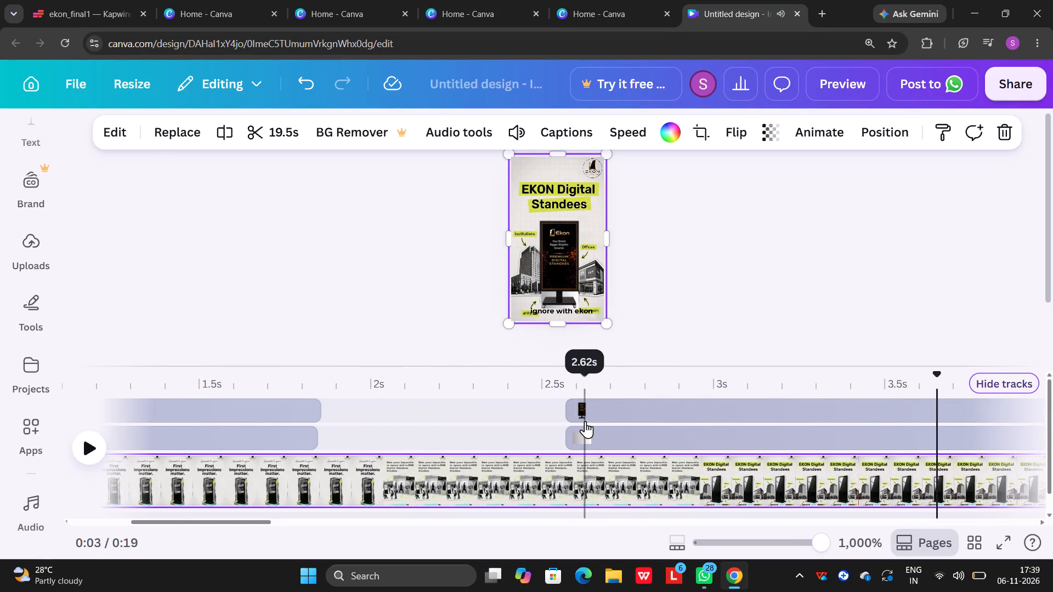
Trim the start of the second standee image clip to about 1.0 s, near the start of the EKON Digital Standees scene.
{"action": "left_click", "coordinate": [585, 421]}
{"action": "left_click_drag", "start_coordinate": [569, 417], "coordinate": [684, 405]}
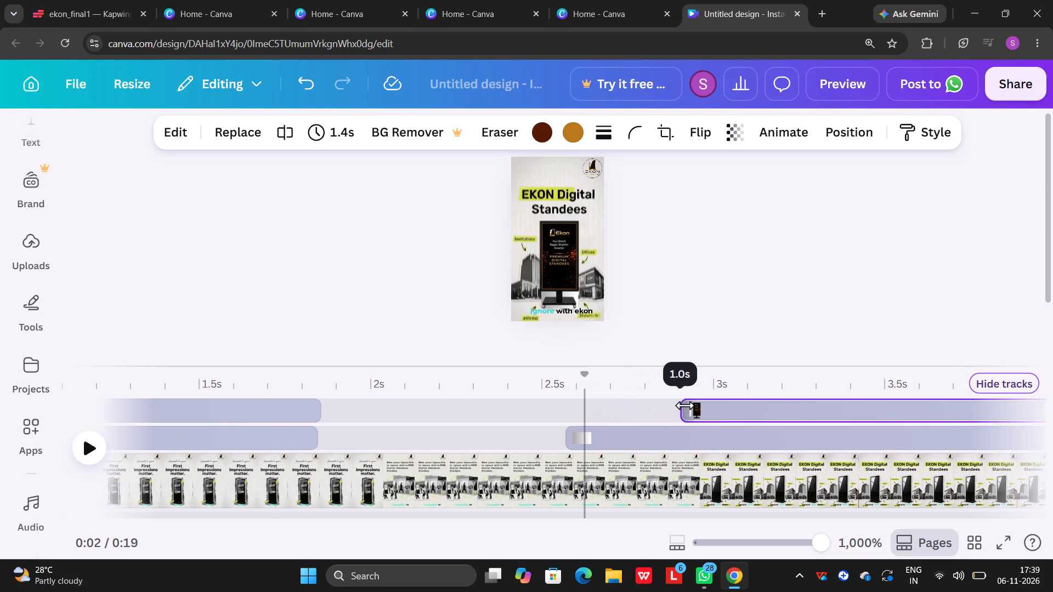
{"action": "left_click_drag", "start_coordinate": [684, 405], "coordinate": [693, 405]}
Trim the start of the second gradient rectangle clip to about 1.0 s, just before the EKON Digital Standees scene.
{"action": "left_click", "coordinate": [579, 442]}
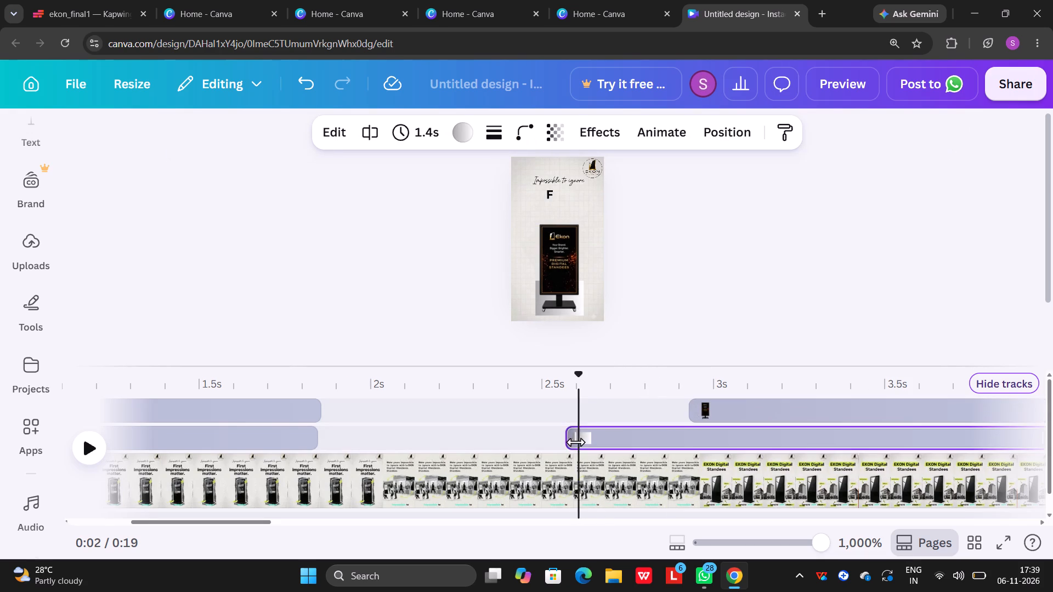
{"action": "left_click_drag", "start_coordinate": [569, 442], "coordinate": [686, 433]}
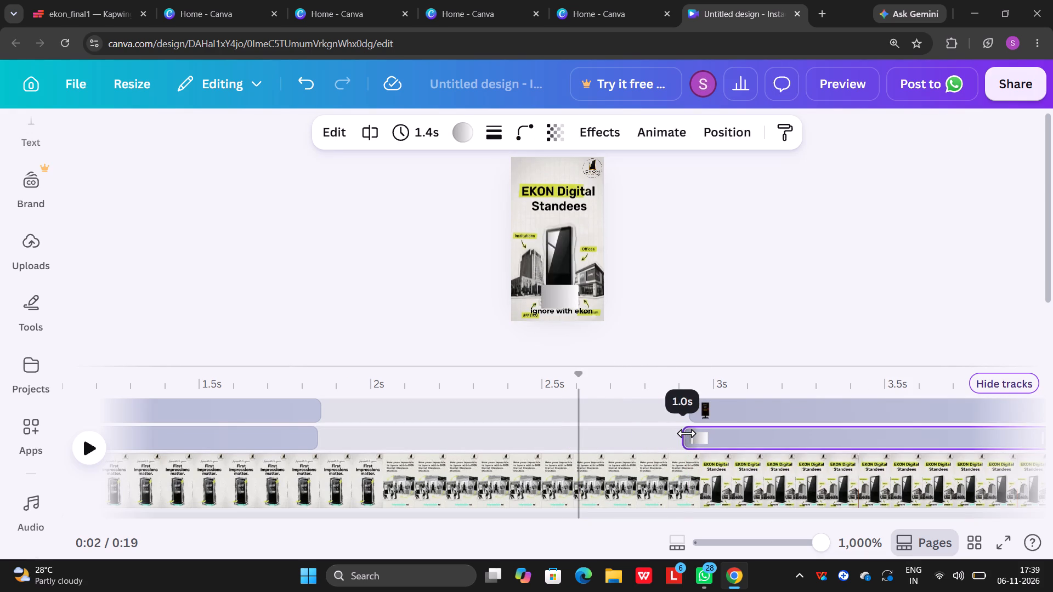
{"action": "left_click_drag", "start_coordinate": [686, 433], "coordinate": [686, 433]}
Extend the start of the second standee image clip slightly earlier to line up with the start of its gradient rectangle clip.
{"action": "left_click", "coordinate": [703, 420]}
{"action": "left_click_drag", "start_coordinate": [695, 417], "coordinate": [686, 417]}
Play the EKON Digital Standees scene to check the second overlays' start and end, and return to the beginning of the video.
{"action": "left_click", "coordinate": [564, 369]}
{"action": "left_click", "coordinate": [502, 403]}
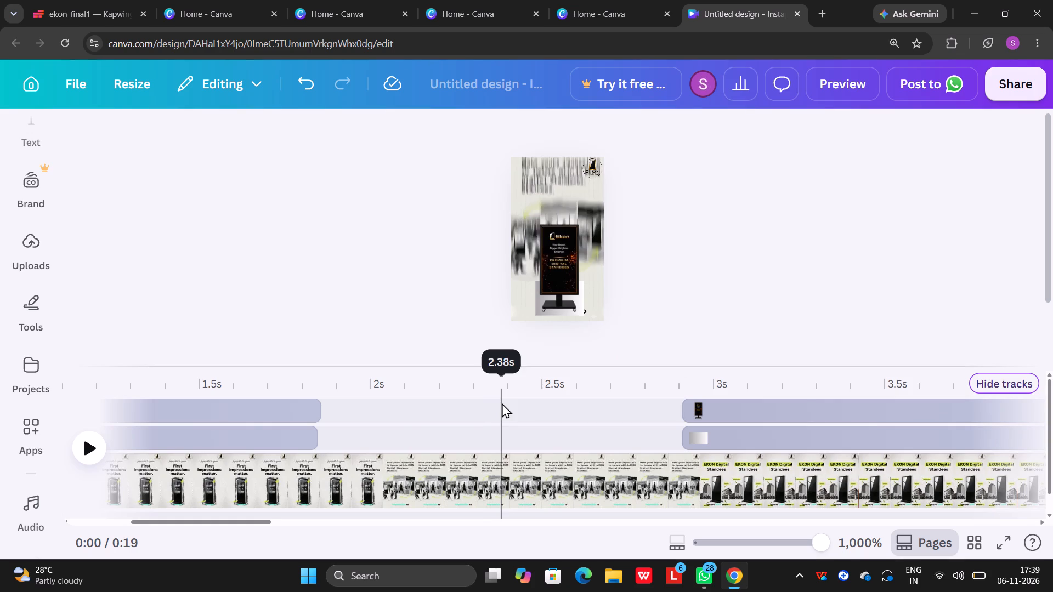
{"action": "left_click", "coordinate": [88, 454]}
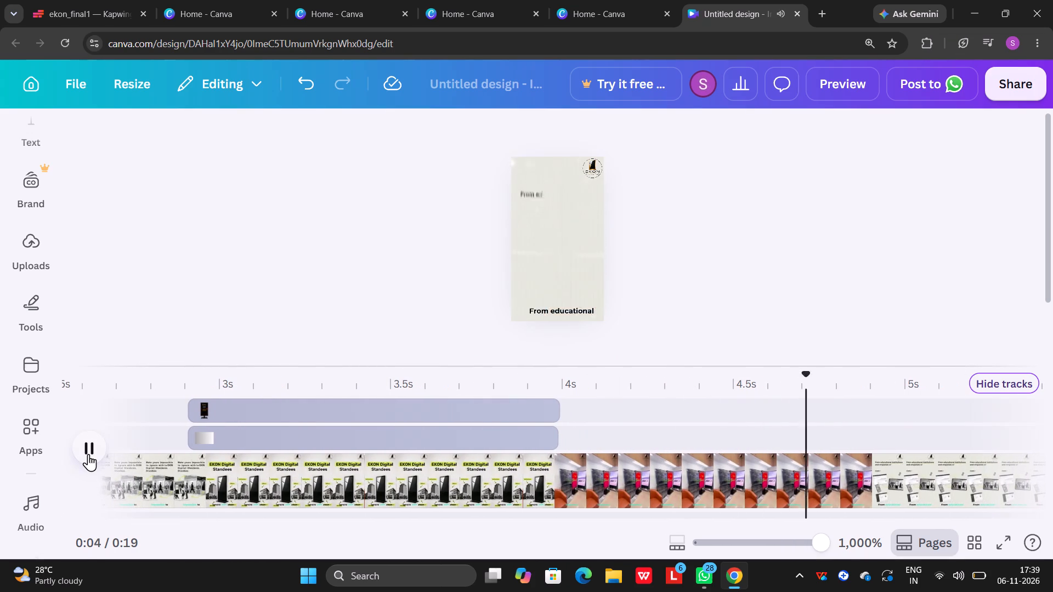
{"action": "left_click", "coordinate": [83, 453]}
{"action": "left_click_drag", "start_coordinate": [935, 377], "coordinate": [930, 378]}
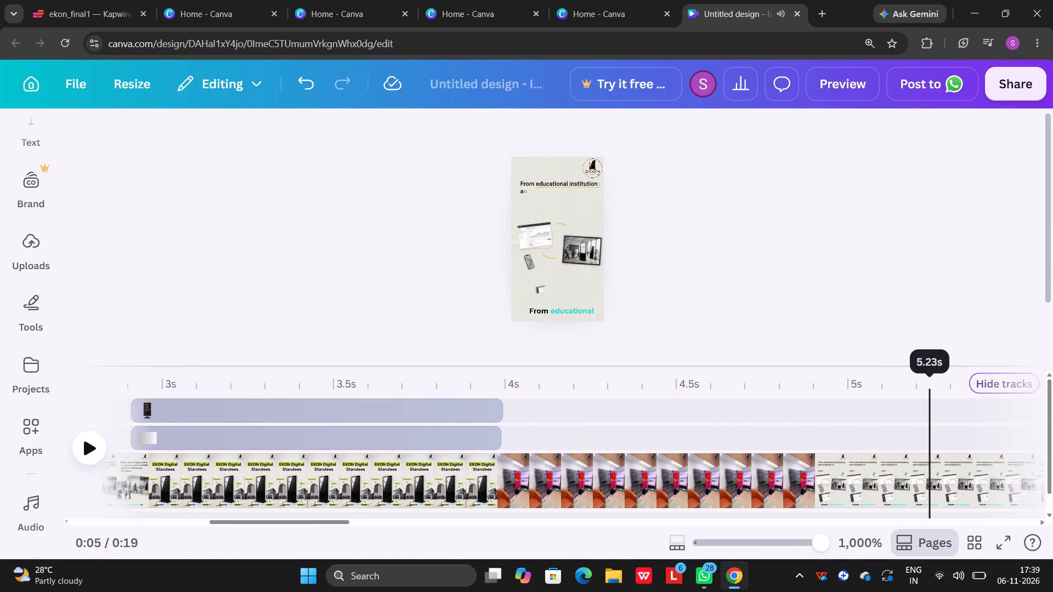
{"action": "left_click_drag", "start_coordinate": [930, 378], "coordinate": [76, 451]}
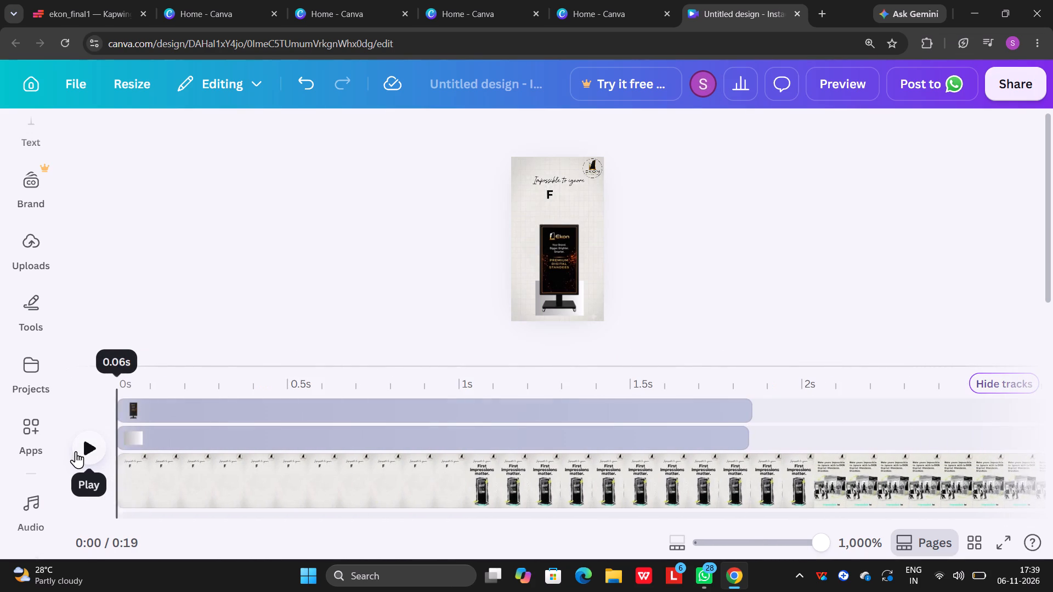
Play the opening First impressions scene and extend the end of the first standee image clip to about 2.0 s.
{"action": "left_click_drag", "start_coordinate": [76, 451], "coordinate": [74, 451]}
{"action": "left_click", "coordinate": [86, 448]}
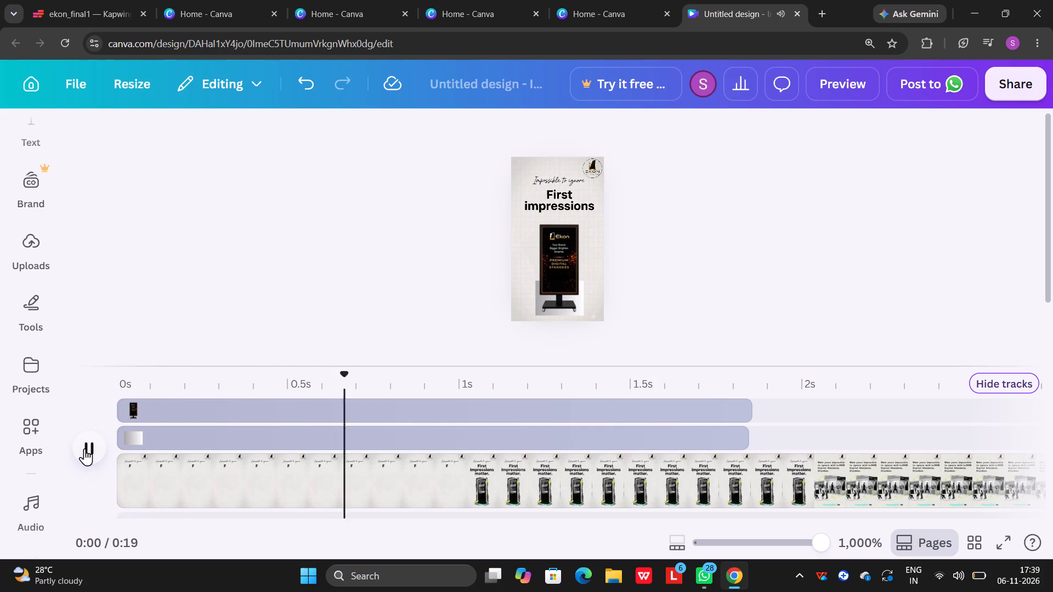
{"action": "left_click", "coordinate": [83, 448]}
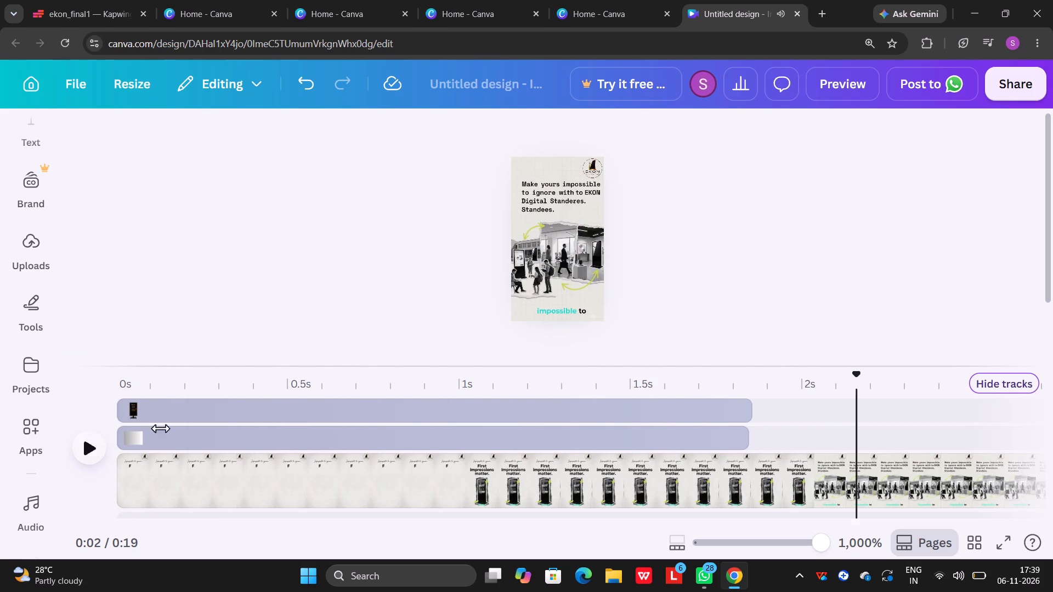
{"action": "left_click", "coordinate": [721, 410]}
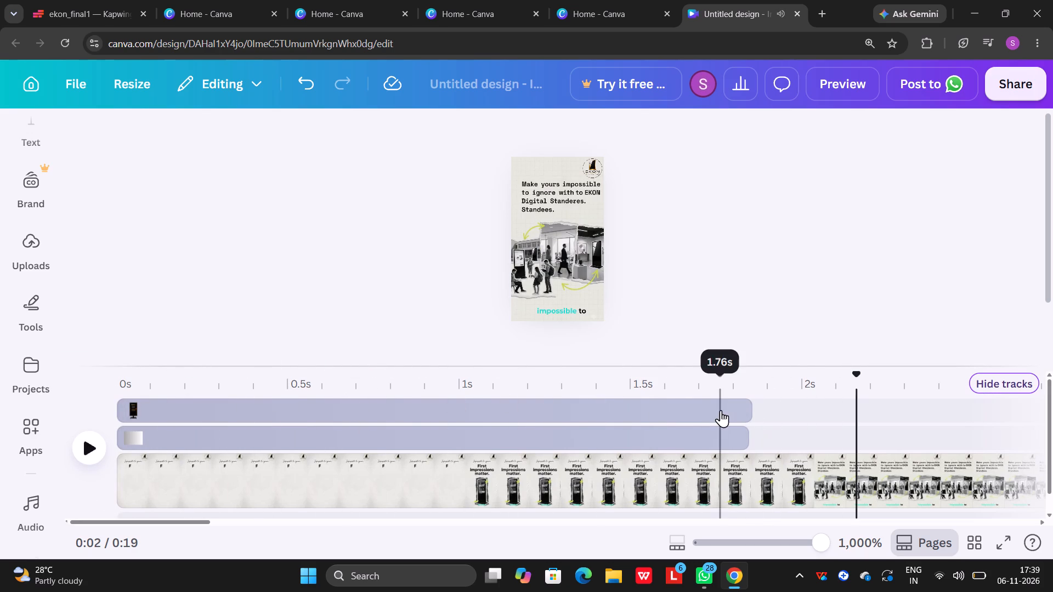
{"action": "left_click_drag", "start_coordinate": [747, 408], "coordinate": [814, 406]}
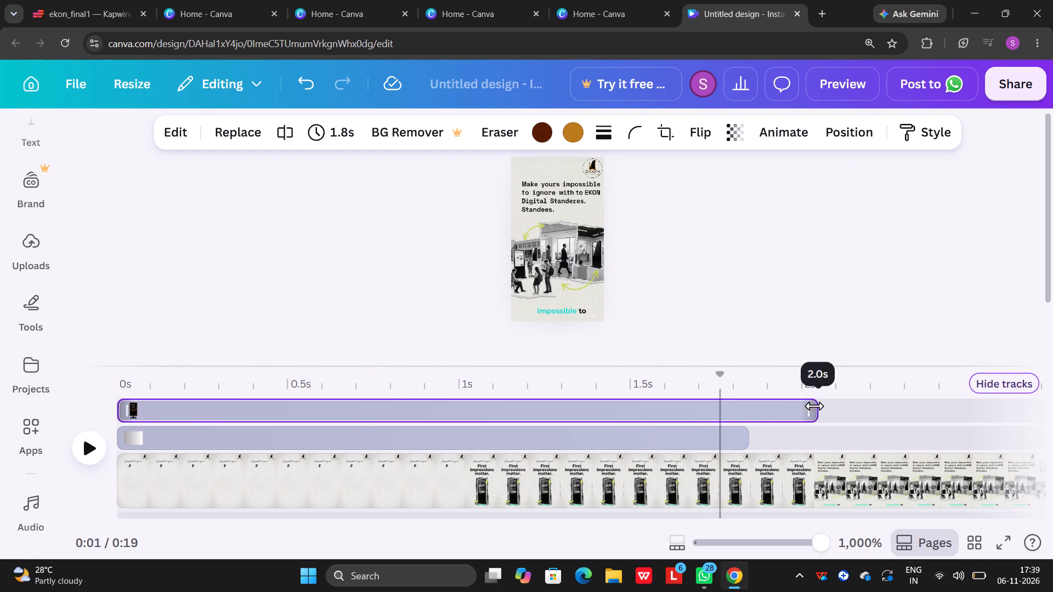
{"action": "left_click_drag", "start_coordinate": [814, 406], "coordinate": [818, 406]}
Extend the end of the first gradient rectangle clip to about 2.0 s, level with the standee image clip, and play the result.
{"action": "left_click", "coordinate": [732, 444]}
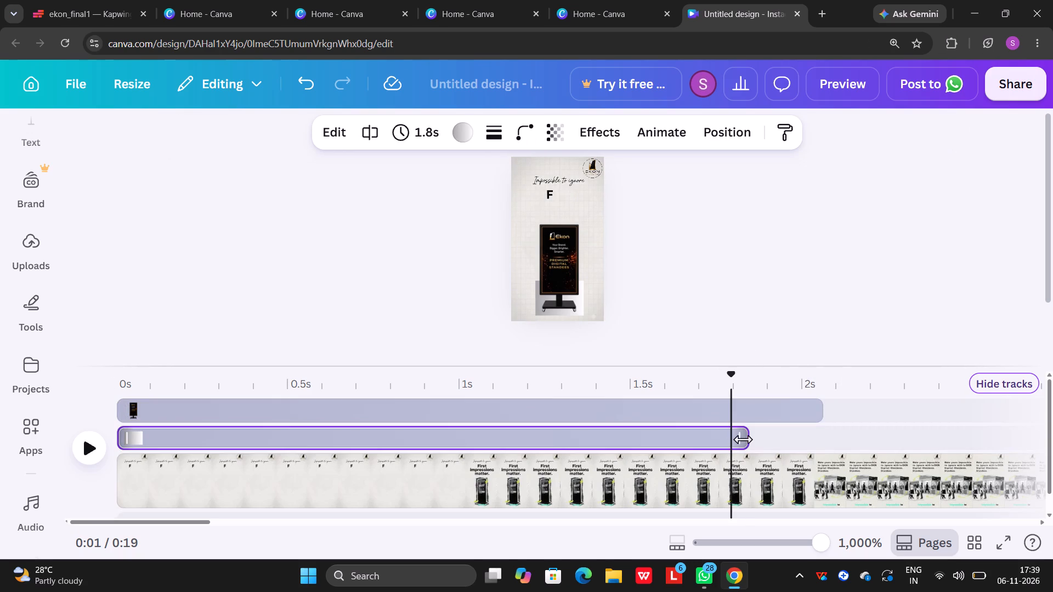
{"action": "left_click_drag", "start_coordinate": [743, 439], "coordinate": [820, 433]}
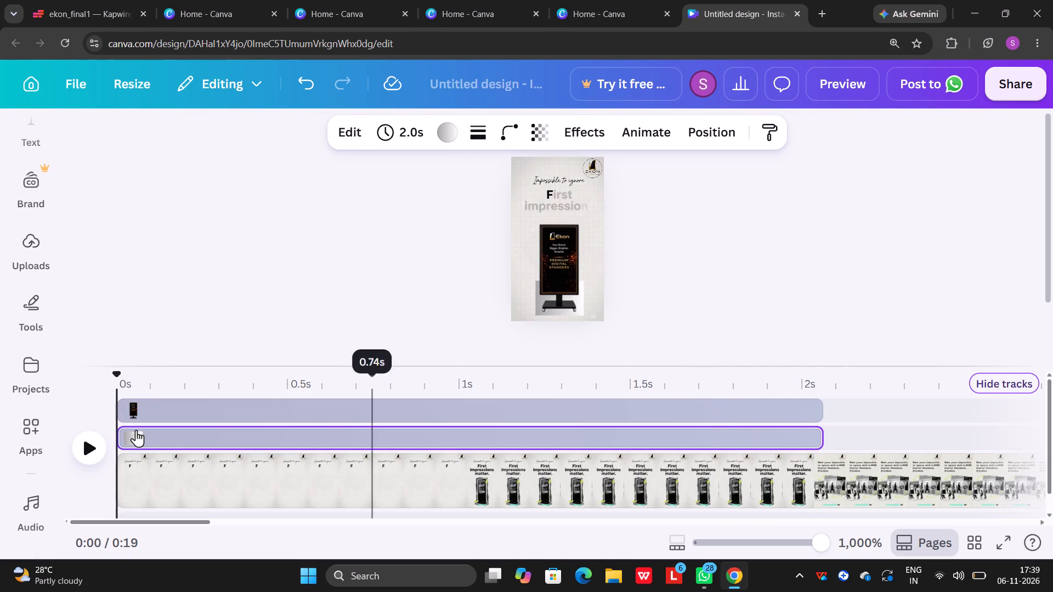
{"action": "left_click", "coordinate": [91, 440]}
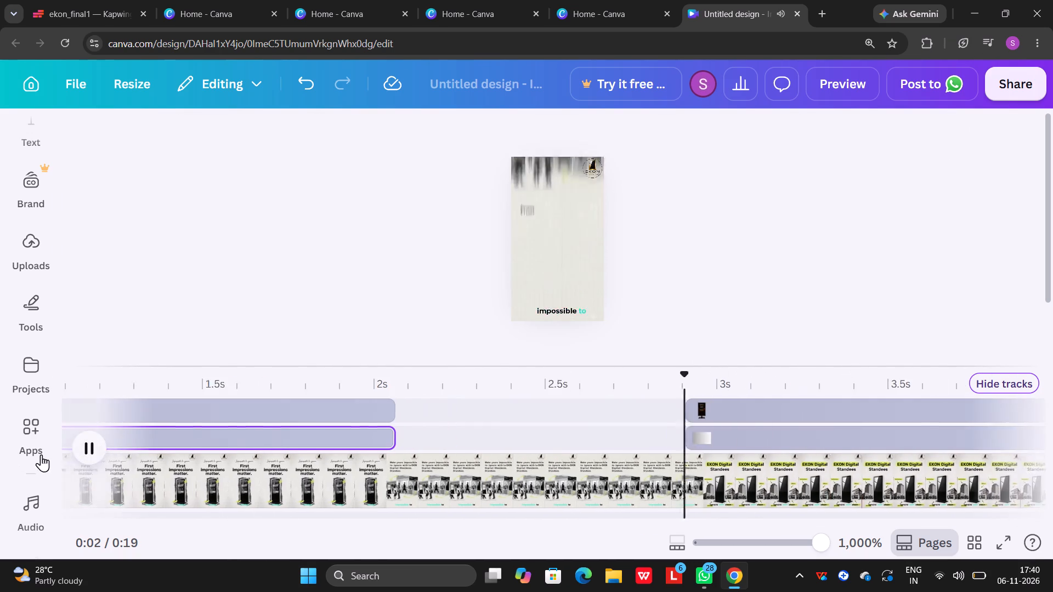
{"action": "left_click", "coordinate": [99, 447]}
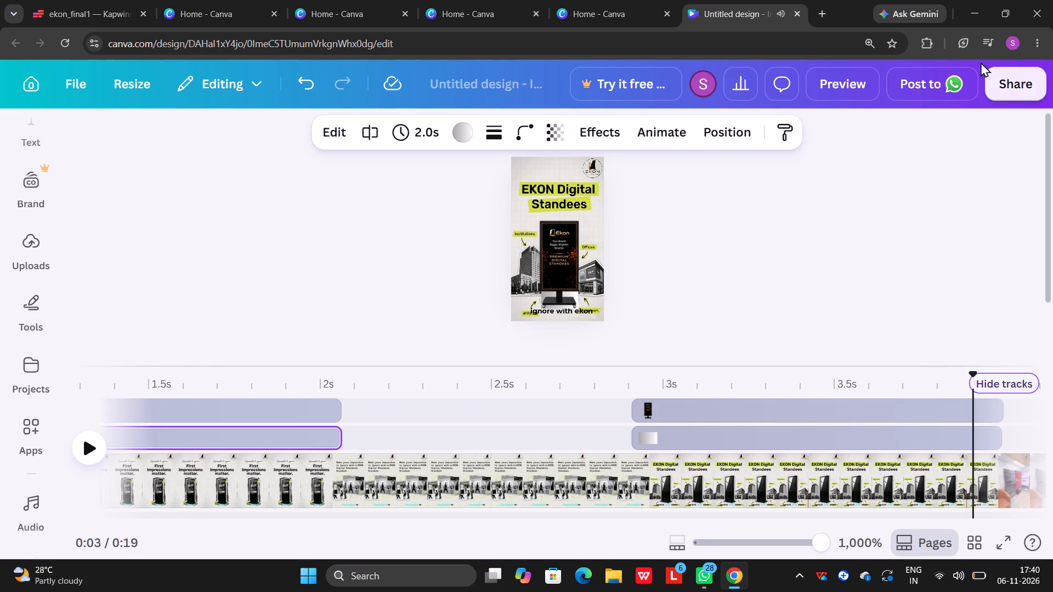
Download the design as an MP4 video at 1080p quality.
{"action": "left_click", "coordinate": [1003, 86]}
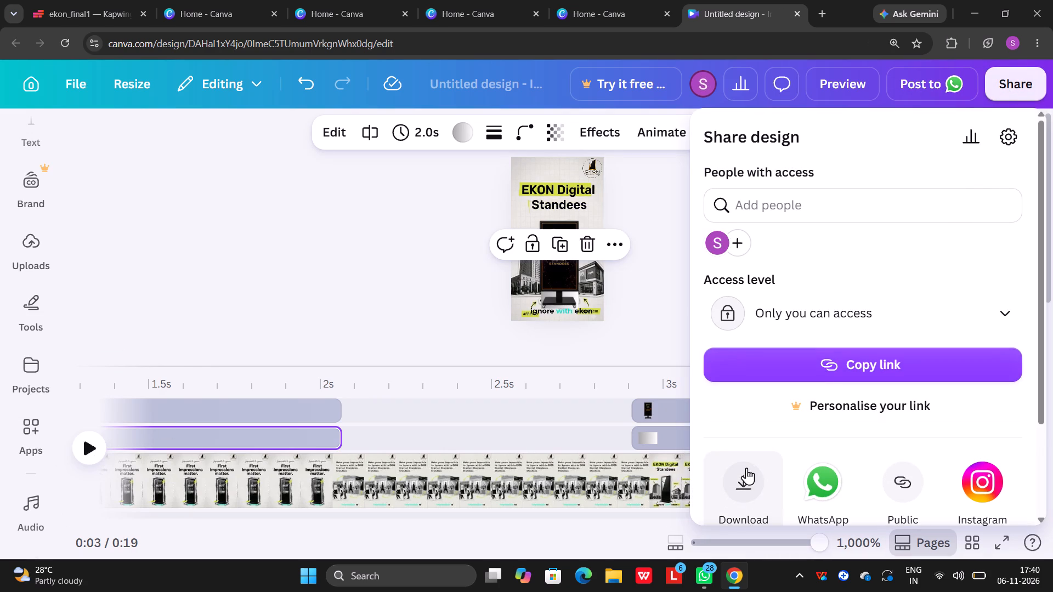
{"action": "left_click", "coordinate": [746, 475]}
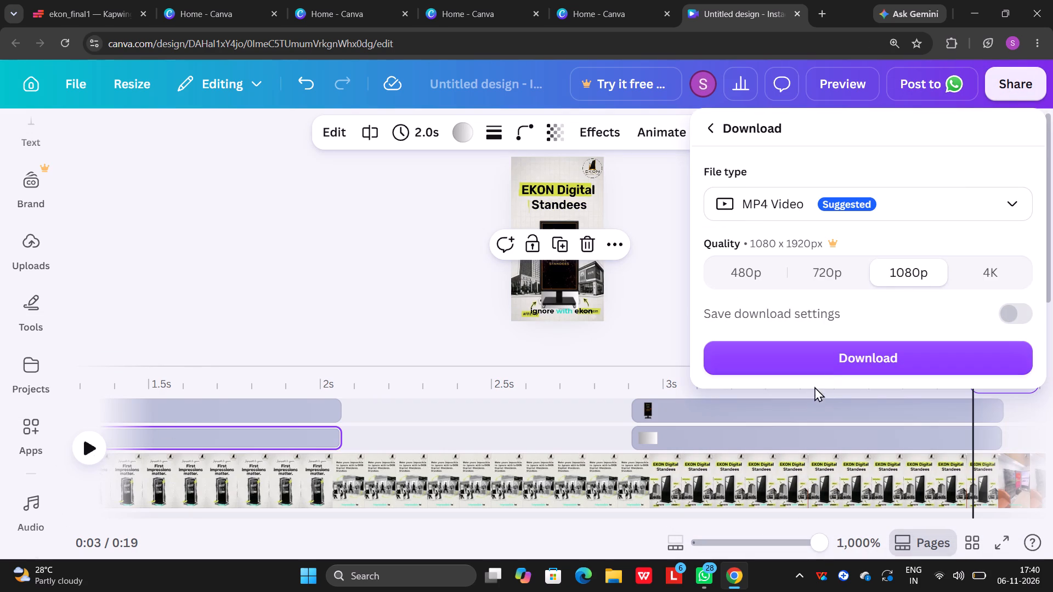
{"action": "left_click", "coordinate": [830, 356]}
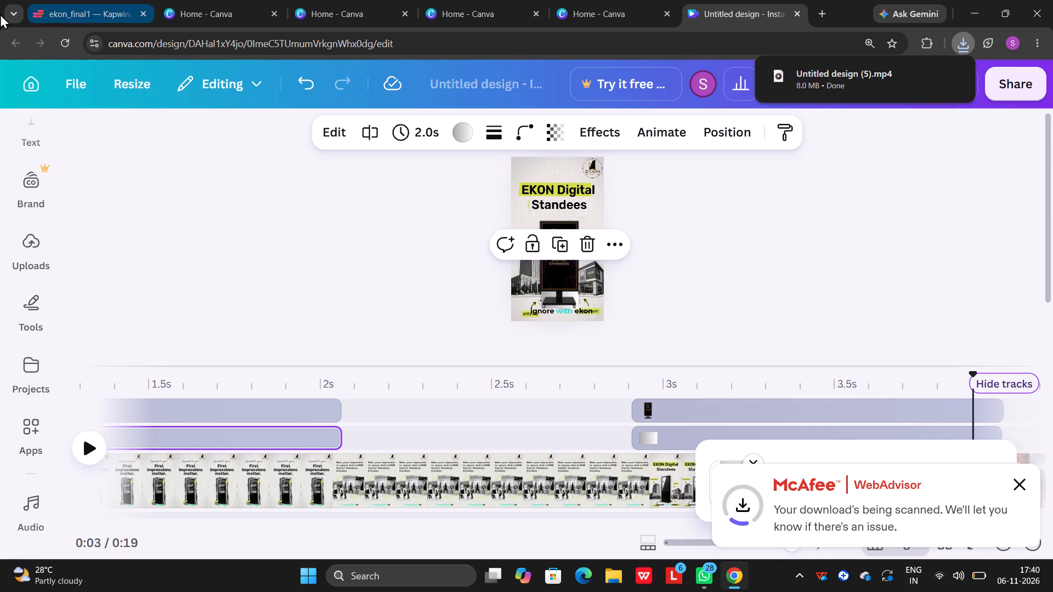
Return to the Canva home page and open the recent design ekon_final1.
{"action": "left_click", "coordinate": [25, 86]}
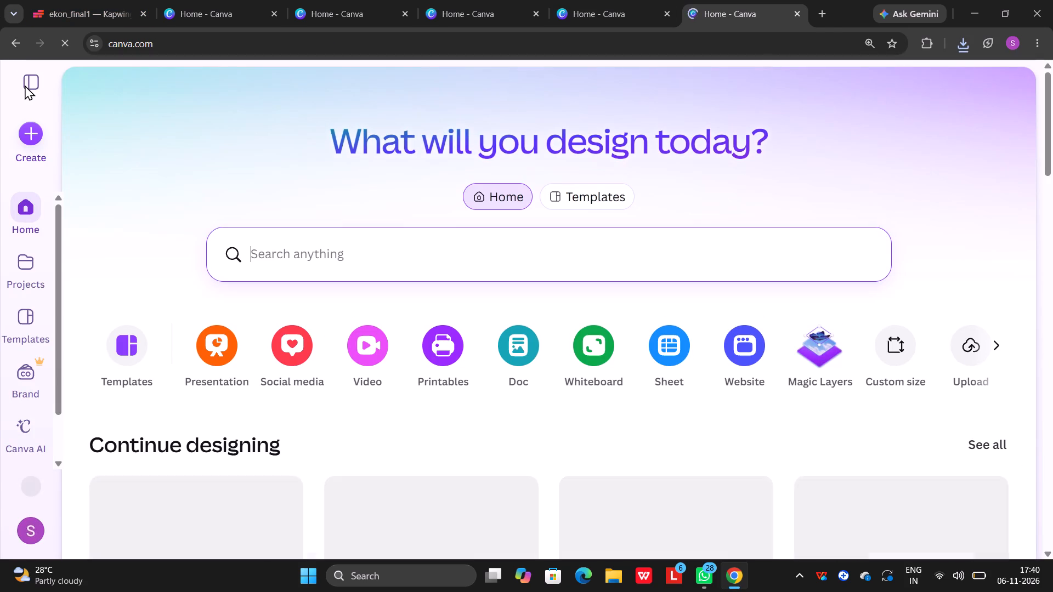
{"action": "scroll", "coordinate": [444, 395], "scroll_direction": "down", "scroll_amount": 4}
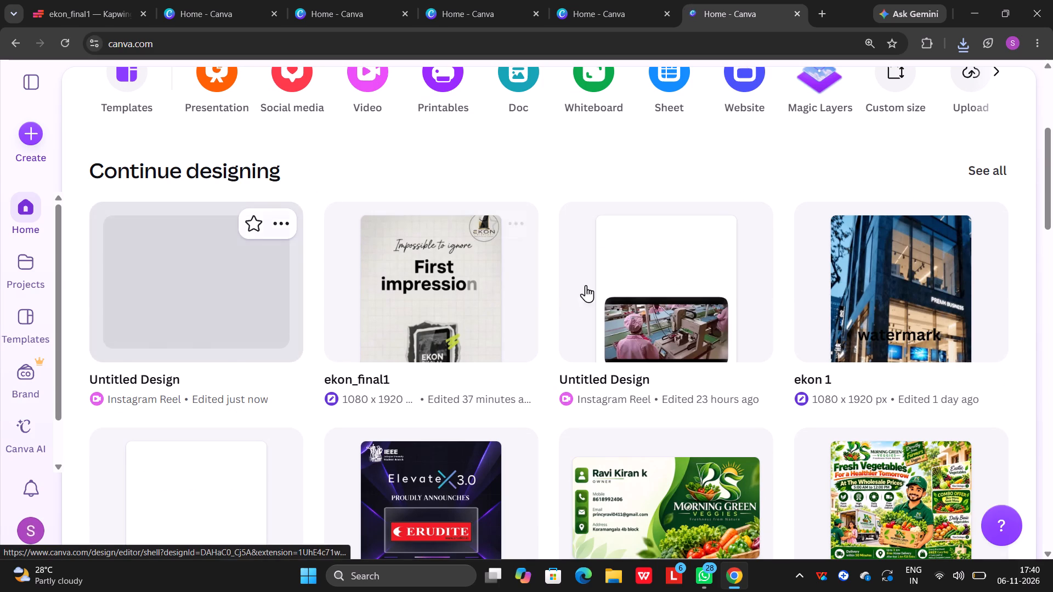
{"action": "scroll", "coordinate": [599, 284], "scroll_direction": "down", "scroll_amount": 1}
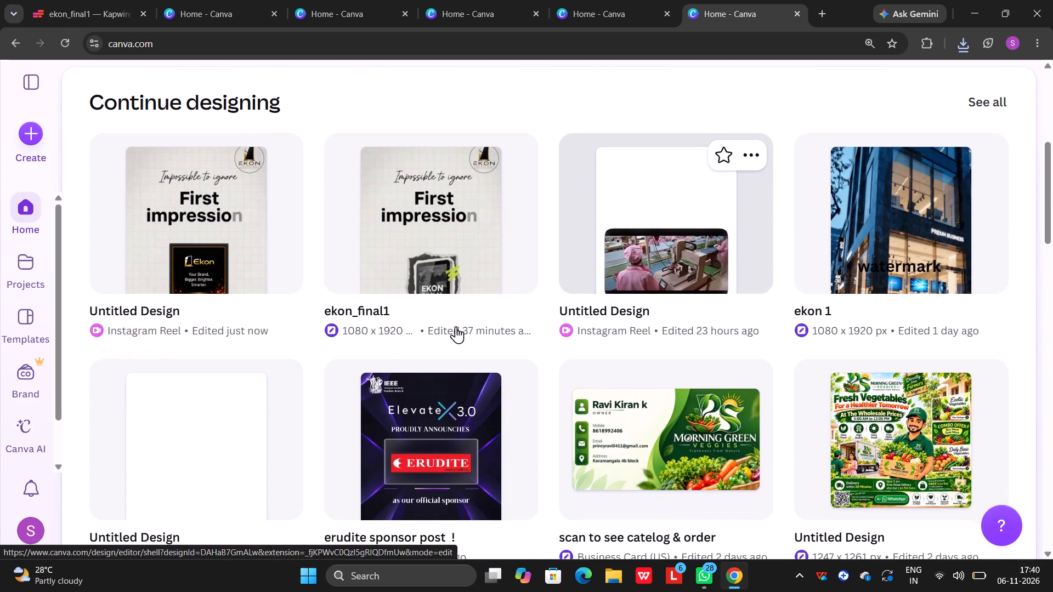
{"action": "left_click", "coordinate": [363, 268]}
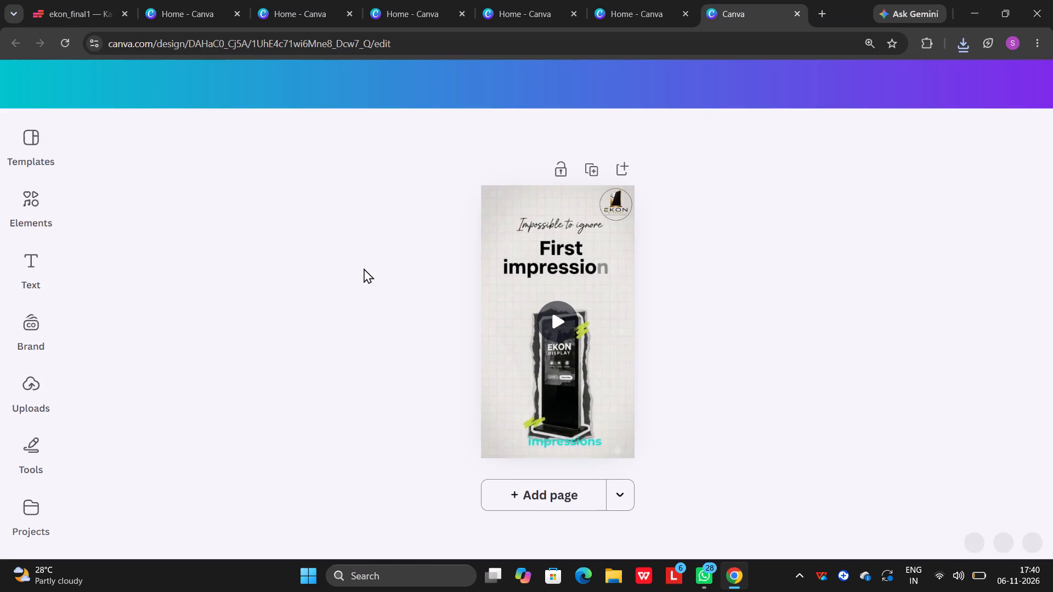
Delete the old full-page video from the ekon_final1 page, keeping the EKON logo.
{"action": "left_click", "coordinate": [498, 292]}
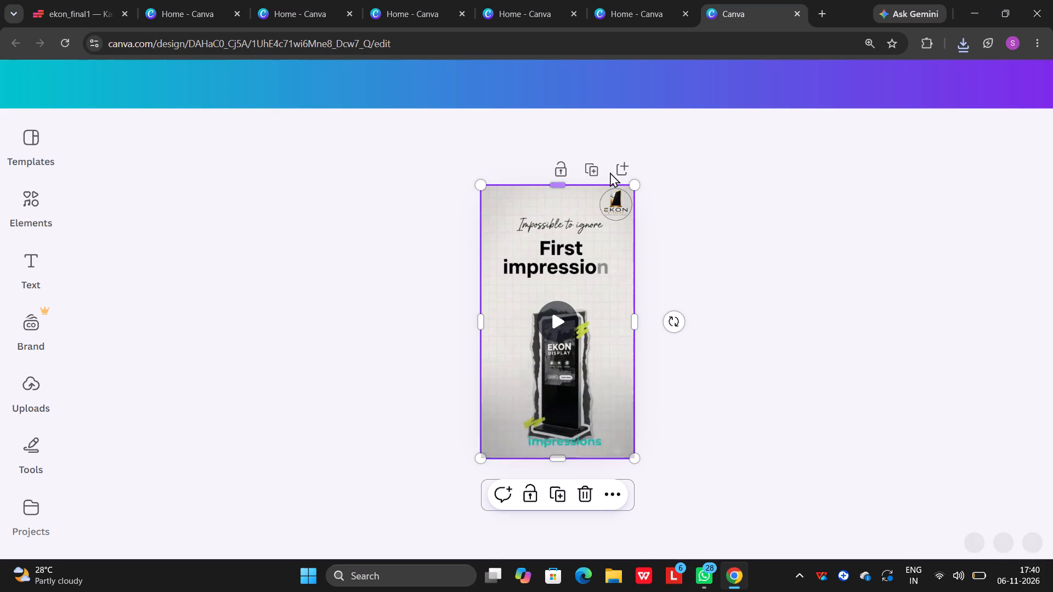
{"action": "left_click", "coordinate": [587, 499]}
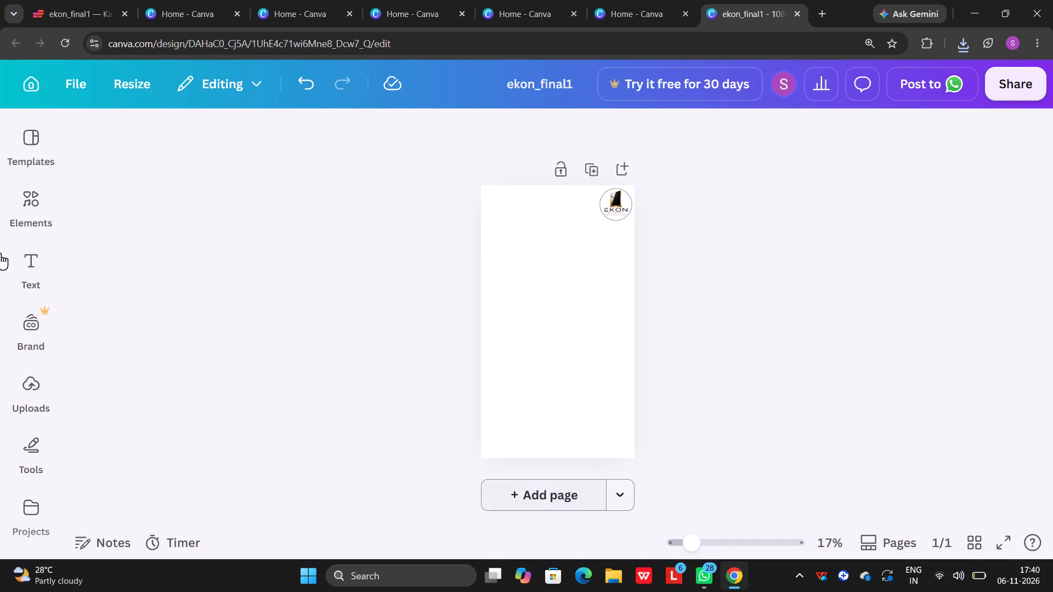
Upload the video file Untitled design (5) from the Downloads folder.
{"action": "left_click", "coordinate": [33, 379]}
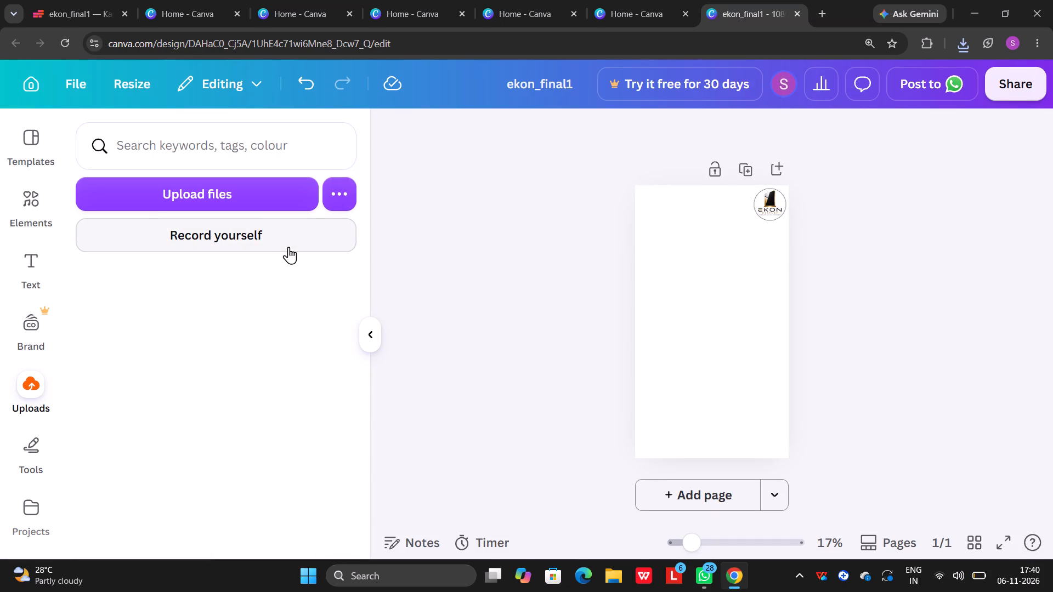
{"action": "left_click", "coordinate": [199, 201]}
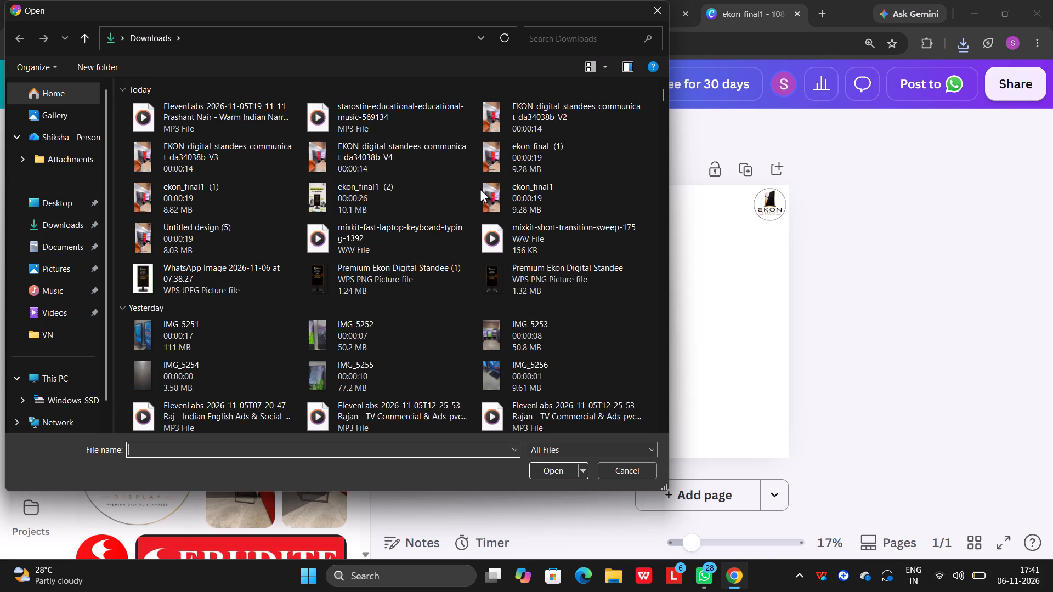
{"action": "scroll", "coordinate": [461, 266], "scroll_direction": "down", "scroll_amount": 2}
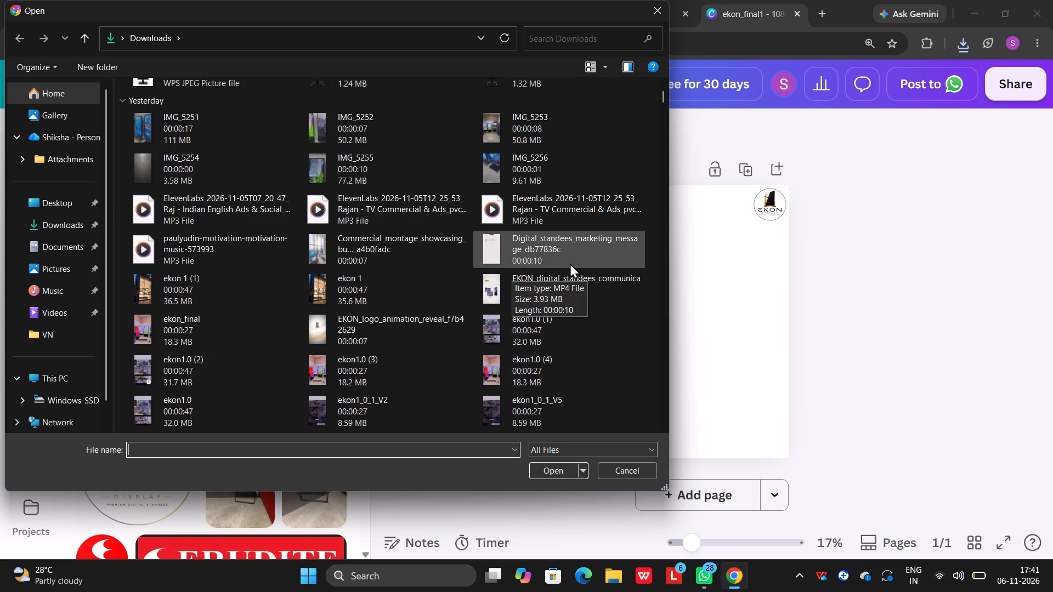
{"action": "scroll", "coordinate": [502, 364], "scroll_direction": "down", "scroll_amount": 1}
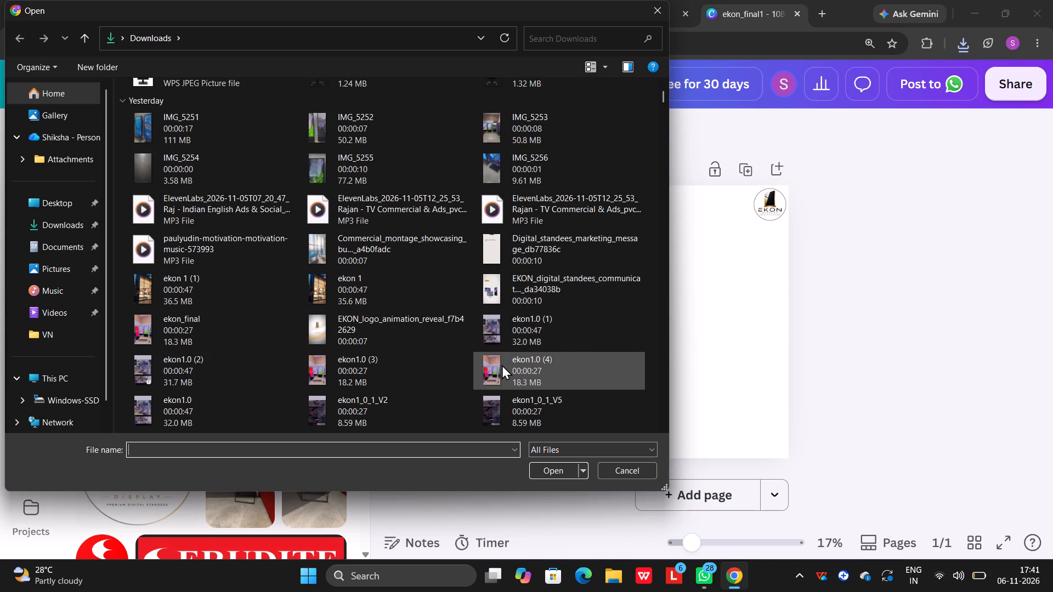
{"action": "scroll", "coordinate": [502, 365], "scroll_direction": "down", "scroll_amount": 1}
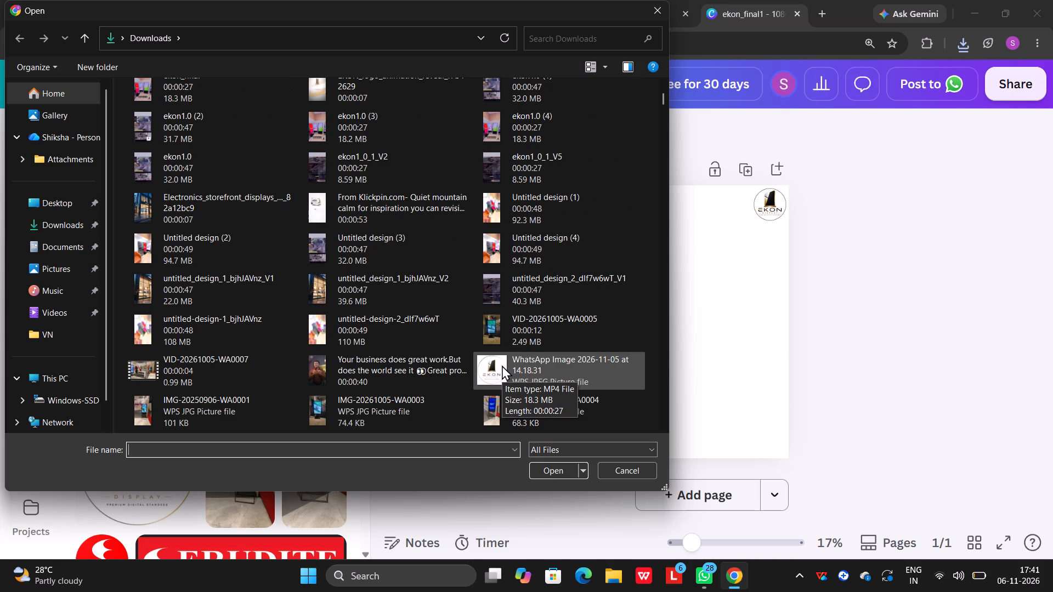
{"action": "scroll", "coordinate": [502, 365], "scroll_direction": "down", "scroll_amount": 1}
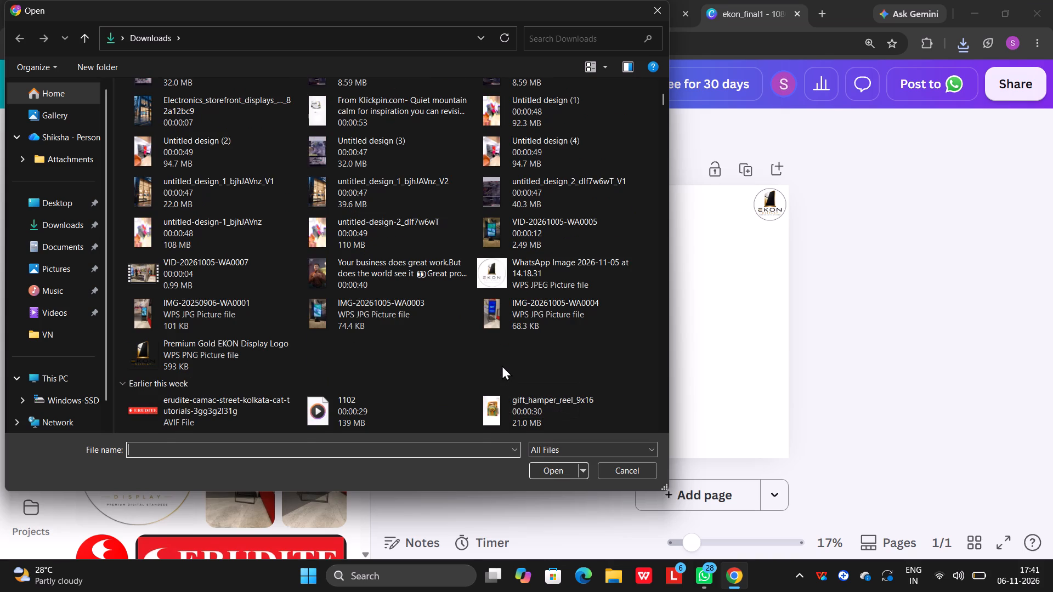
{"action": "scroll", "coordinate": [502, 365], "scroll_direction": "up", "scroll_amount": 1}
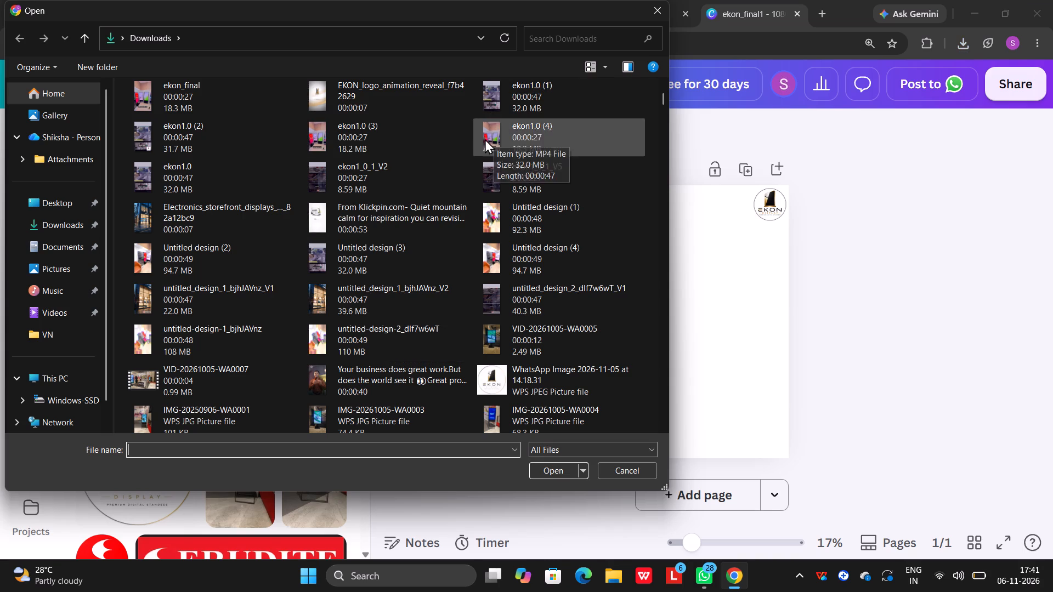
{"action": "scroll", "coordinate": [499, 150], "scroll_direction": "up", "scroll_amount": 1}
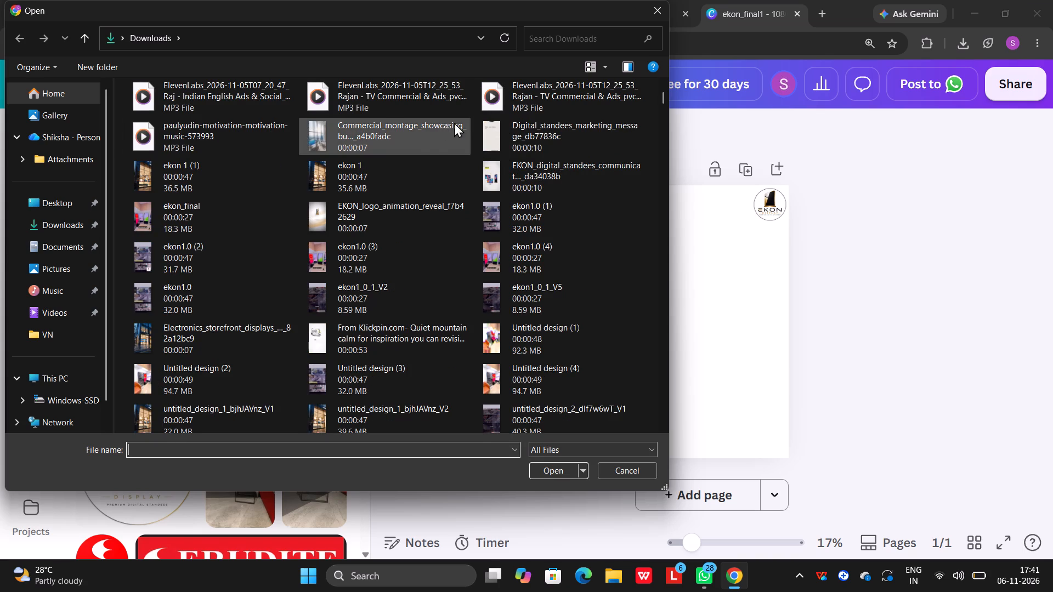
{"action": "scroll", "coordinate": [470, 118], "scroll_direction": "up", "scroll_amount": 1}
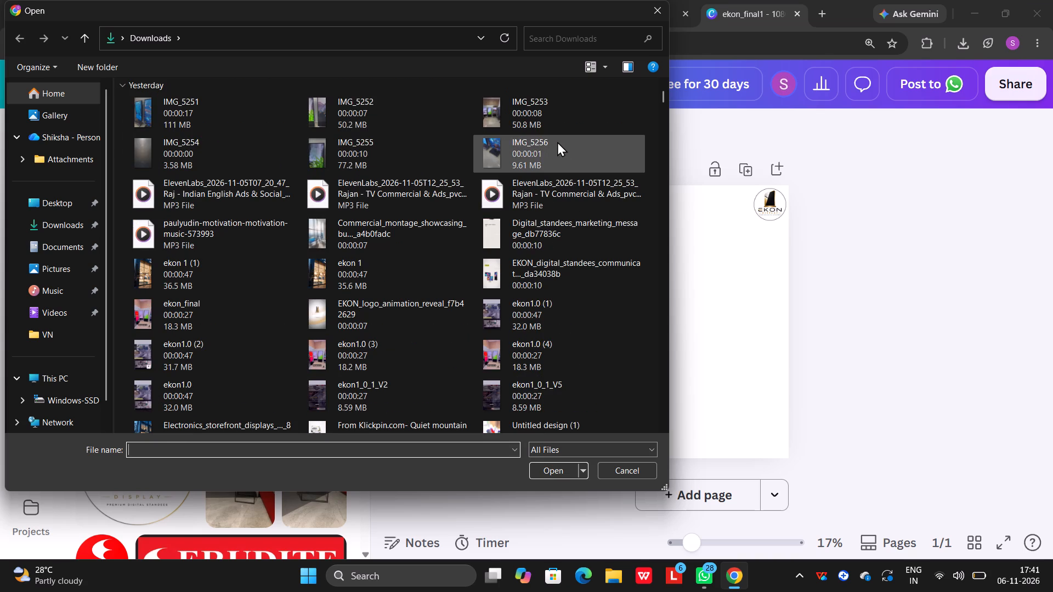
{"action": "scroll", "coordinate": [371, 160], "scroll_direction": "up", "scroll_amount": 1}
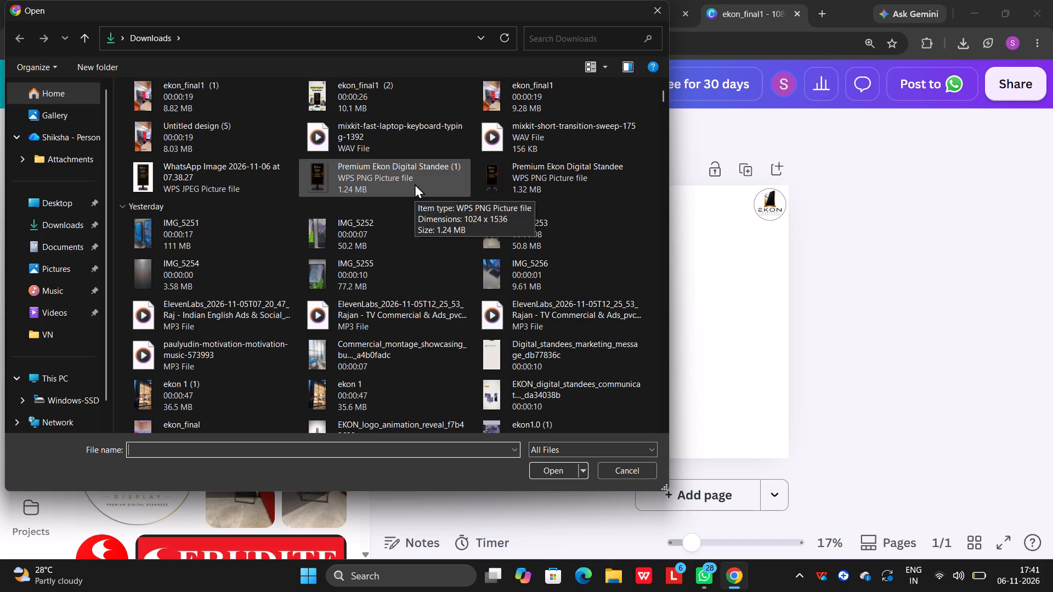
{"action": "scroll", "coordinate": [415, 184], "scroll_direction": "up", "scroll_amount": 1}
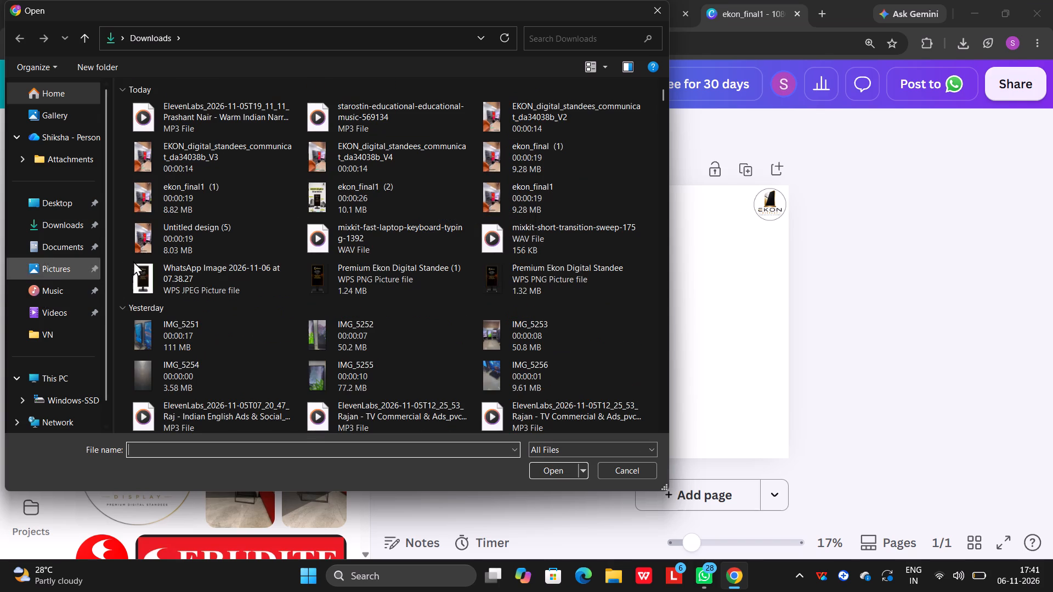
{"action": "left_click", "coordinate": [222, 255]}
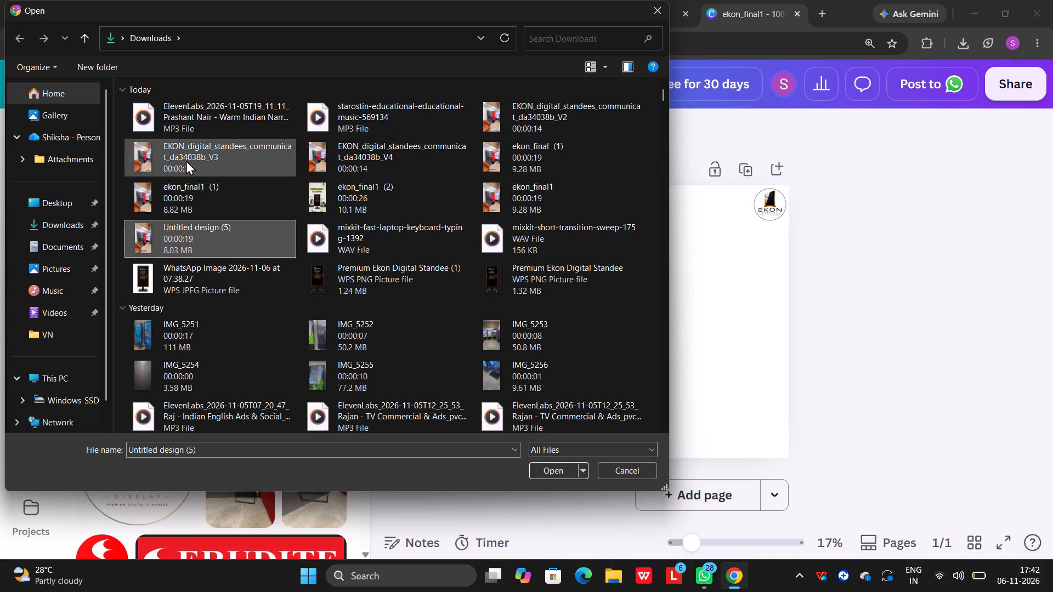
{"action": "left_click", "coordinate": [563, 475]}
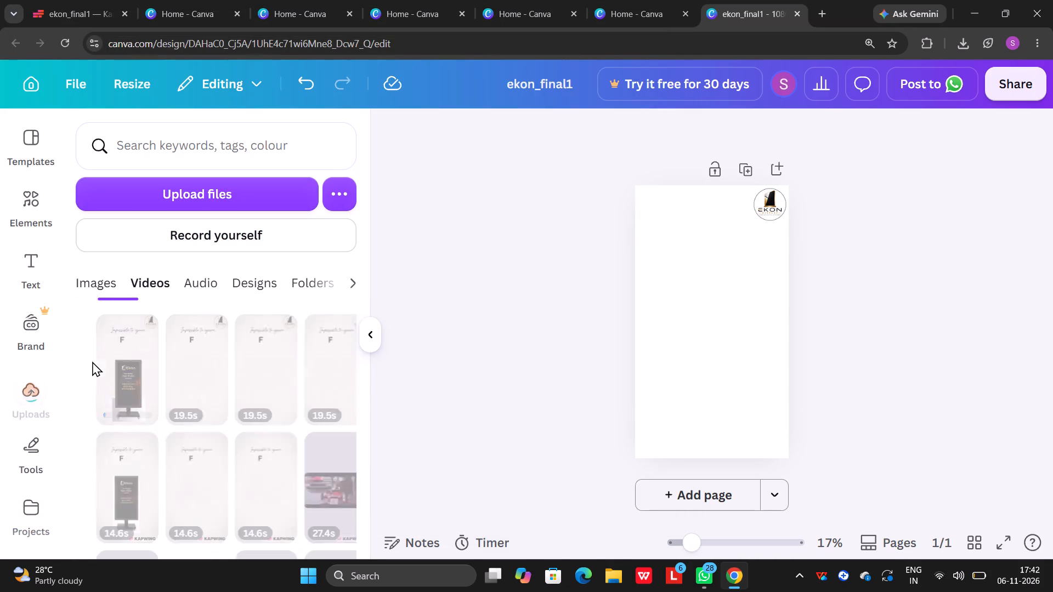
Add the newly uploaded 19.5 s video to the page and enlarge it to fill the whole page.
{"action": "left_click", "coordinate": [102, 377]}
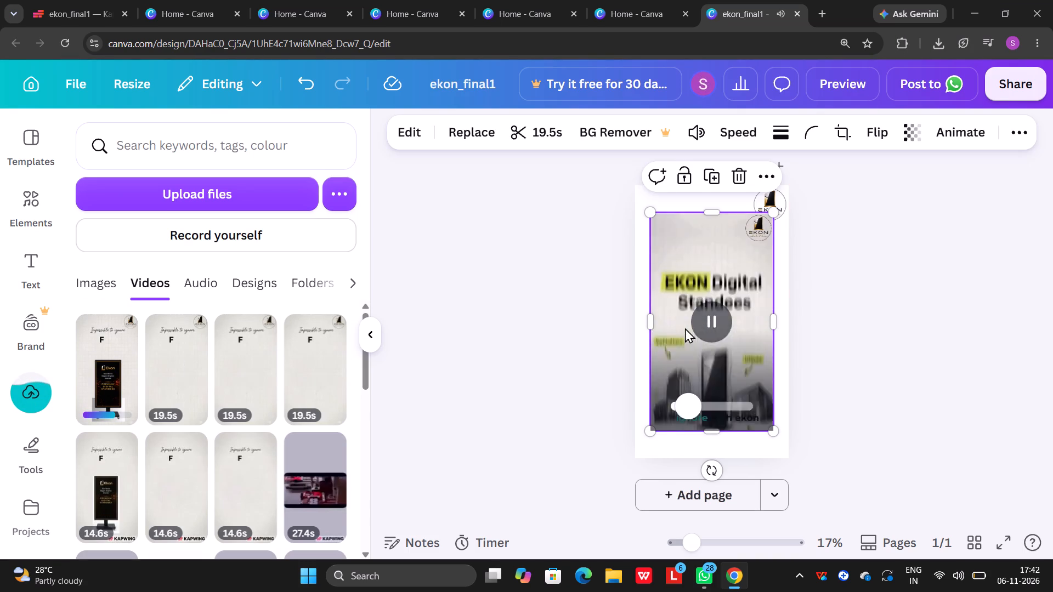
{"action": "left_click_drag", "start_coordinate": [680, 341], "coordinate": [665, 333]}
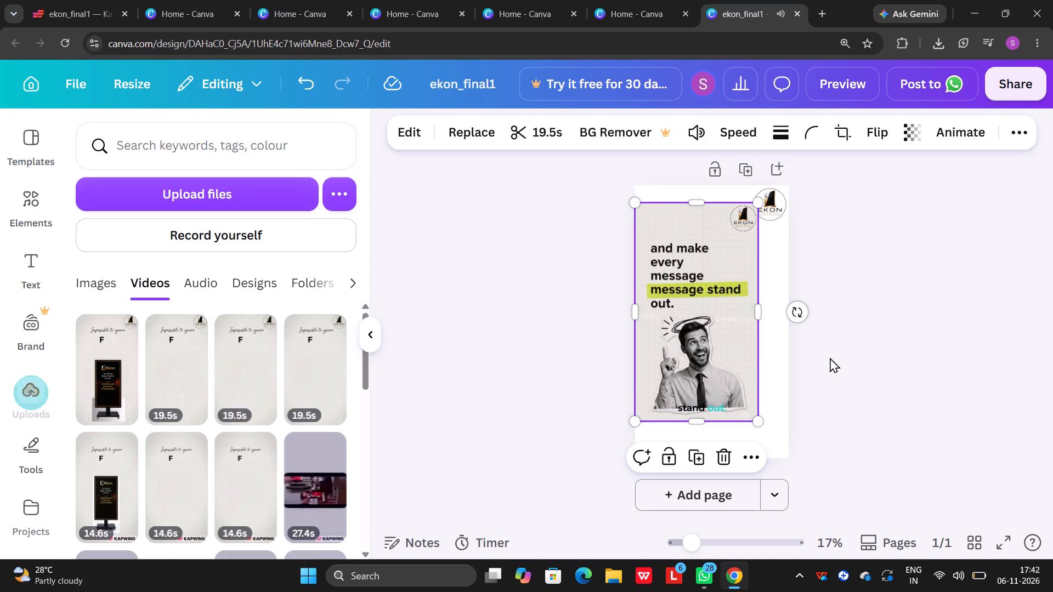
{"action": "left_click", "coordinate": [701, 298]}
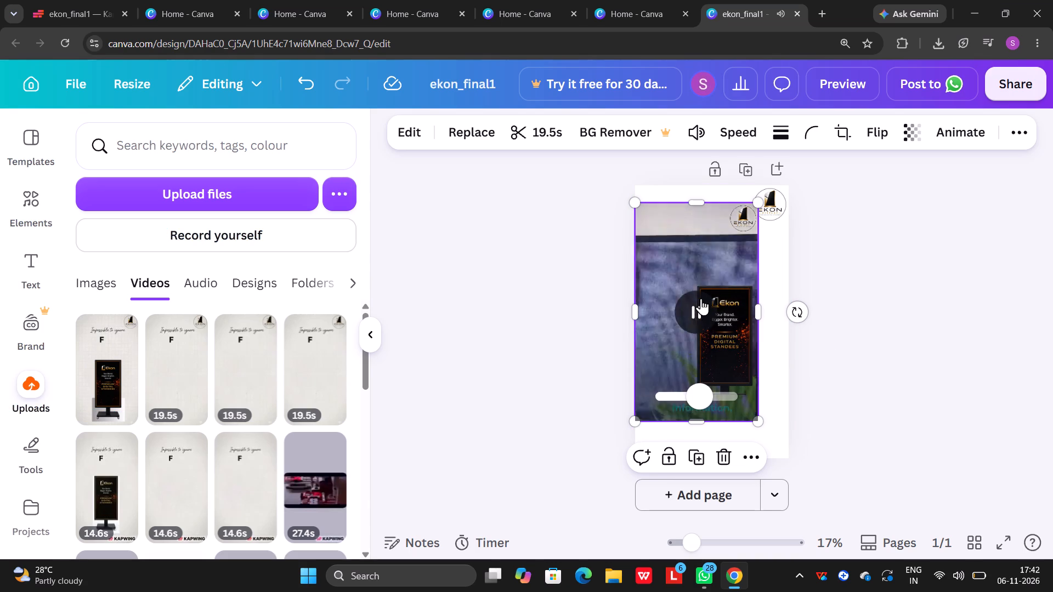
{"action": "left_click", "coordinate": [649, 338]}
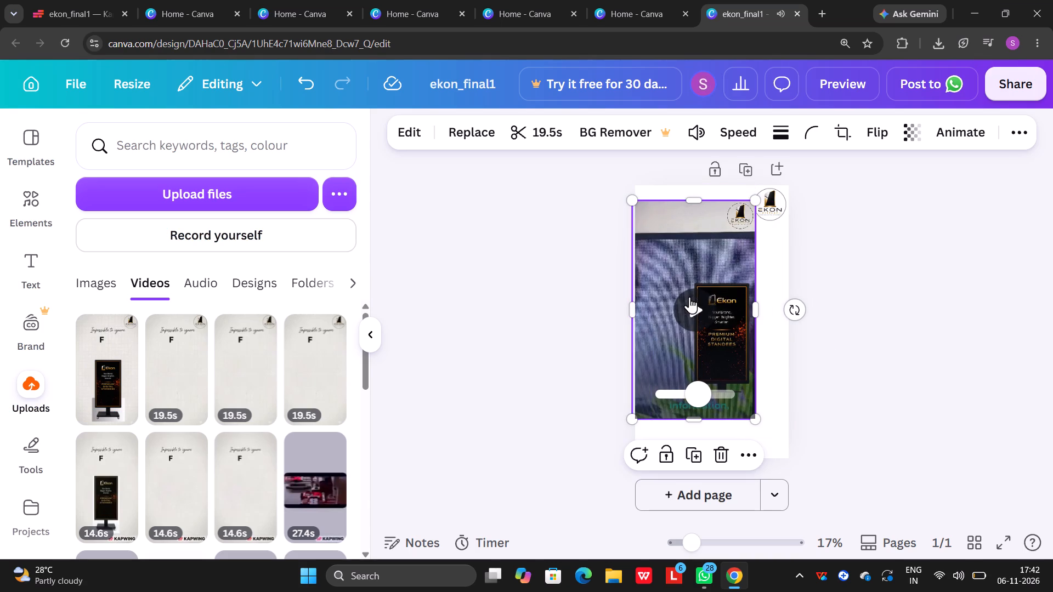
{"action": "left_click", "coordinate": [689, 302]}
{"action": "left_click", "coordinate": [689, 311]}
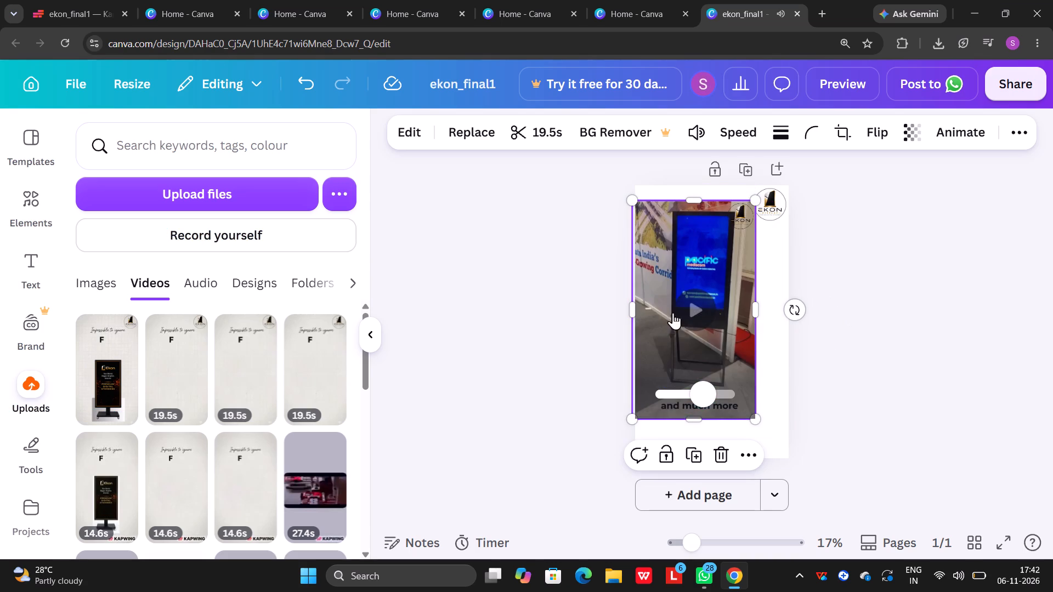
{"action": "left_click_drag", "start_coordinate": [649, 326], "coordinate": [698, 373]}
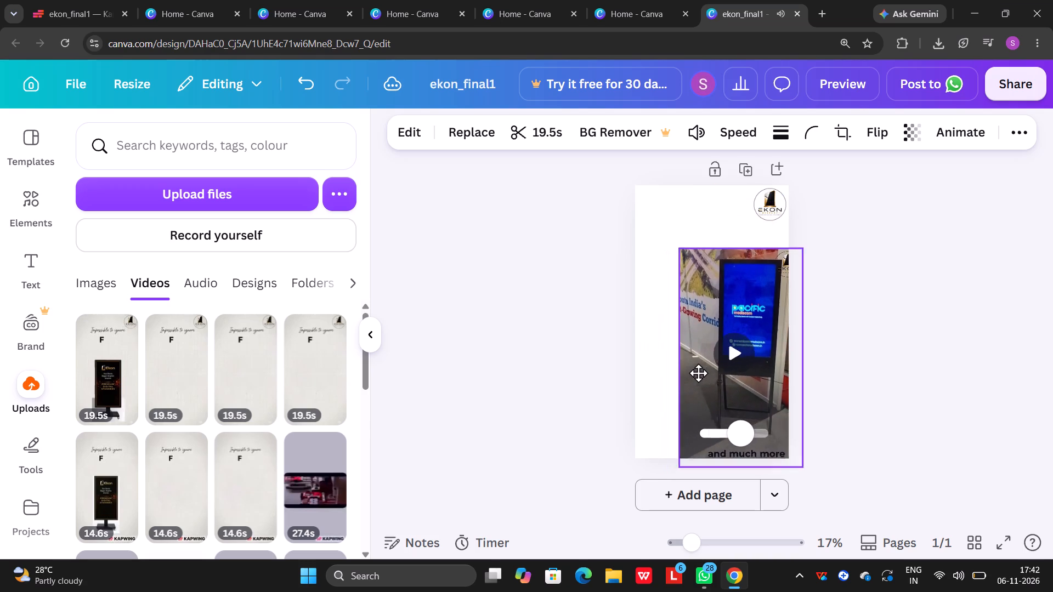
{"action": "left_click_drag", "start_coordinate": [698, 373], "coordinate": [653, 310]}
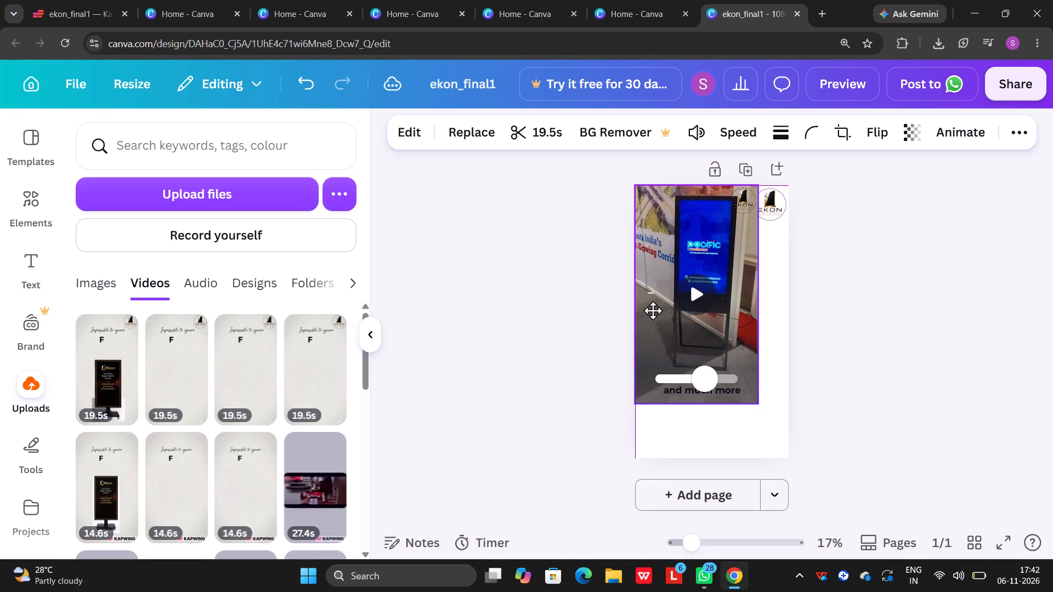
{"action": "left_click_drag", "start_coordinate": [653, 310], "coordinate": [653, 310]}
{"action": "left_click_drag", "start_coordinate": [754, 403], "coordinate": [763, 411]}
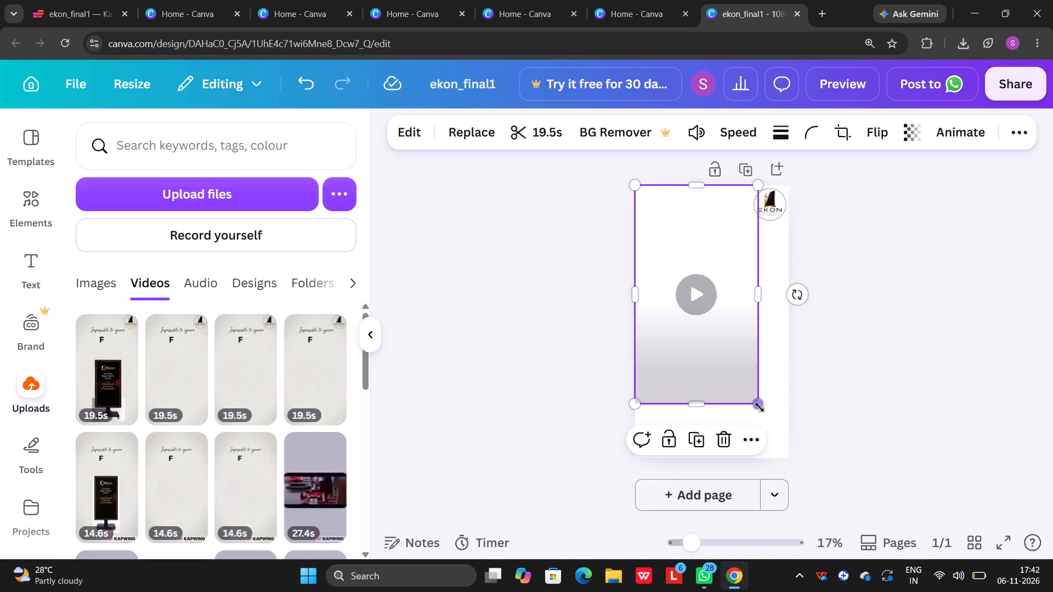
{"action": "left_click_drag", "start_coordinate": [759, 407], "coordinate": [786, 464]}
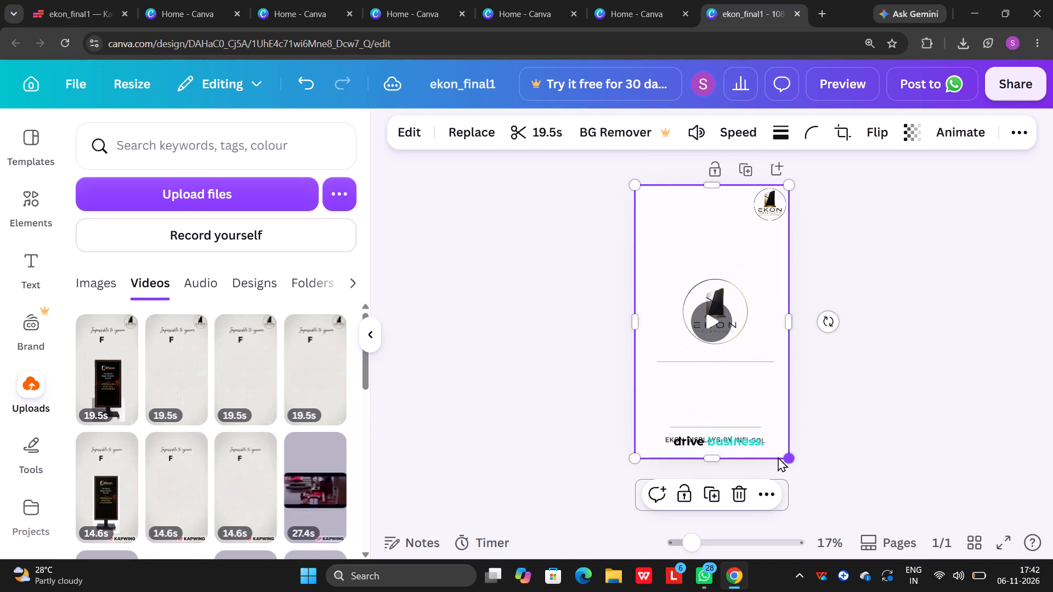
{"action": "left_click", "coordinate": [857, 303]}
Slow the full-page video down to a speed of 0.55.
{"action": "left_click", "coordinate": [734, 207]}
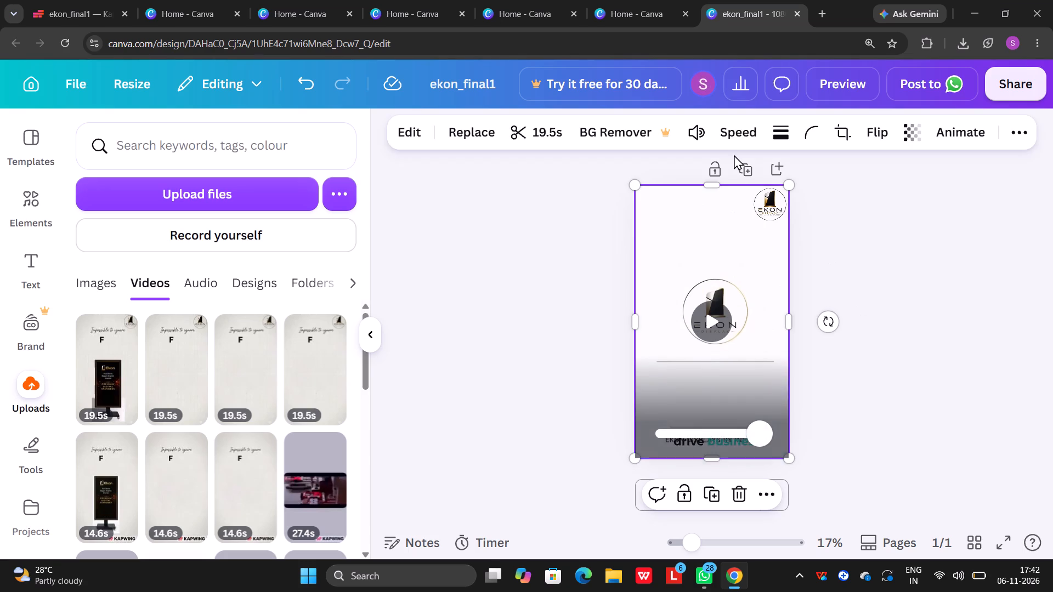
{"action": "double_click", "coordinate": [738, 128]}
{"action": "left_click", "coordinate": [738, 128]}
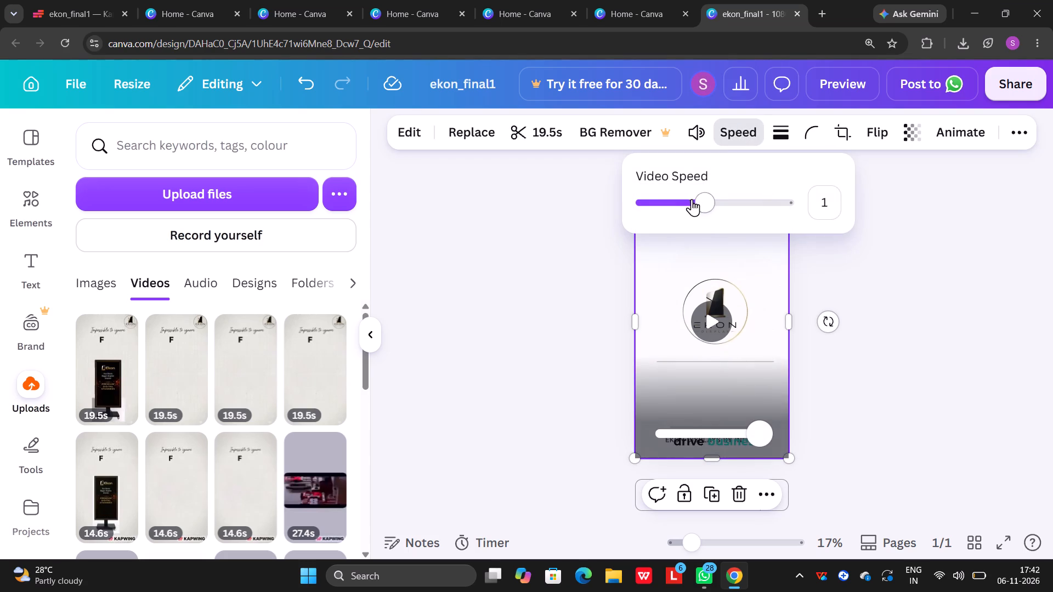
{"action": "left_click_drag", "start_coordinate": [696, 201], "coordinate": [672, 204]}
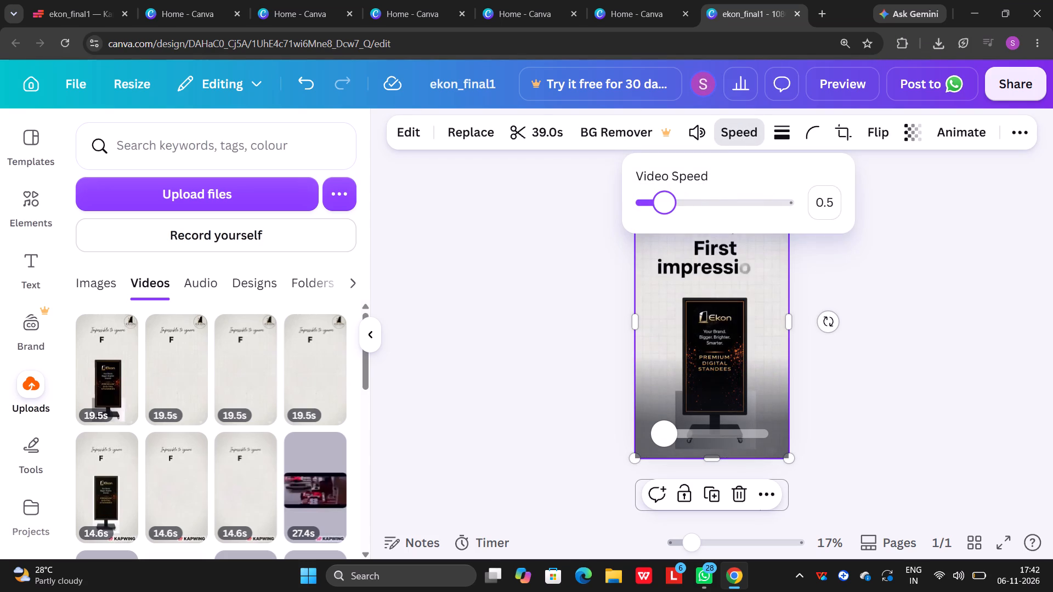
{"action": "left_click_drag", "start_coordinate": [672, 204], "coordinate": [672, 204]}
{"action": "left_click", "coordinate": [833, 203]}
{"action": "left_click", "coordinate": [833, 204]}
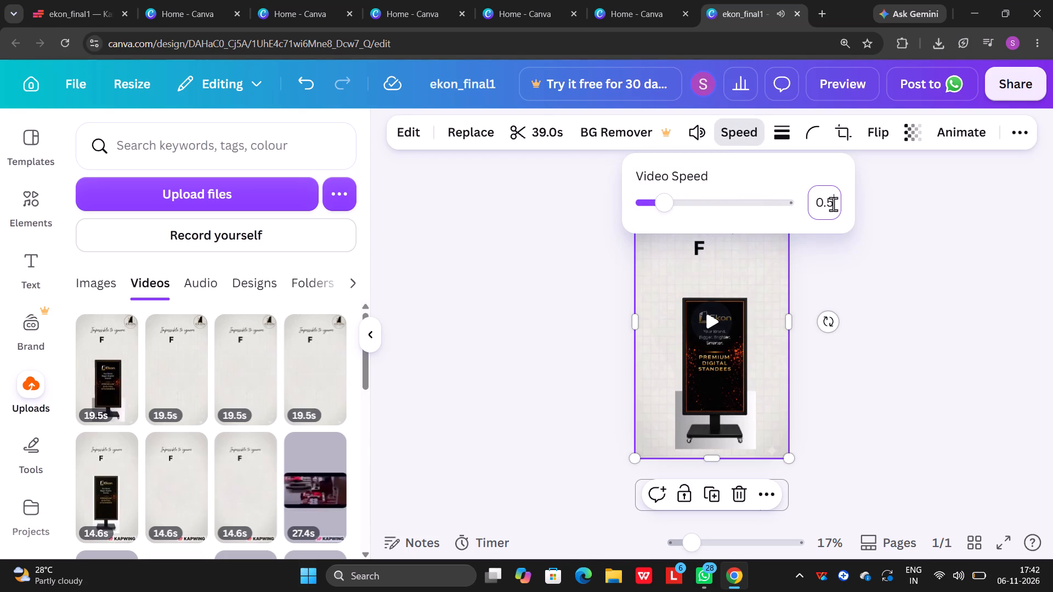
{"action": "key", "text": "5"}
{"action": "key", "text": "Return"}
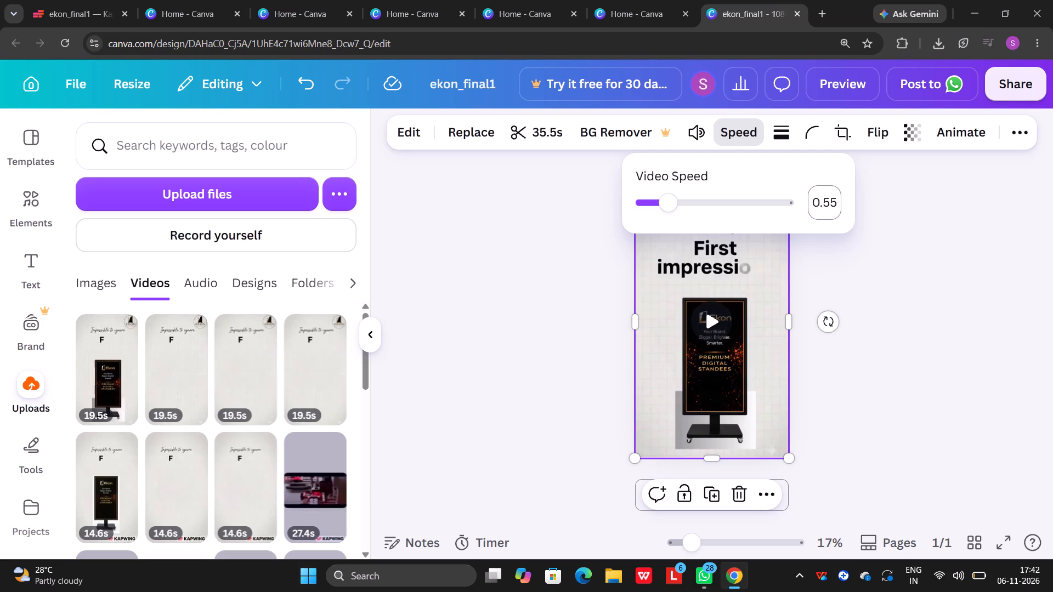
Play the slowed-down video on the page to check it.
{"action": "left_click", "coordinate": [905, 336]}
{"action": "left_click", "coordinate": [717, 321]}
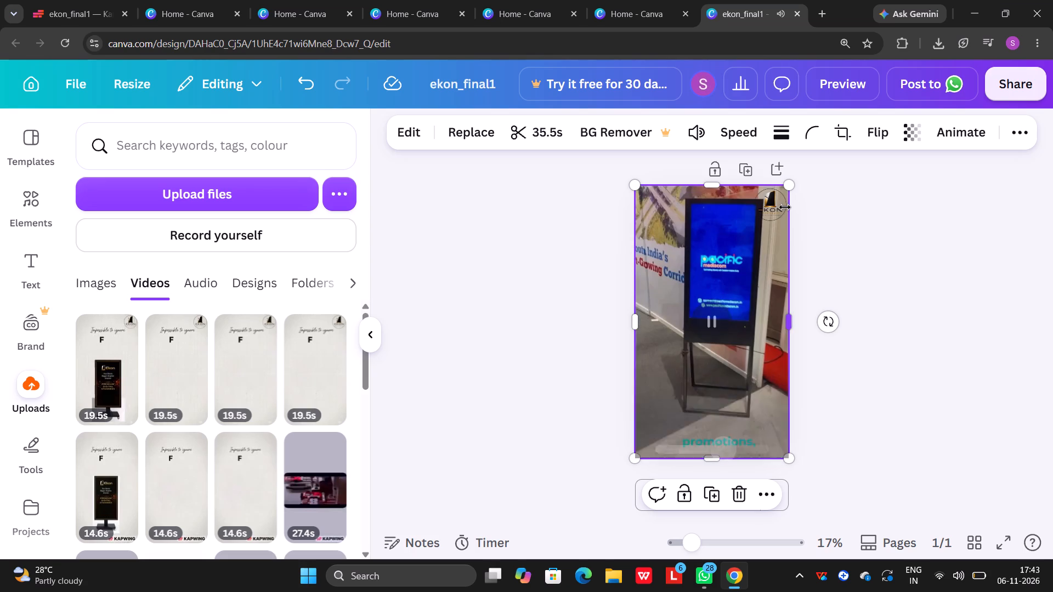
Return to the Canva home page and reopen the recent untitled Instagram Reel design with the Ekon standee under "First impression".
{"action": "left_click", "coordinate": [0, 110]}
{"action": "left_click", "coordinate": [14, 95]}
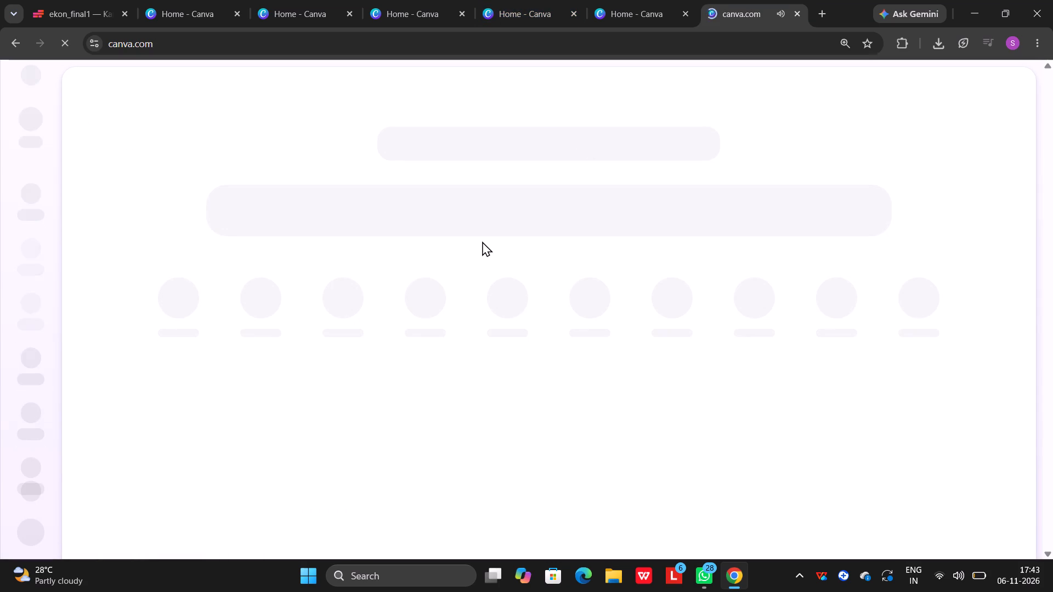
{"action": "scroll", "coordinate": [482, 241], "scroll_direction": "up", "scroll_amount": 1}
{"action": "scroll", "coordinate": [349, 373], "scroll_direction": "down", "scroll_amount": 2}
{"action": "scroll", "coordinate": [262, 380], "scroll_direction": "down", "scroll_amount": 3}
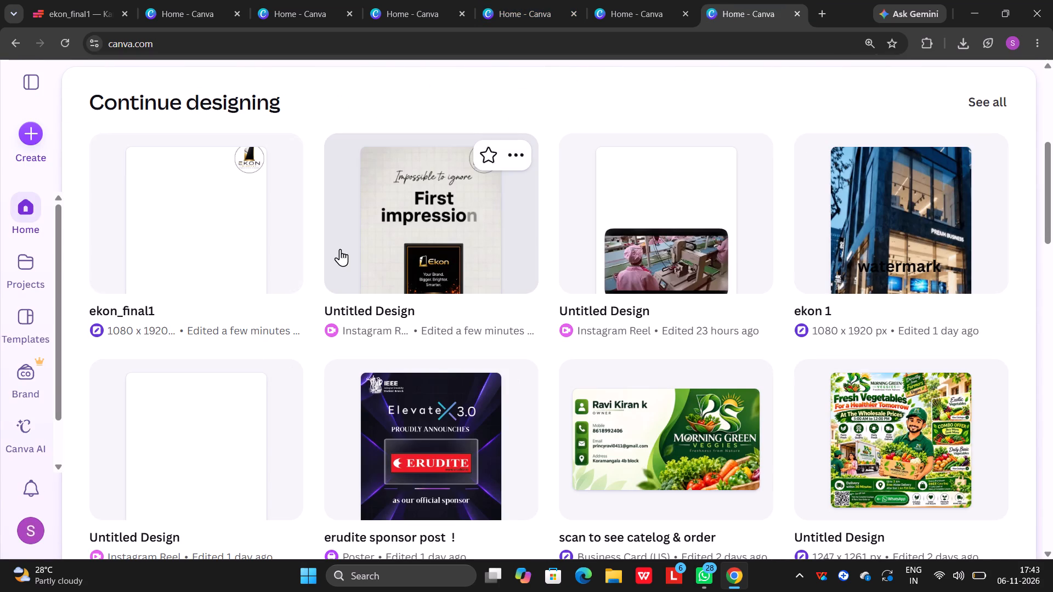
{"action": "double_click", "coordinate": [371, 258]}
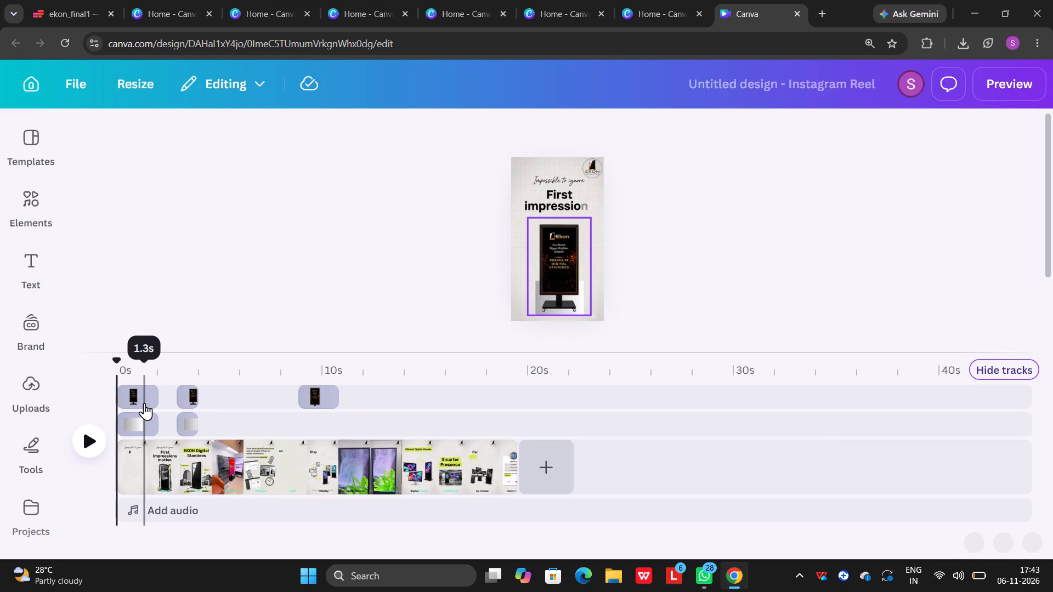
Play the opening two seconds of the reel to check the first standee overlay against the scene change.
{"action": "scroll", "coordinate": [144, 403], "scroll_direction": "up", "scroll_amount": 8, "text": "ctrl"}
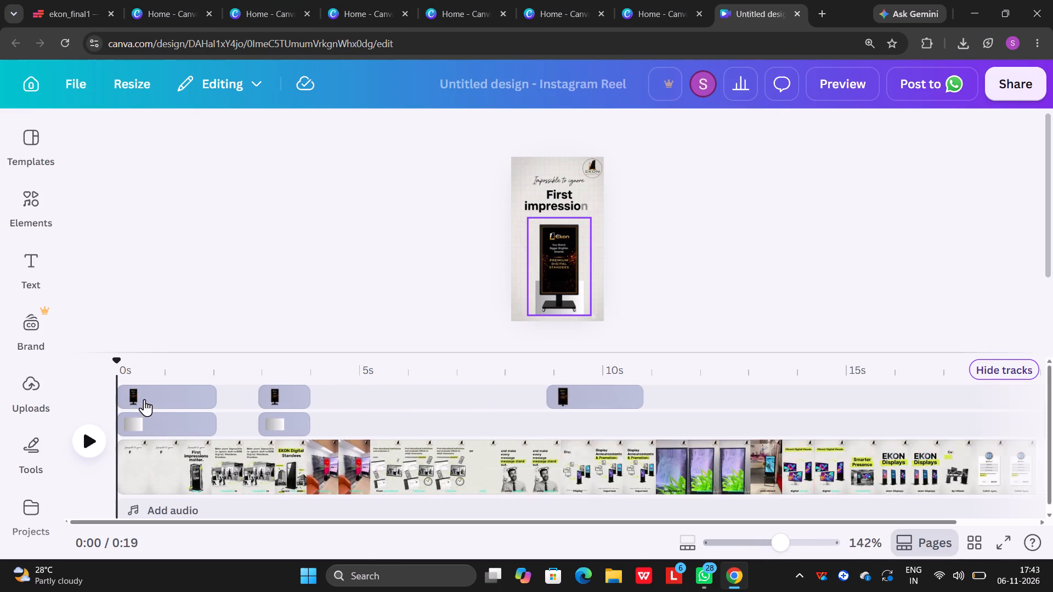
{"action": "scroll", "coordinate": [147, 398], "scroll_direction": "up", "scroll_amount": 5, "text": "ctrl"}
{"action": "scroll", "coordinate": [147, 398], "scroll_direction": "down", "scroll_amount": 1, "text": "ctrl"}
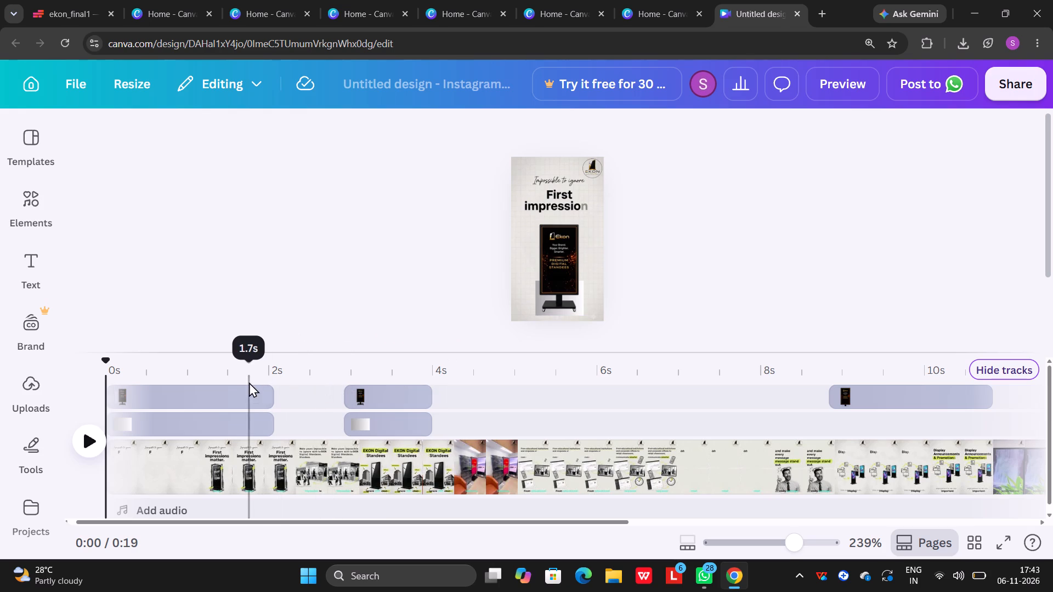
{"action": "left_click", "coordinate": [248, 382]}
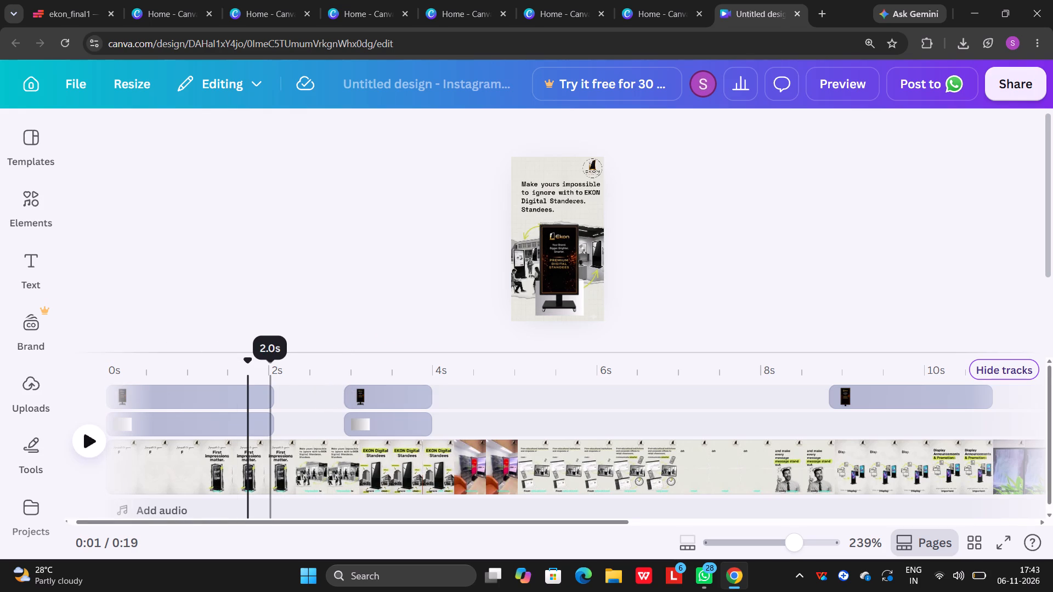
{"action": "left_click_drag", "start_coordinate": [239, 361], "coordinate": [167, 359]}
{"action": "left_click", "coordinate": [80, 441]}
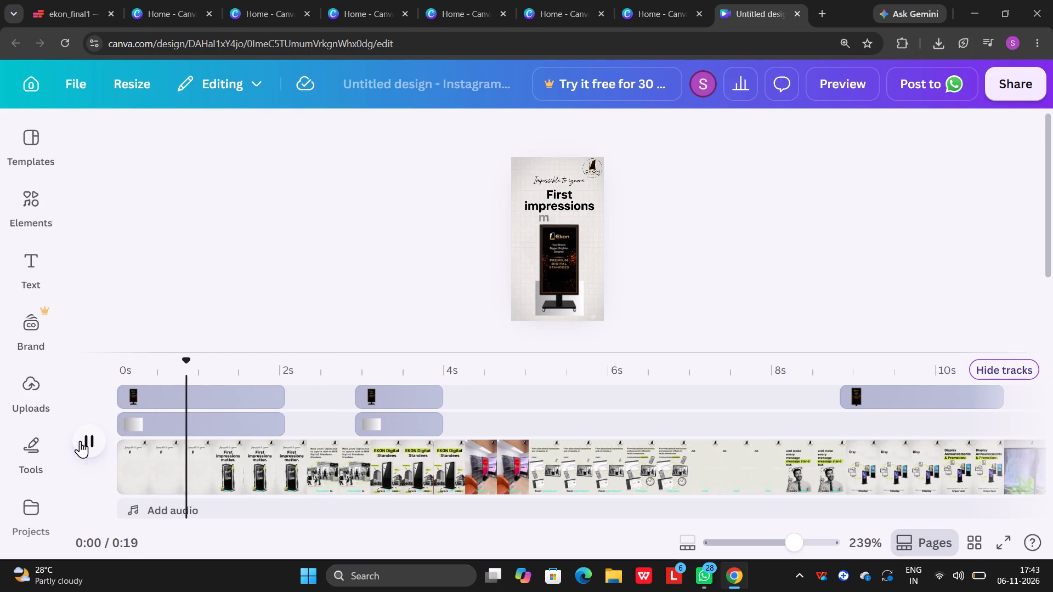
{"action": "left_click", "coordinate": [80, 441]}
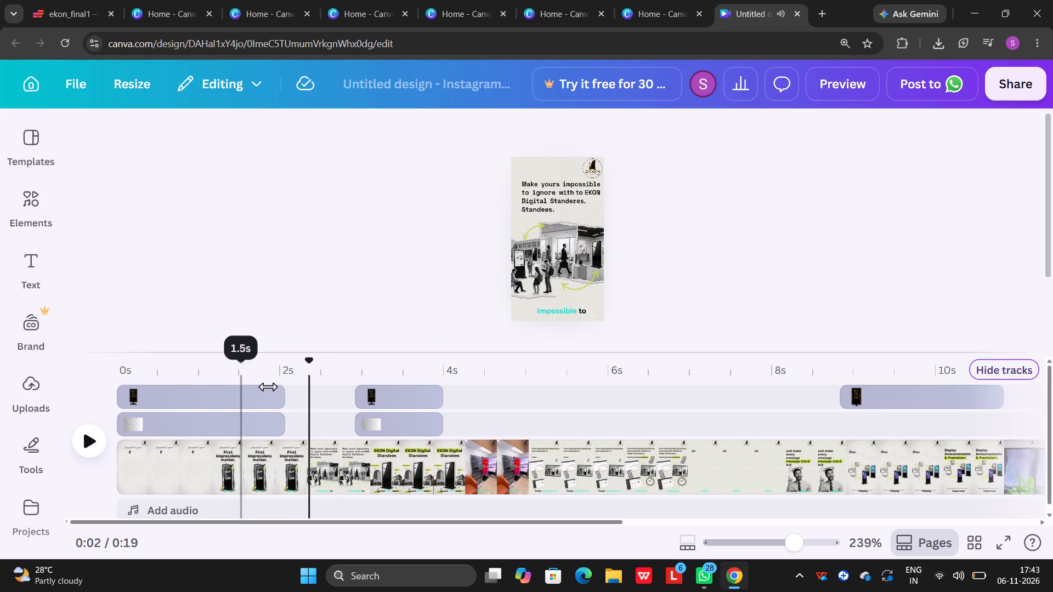
Shorten the first Ekon standee image and the gradient rectangle beneath it to 1.9 s each.
{"action": "left_click", "coordinate": [250, 406]}
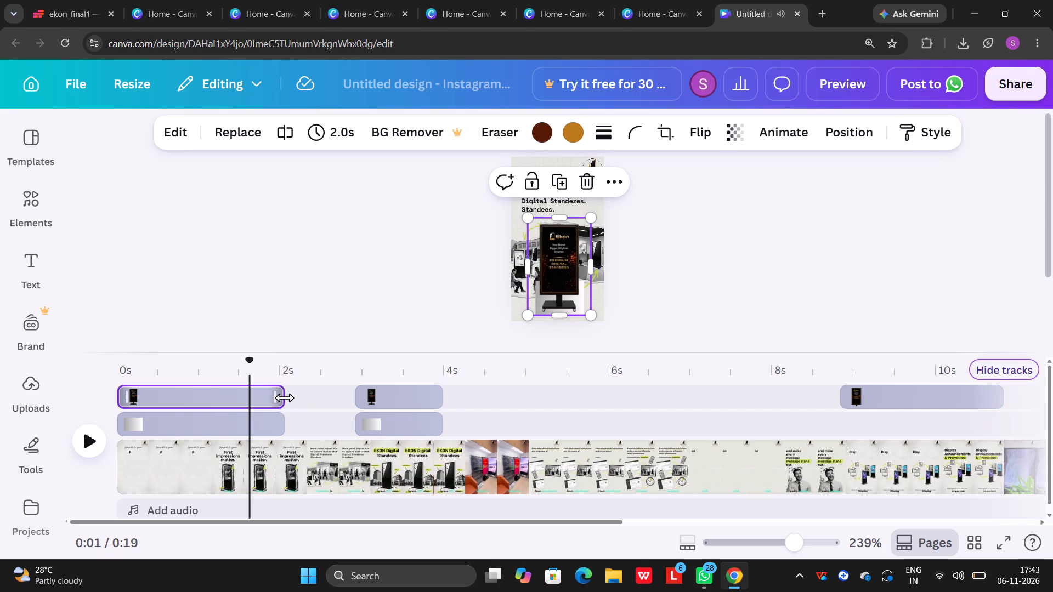
{"action": "left_click_drag", "start_coordinate": [284, 397], "coordinate": [274, 394]}
{"action": "left_click", "coordinate": [275, 427]}
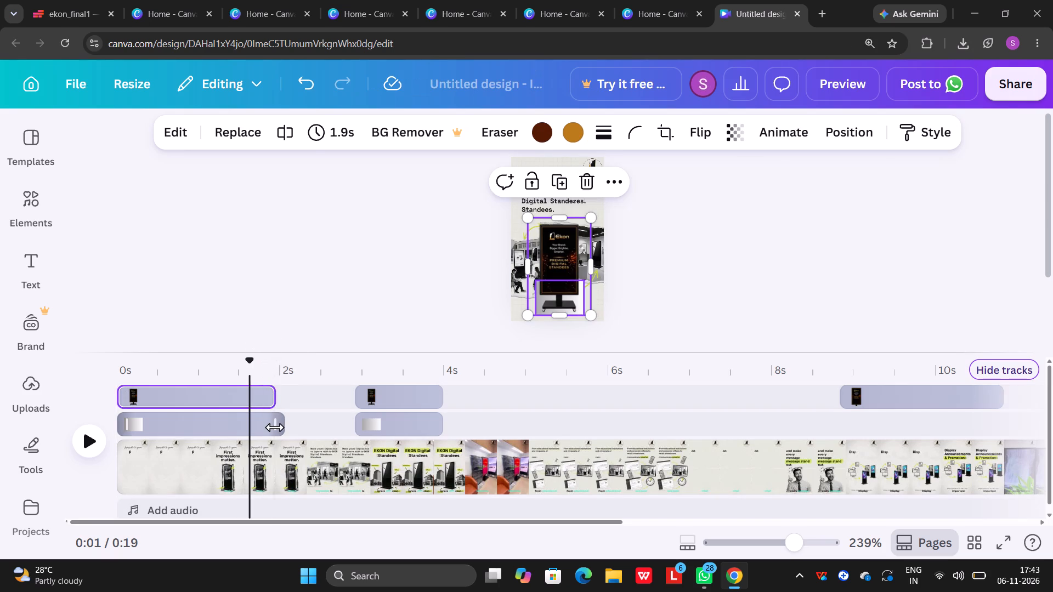
{"action": "left_click_drag", "start_coordinate": [278, 426], "coordinate": [265, 424]}
{"action": "left_click", "coordinate": [265, 424]}
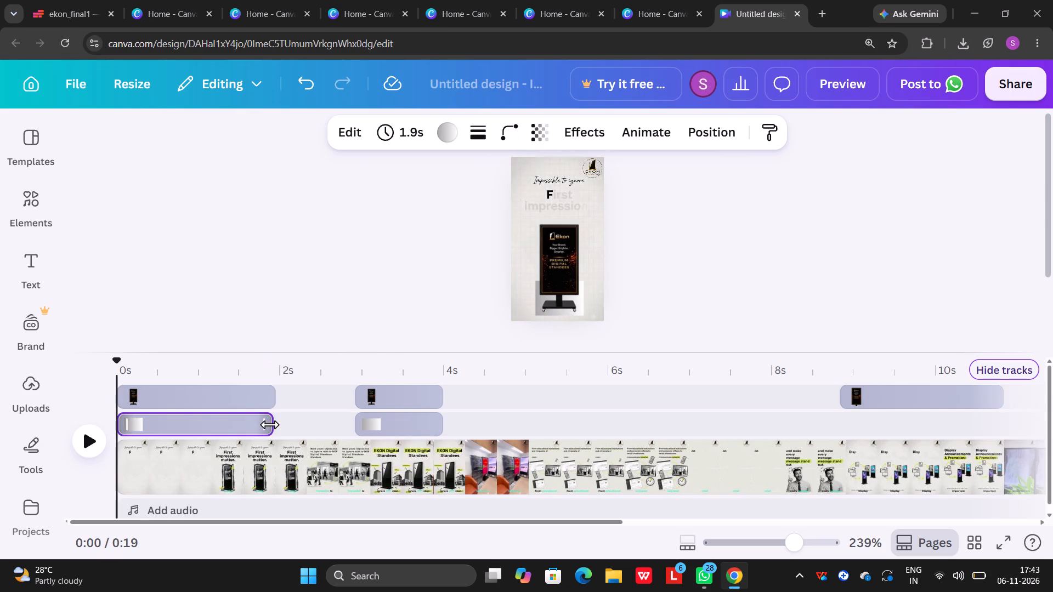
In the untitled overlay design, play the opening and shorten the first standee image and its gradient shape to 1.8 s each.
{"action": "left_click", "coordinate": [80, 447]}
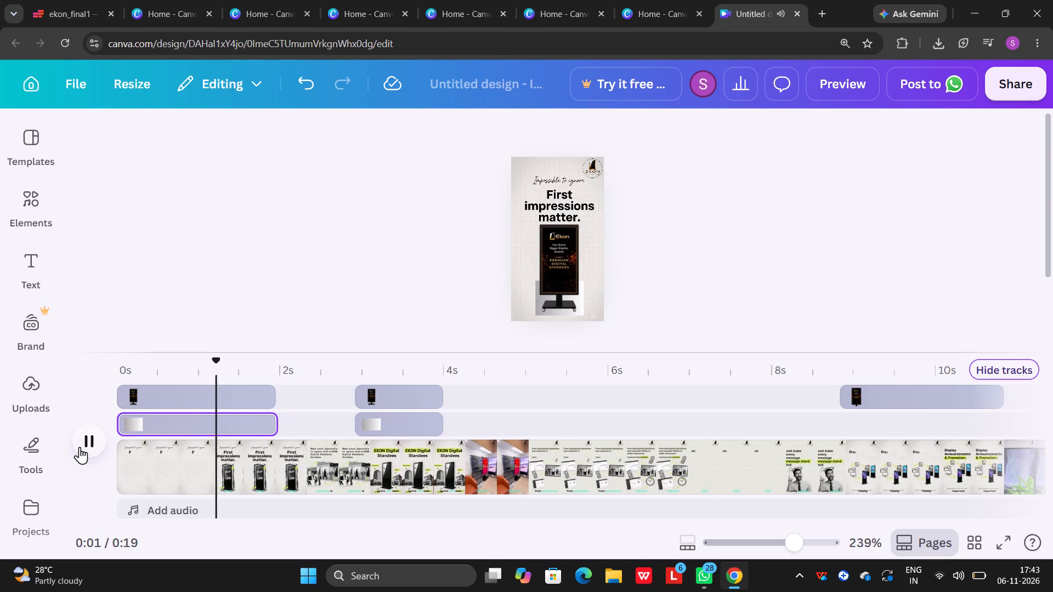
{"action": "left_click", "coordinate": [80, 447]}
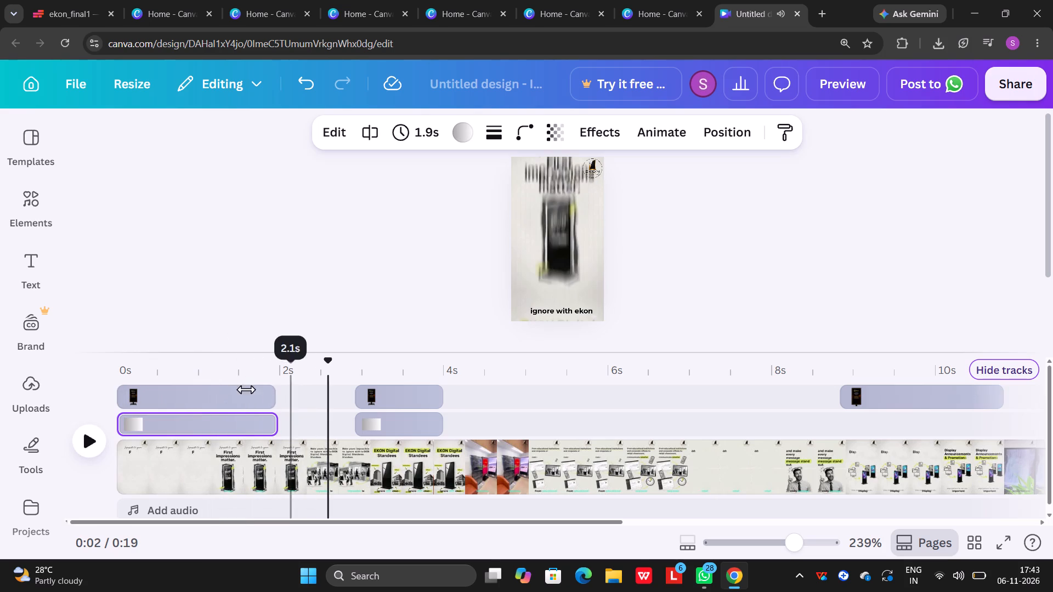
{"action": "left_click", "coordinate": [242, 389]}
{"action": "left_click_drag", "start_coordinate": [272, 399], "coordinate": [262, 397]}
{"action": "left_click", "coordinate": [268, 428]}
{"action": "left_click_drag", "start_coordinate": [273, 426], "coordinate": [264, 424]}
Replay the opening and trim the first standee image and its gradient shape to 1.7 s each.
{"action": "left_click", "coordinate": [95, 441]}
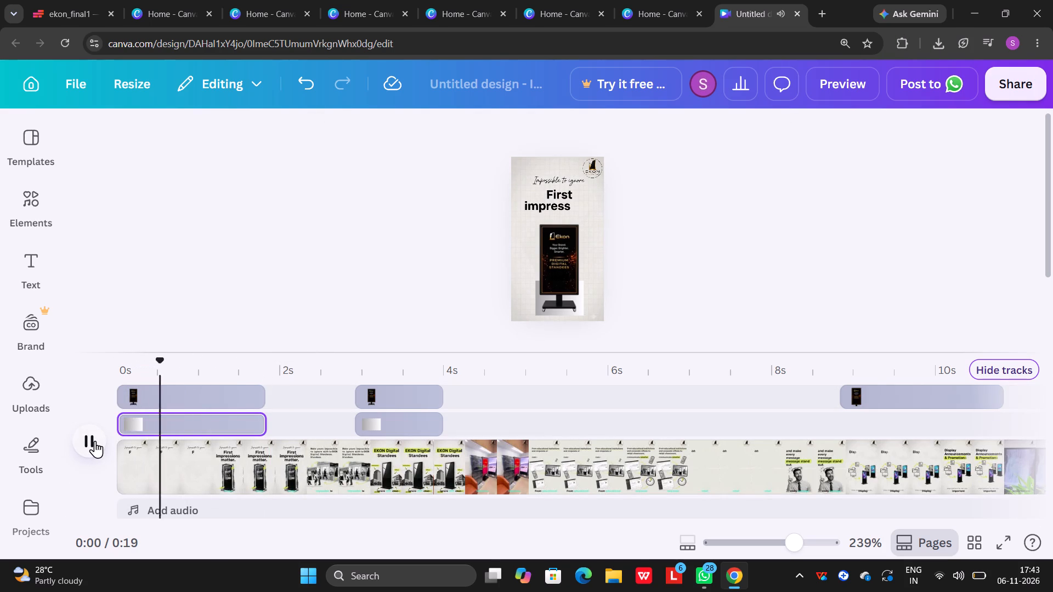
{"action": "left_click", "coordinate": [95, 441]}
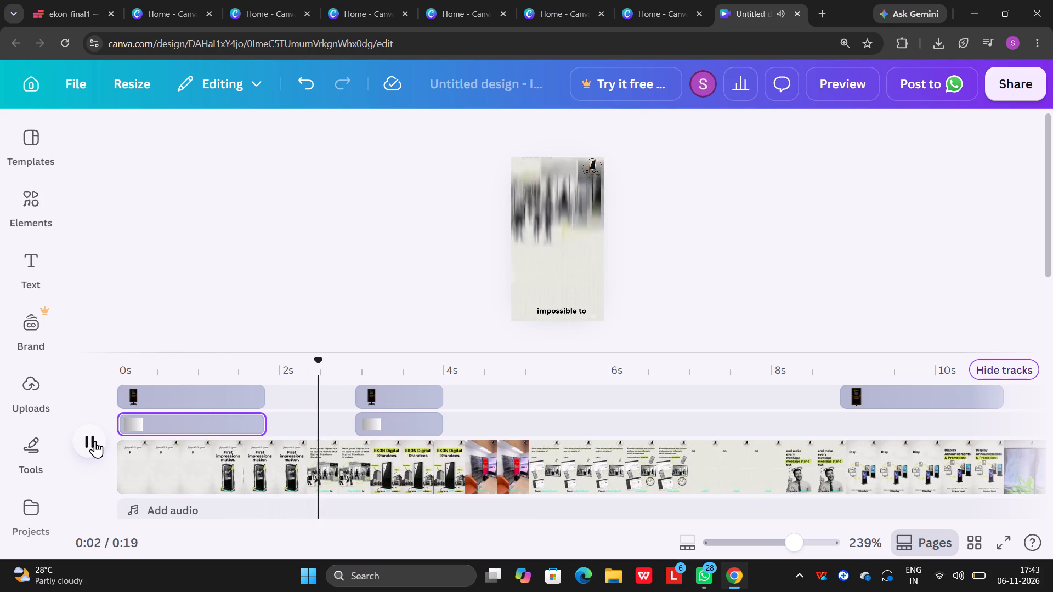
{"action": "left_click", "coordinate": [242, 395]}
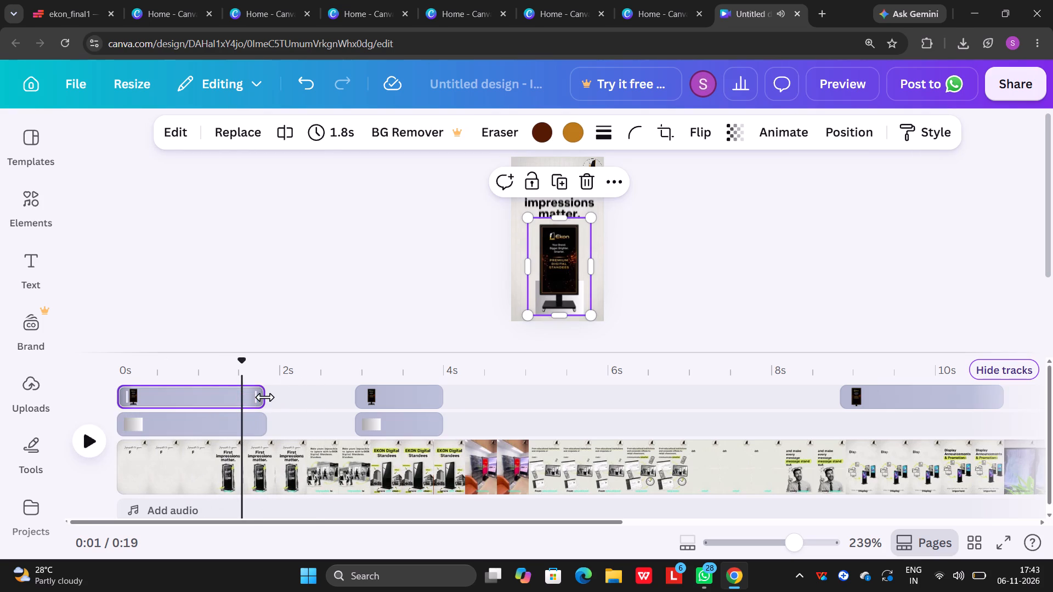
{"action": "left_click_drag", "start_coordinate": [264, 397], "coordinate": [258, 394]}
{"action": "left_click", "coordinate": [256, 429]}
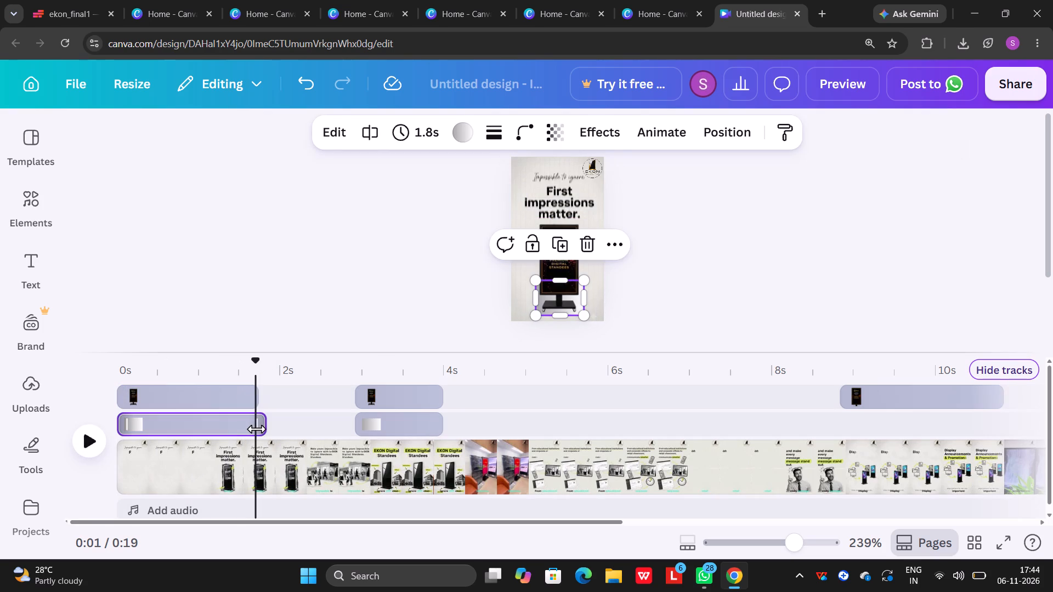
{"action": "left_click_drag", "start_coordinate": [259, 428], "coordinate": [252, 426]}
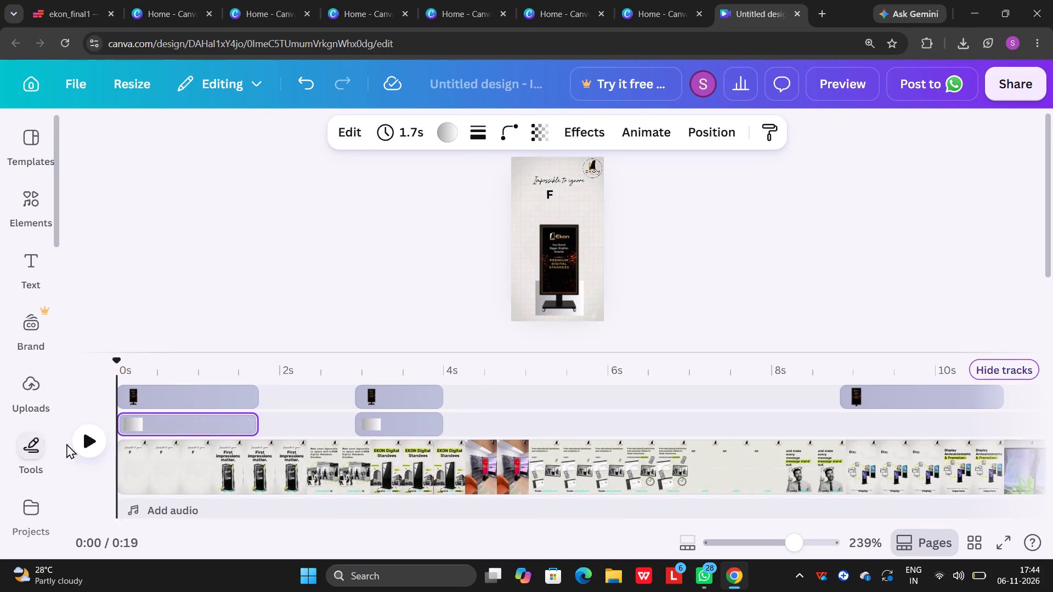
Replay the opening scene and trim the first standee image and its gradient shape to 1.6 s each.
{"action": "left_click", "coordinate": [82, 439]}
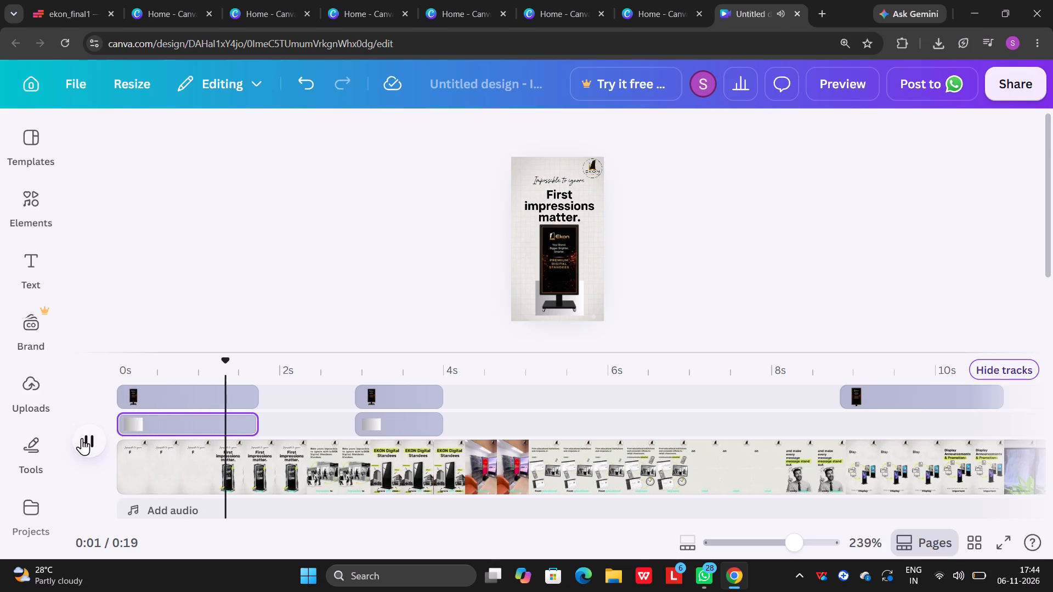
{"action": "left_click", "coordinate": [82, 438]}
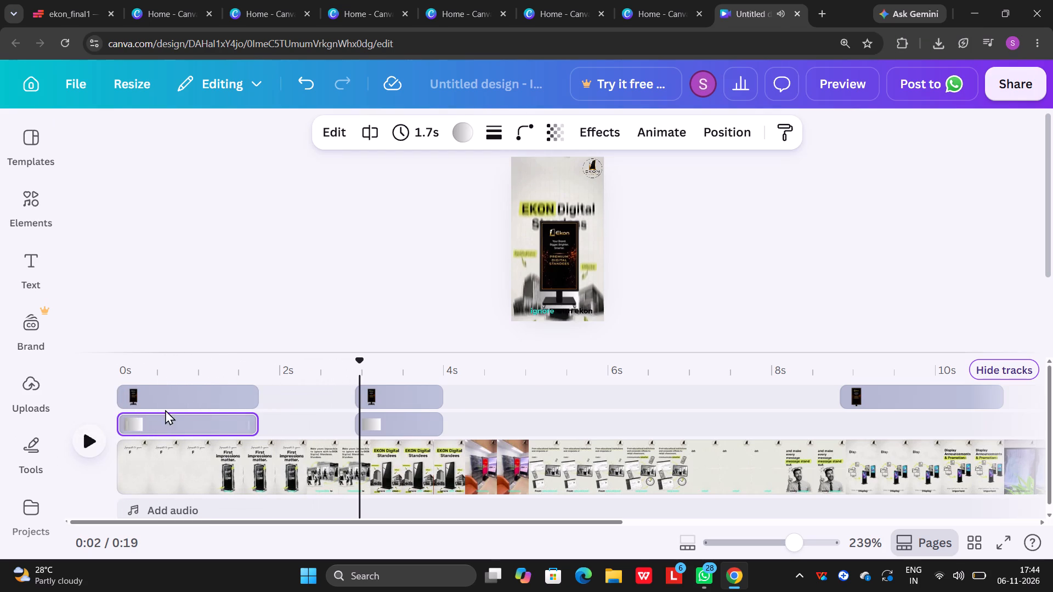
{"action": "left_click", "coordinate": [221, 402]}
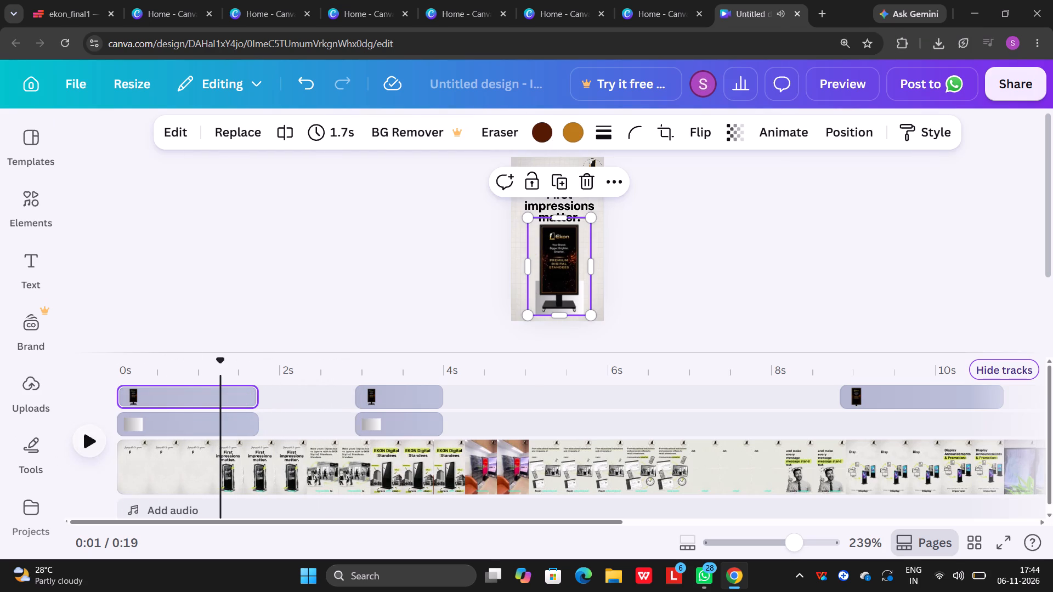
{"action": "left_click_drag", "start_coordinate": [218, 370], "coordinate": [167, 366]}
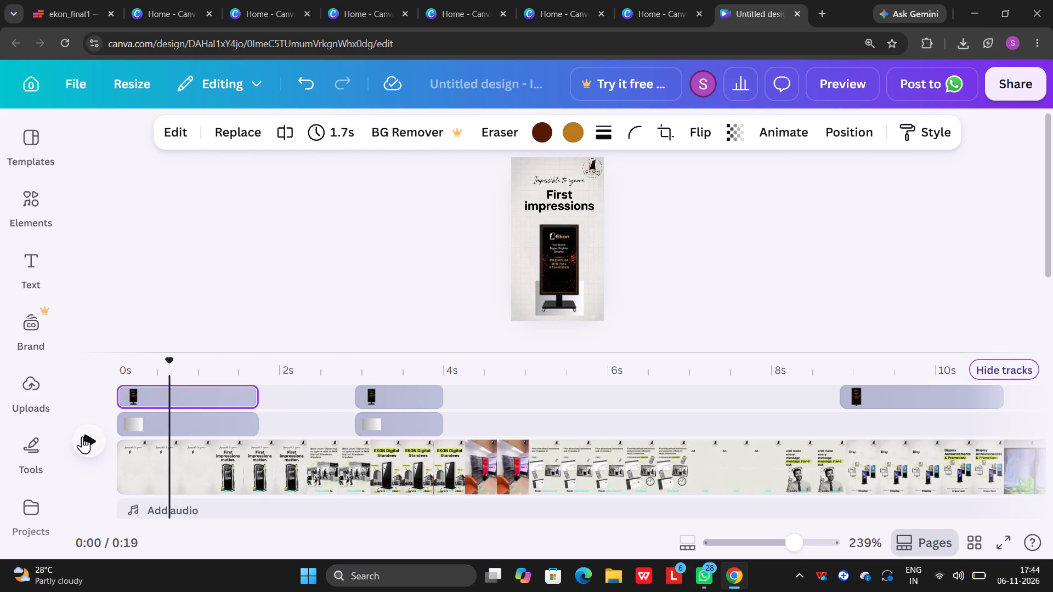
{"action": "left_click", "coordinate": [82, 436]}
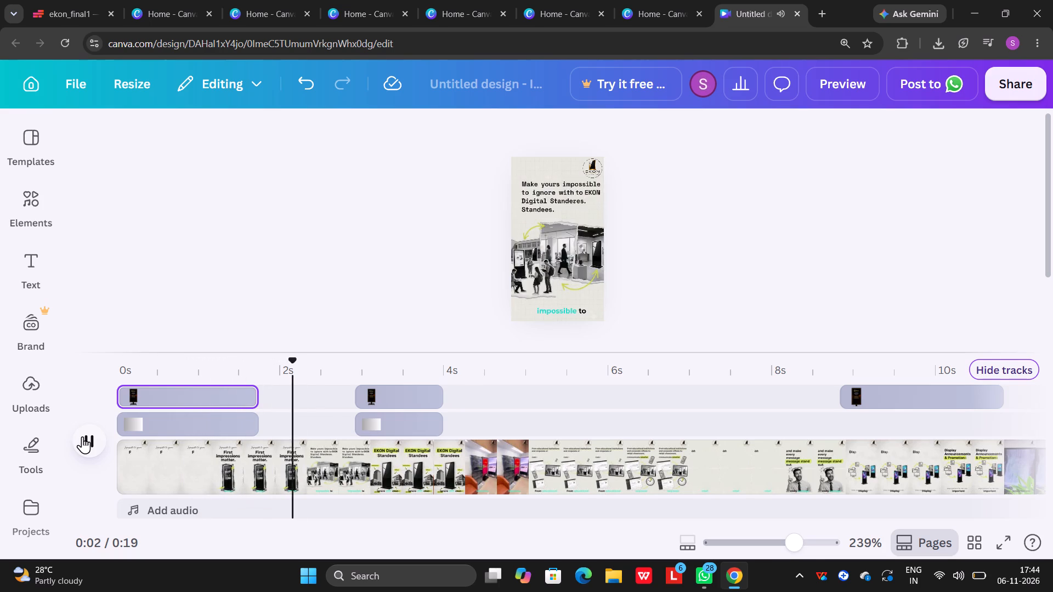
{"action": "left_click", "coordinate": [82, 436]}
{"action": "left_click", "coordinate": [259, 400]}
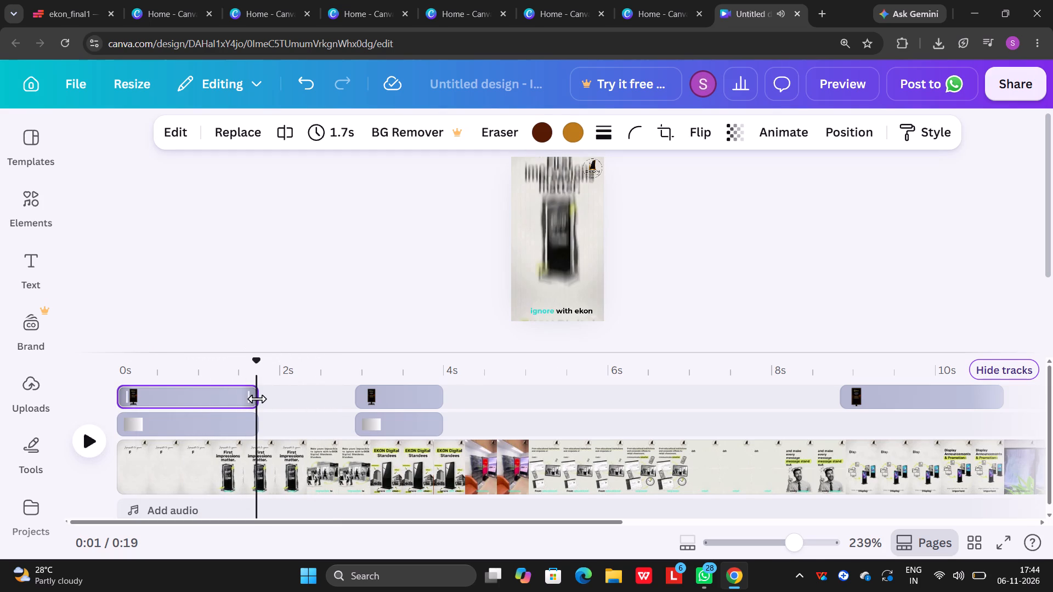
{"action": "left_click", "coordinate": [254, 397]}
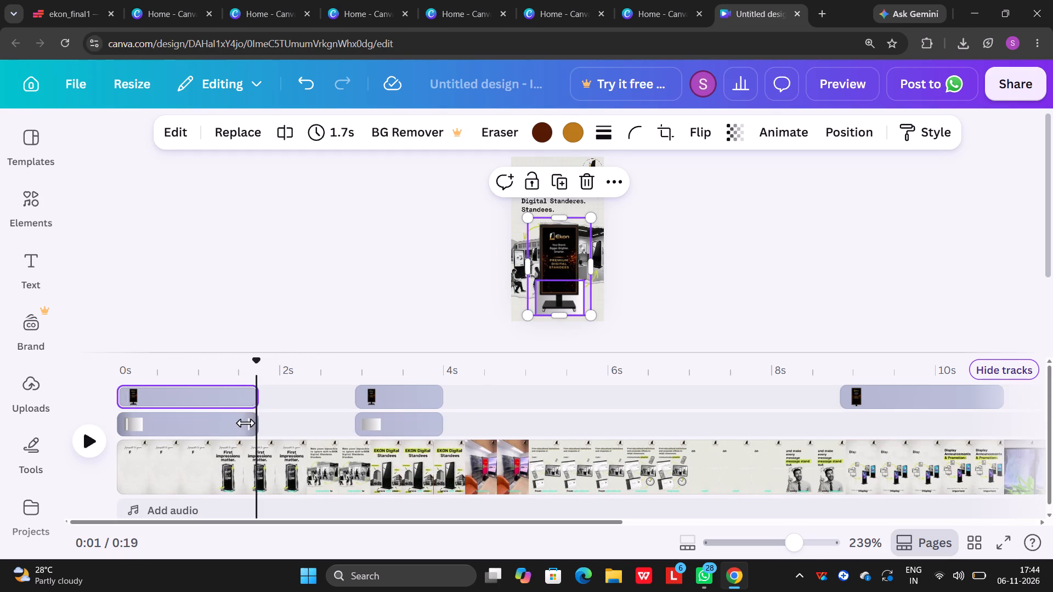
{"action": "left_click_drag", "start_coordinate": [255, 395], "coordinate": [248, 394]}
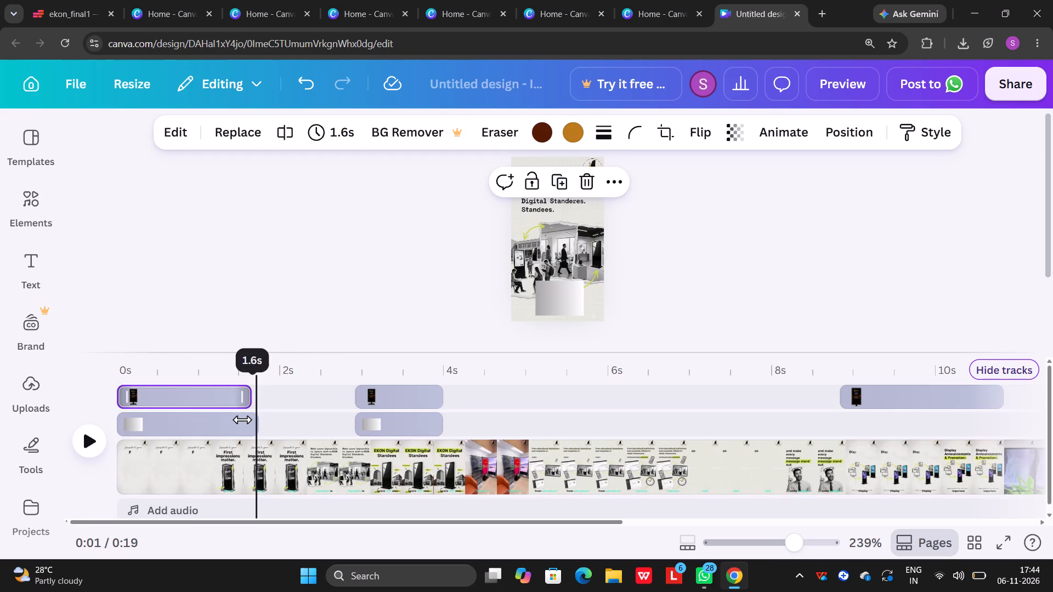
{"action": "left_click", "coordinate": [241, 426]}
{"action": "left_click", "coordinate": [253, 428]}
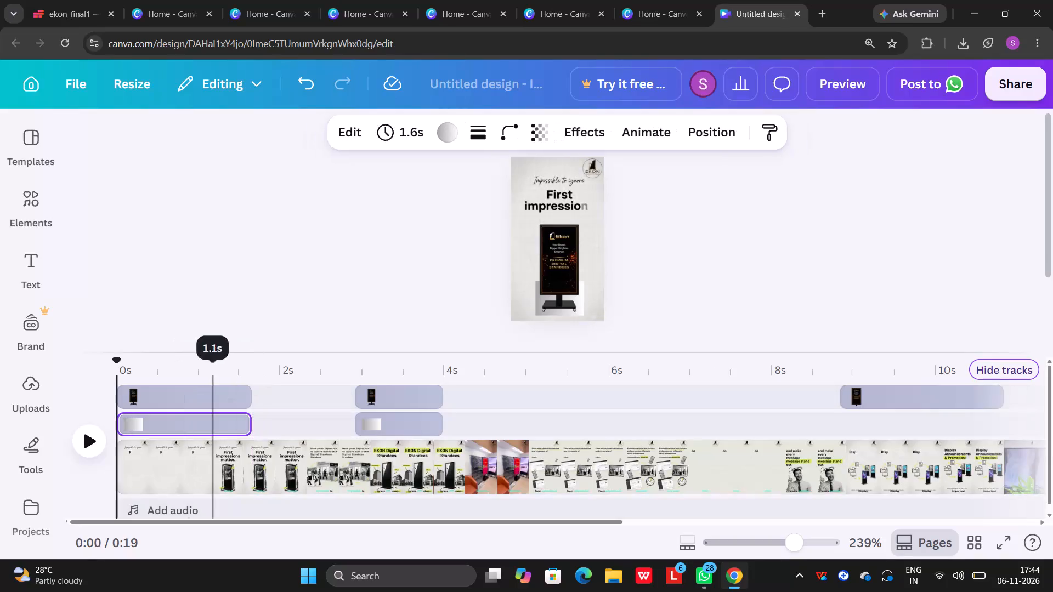
Replay the opening and extend the first standee image and its gradient shape to 1.7 s each.
{"action": "left_click", "coordinate": [87, 440]}
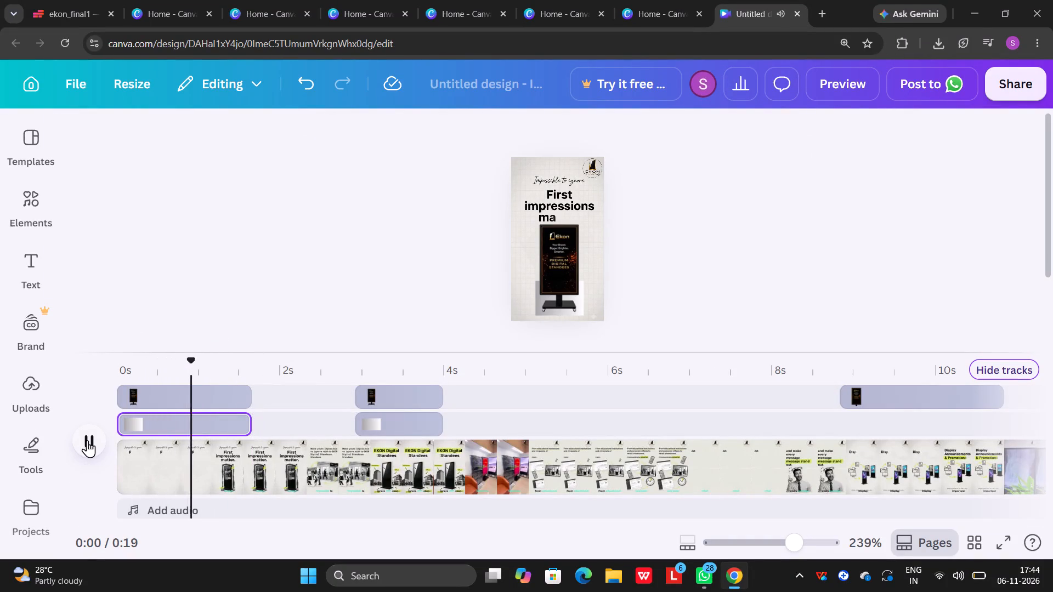
{"action": "left_click", "coordinate": [87, 440]}
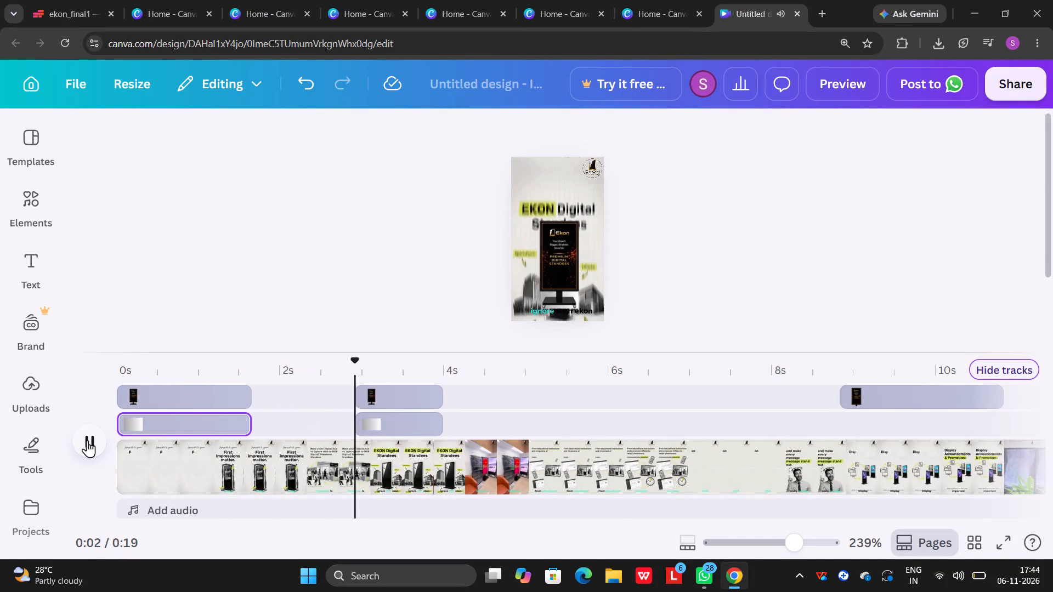
{"action": "left_click", "coordinate": [245, 402]}
{"action": "left_click", "coordinate": [250, 399]}
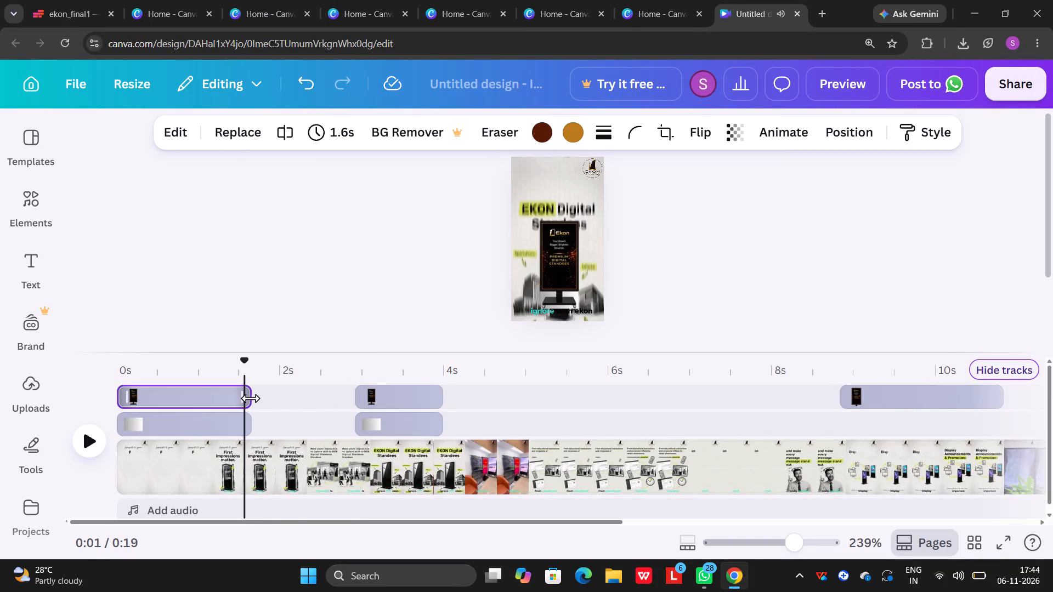
{"action": "left_click", "coordinate": [237, 422]}
{"action": "left_click_drag", "start_coordinate": [248, 424], "coordinate": [253, 425]}
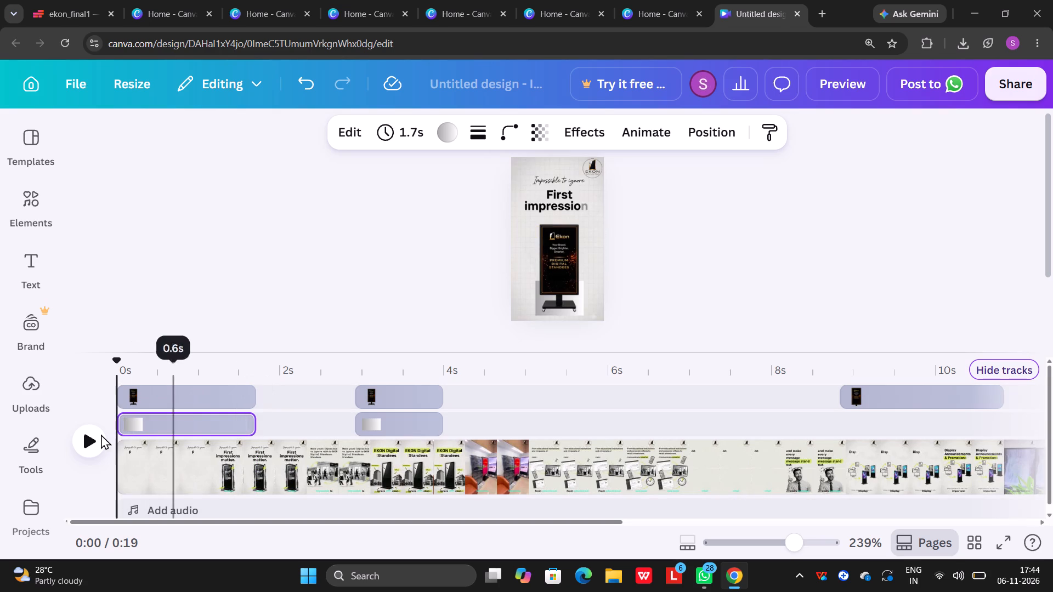
Play the opening scenes and trim the second standee image and its gradient shape to 0.9 s each.
{"action": "left_click", "coordinate": [95, 439]}
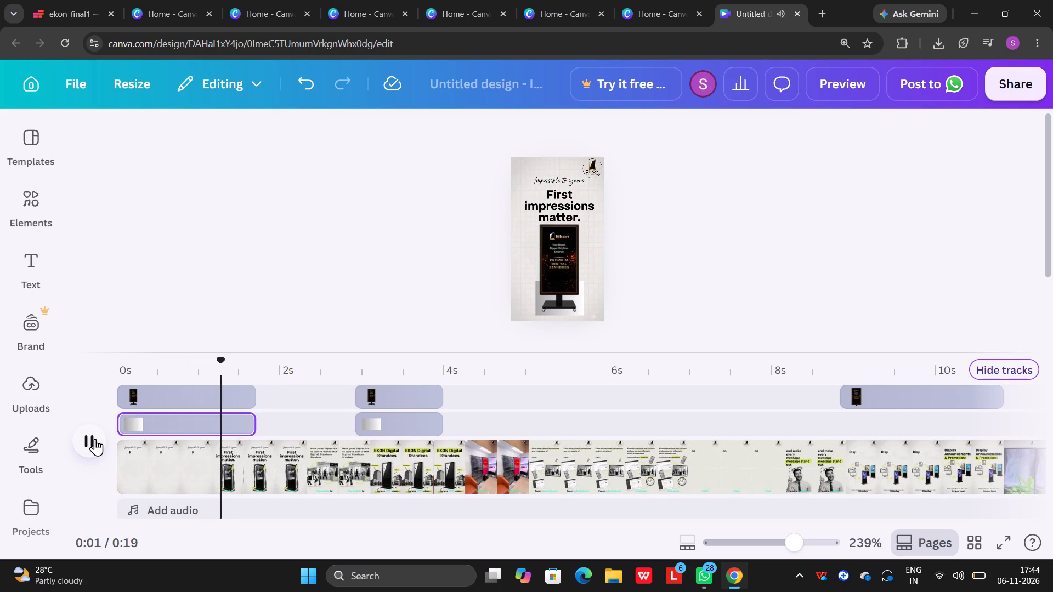
{"action": "left_click", "coordinate": [95, 439]}
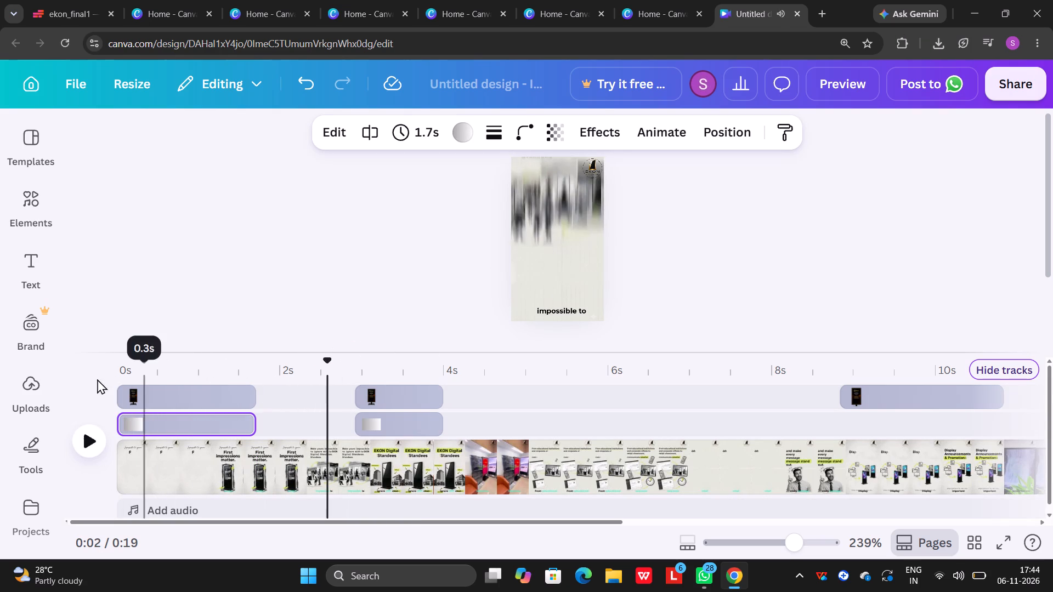
{"action": "left_click", "coordinate": [84, 434]}
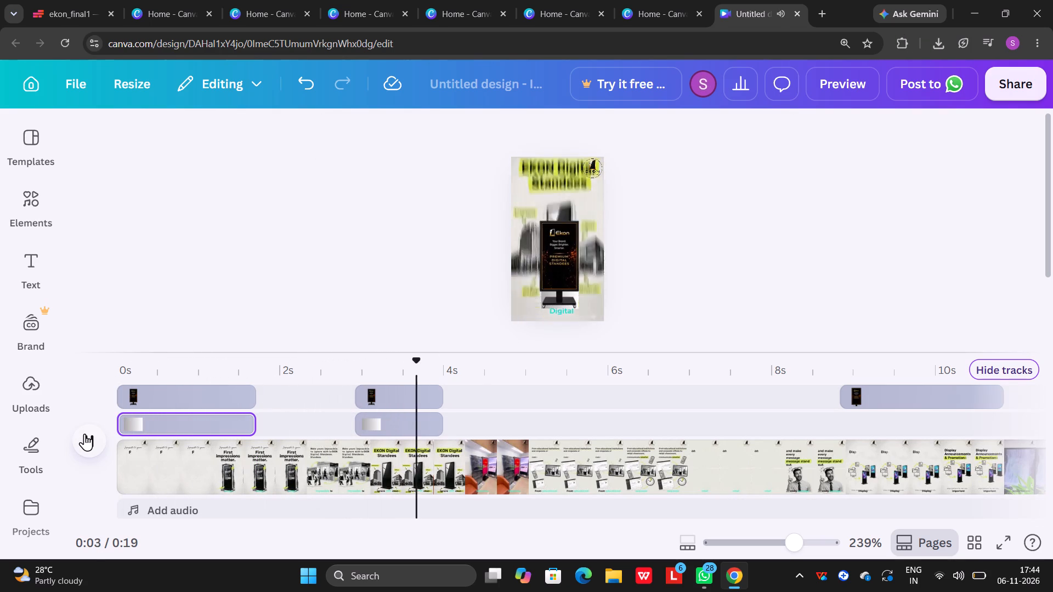
{"action": "left_click", "coordinate": [84, 434]}
{"action": "left_click", "coordinate": [433, 392]}
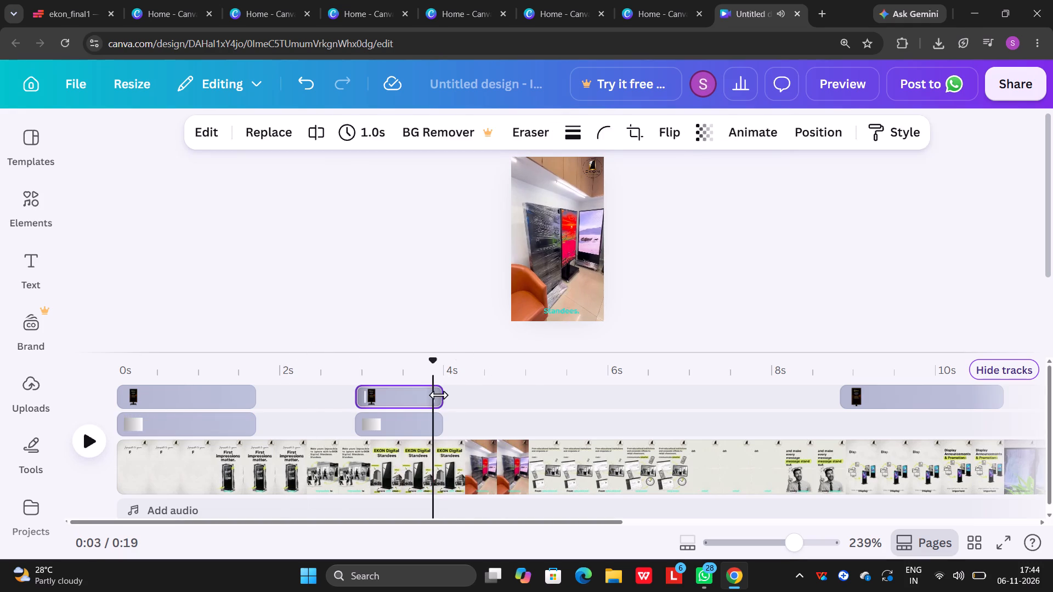
{"action": "left_click_drag", "start_coordinate": [441, 396], "coordinate": [434, 396]}
{"action": "left_click", "coordinate": [418, 429]}
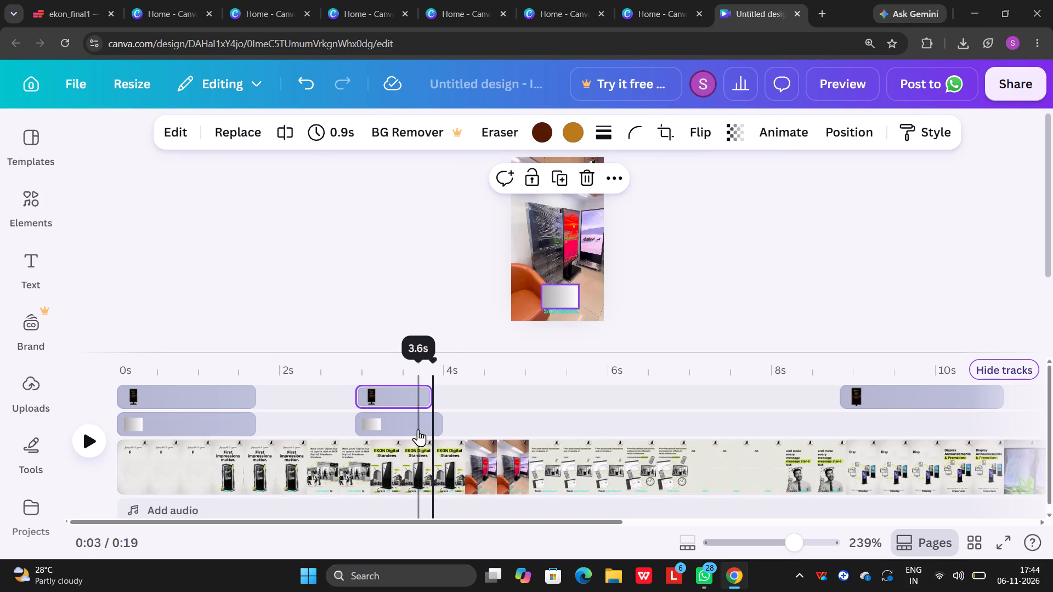
{"action": "left_click_drag", "start_coordinate": [441, 430], "coordinate": [433, 429]}
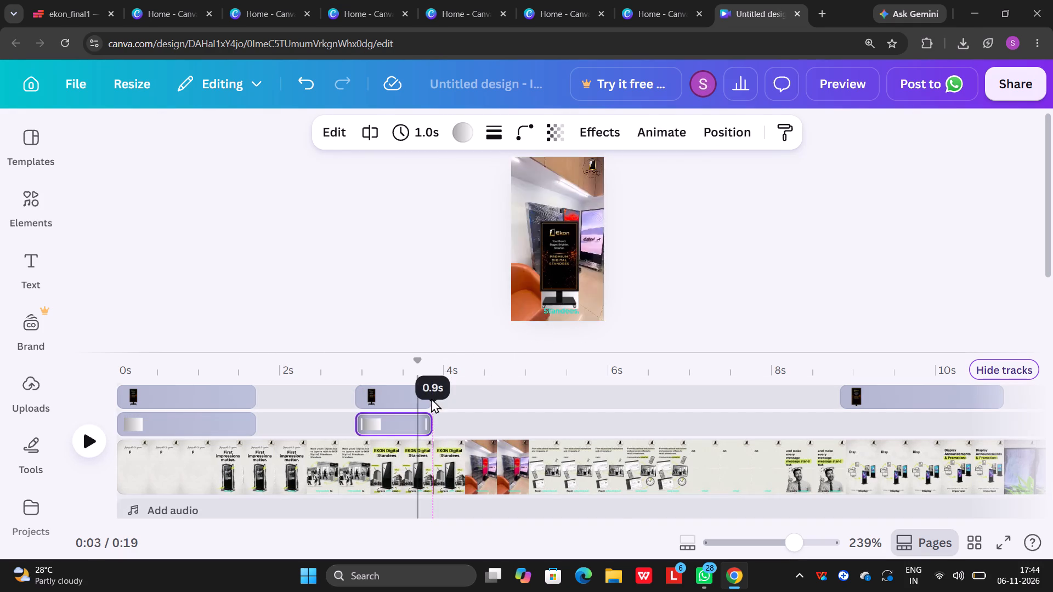
Replay the video and trim the second standee image and its gradient shape to 0.8 s each.
{"action": "left_click", "coordinate": [92, 445]}
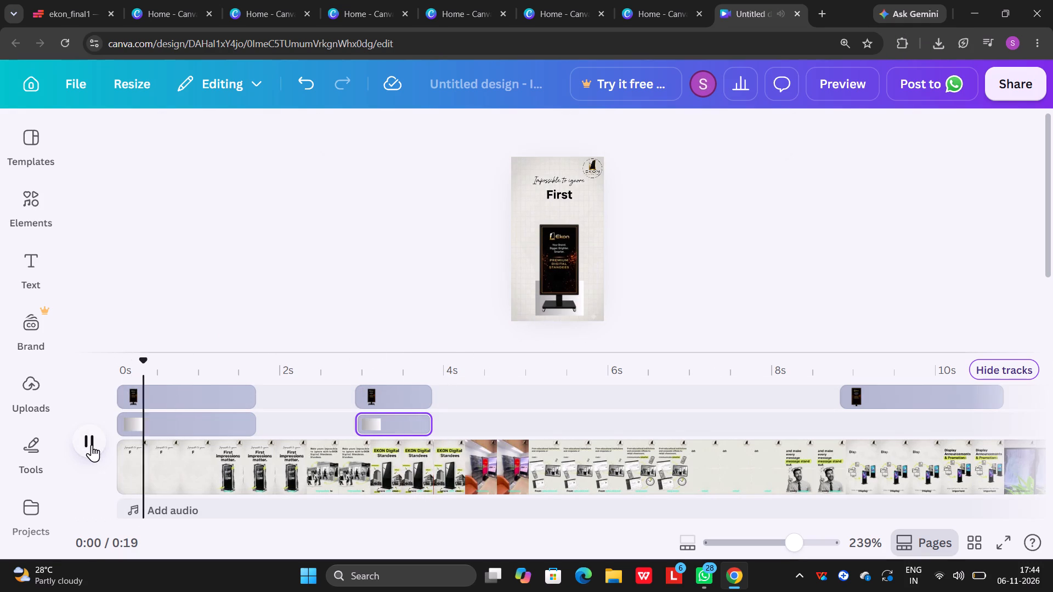
{"action": "left_click", "coordinate": [9, 427]}
{"action": "left_click", "coordinate": [401, 399]}
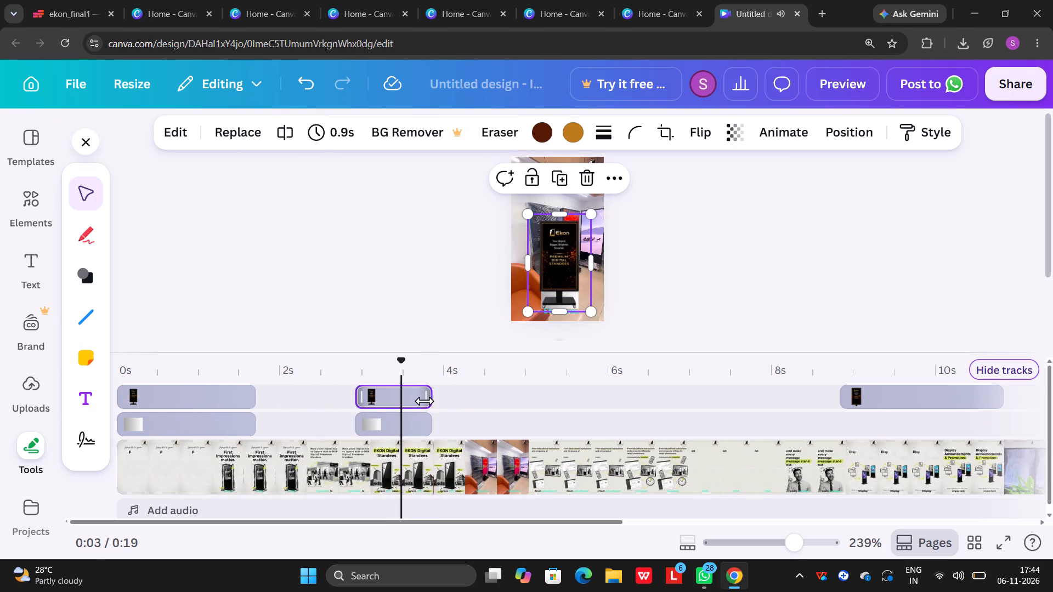
{"action": "left_click_drag", "start_coordinate": [428, 406], "coordinate": [421, 406]}
{"action": "left_click", "coordinate": [418, 425]}
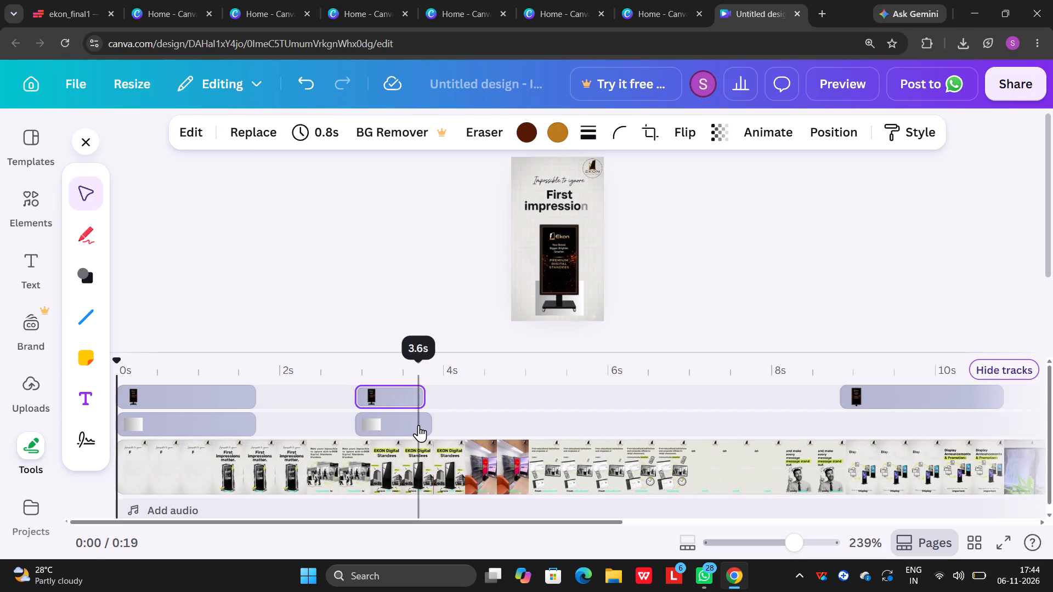
{"action": "left_click_drag", "start_coordinate": [428, 423], "coordinate": [420, 421]}
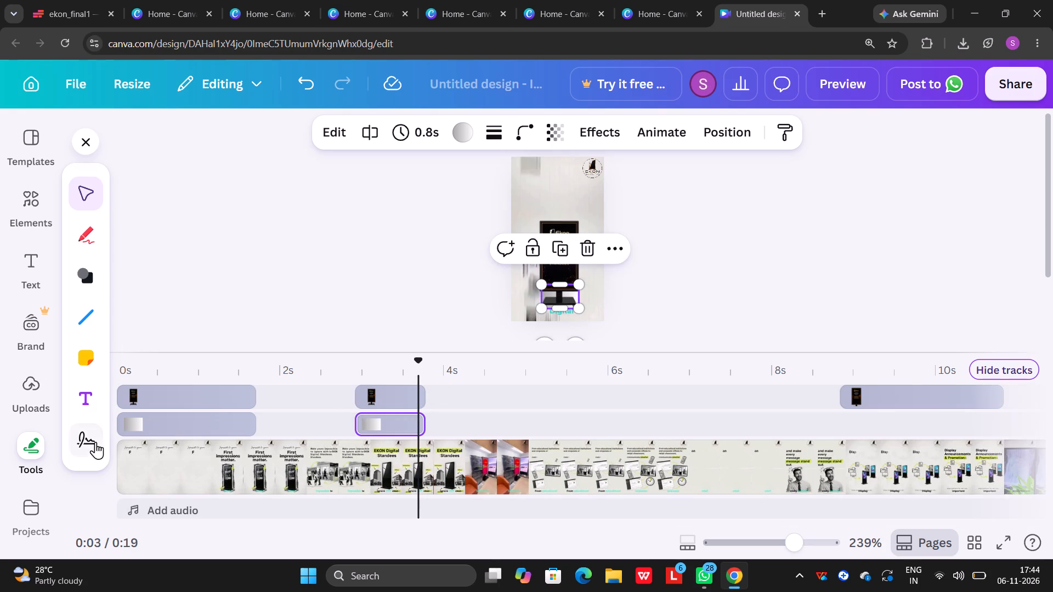
Replay the second standee scene and shorten its standee image and gradient shape to 0.7 s each.
{"action": "left_click_drag", "start_coordinate": [416, 366], "coordinate": [297, 355]}
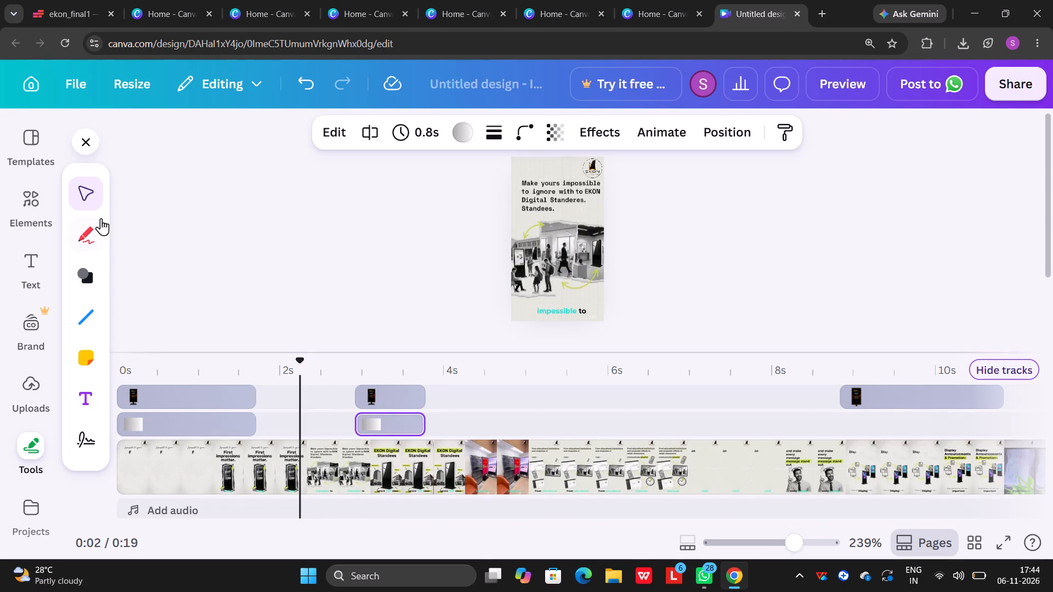
{"action": "left_click", "coordinate": [88, 148]}
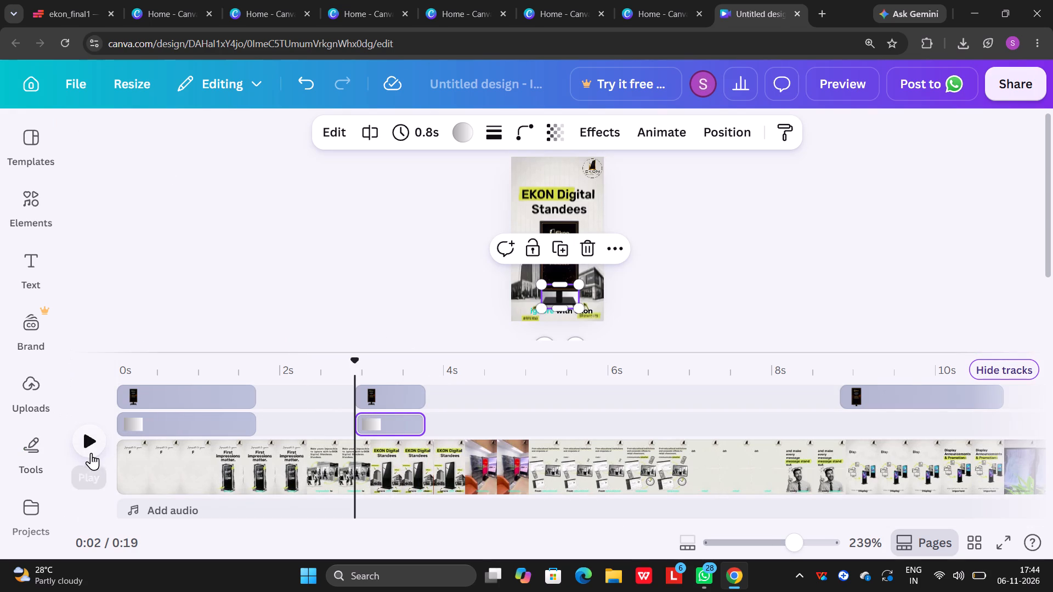
{"action": "left_click", "coordinate": [87, 442]}
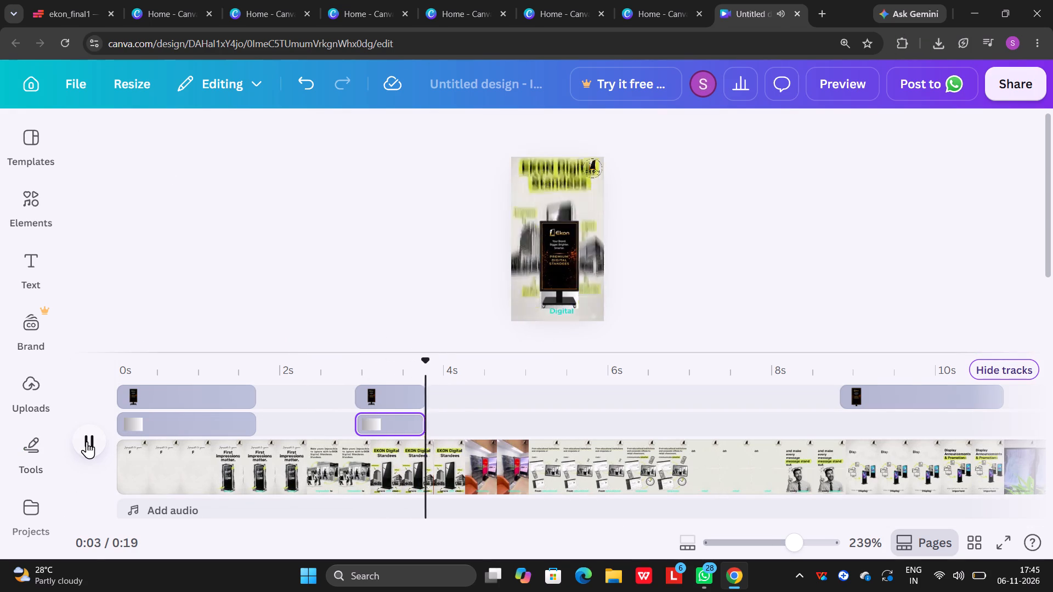
{"action": "left_click", "coordinate": [87, 441]}
{"action": "left_click", "coordinate": [397, 409]}
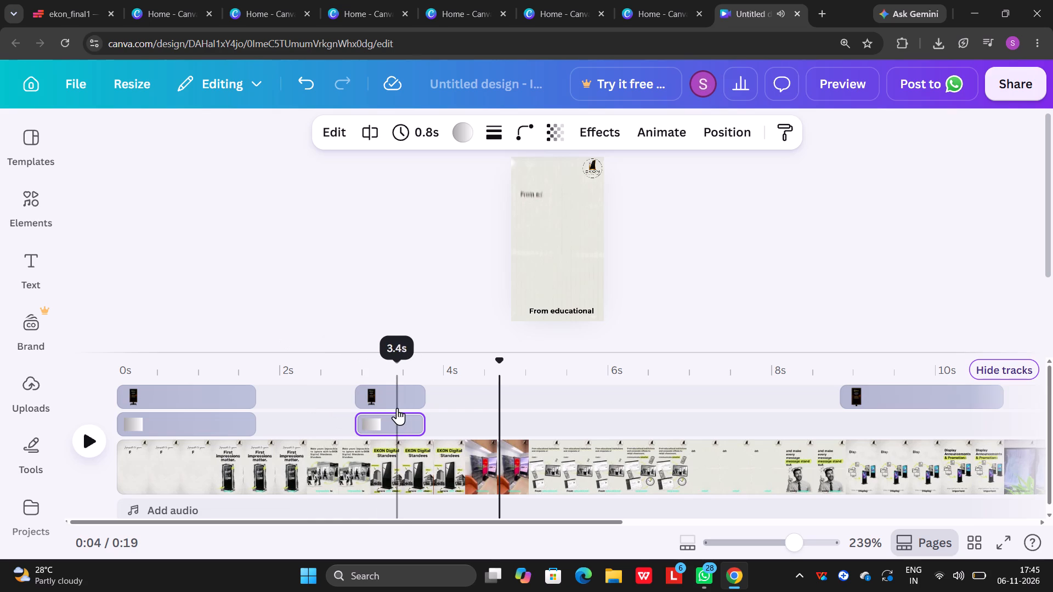
{"action": "left_click", "coordinate": [398, 400]}
{"action": "left_click_drag", "start_coordinate": [423, 400], "coordinate": [418, 399]}
{"action": "left_click", "coordinate": [405, 436]}
{"action": "left_click_drag", "start_coordinate": [421, 428], "coordinate": [415, 425]}
Replay the second standee scene and trim its image and gradient shape slightly further, within 0.7 s each.
{"action": "left_click_drag", "start_coordinate": [409, 367], "coordinate": [336, 356]}
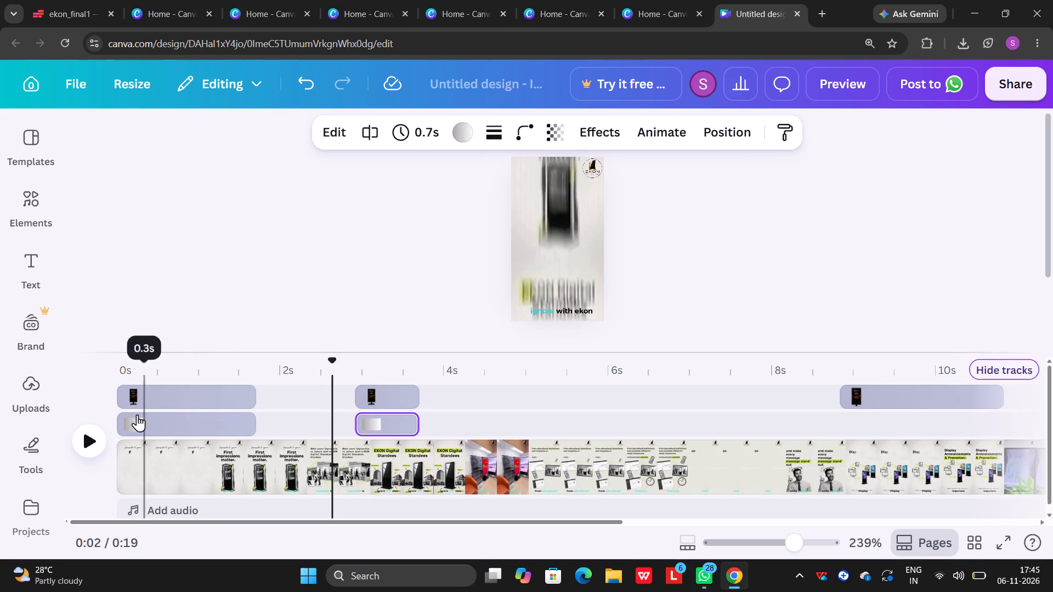
{"action": "left_click", "coordinate": [87, 436]}
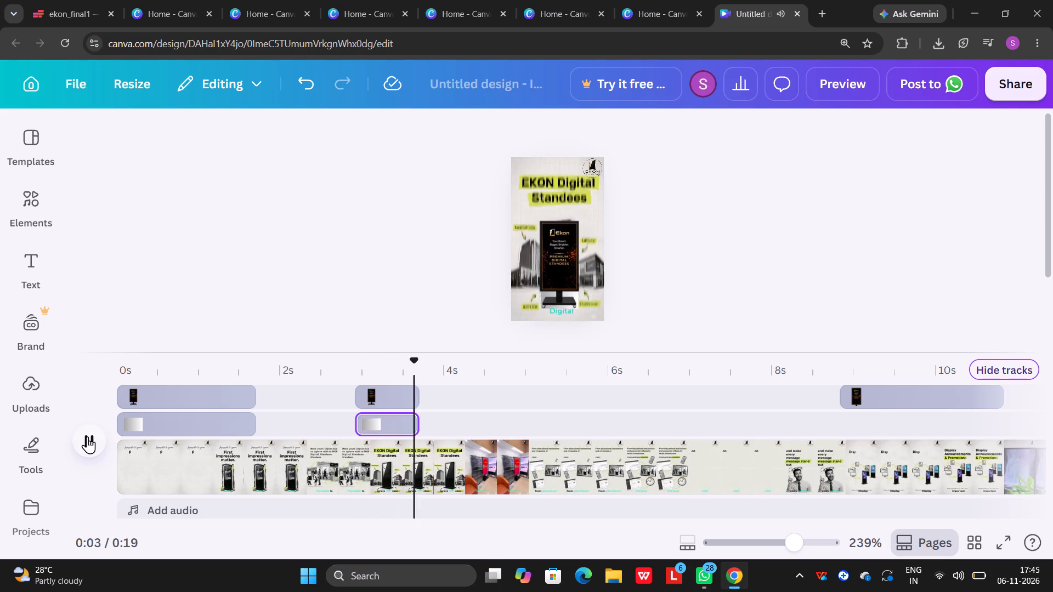
{"action": "left_click", "coordinate": [87, 436]}
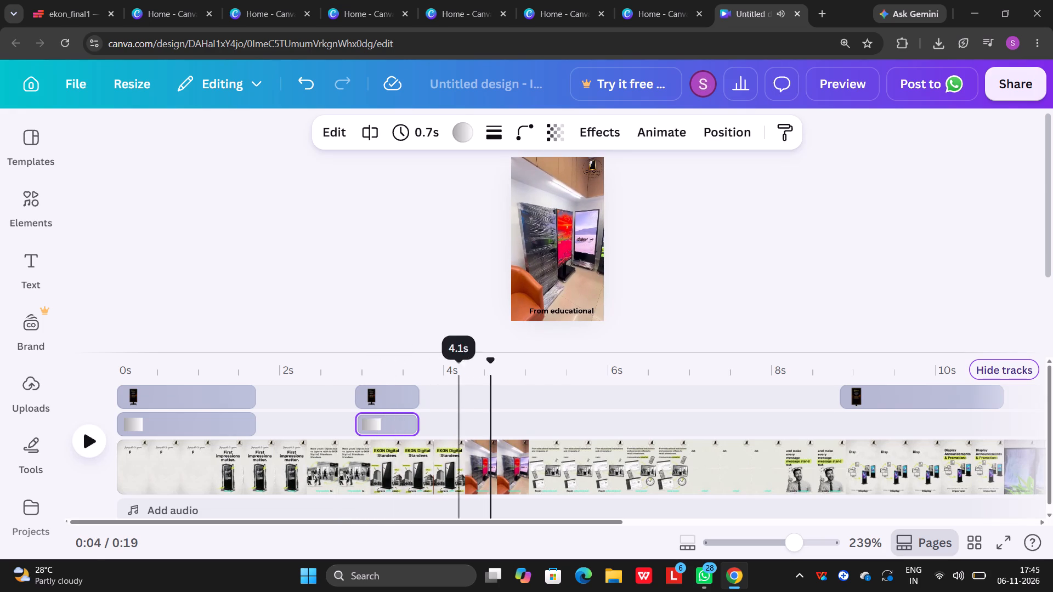
{"action": "left_click_drag", "start_coordinate": [487, 367], "coordinate": [322, 358]}
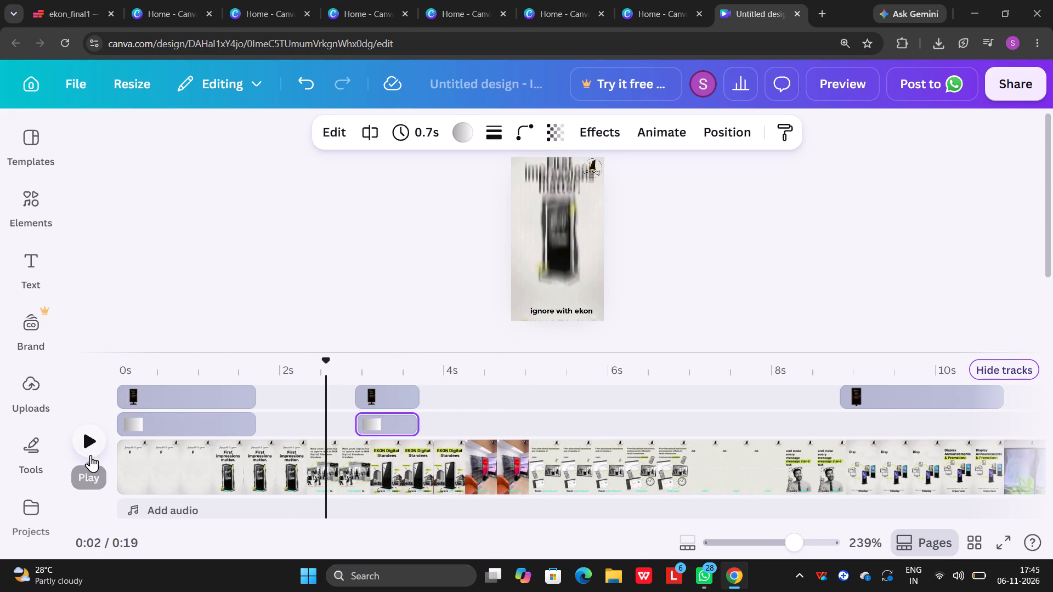
{"action": "left_click", "coordinate": [85, 447]}
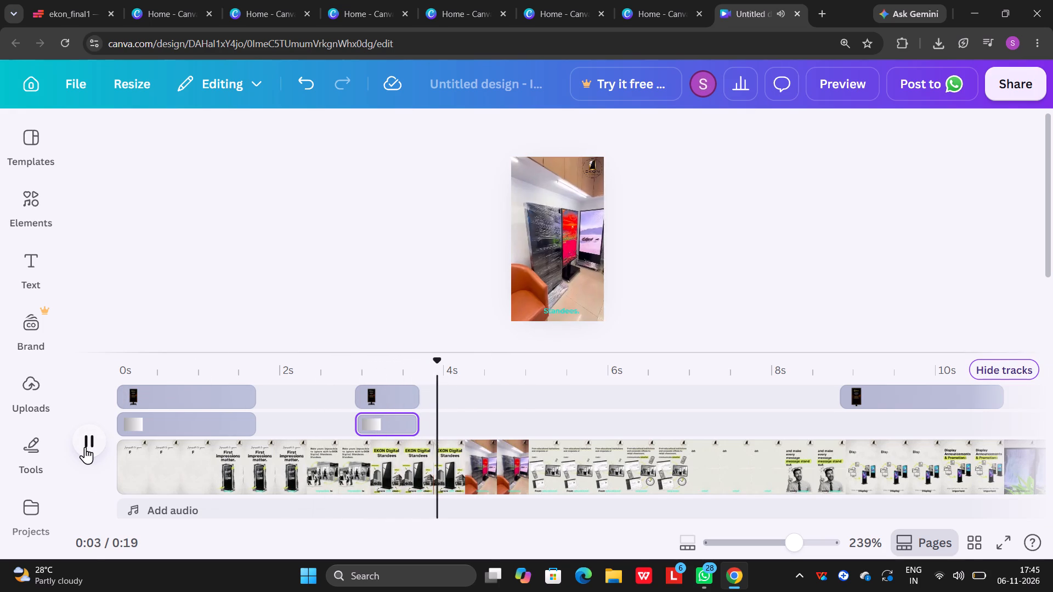
{"action": "left_click", "coordinate": [85, 447]}
{"action": "left_click", "coordinate": [382, 401]}
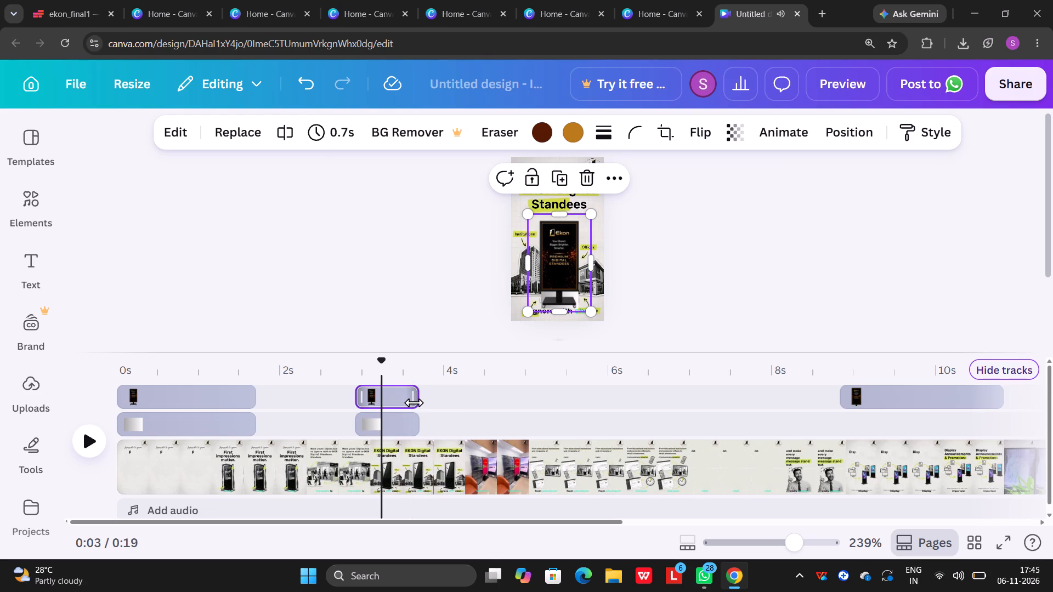
{"action": "left_click_drag", "start_coordinate": [414, 400], "coordinate": [409, 399]}
{"action": "left_click", "coordinate": [410, 420]}
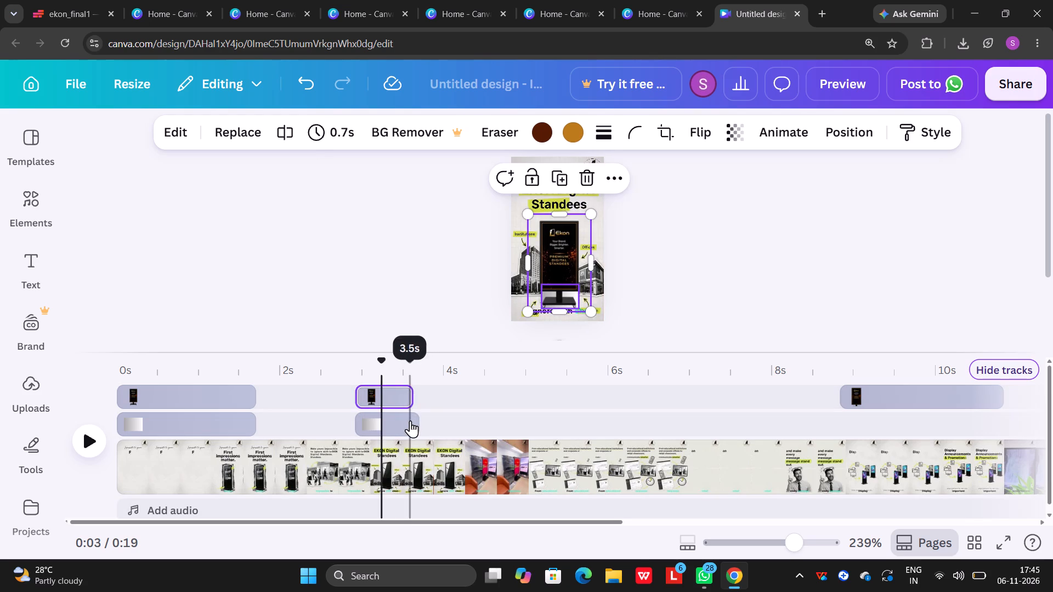
{"action": "left_click_drag", "start_coordinate": [416, 421], "coordinate": [410, 419]}
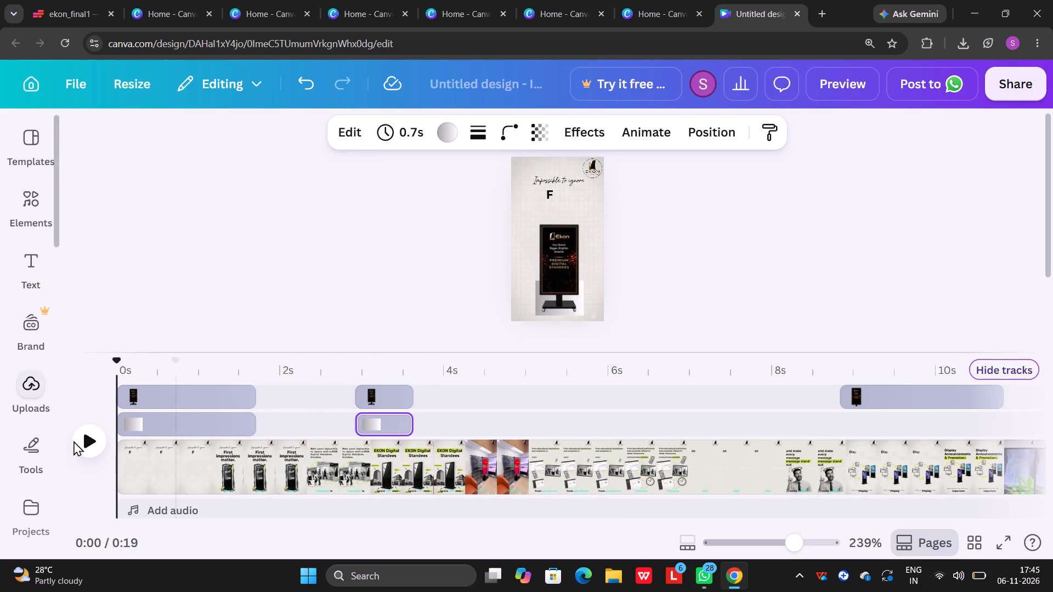
Play through the third standee scene, trim its standee image to 1.8 s, and replay the scene from about 8 s.
{"action": "left_click", "coordinate": [88, 449]}
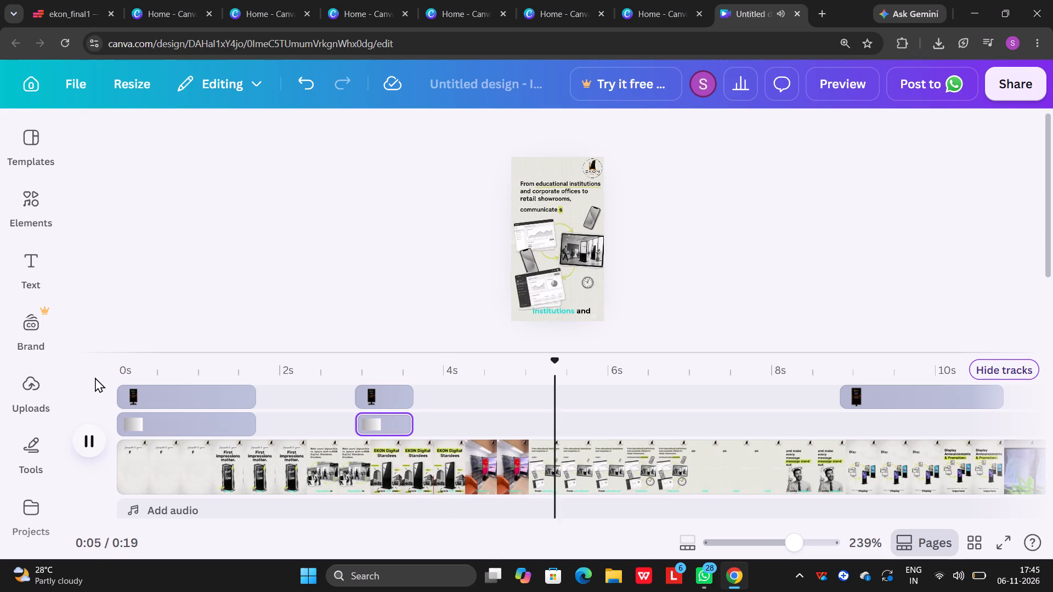
{"action": "left_click", "coordinate": [86, 447]}
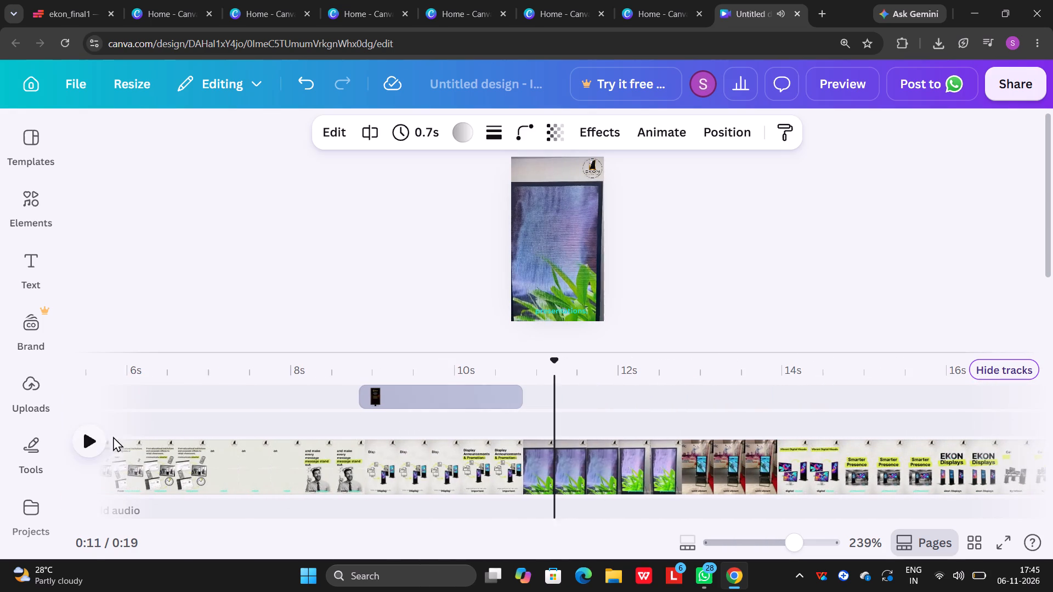
{"action": "left_click_drag", "start_coordinate": [553, 364], "coordinate": [383, 368]}
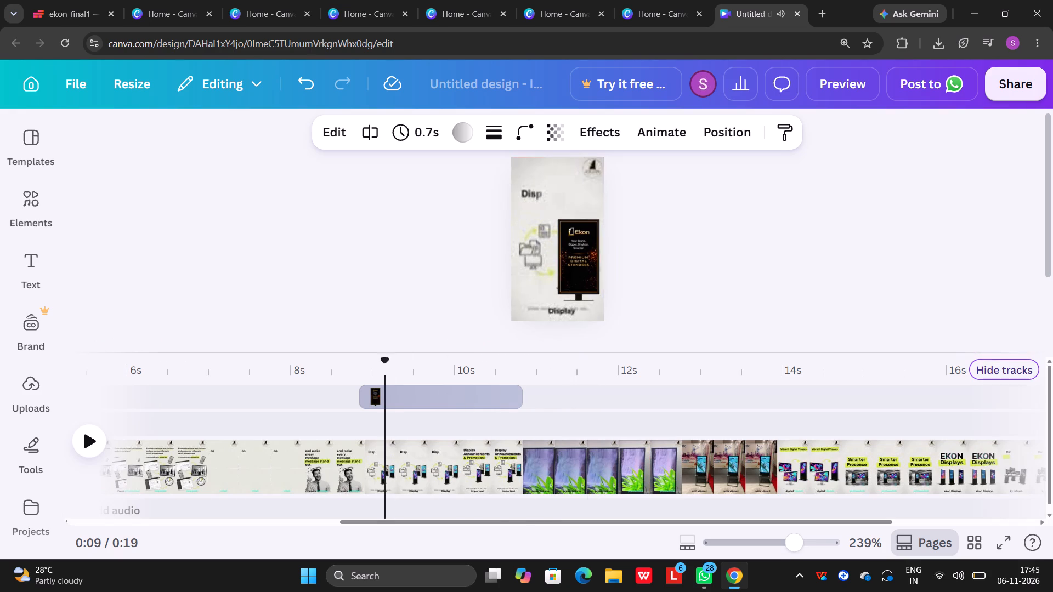
{"action": "left_click", "coordinate": [84, 441]}
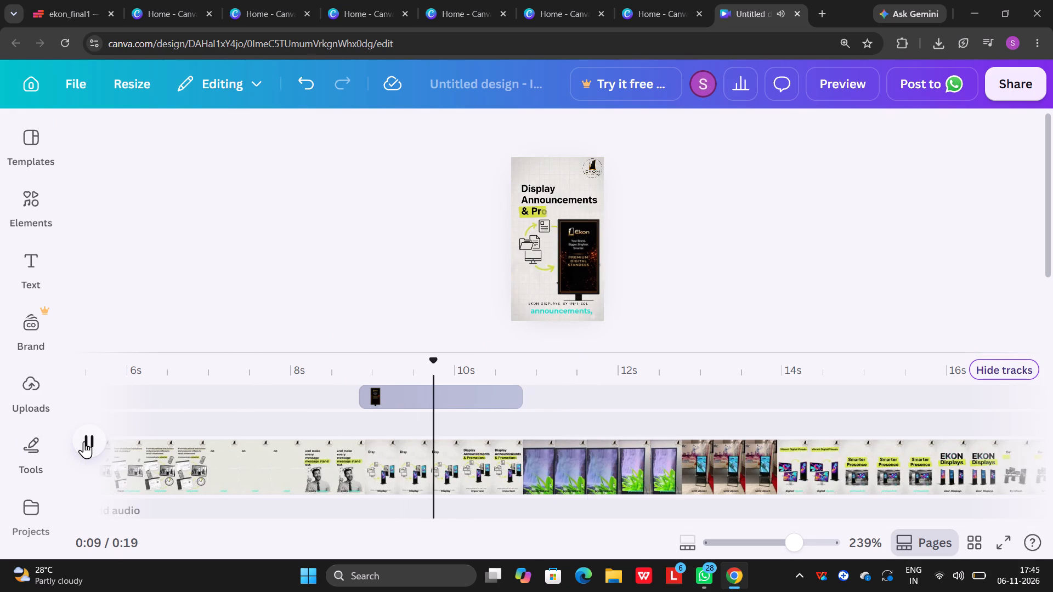
{"action": "left_click", "coordinate": [84, 441]}
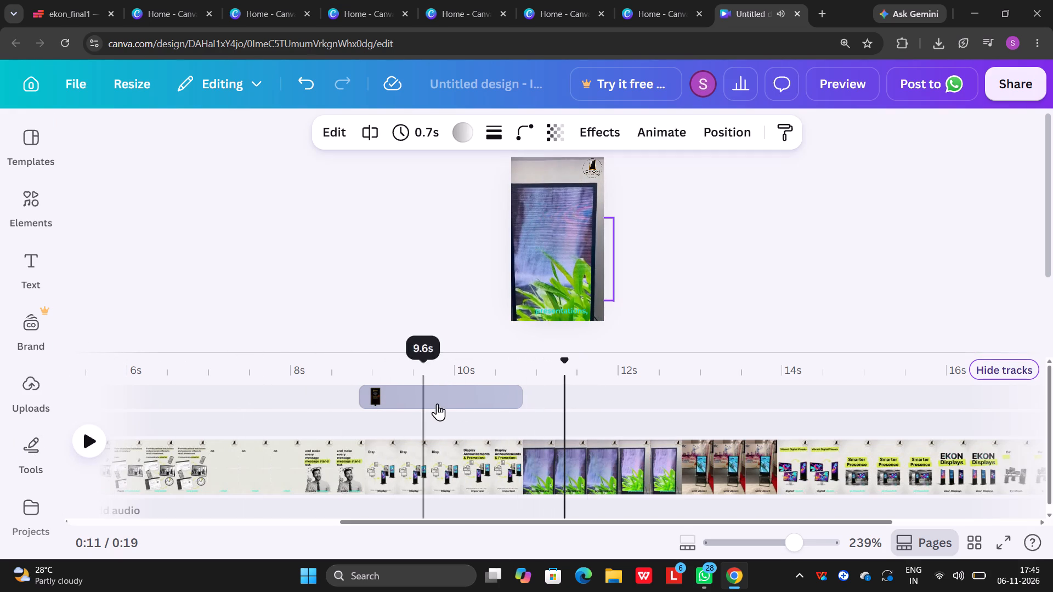
{"action": "left_click", "coordinate": [496, 391]}
{"action": "left_click_drag", "start_coordinate": [520, 397], "coordinate": [514, 398]}
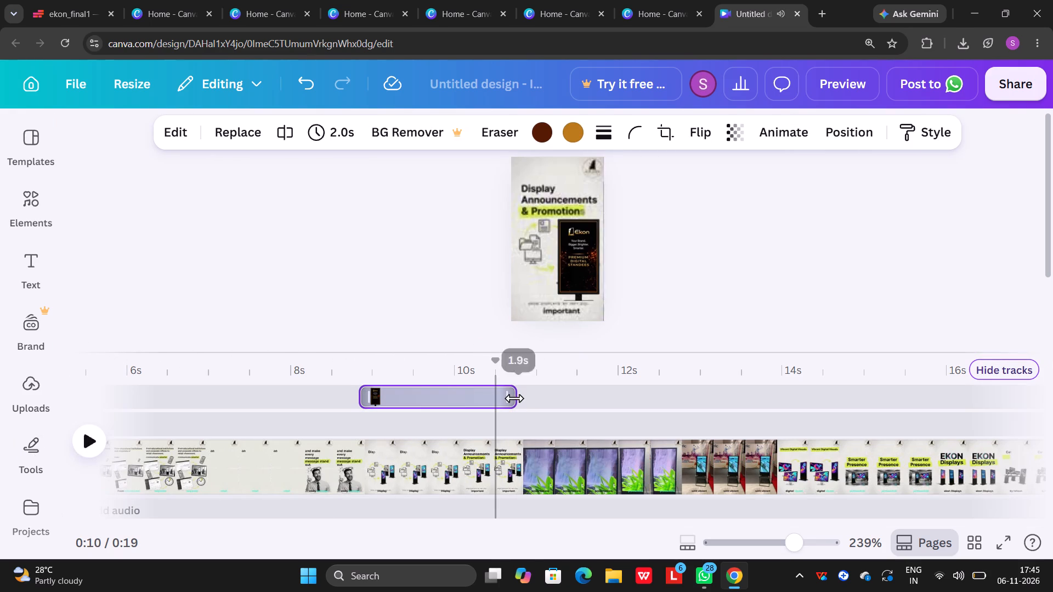
{"action": "left_click_drag", "start_coordinate": [514, 398], "coordinate": [503, 398]}
{"action": "left_click_drag", "start_coordinate": [500, 363], "coordinate": [299, 349]}
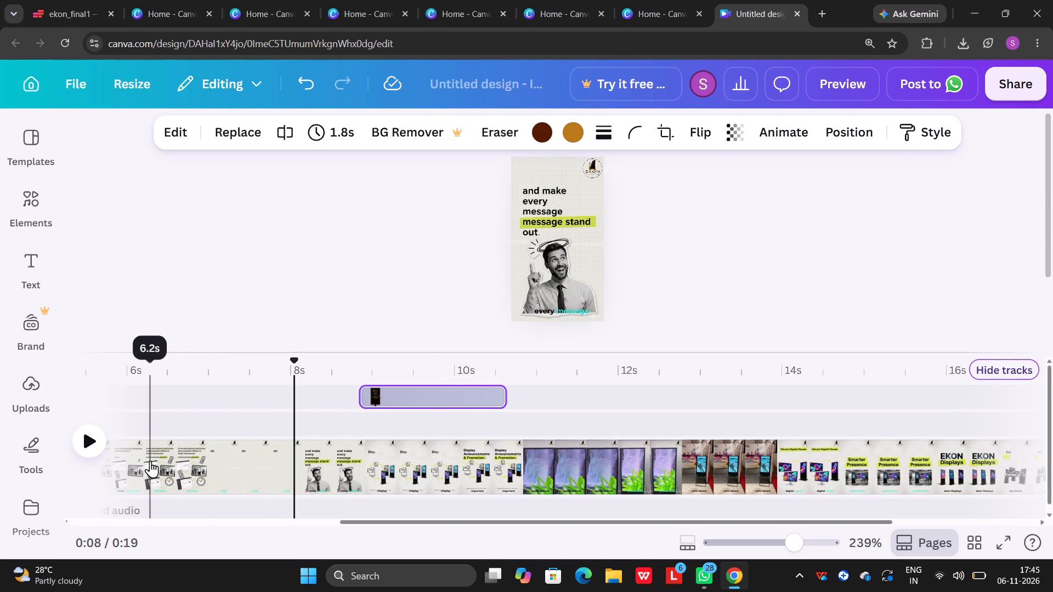
{"action": "left_click", "coordinate": [87, 436]}
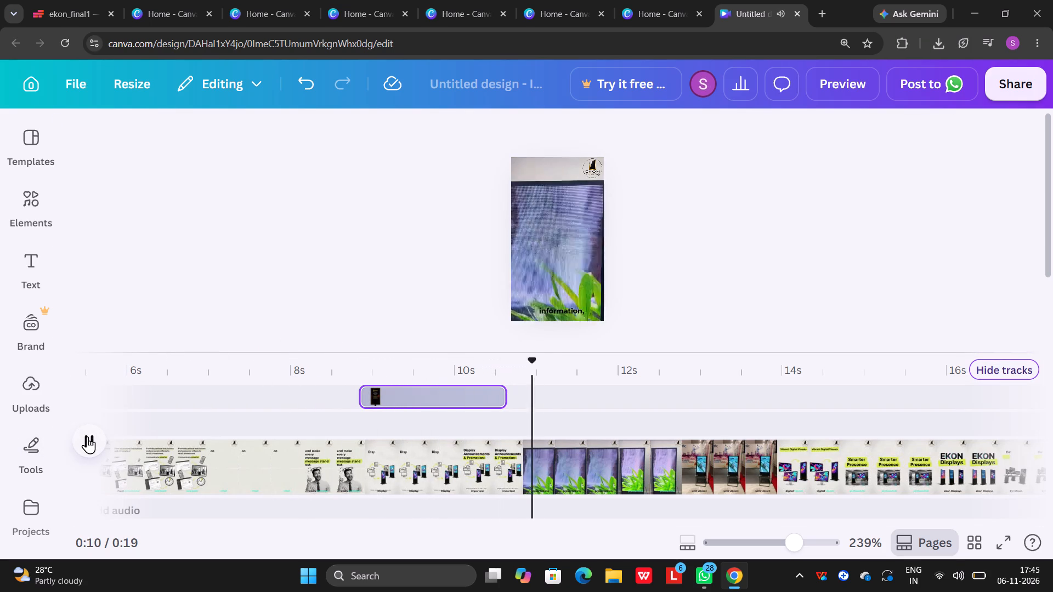
{"action": "left_click", "coordinate": [86, 439]}
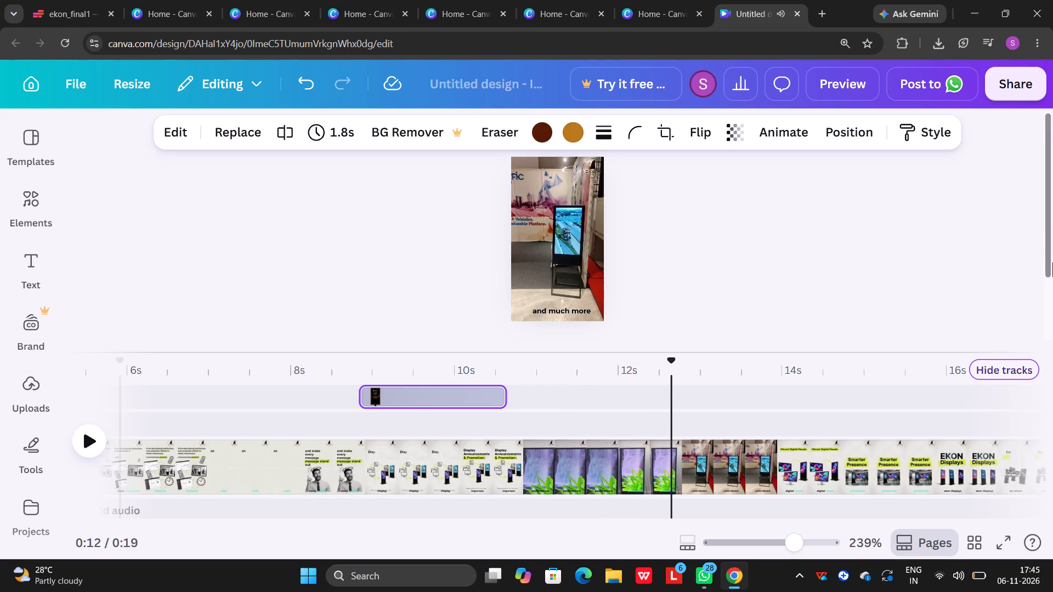
Download the untitled overlay design as an MP4 video at 1080p.
{"action": "left_click", "coordinate": [998, 86]}
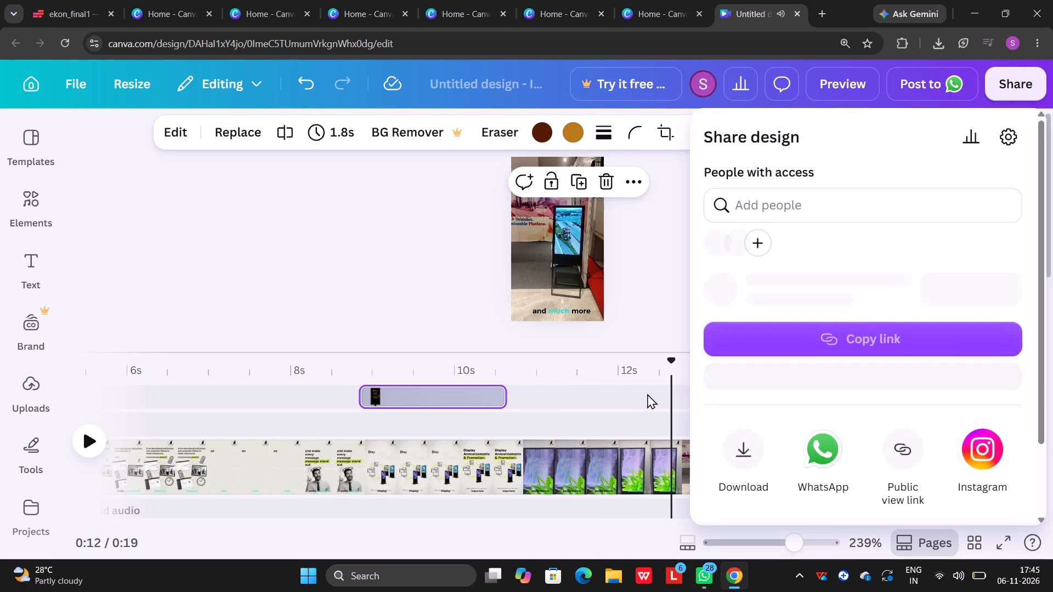
{"action": "left_click", "coordinate": [737, 491]}
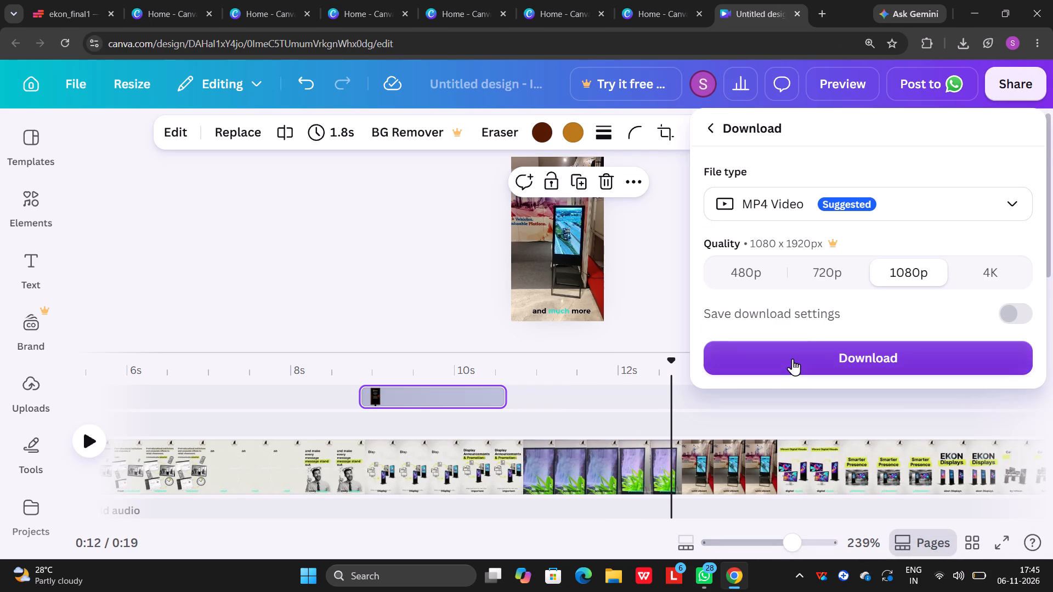
{"action": "left_click", "coordinate": [792, 358]}
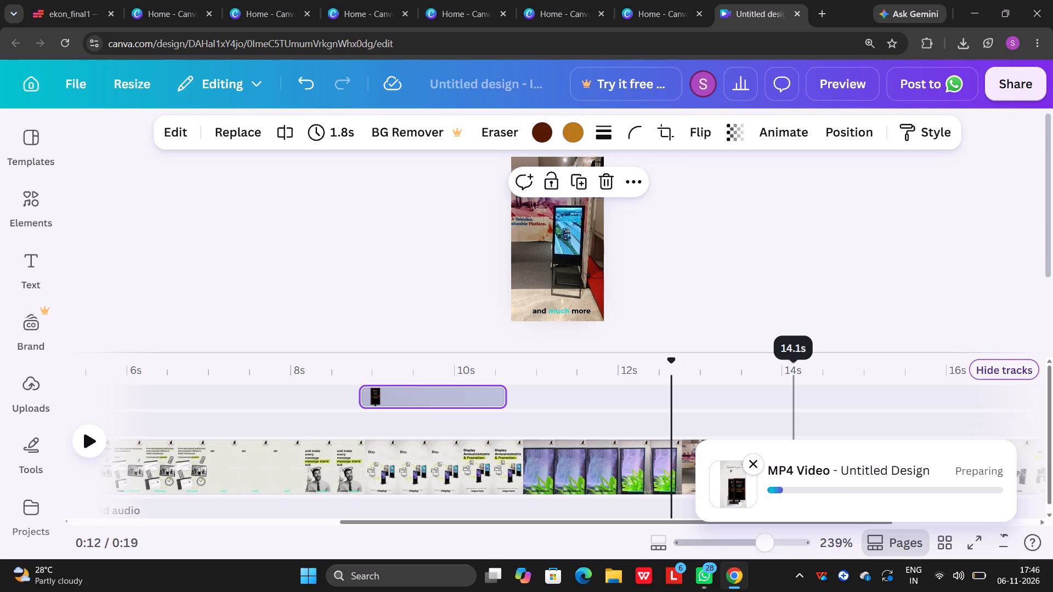
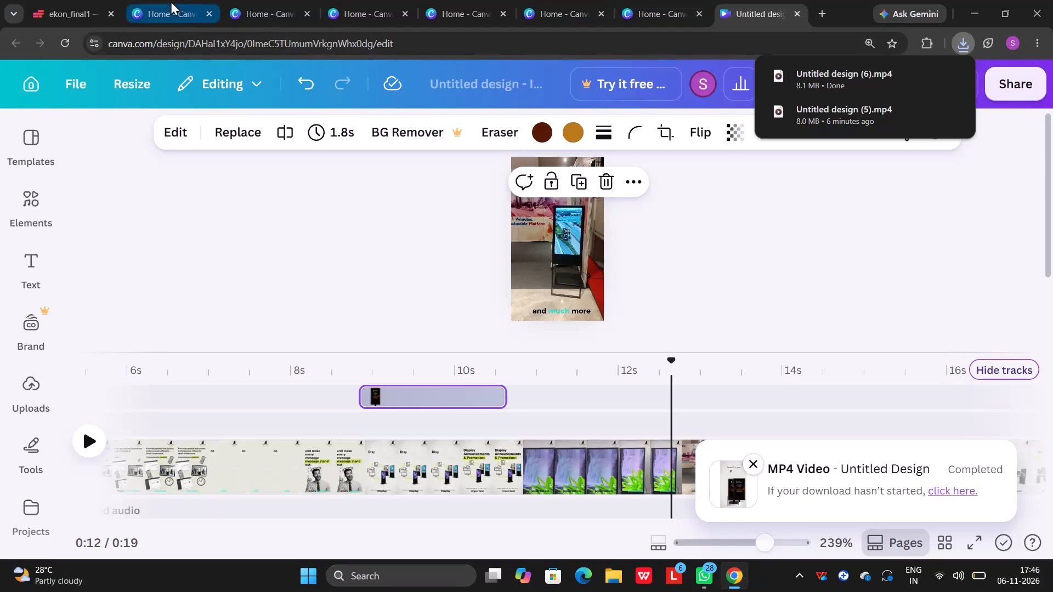
Open the ekon_final1 design from the recent designs on the Canva home page.
{"action": "left_click", "coordinate": [80, 18]}
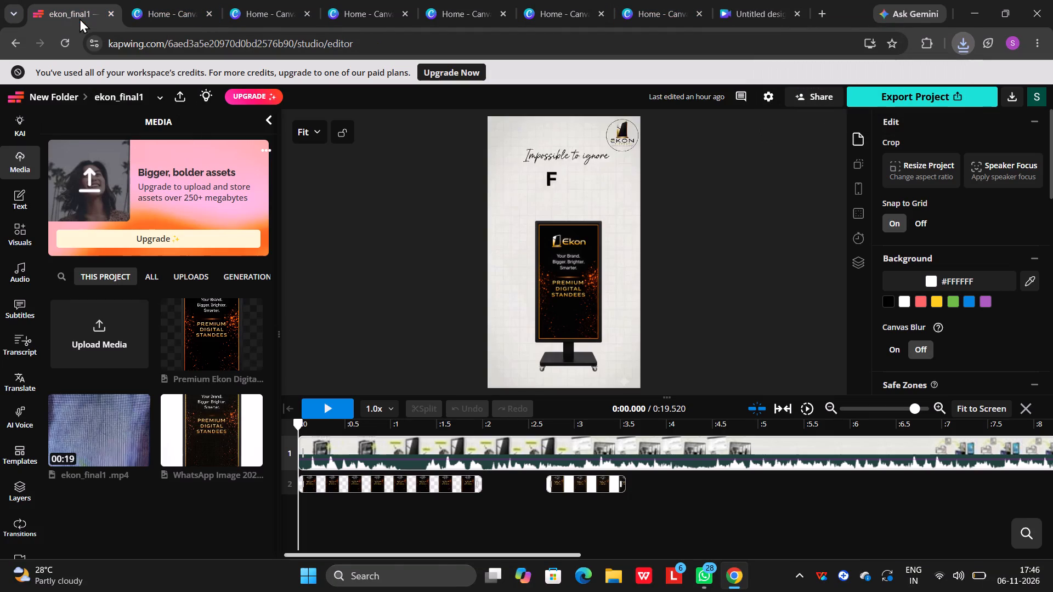
{"action": "left_click", "coordinate": [166, 2]}
{"action": "left_click", "coordinate": [274, 9]}
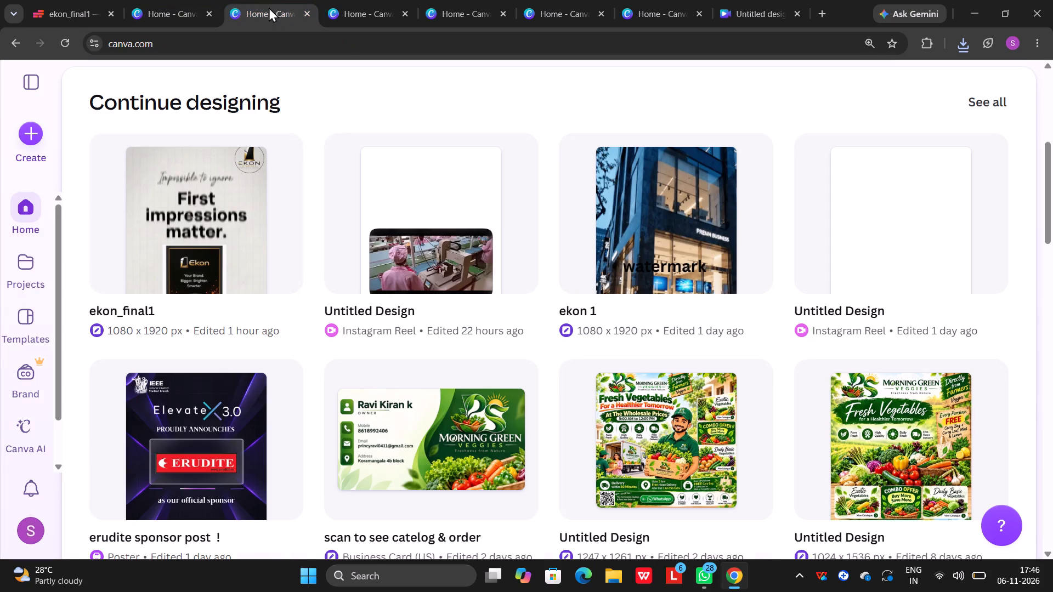
{"action": "left_click", "coordinate": [198, 256]}
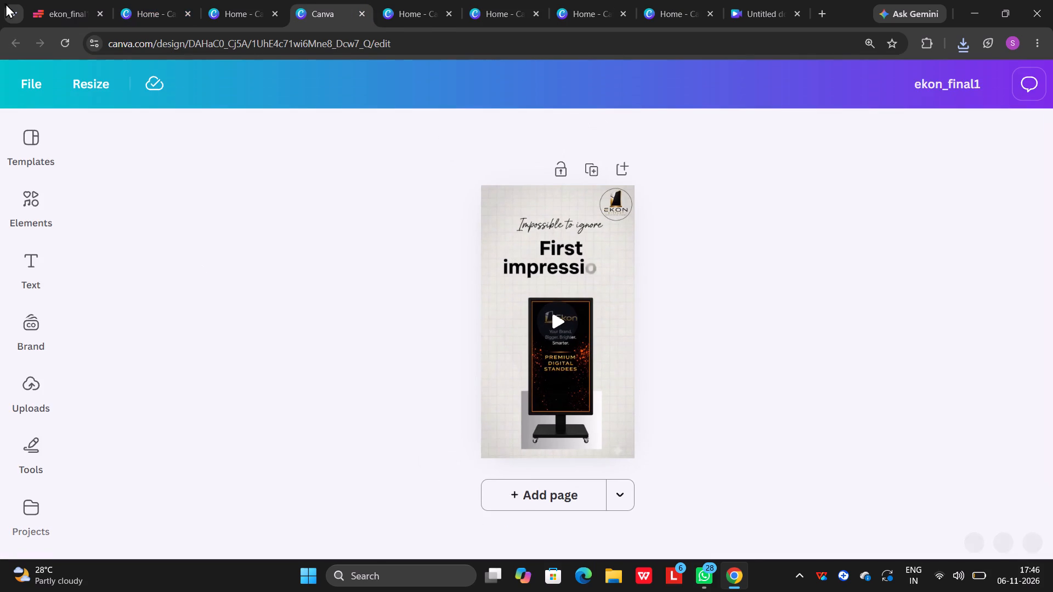
Upload the video "Untitled design (6)" from the Downloads folder and add it to the page.
{"action": "left_click", "coordinate": [41, 391]}
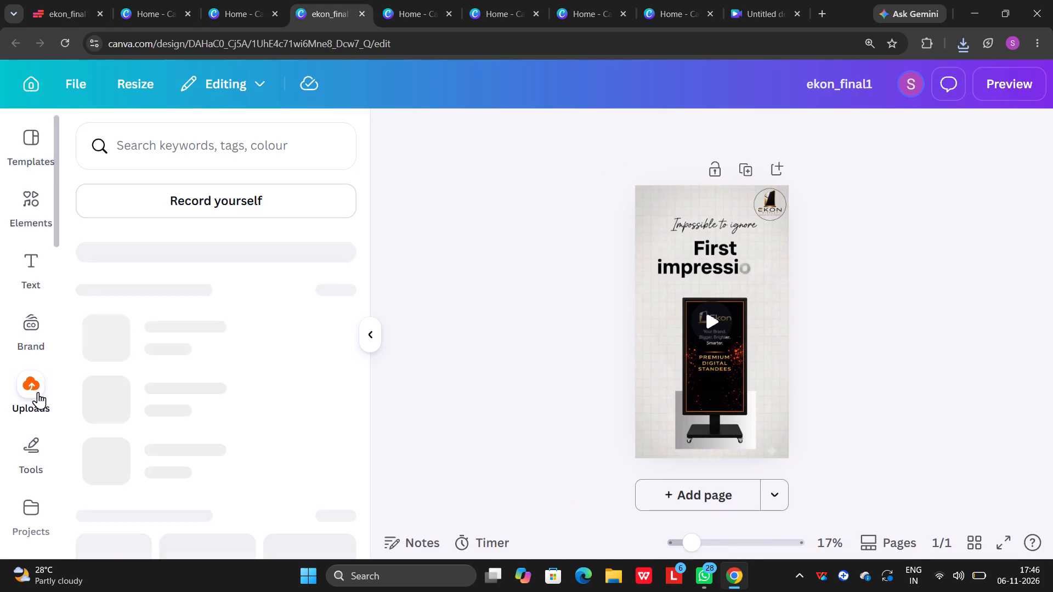
{"action": "left_click", "coordinate": [217, 195]}
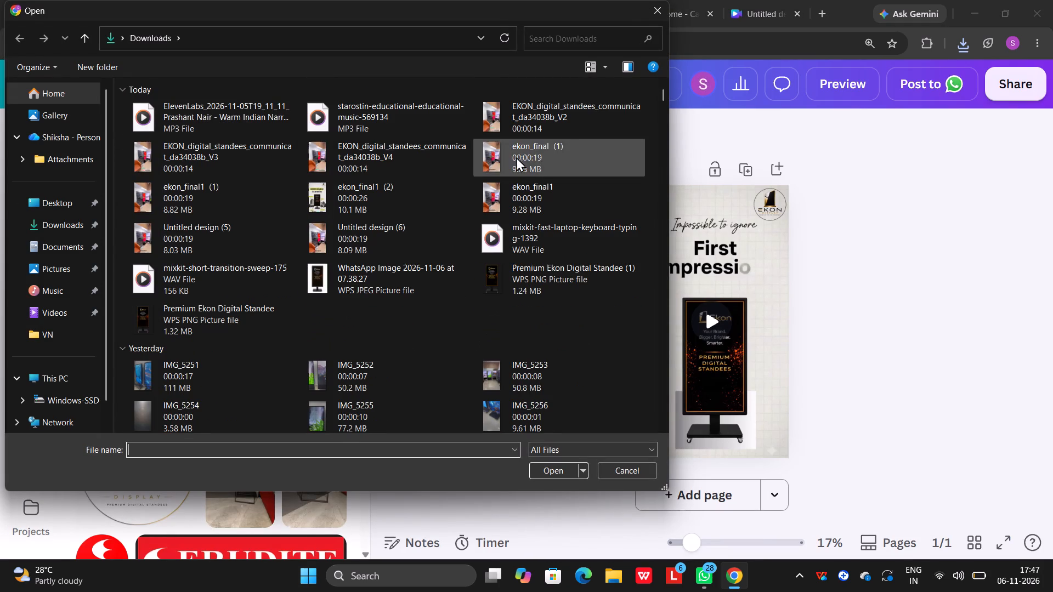
{"action": "left_click", "coordinate": [396, 234]}
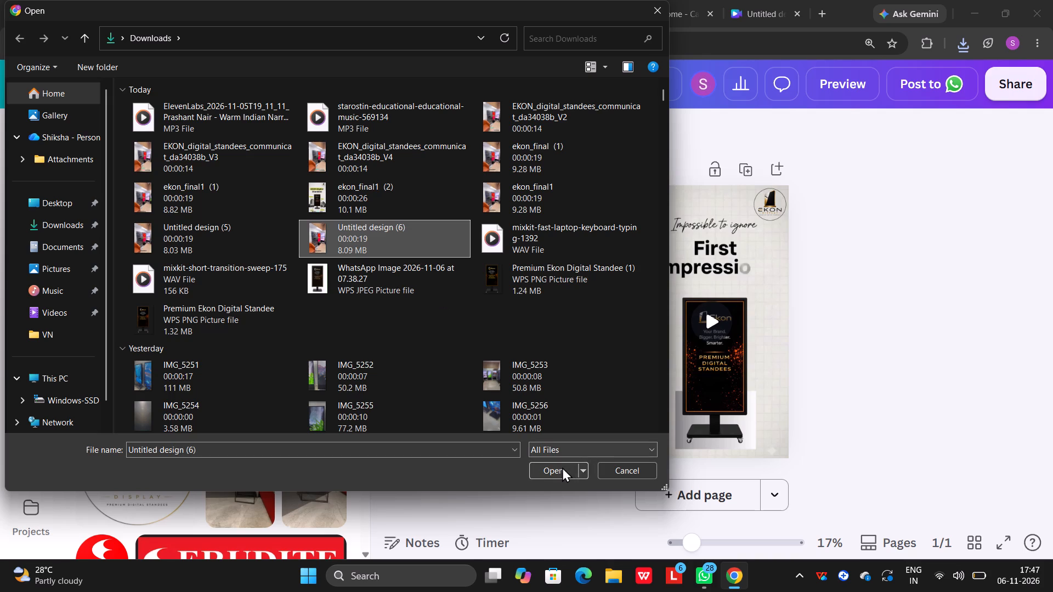
{"action": "left_click", "coordinate": [562, 468]}
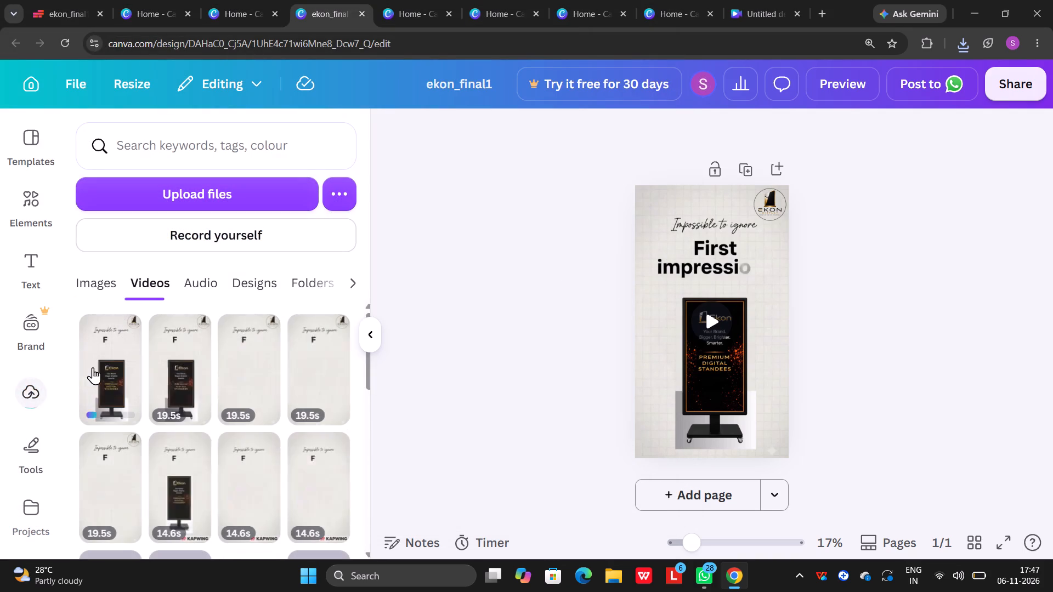
{"action": "left_click", "coordinate": [102, 382]}
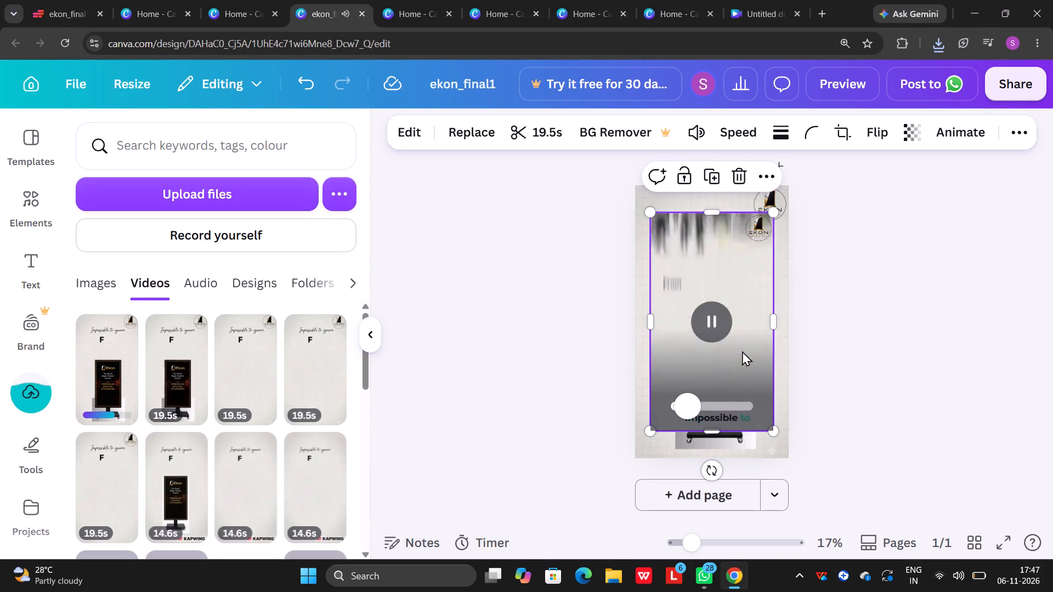
Pause the new video, move it aside and delete the old full-page video behind it.
{"action": "left_click", "coordinate": [712, 312]}
{"action": "left_click_drag", "start_coordinate": [739, 371], "coordinate": [698, 343]}
{"action": "left_click", "coordinate": [778, 350]}
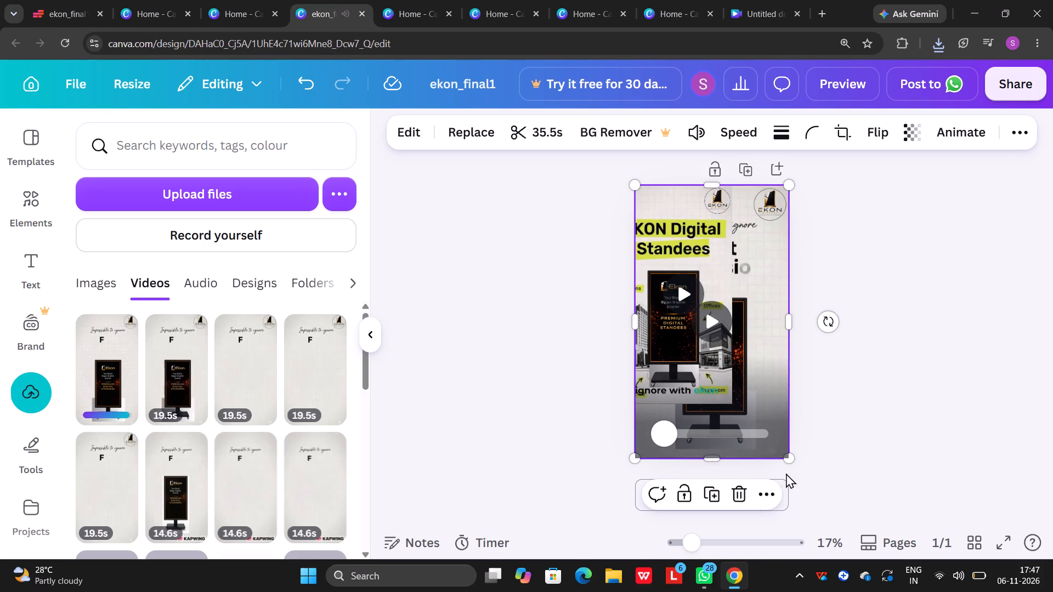
{"action": "left_click", "coordinate": [745, 491]}
Align the new video with the page's upper-left corner and enlarge it to nearly fill the page.
{"action": "left_click_drag", "start_coordinate": [680, 344], "coordinate": [723, 360]}
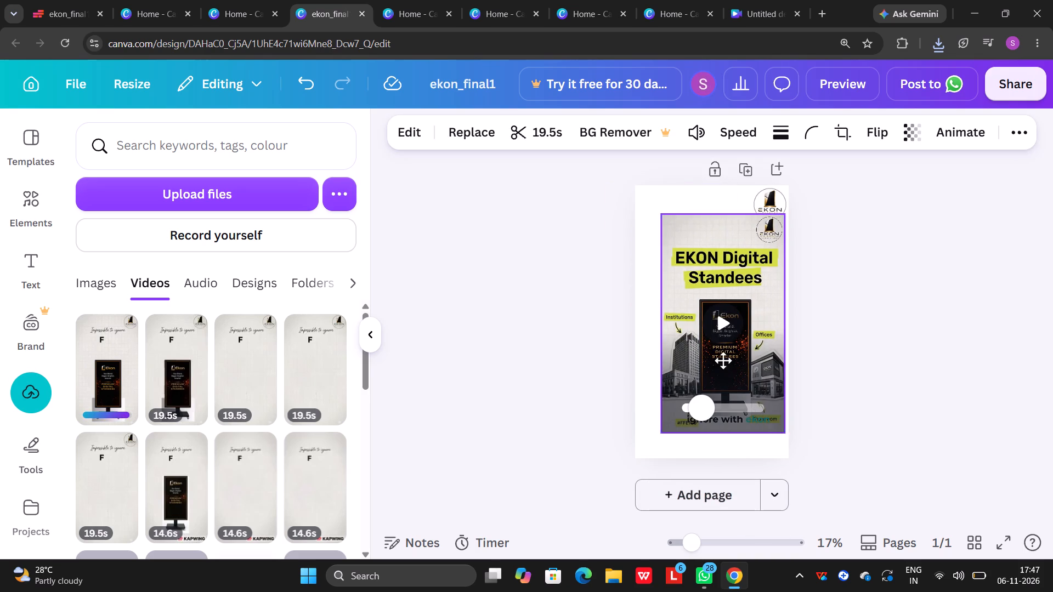
{"action": "left_click_drag", "start_coordinate": [723, 360], "coordinate": [714, 347]}
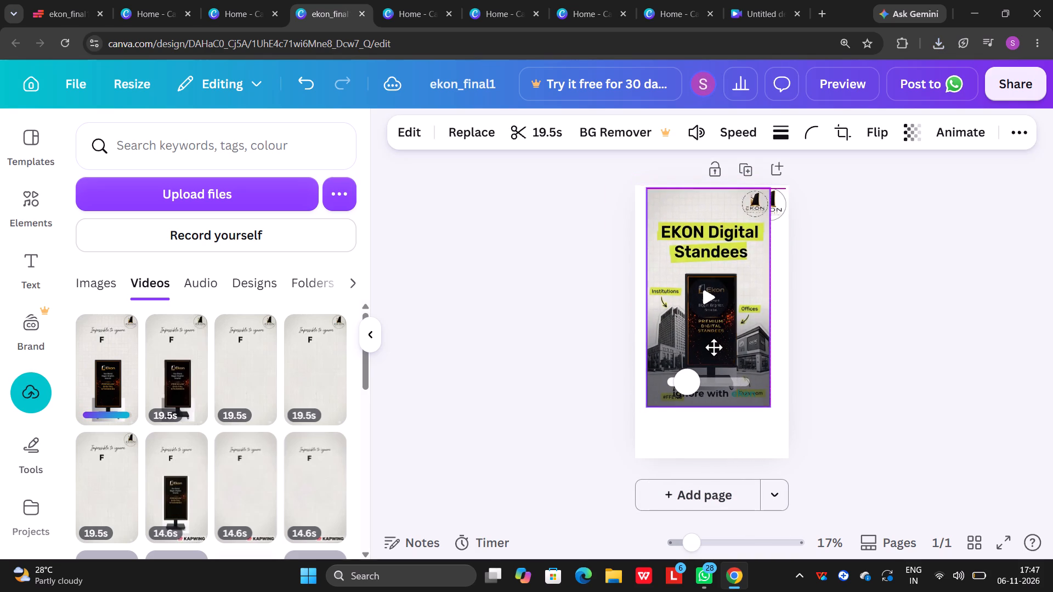
{"action": "left_click_drag", "start_coordinate": [714, 347], "coordinate": [706, 344]}
{"action": "left_click", "coordinate": [757, 402]}
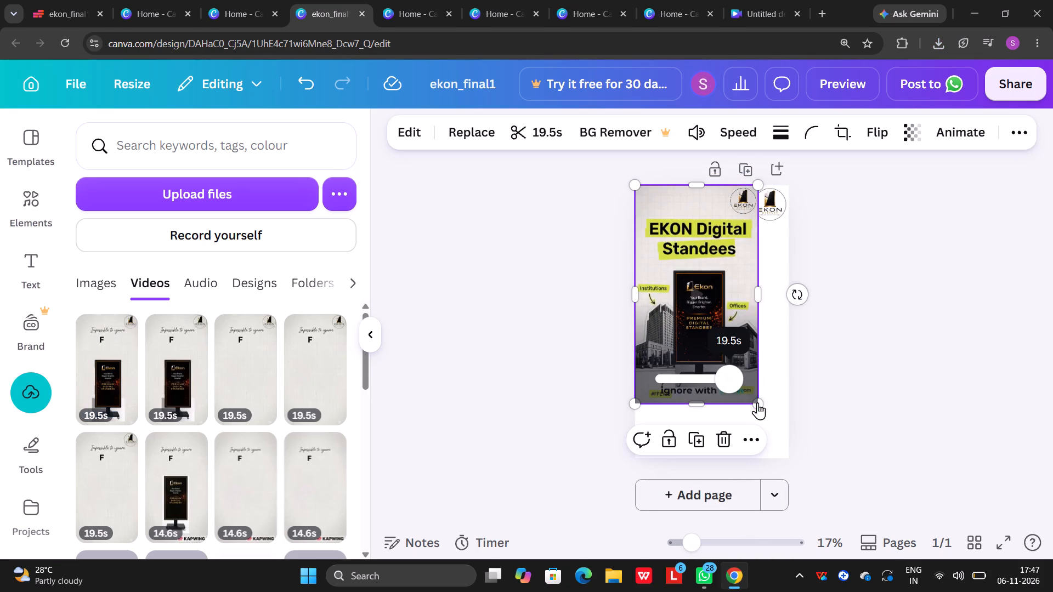
{"action": "left_click_drag", "start_coordinate": [757, 407], "coordinate": [817, 437]}
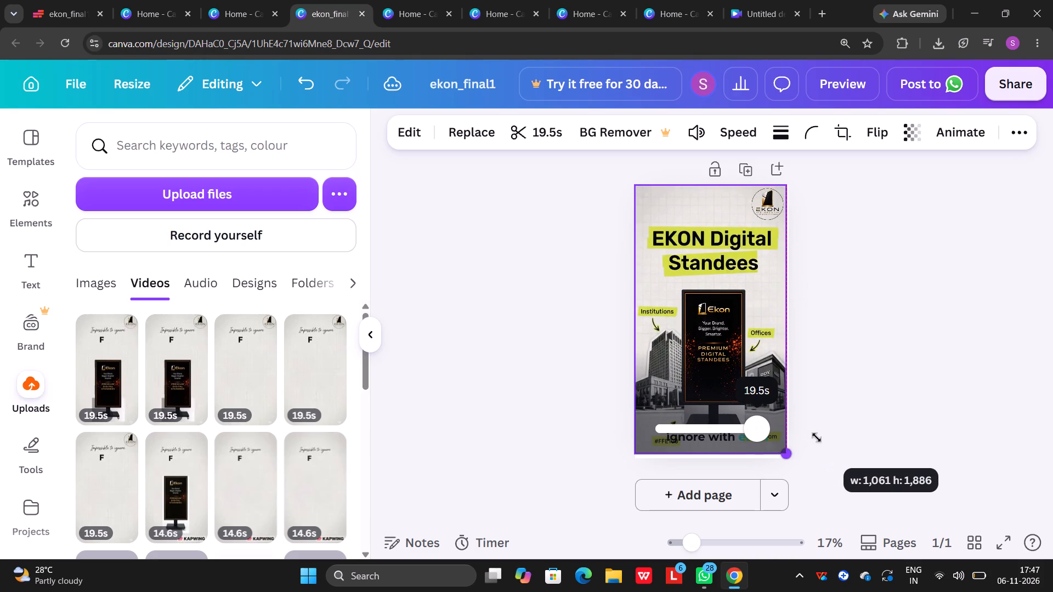
{"action": "left_click_drag", "start_coordinate": [817, 437], "coordinate": [817, 437]}
{"action": "left_click", "coordinate": [859, 422]}
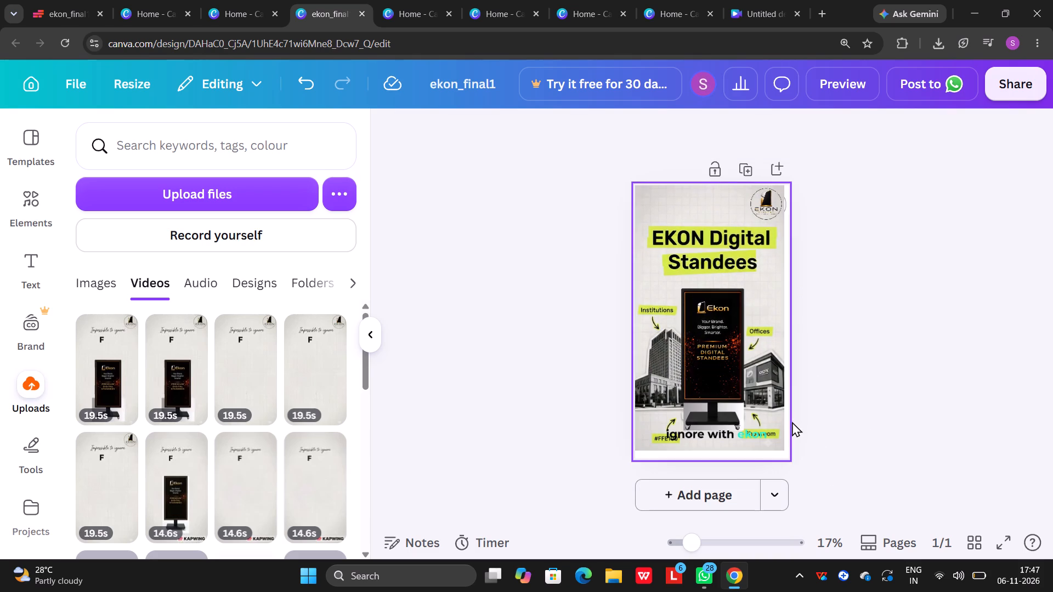
Shrink the video to expose the separate EKON logos in the page's upper-right corner and delete them.
{"action": "left_click", "coordinate": [773, 452]}
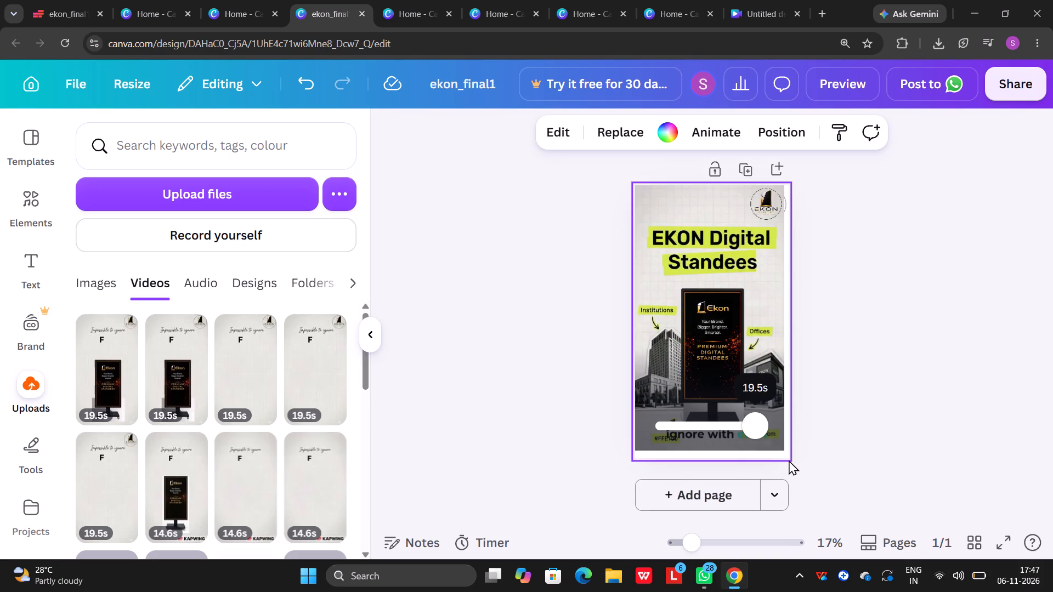
{"action": "left_click_drag", "start_coordinate": [788, 460], "coordinate": [770, 440]}
{"action": "left_click", "coordinate": [850, 423]}
{"action": "left_click", "coordinate": [737, 399]}
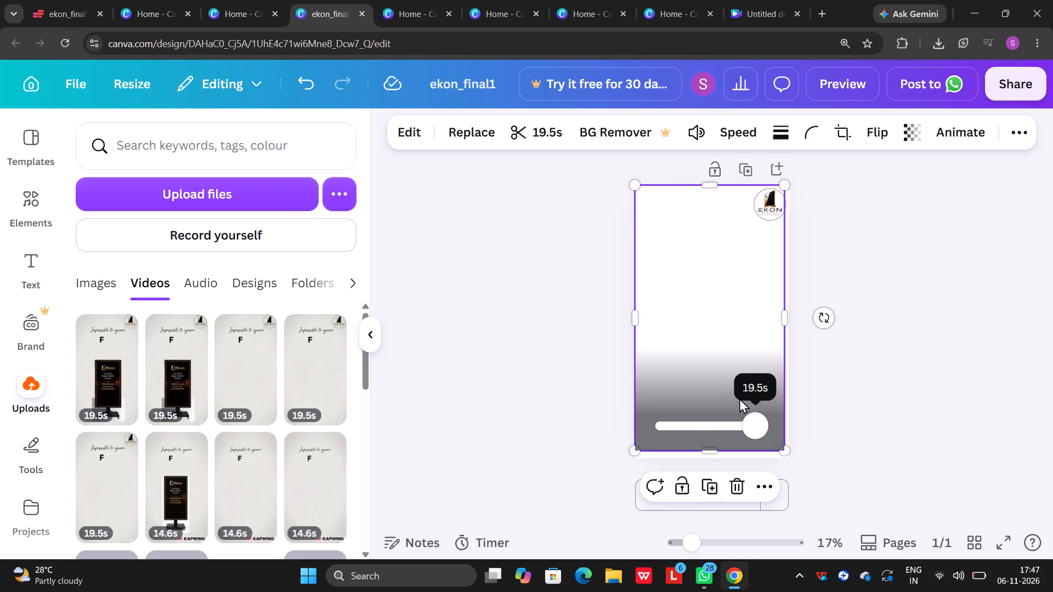
{"action": "left_click", "coordinate": [595, 320]}
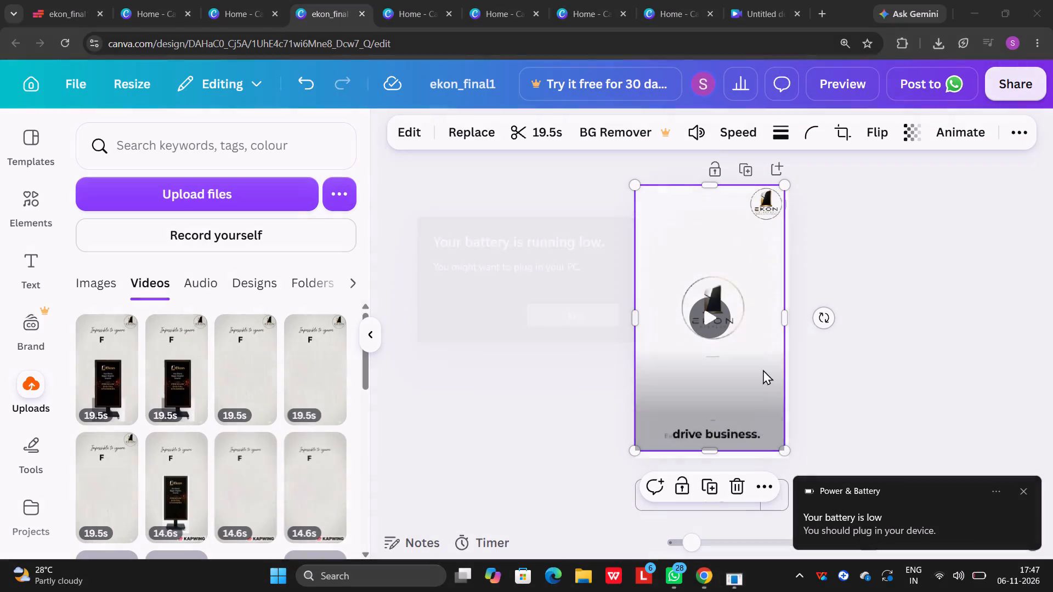
{"action": "left_click_drag", "start_coordinate": [785, 449], "coordinate": [755, 412]}
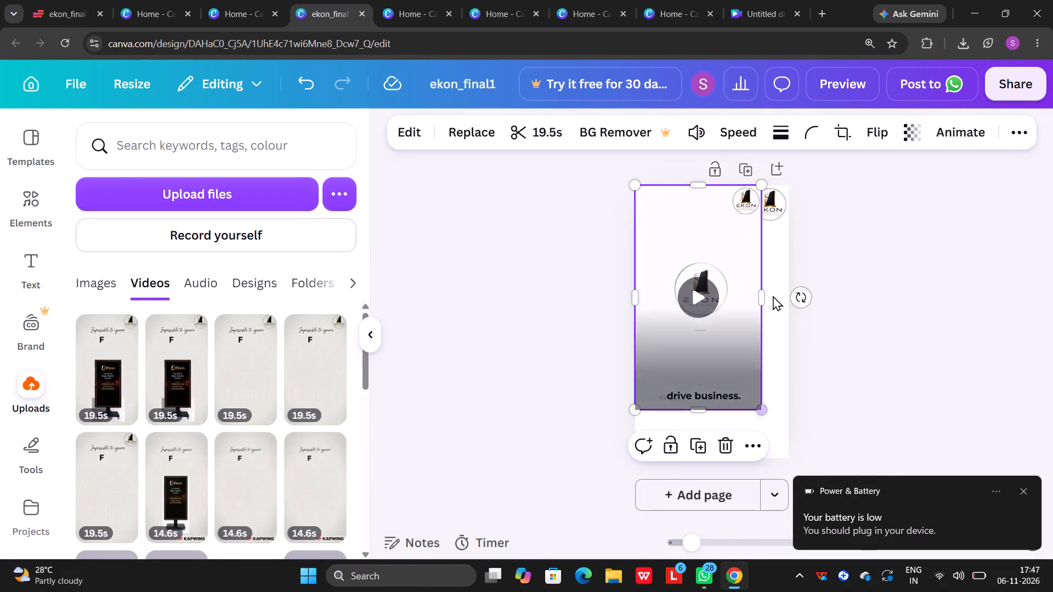
{"action": "left_click", "coordinate": [774, 216]}
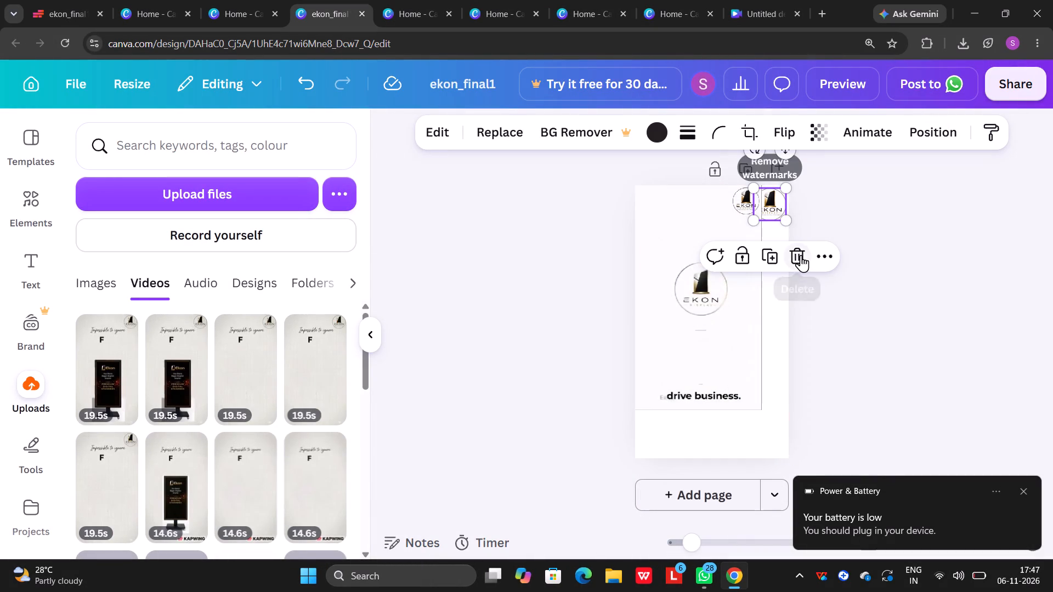
{"action": "left_click", "coordinate": [801, 255]}
{"action": "left_click", "coordinate": [769, 207]}
{"action": "left_click", "coordinate": [795, 258]}
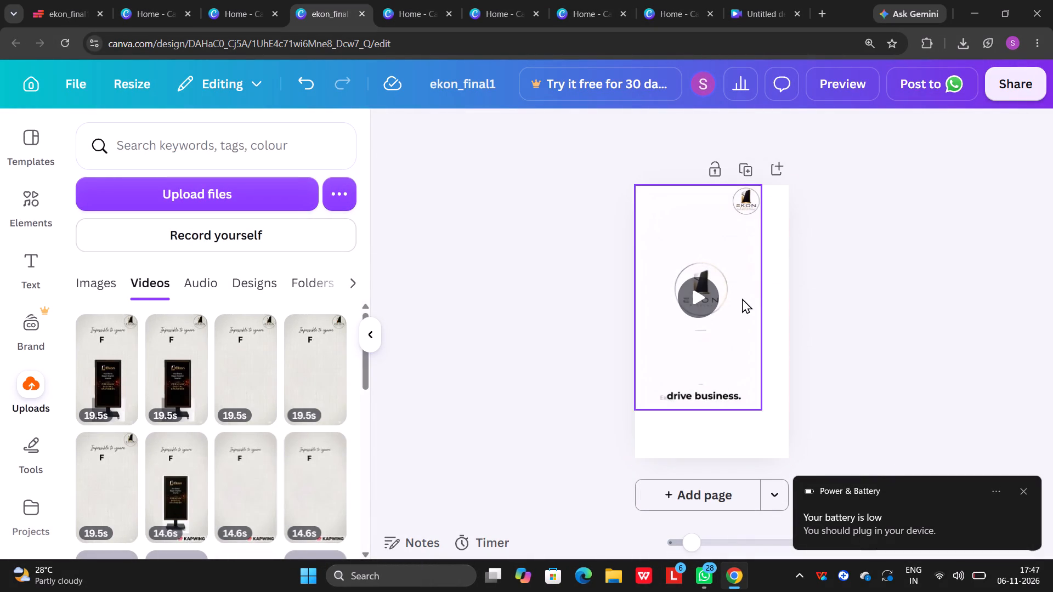
Enlarge the video from its lower-right corner so it fills the whole page.
{"action": "left_click", "coordinate": [735, 297]}
{"action": "left_click_drag", "start_coordinate": [760, 410], "coordinate": [762, 410]}
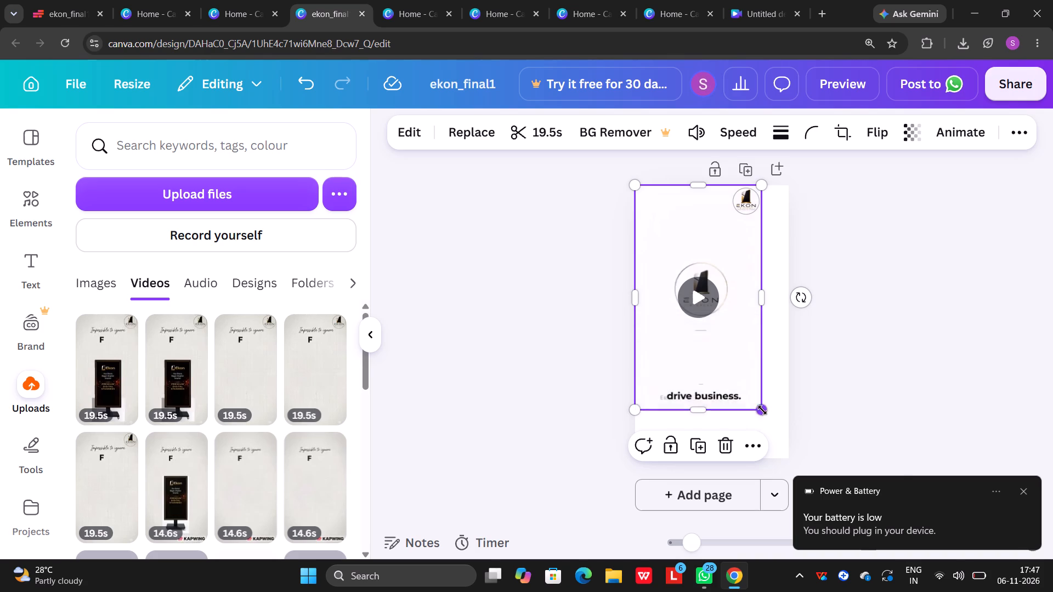
{"action": "left_click_drag", "start_coordinate": [762, 410], "coordinate": [794, 452]}
{"action": "left_click", "coordinate": [876, 369]}
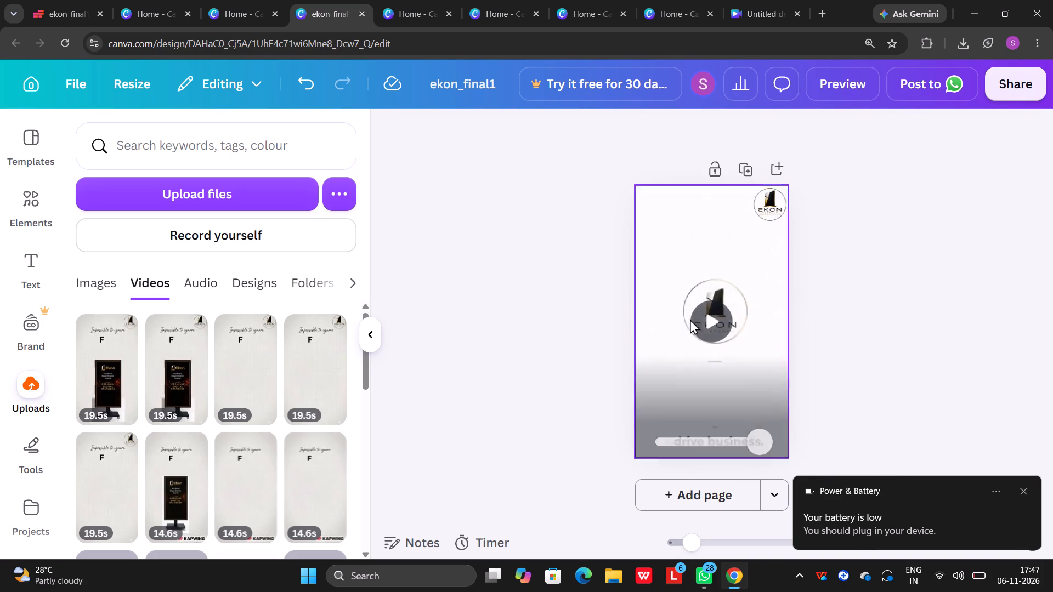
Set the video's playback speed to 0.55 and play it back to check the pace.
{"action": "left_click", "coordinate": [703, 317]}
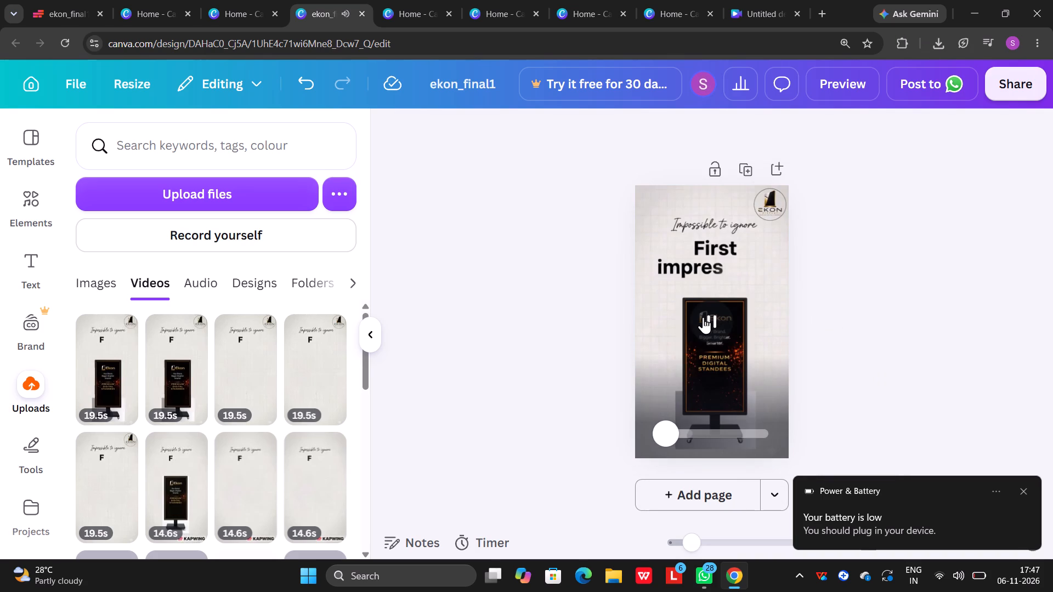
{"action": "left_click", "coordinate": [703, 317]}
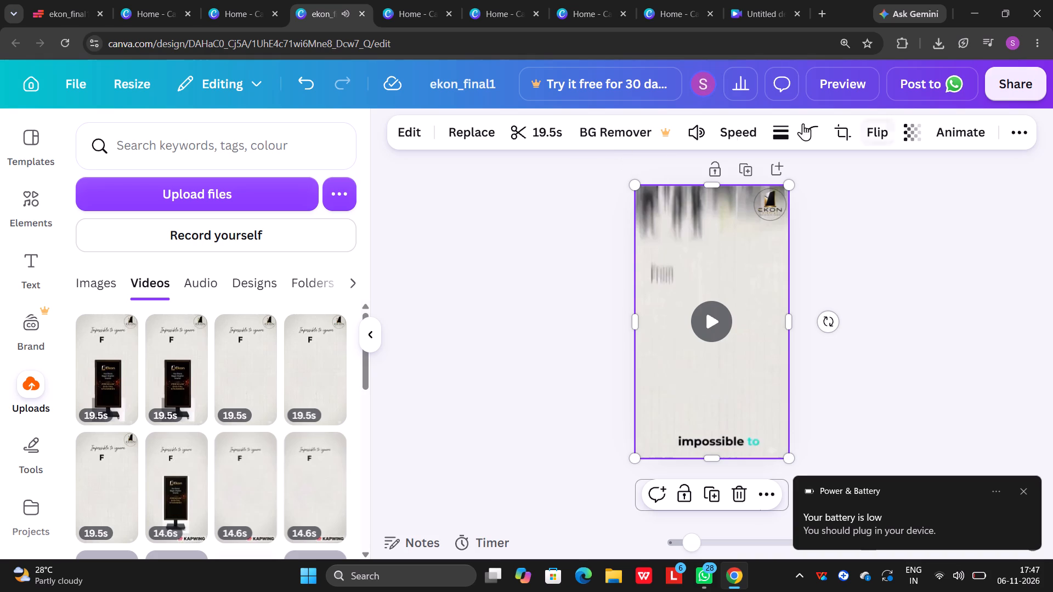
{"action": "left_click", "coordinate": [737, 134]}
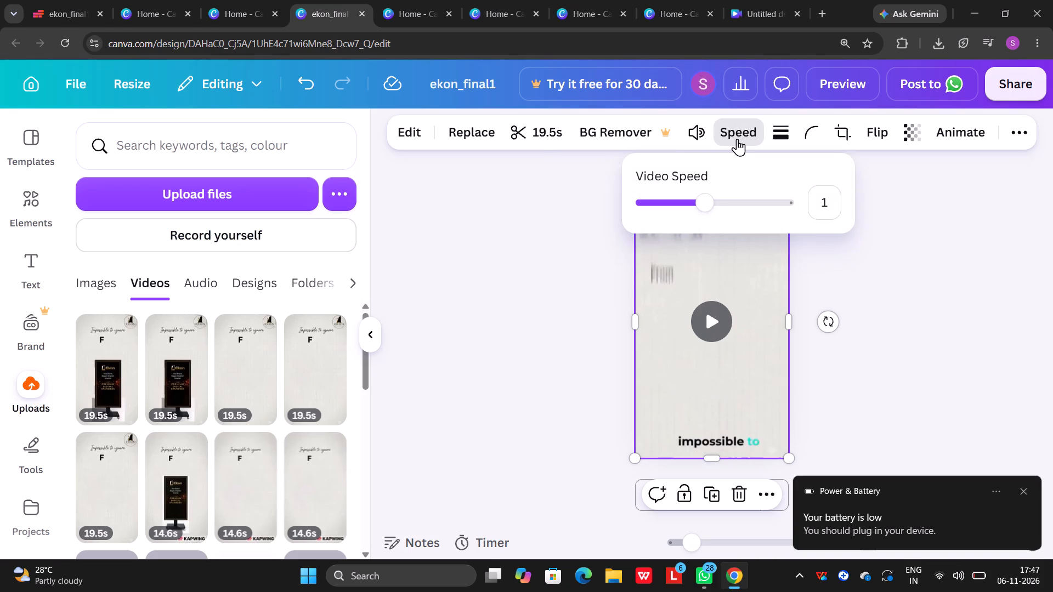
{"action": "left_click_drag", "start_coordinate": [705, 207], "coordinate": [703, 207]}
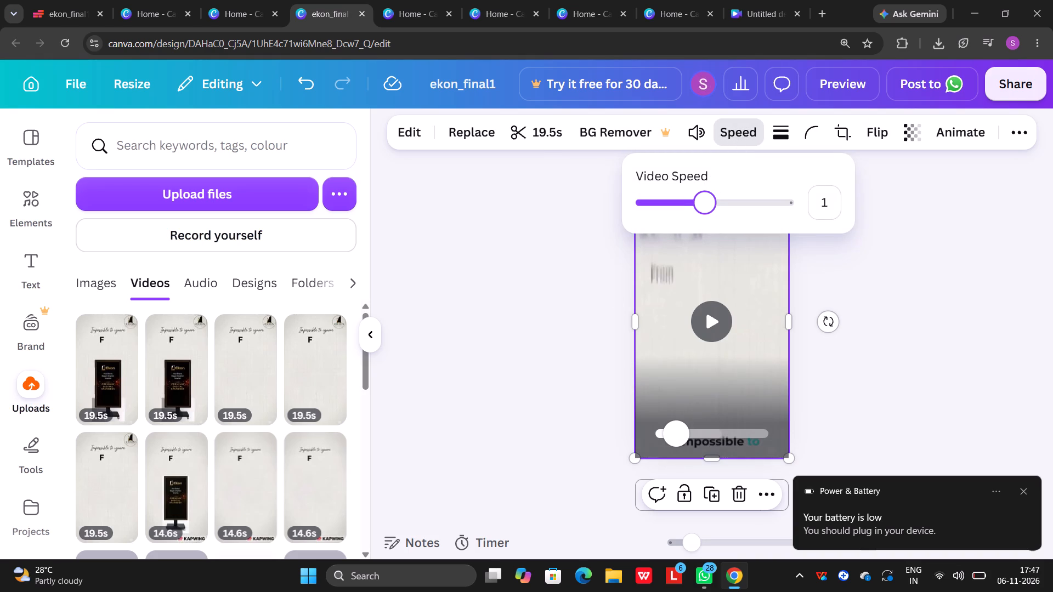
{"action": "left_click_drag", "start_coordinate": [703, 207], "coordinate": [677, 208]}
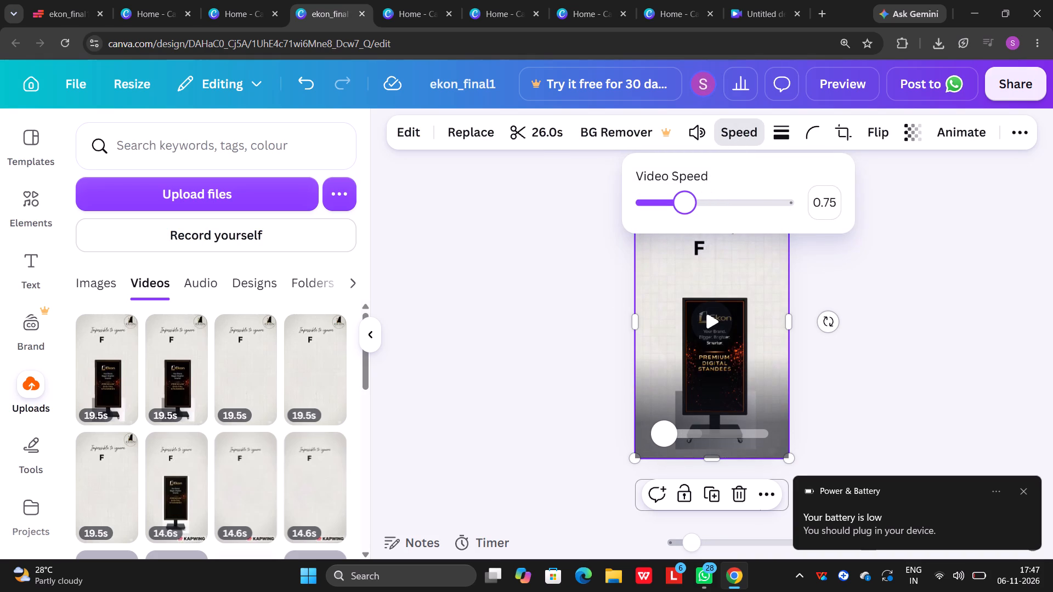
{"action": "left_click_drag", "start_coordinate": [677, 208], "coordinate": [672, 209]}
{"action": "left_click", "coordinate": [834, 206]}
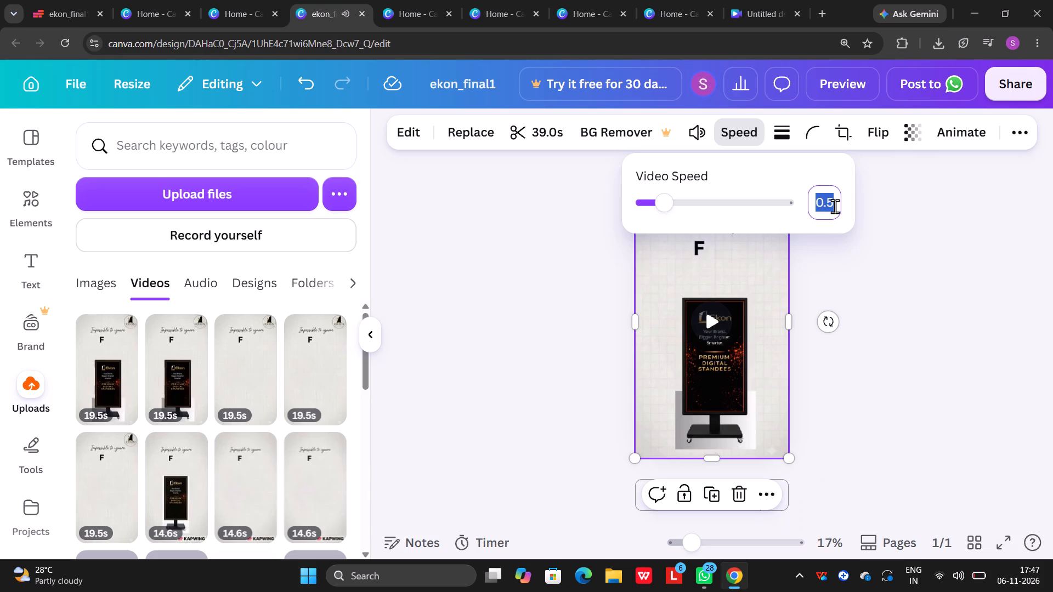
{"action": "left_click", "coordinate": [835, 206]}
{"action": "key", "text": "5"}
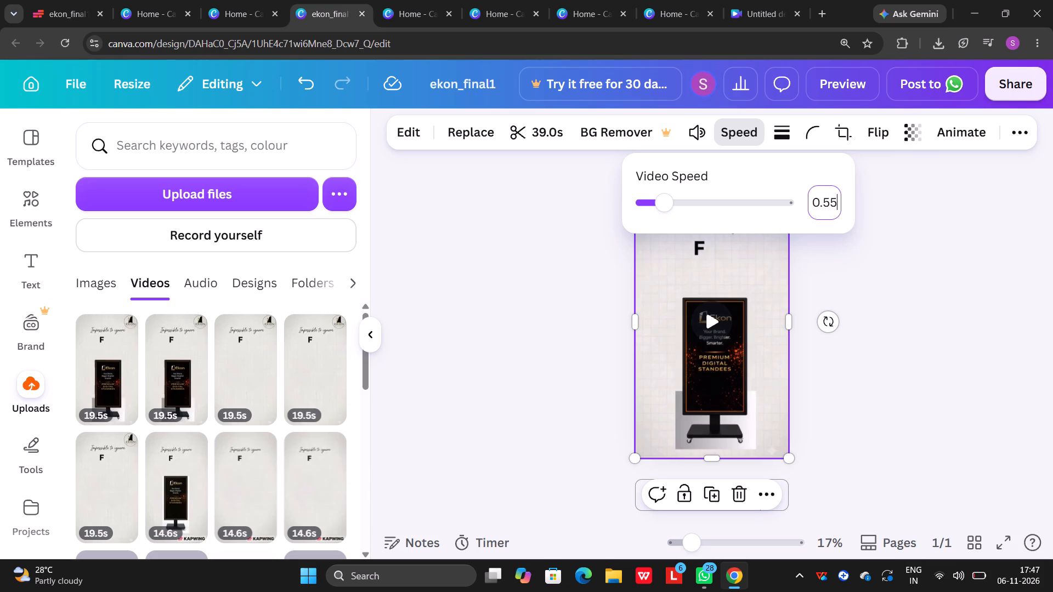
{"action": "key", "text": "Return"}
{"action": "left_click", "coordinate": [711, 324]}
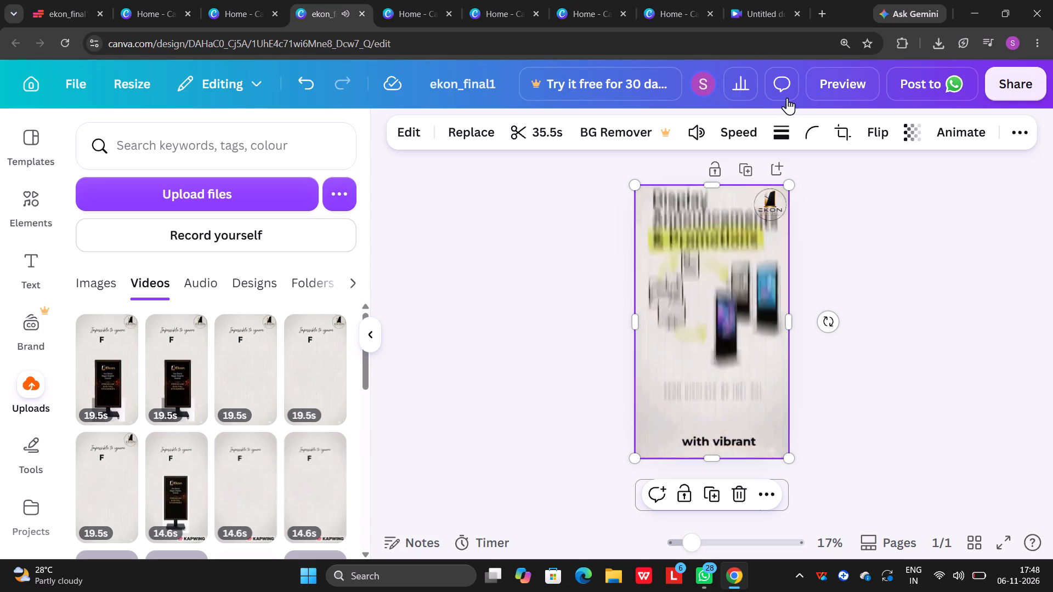
Set the video's playback speed to 0.6 and play it back to check the pace.
{"action": "left_click", "coordinate": [737, 134]}
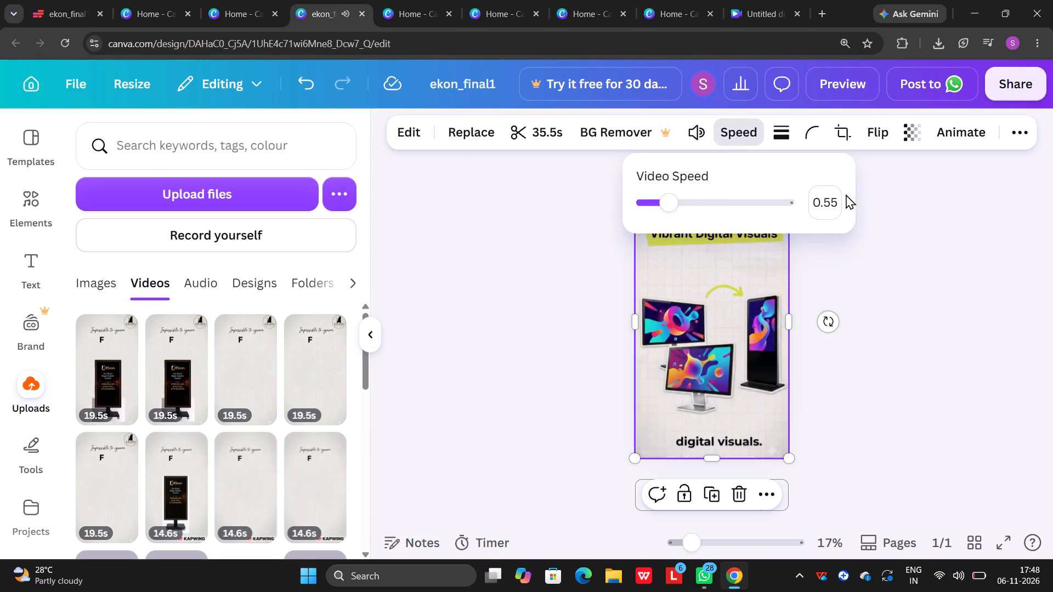
{"action": "left_click", "coordinate": [832, 202]}
{"action": "left_click", "coordinate": [833, 203]}
{"action": "left_click", "coordinate": [837, 204]}
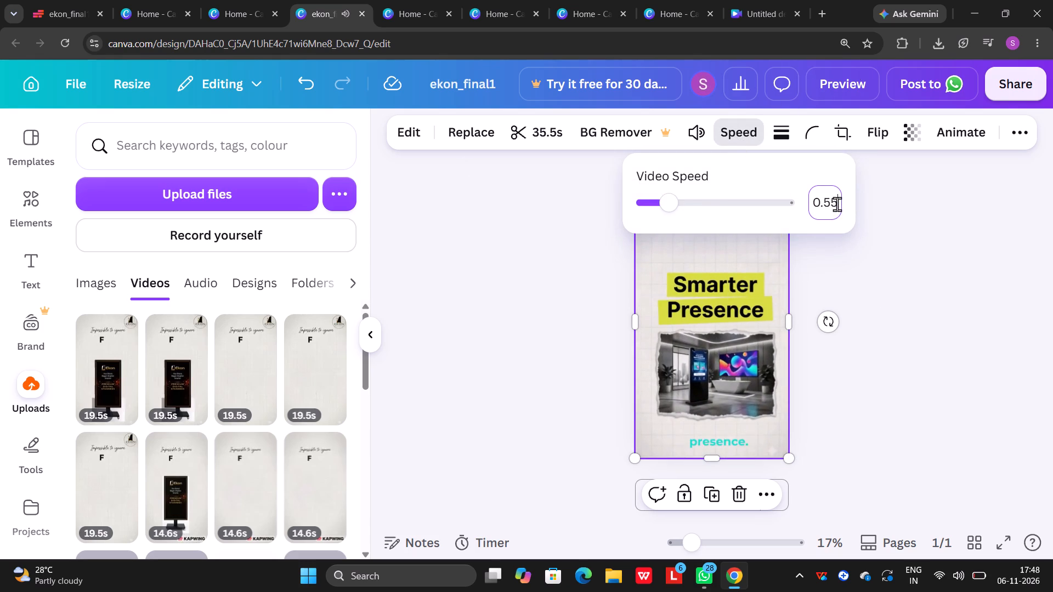
{"action": "key", "text": "BackSpace"}
{"action": "key", "text": "BackSpace"}
{"action": "key", "text": "6"}
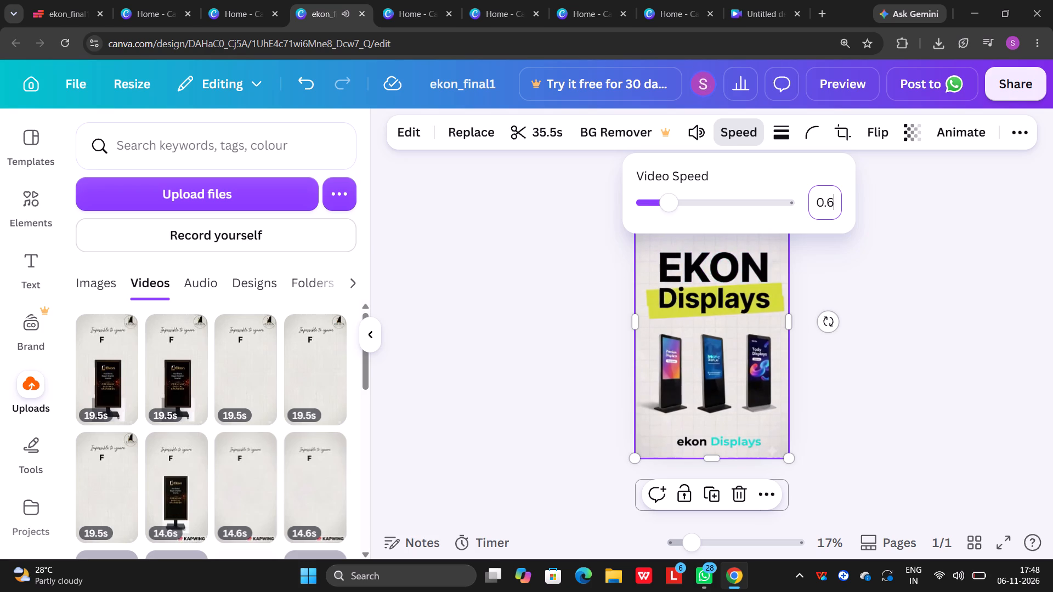
{"action": "key", "text": "Return"}
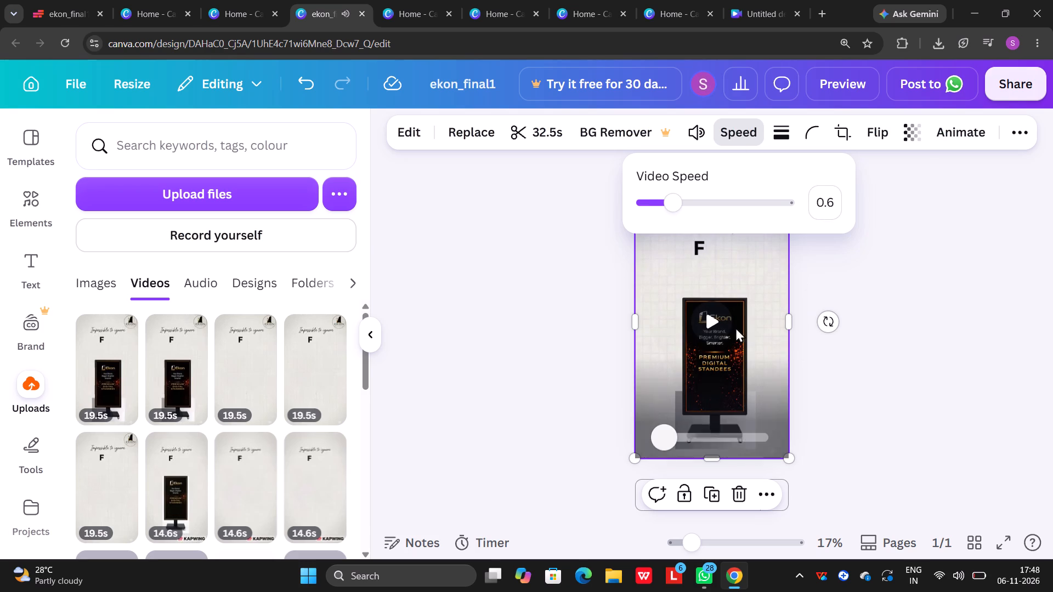
{"action": "left_click", "coordinate": [719, 322]}
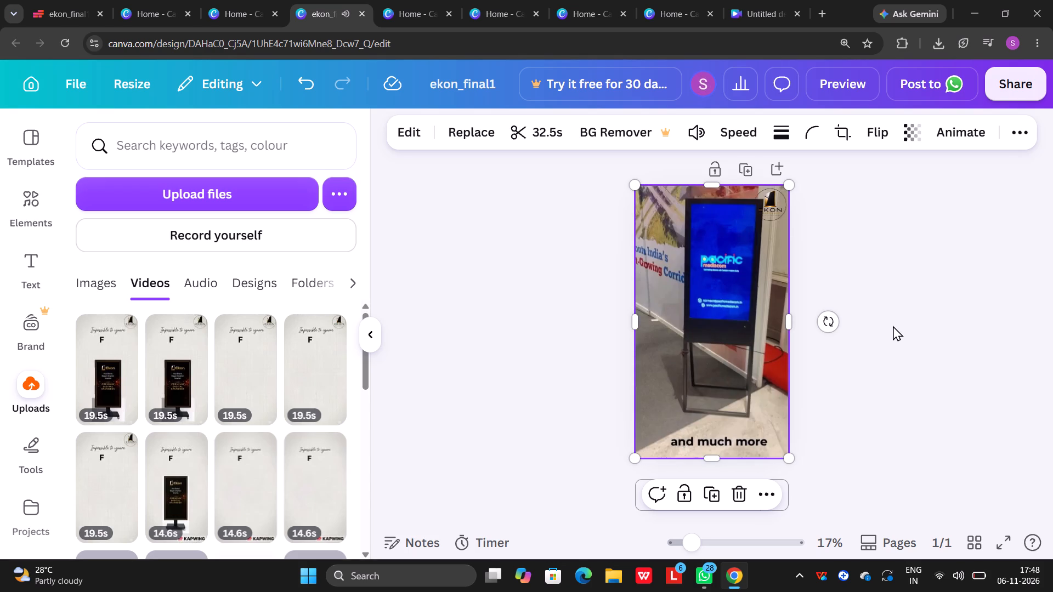
Download the ekon_final1 design as an MP4 video at 1080p quality.
{"action": "left_click", "coordinate": [1007, 73]}
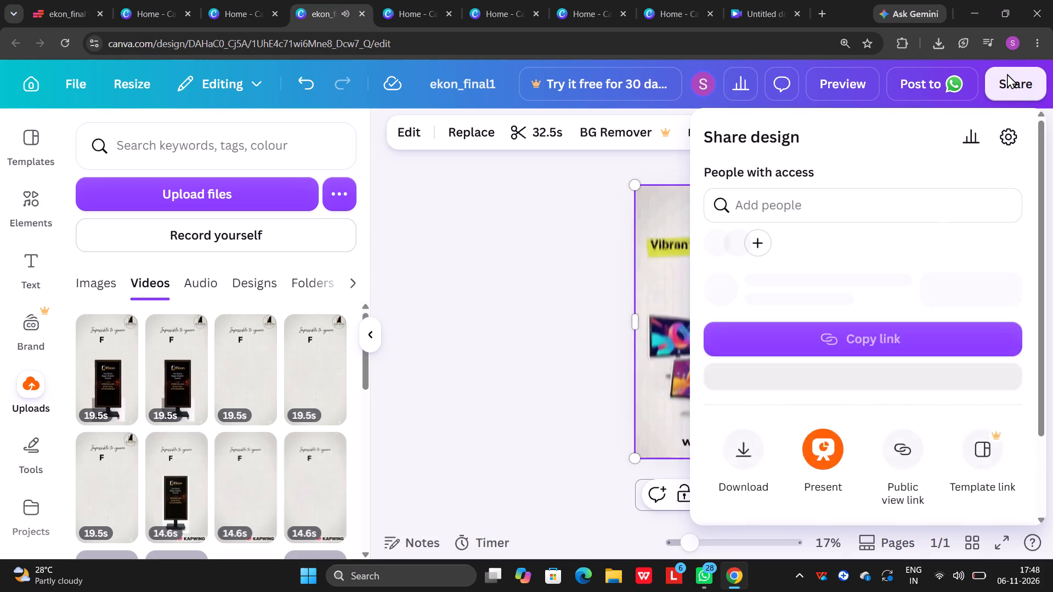
{"action": "left_click", "coordinate": [746, 487]}
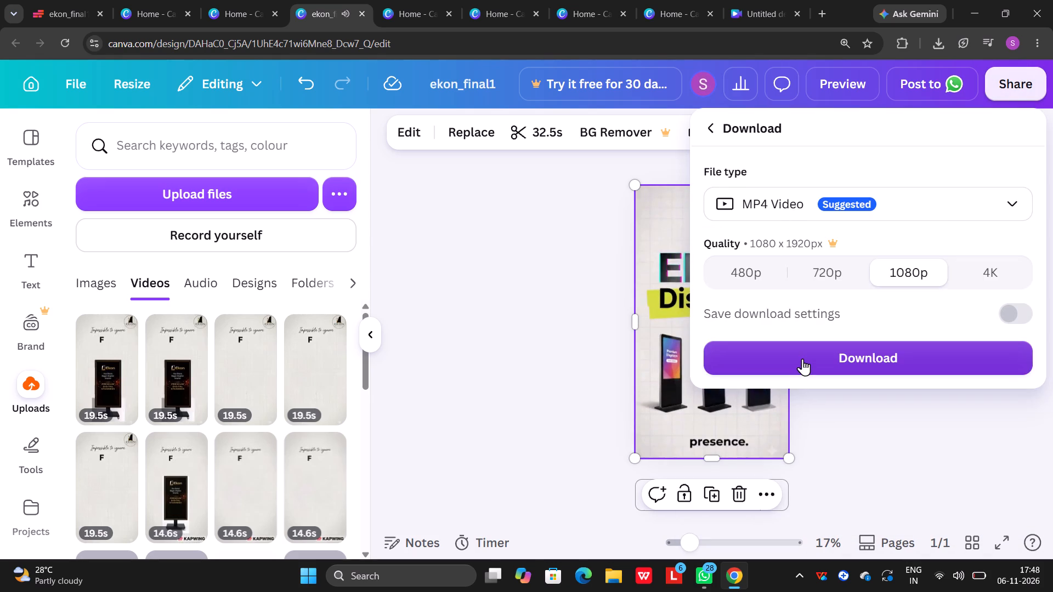
{"action": "left_click", "coordinate": [802, 358]}
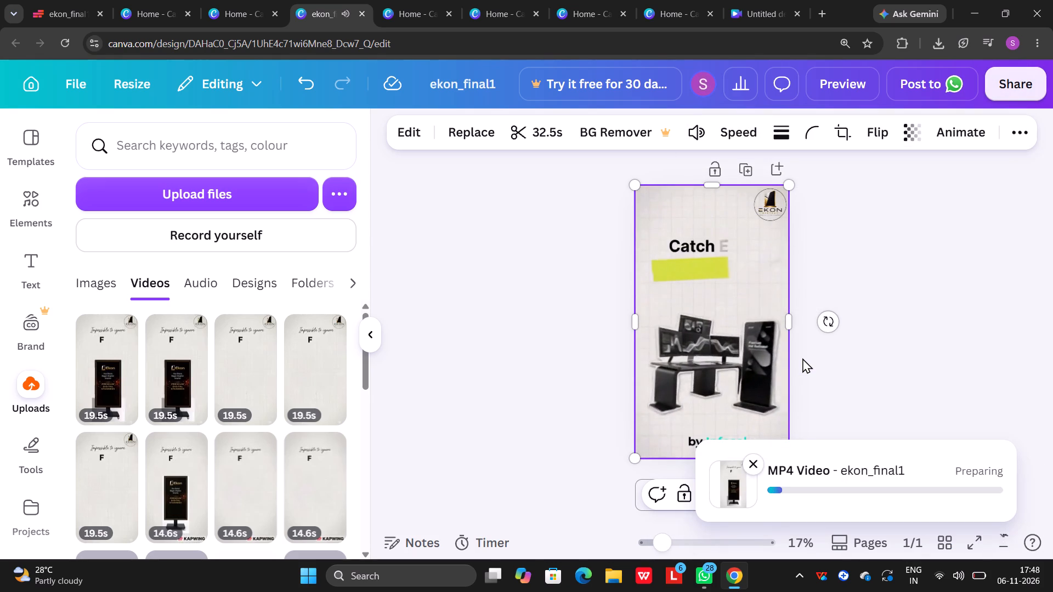
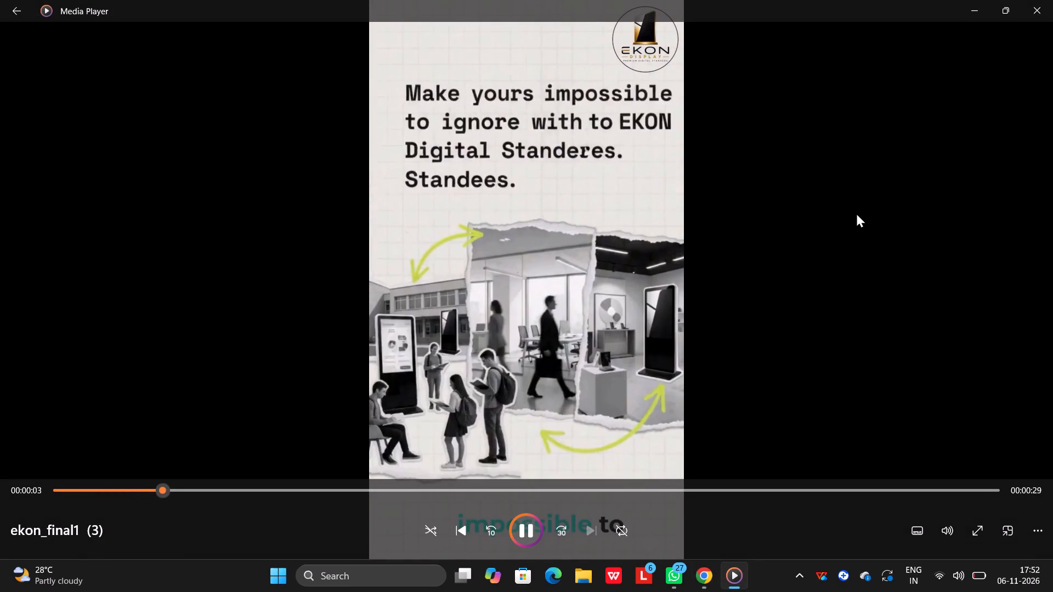
Pause the playback of the downloaded ekon_final1 (3) video.
{"action": "left_click", "coordinate": [517, 531]}
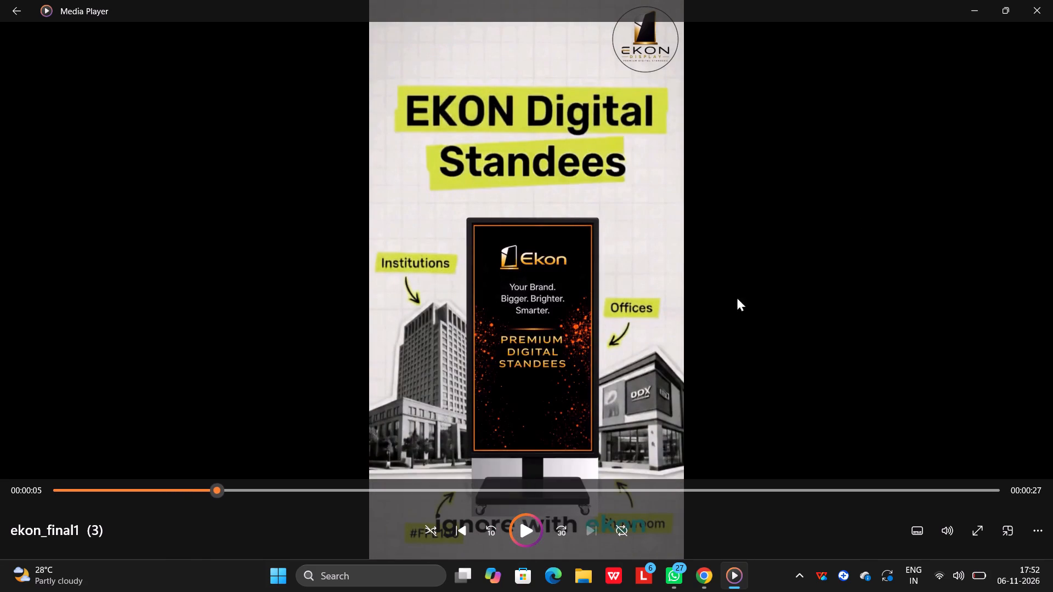